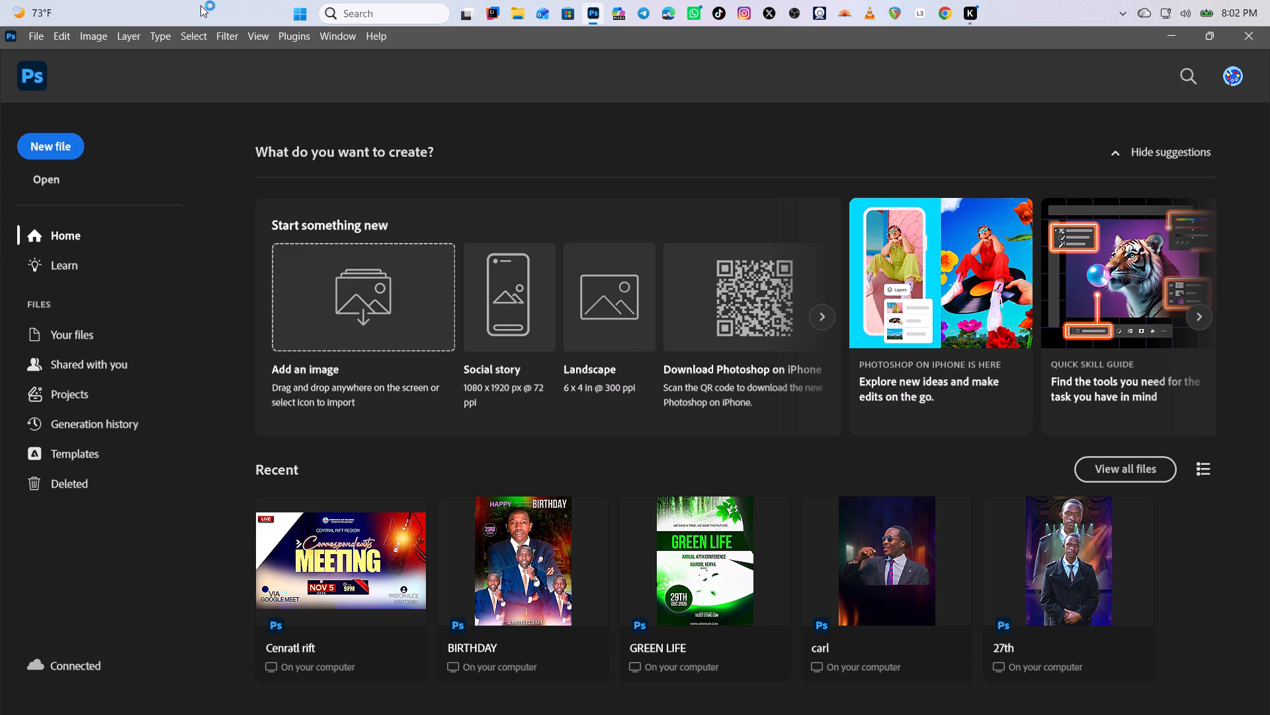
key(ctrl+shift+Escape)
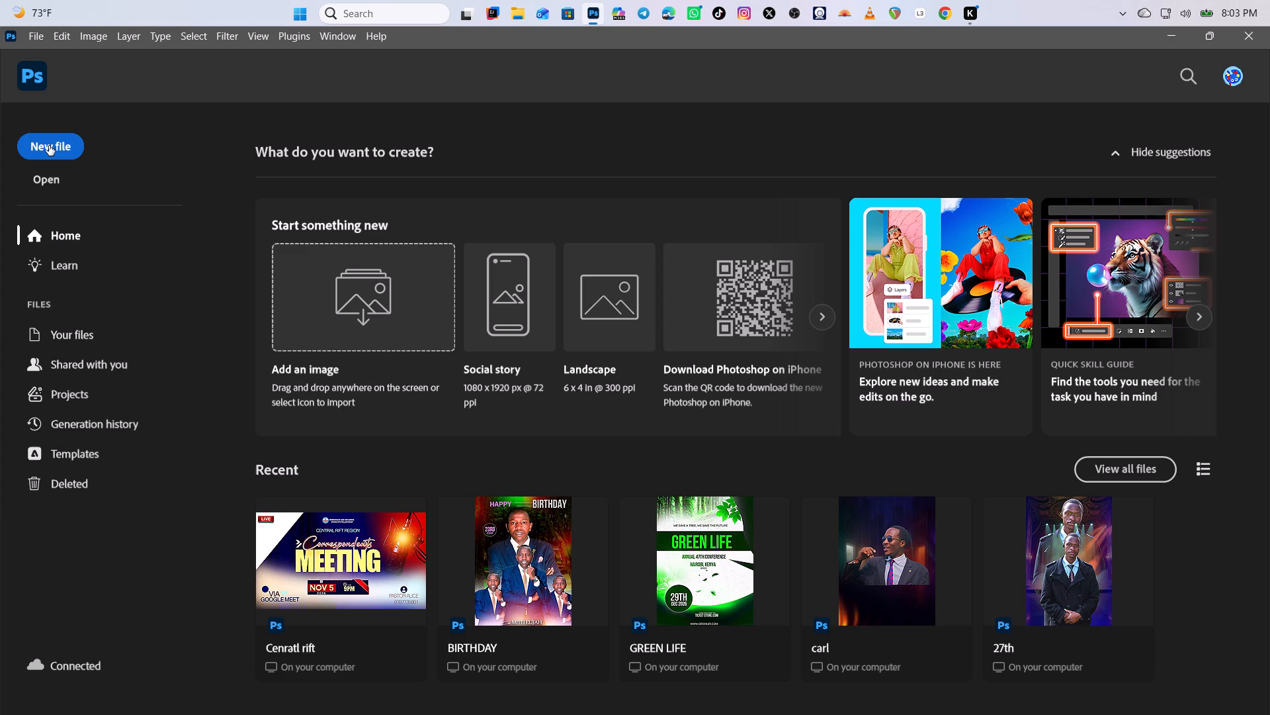
Create a new 16 x 9 inch RGB document at 300 pixels/inch with a white background.
click(49, 146)
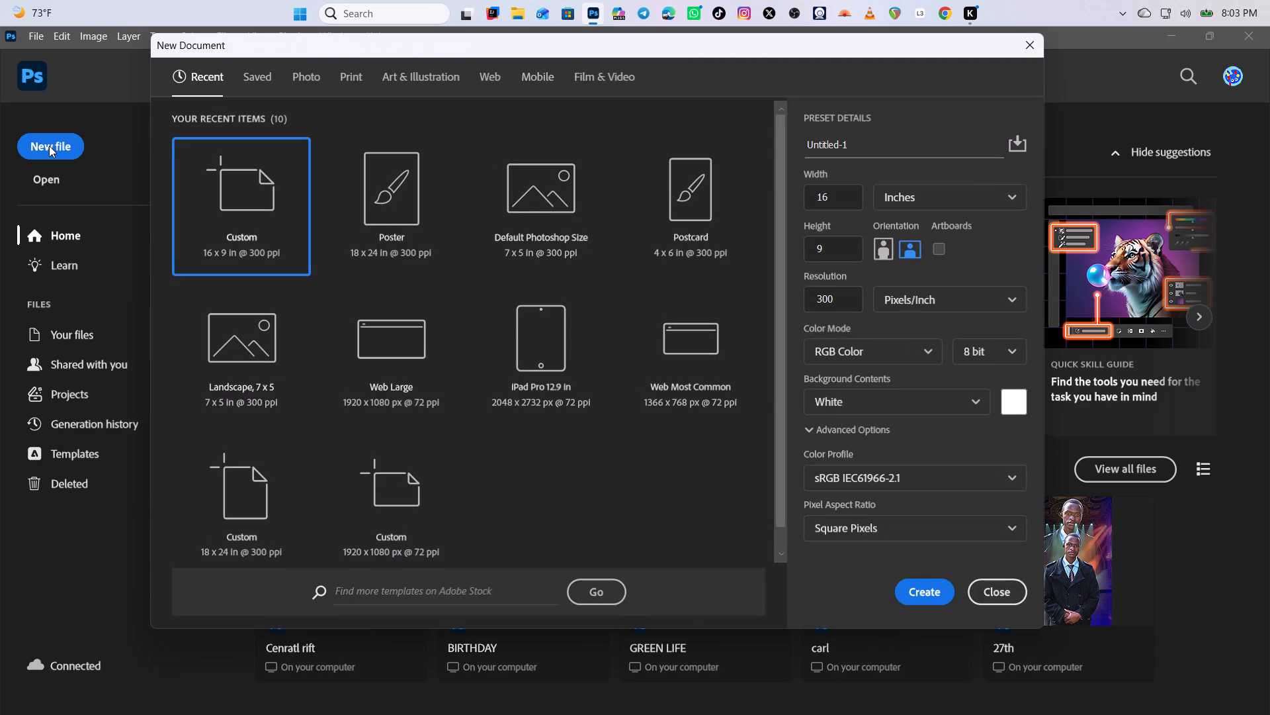
click(915, 591)
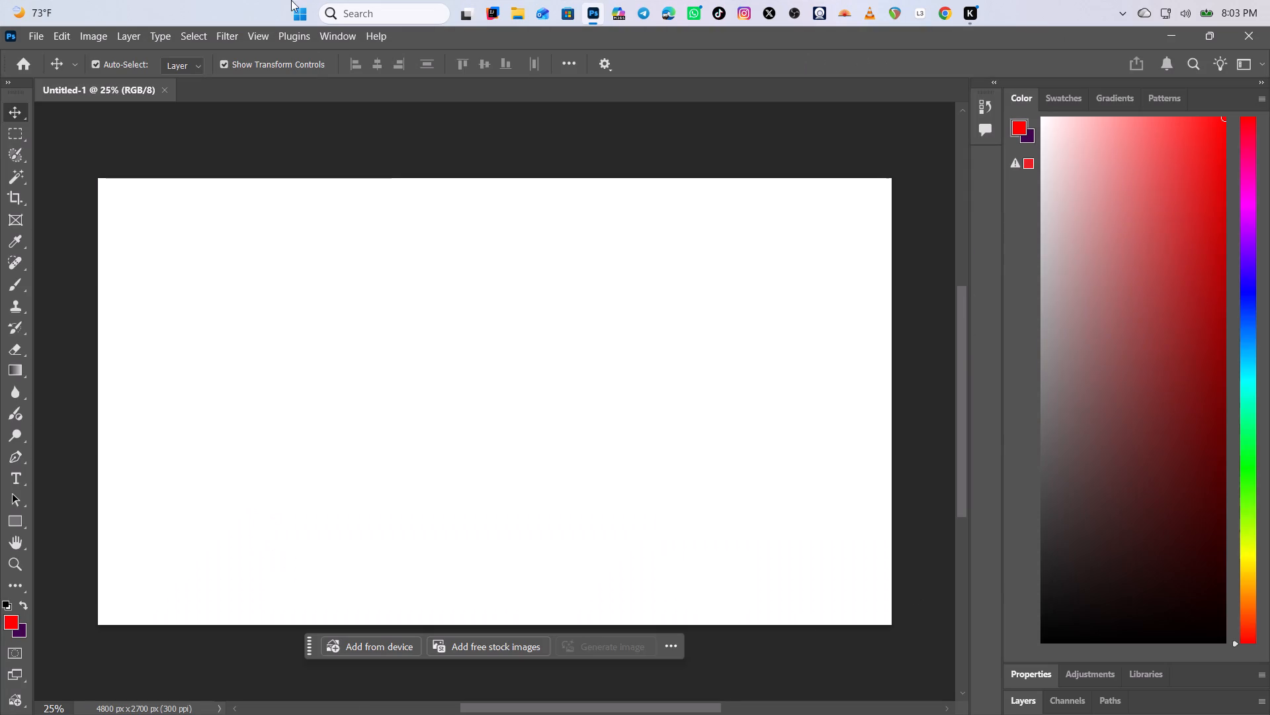
Place the Wonderful Gradients Ice - 16x9 image from the classic Background folder in GRAPHIC RESOURCES, filling the whole canvas.
click(515, 20)
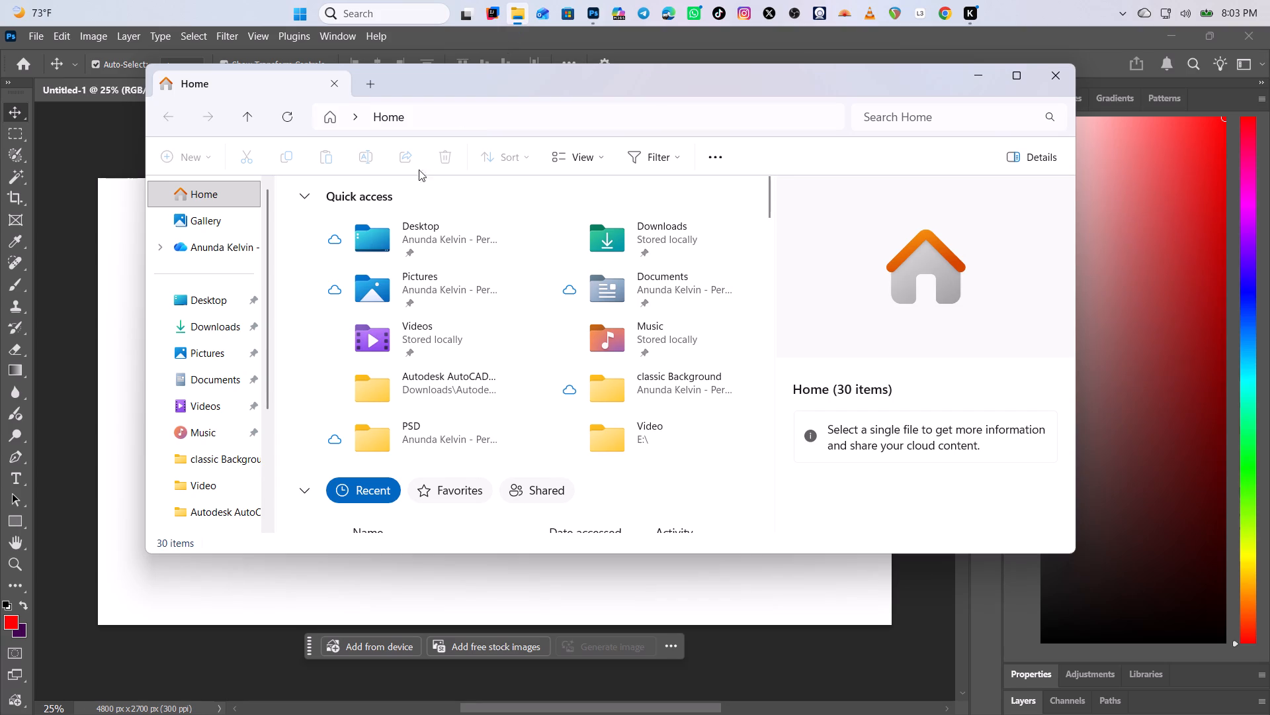
click(206, 350)
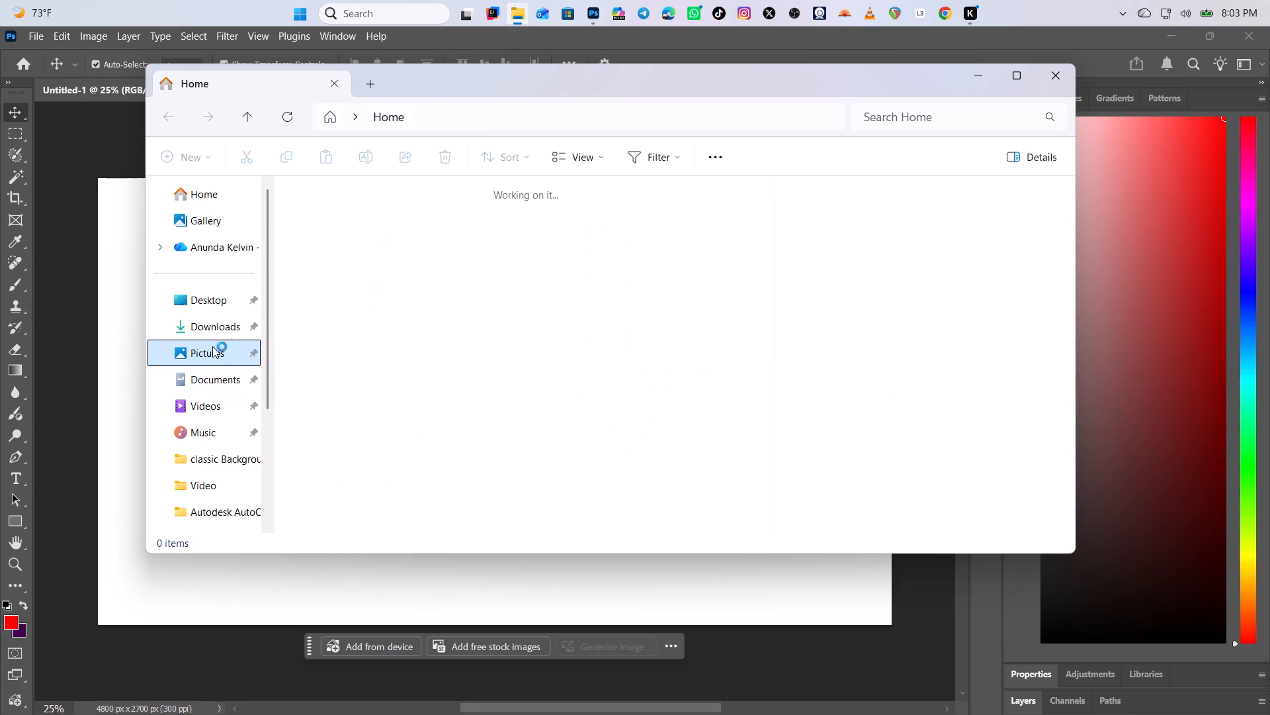
double_click(686, 244)
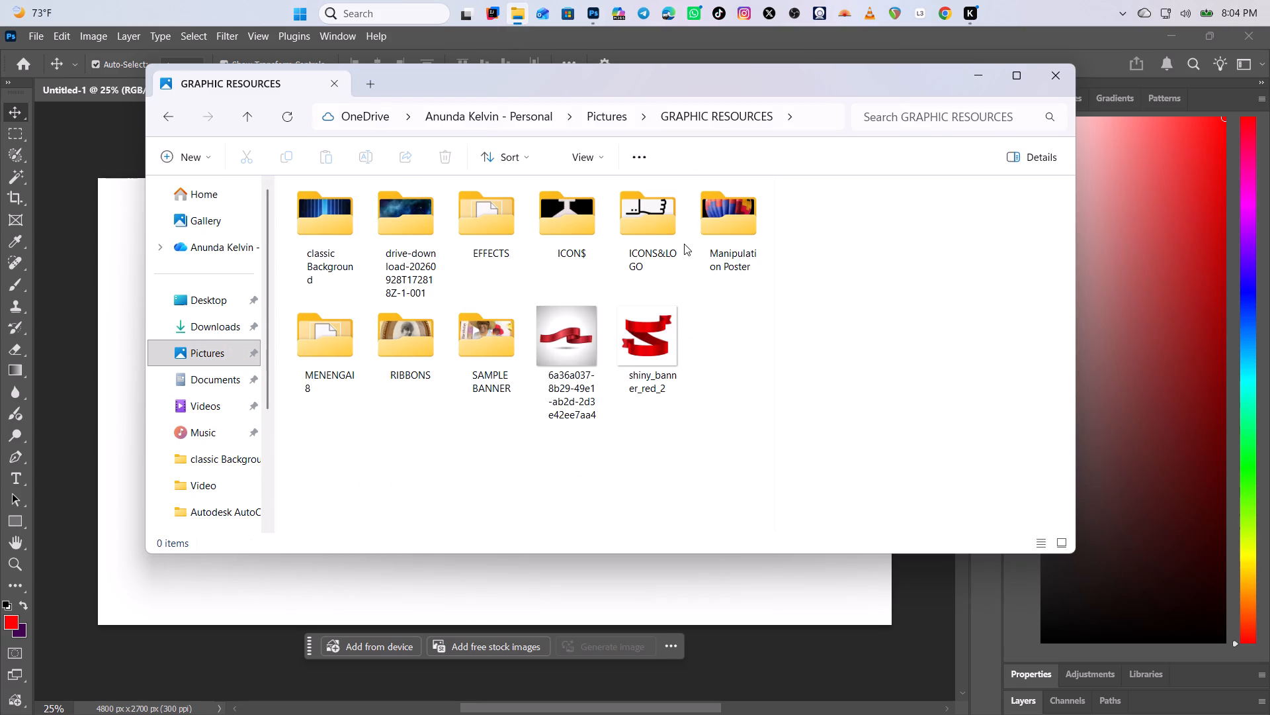
double_click(720, 216)
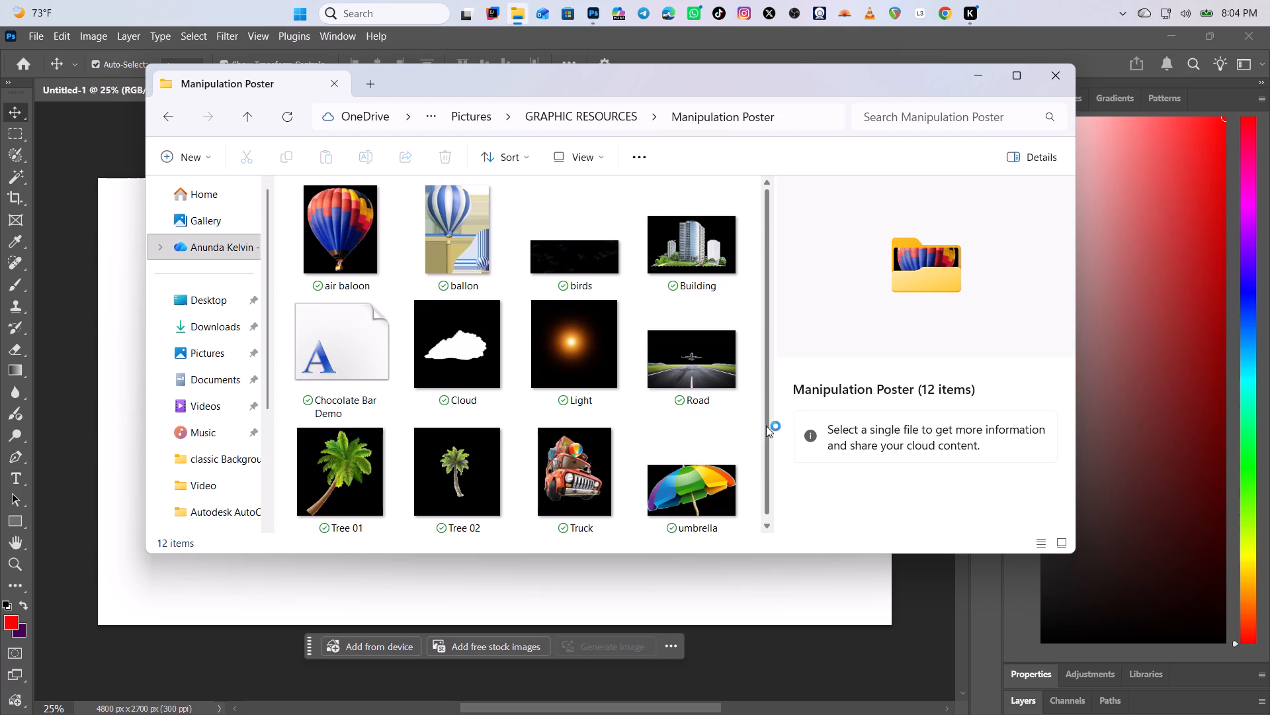
drag(766, 426, 759, 457)
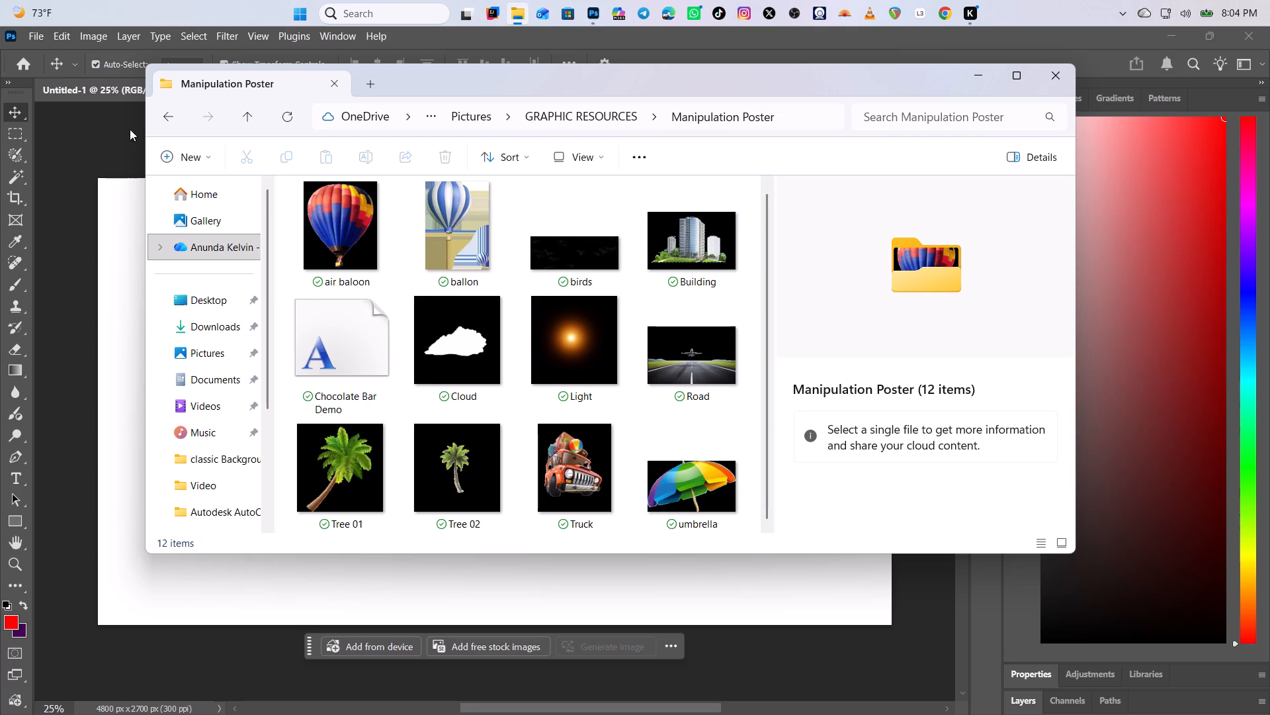
click(165, 119)
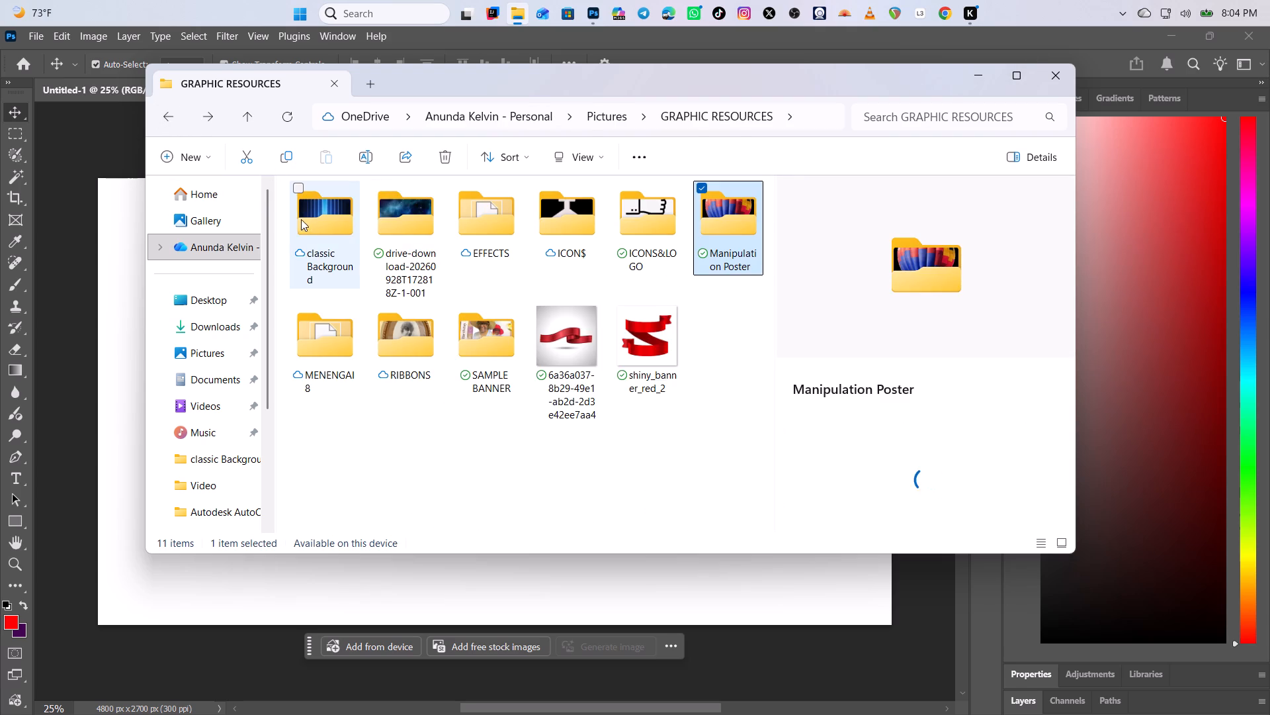
double_click(314, 218)
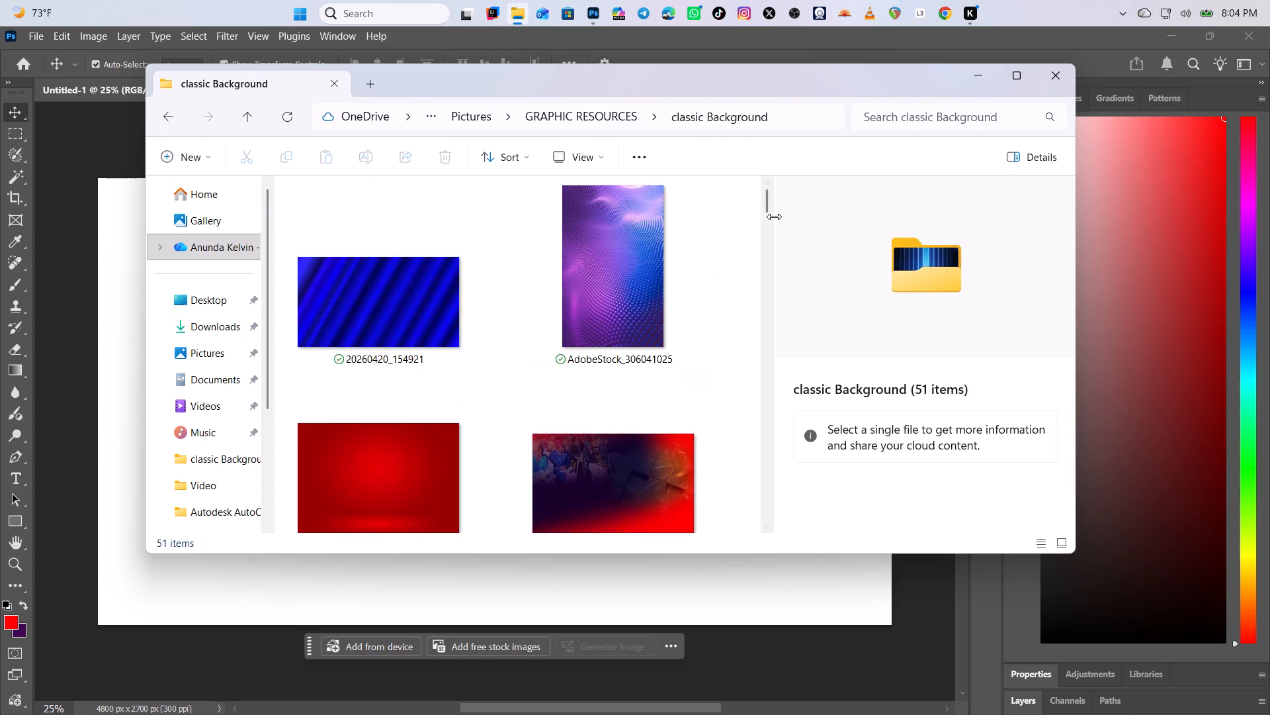
drag(768, 207, 762, 408)
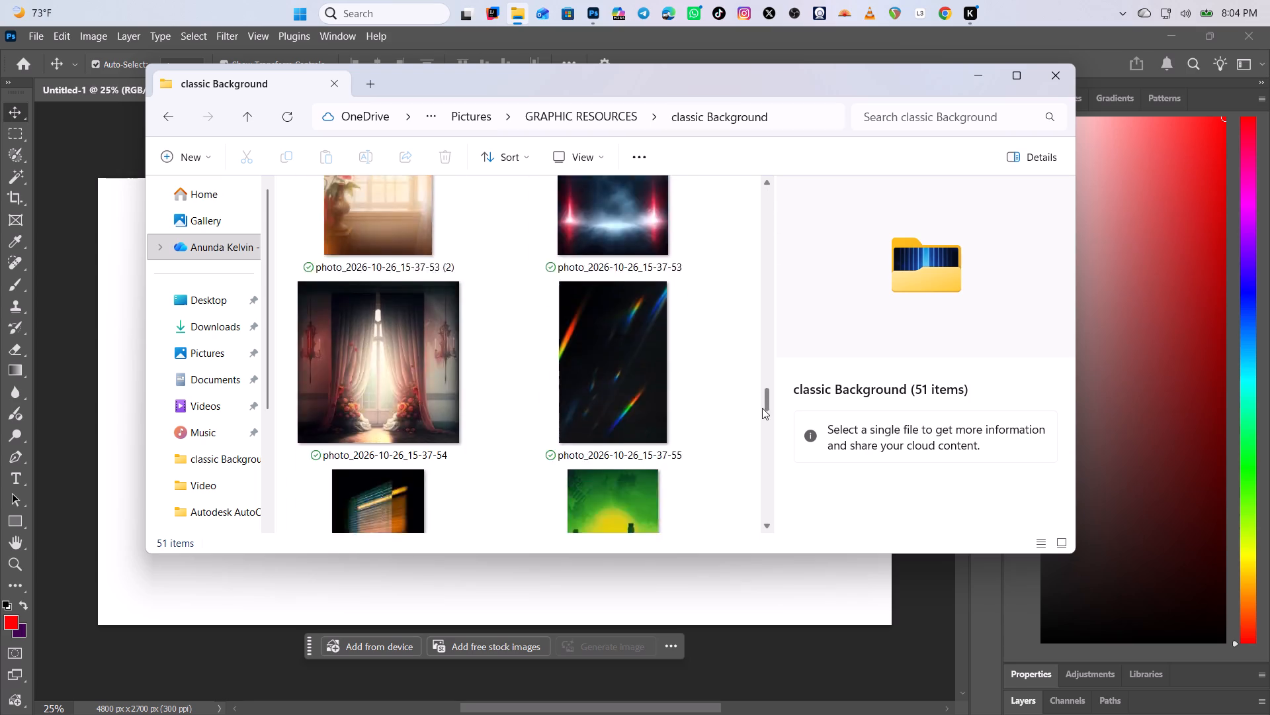
drag(762, 408, 751, 482)
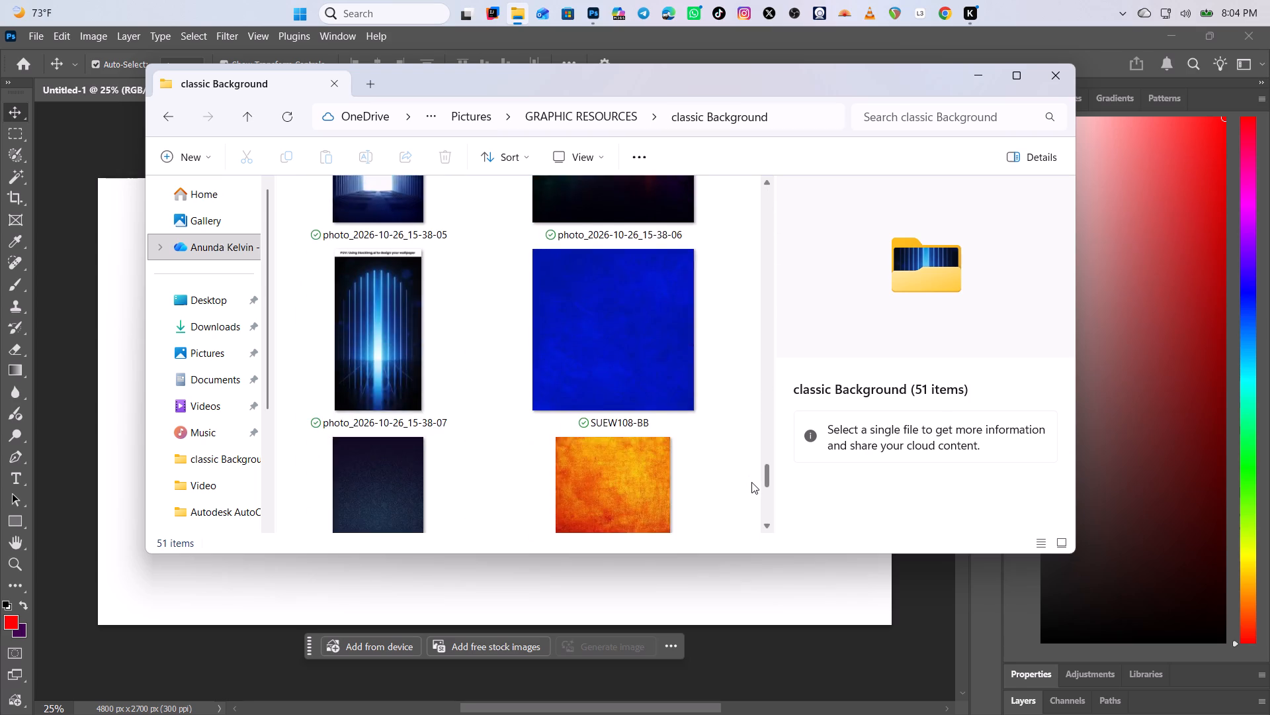
drag(751, 482, 751, 521)
drag(337, 489, 247, 542)
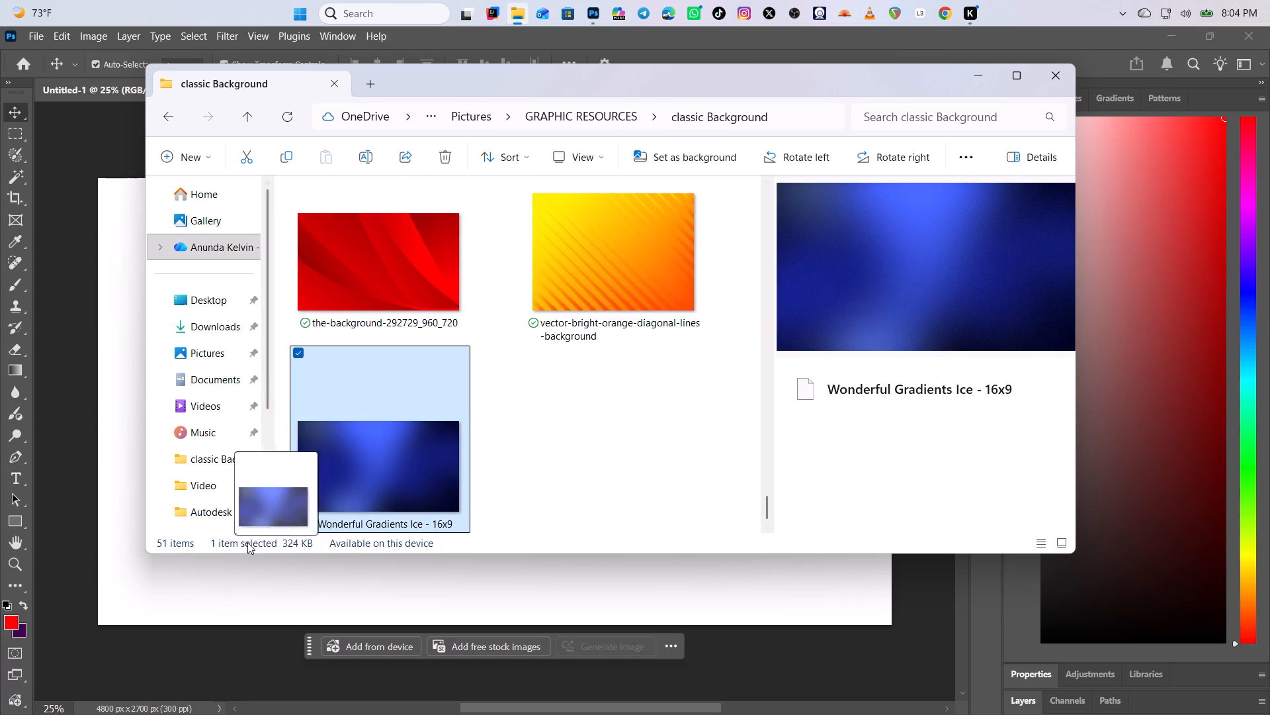
drag(247, 542, 163, 624)
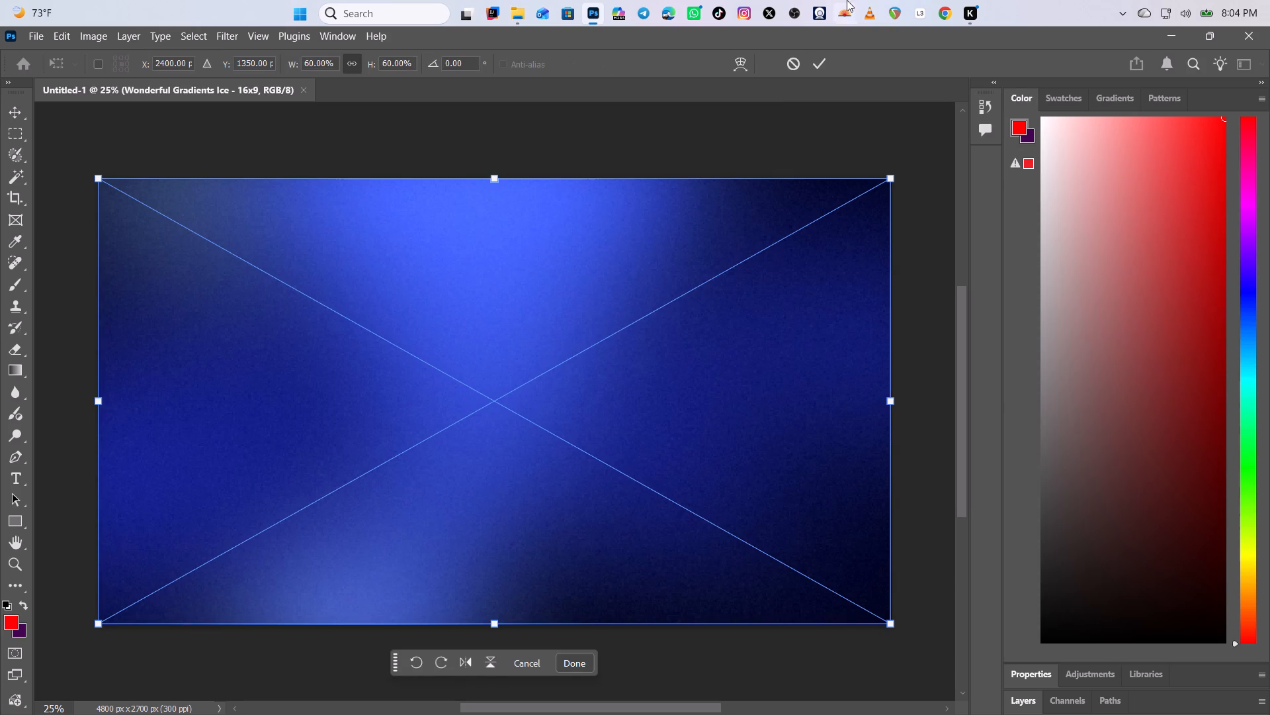
click(817, 64)
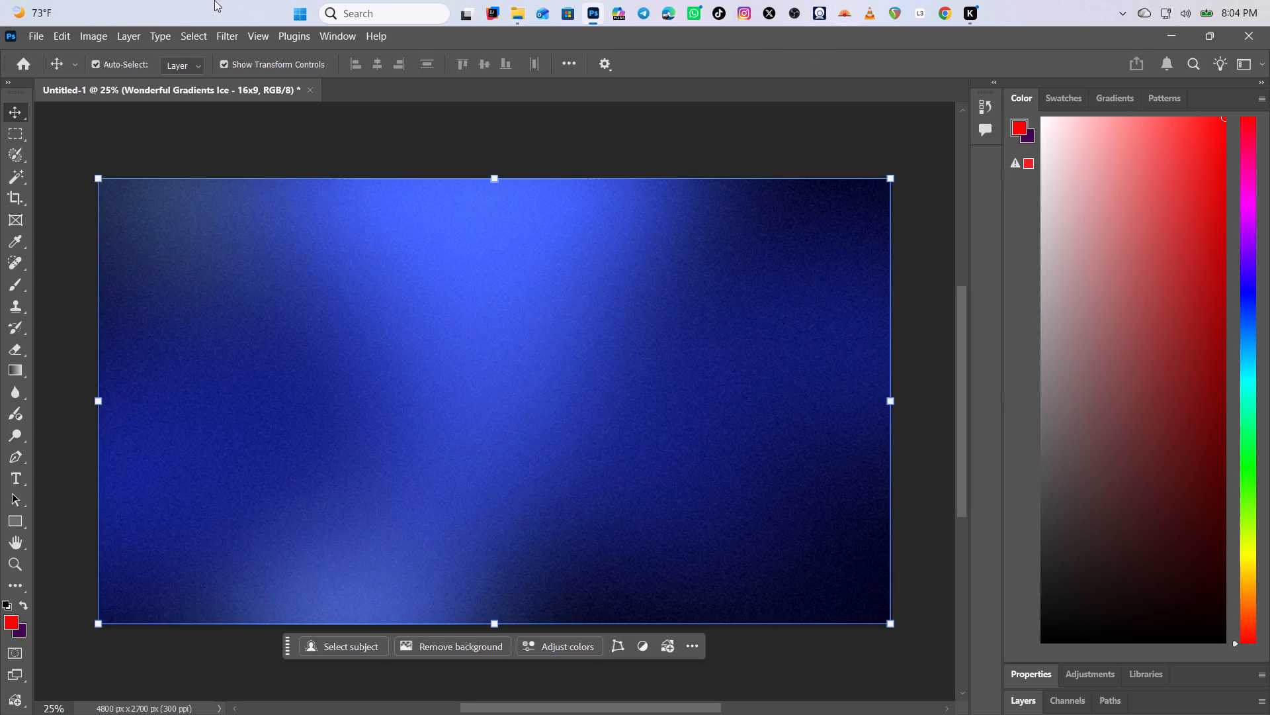
Apply a Brightness/Contrast adjustment to the blue gradient image with contrast 76 and slightly reduced brightness.
click(63, 37)
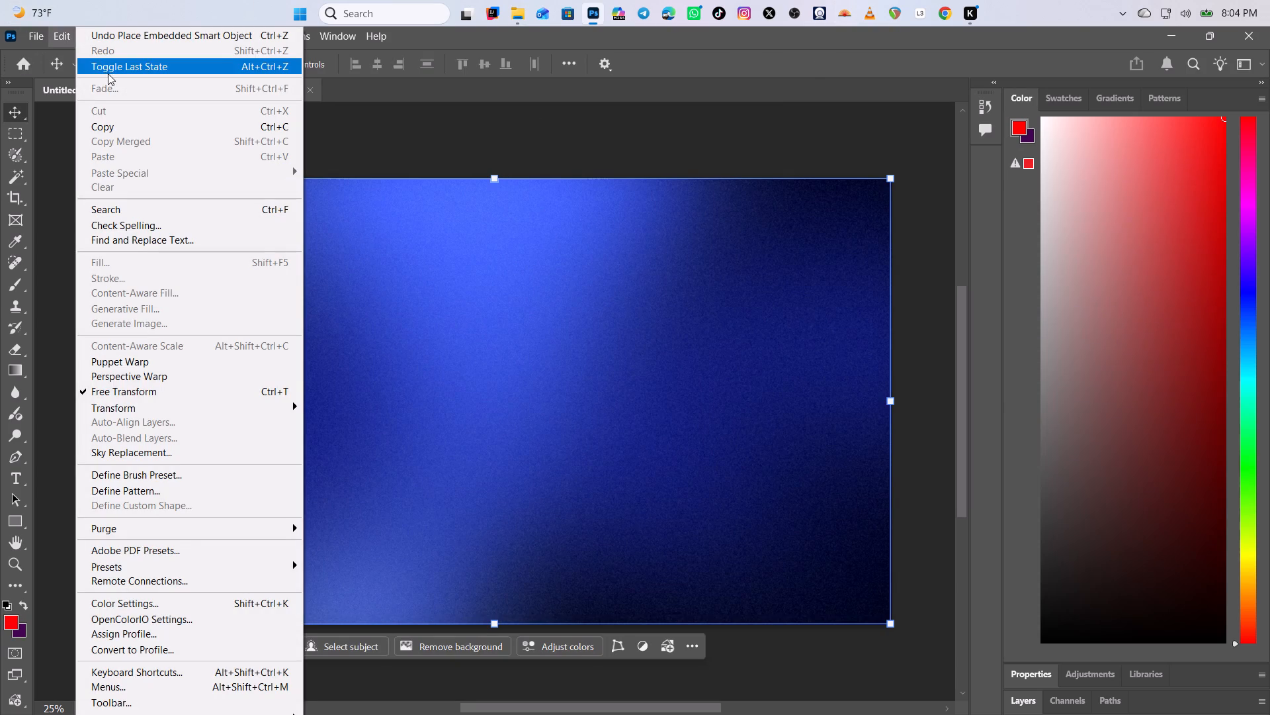
click(93, 33)
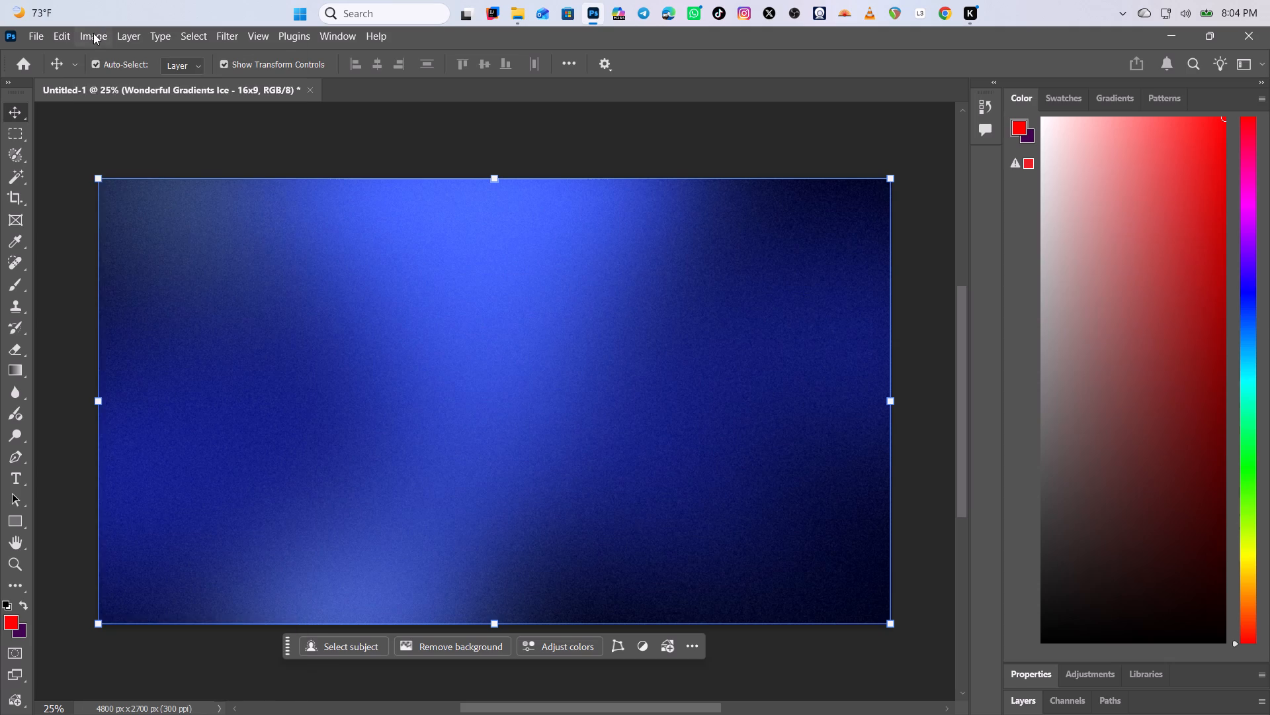
click(135, 73)
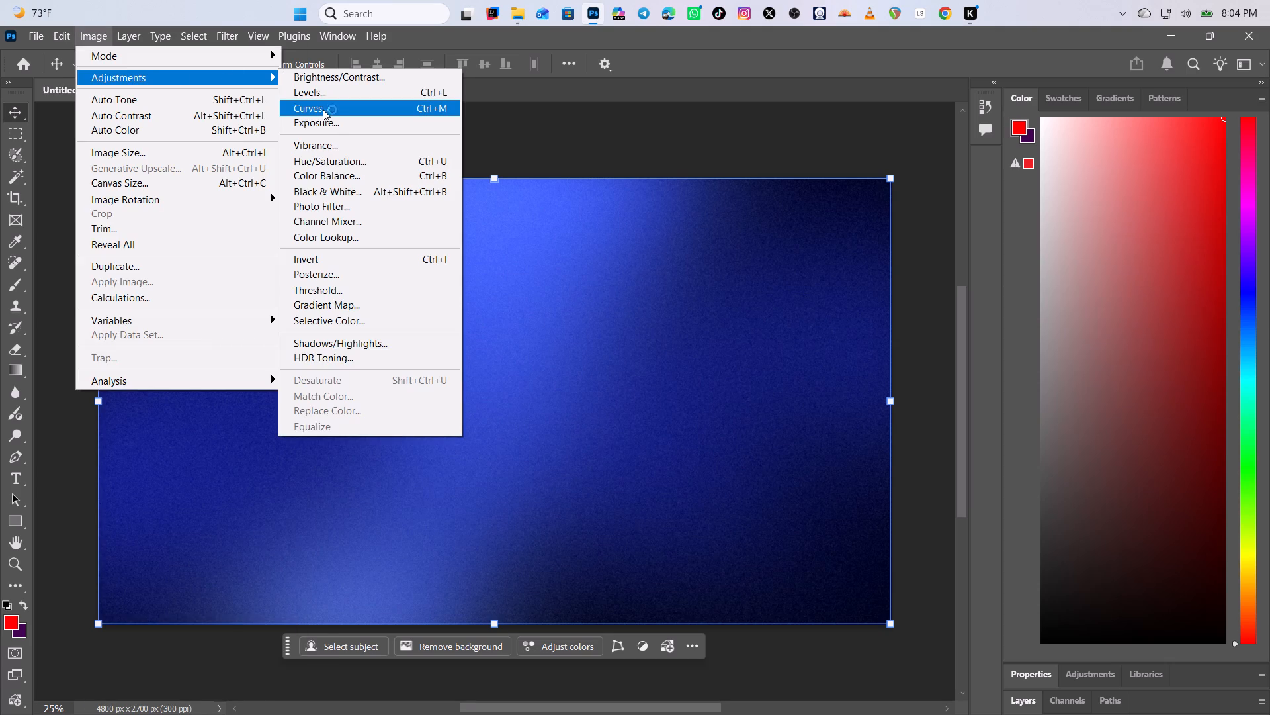
click(329, 84)
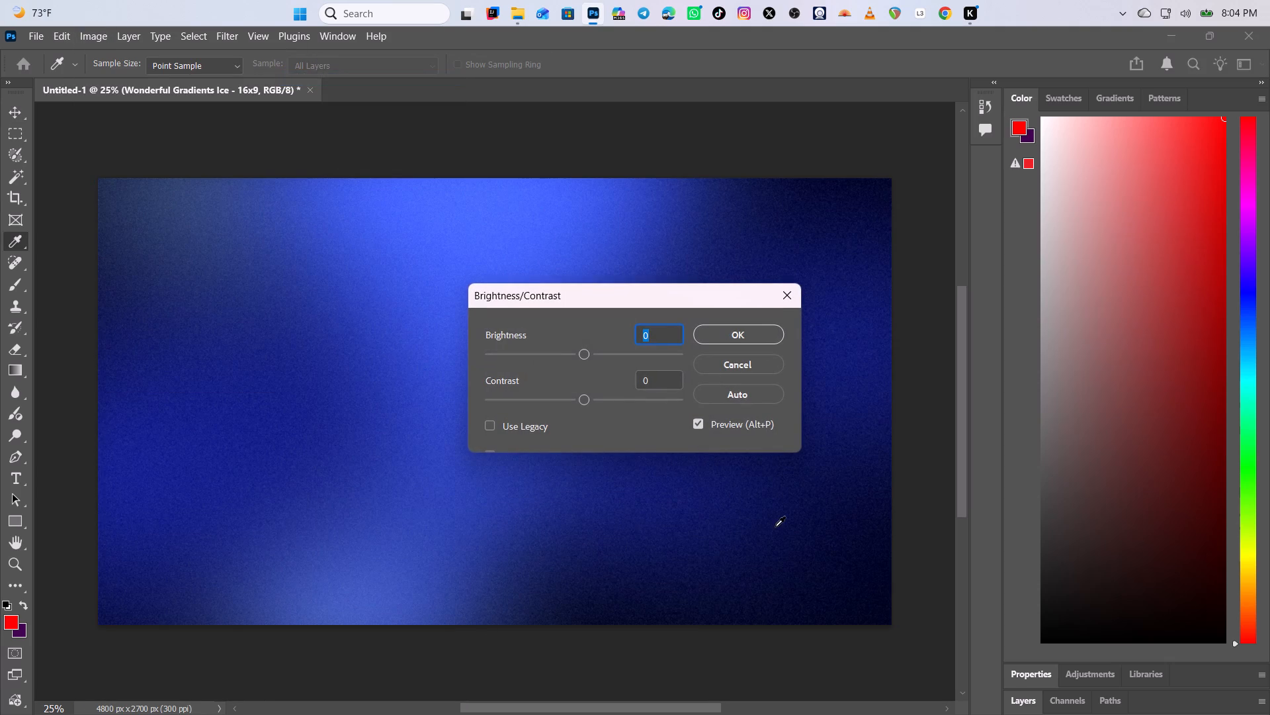
drag(585, 401, 597, 403)
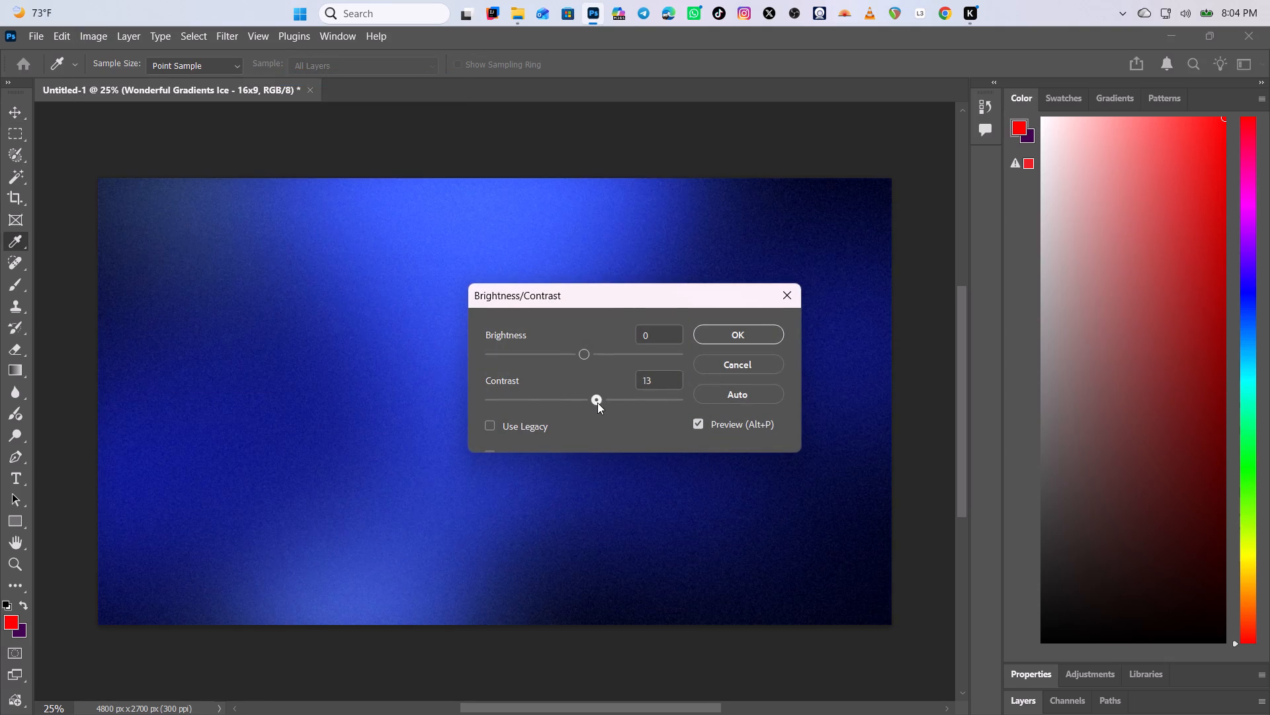
drag(597, 403, 656, 408)
drag(587, 351, 624, 358)
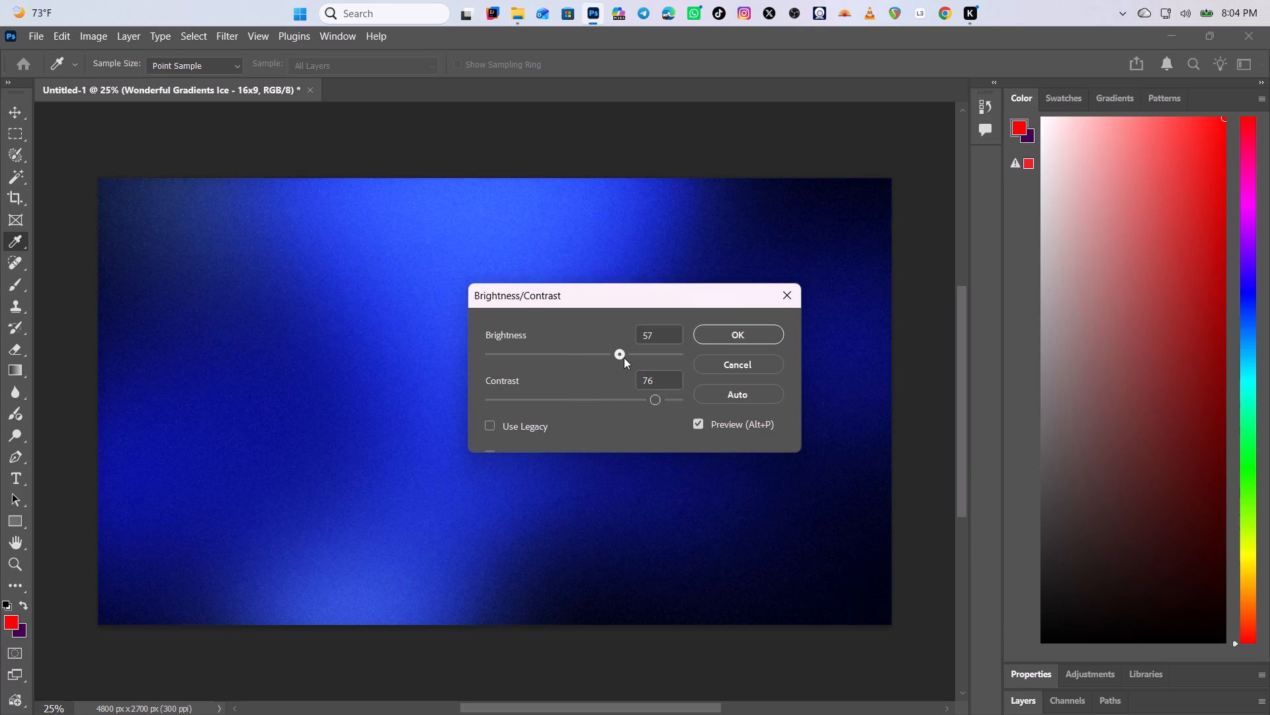
drag(624, 358, 576, 355)
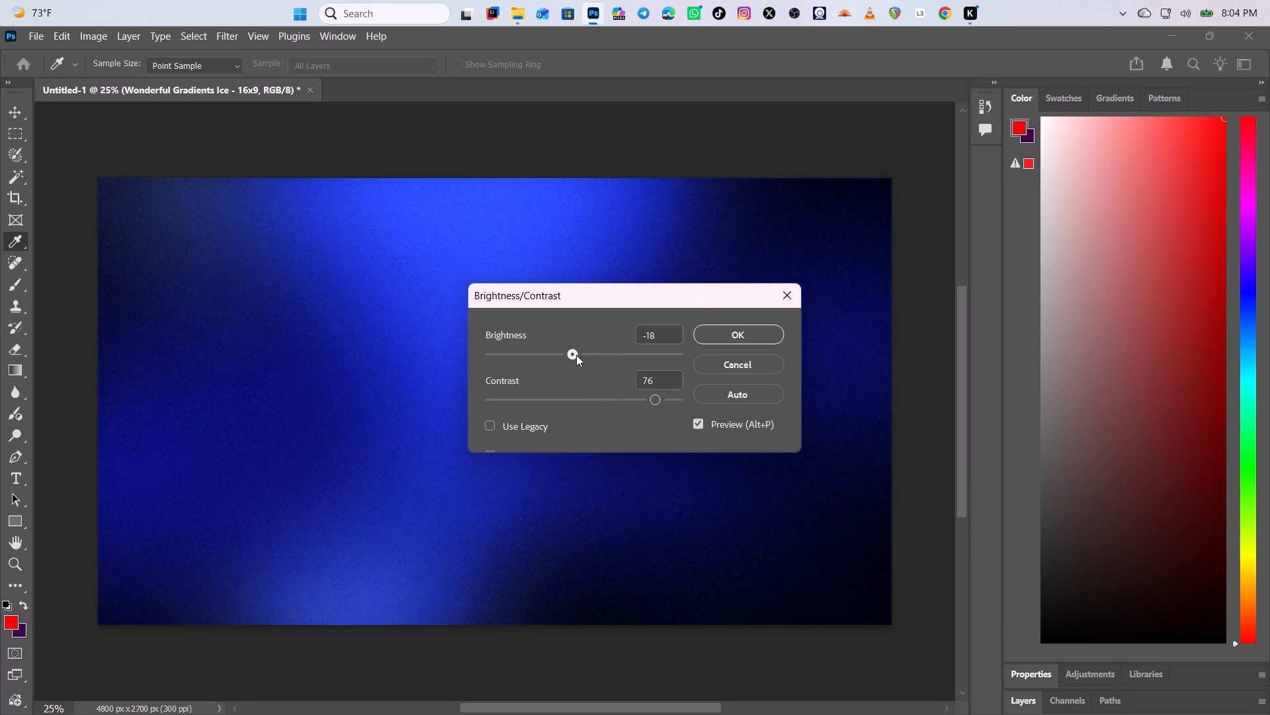
drag(576, 355, 572, 356)
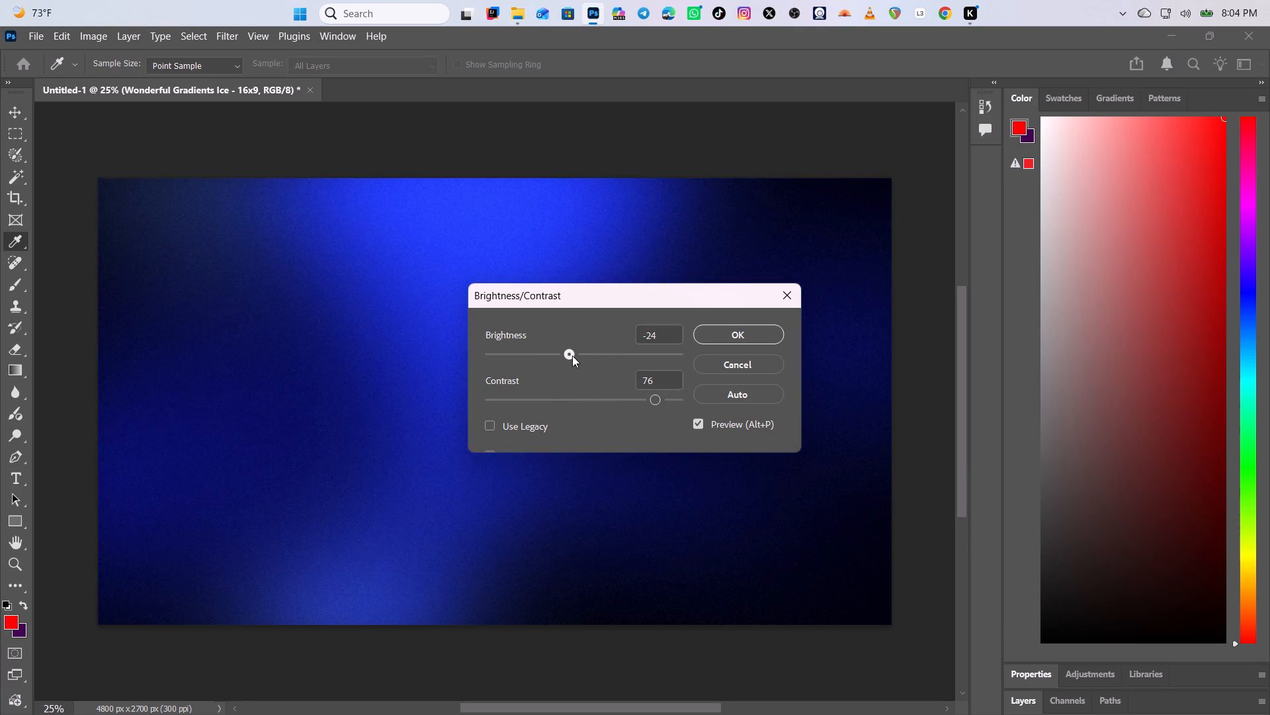
drag(572, 356, 573, 356)
click(756, 337)
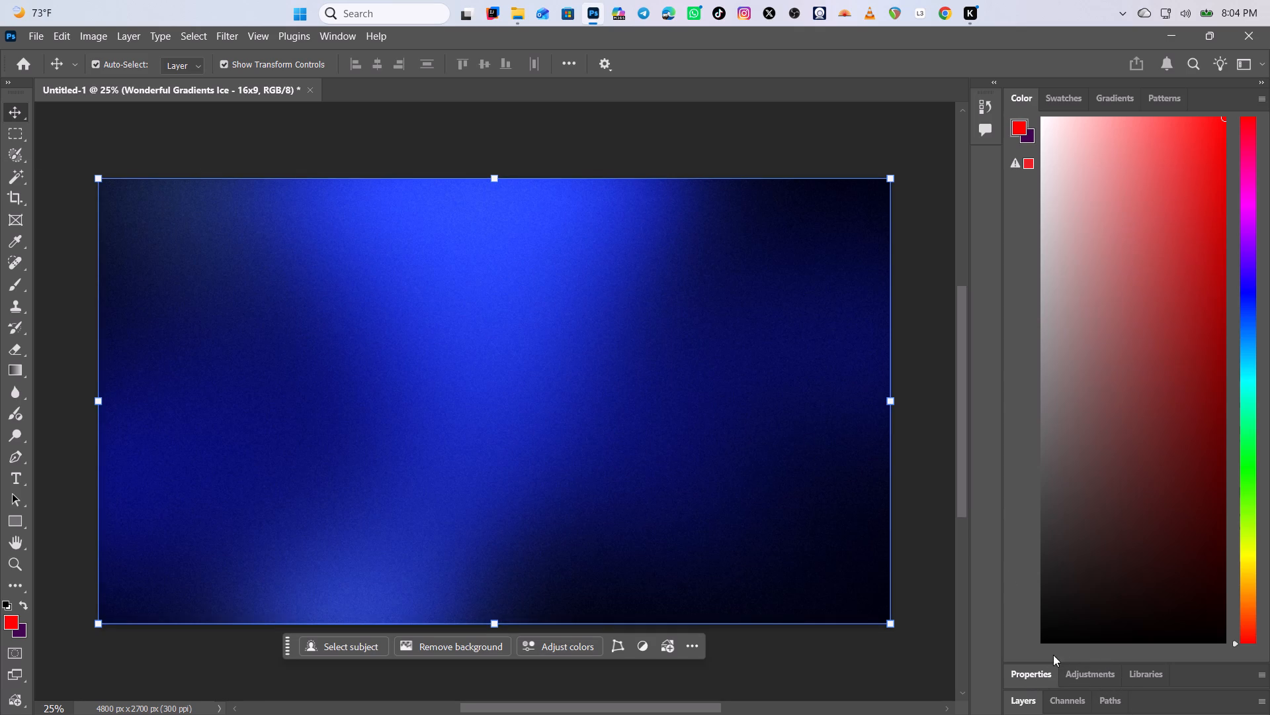
Add the Portraits - Sunshine adjustment preset above the blue gradient layer.
click(1081, 669)
click(1016, 677)
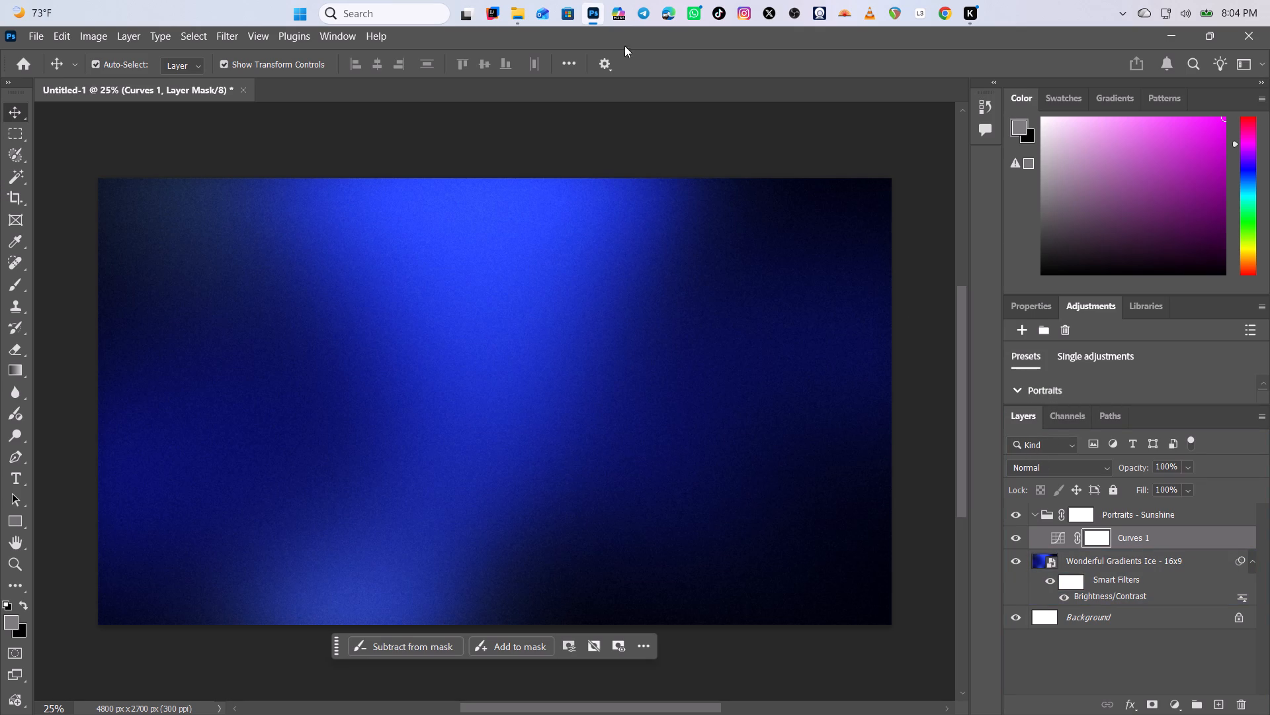
Switch to File Explorer and look through the Pictures folder for an image to add to the design.
click(518, 13)
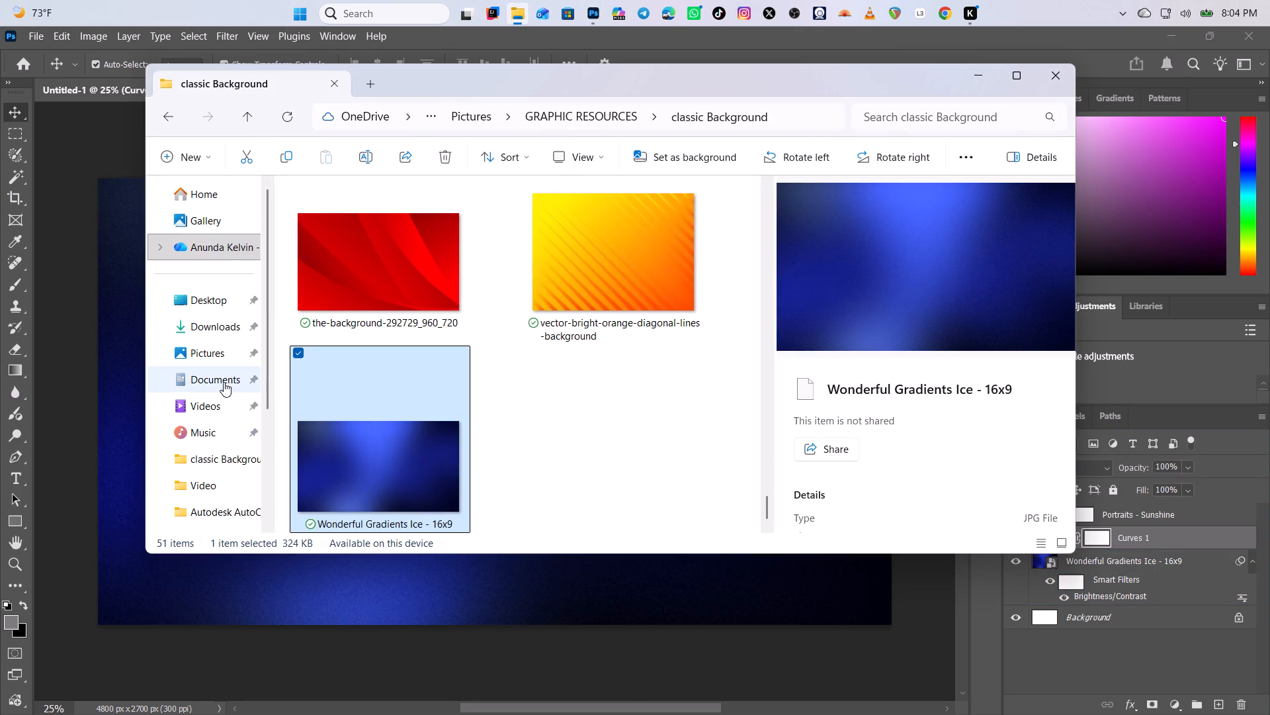
click(239, 362)
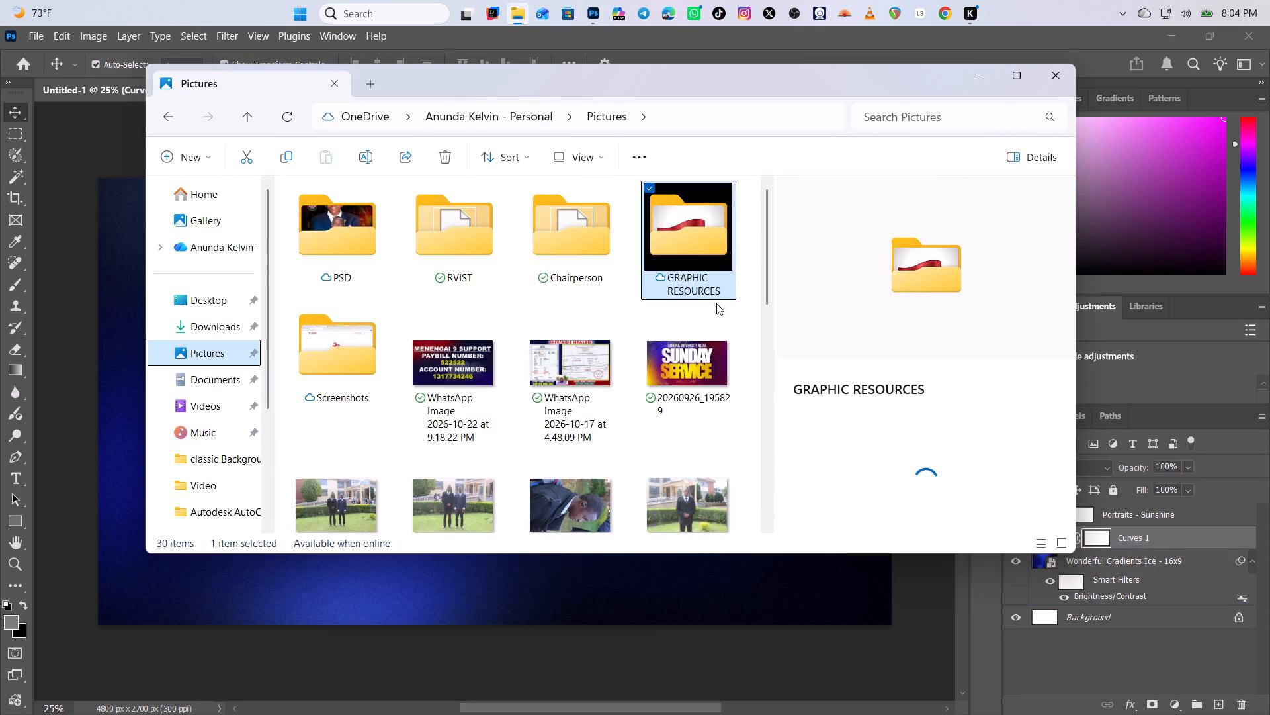
drag(767, 287, 759, 390)
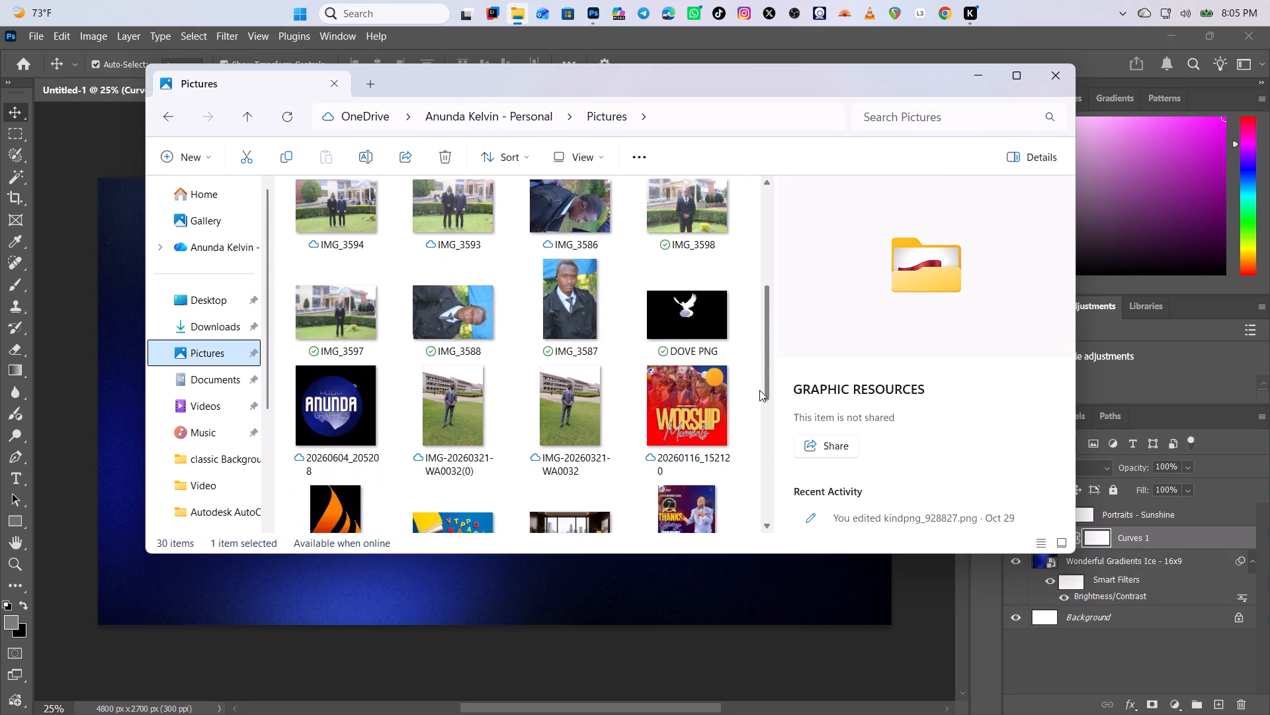
drag(759, 390, 778, 504)
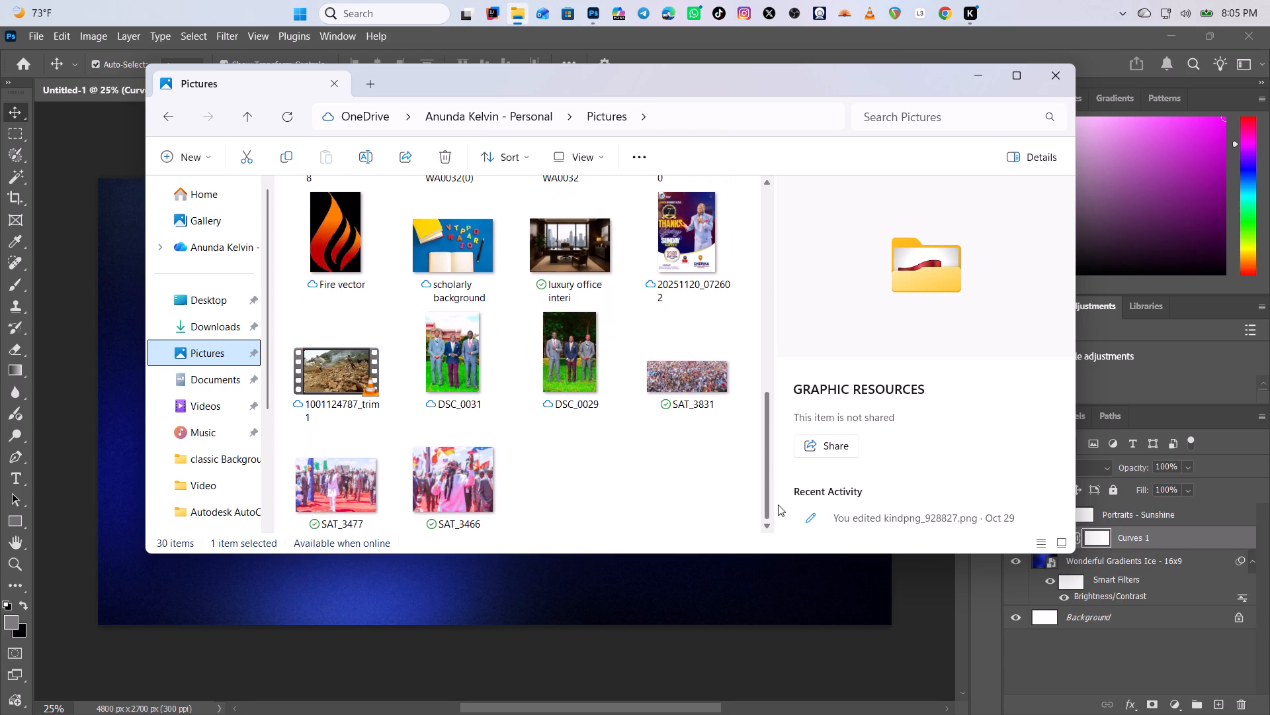
drag(778, 504, 759, 469)
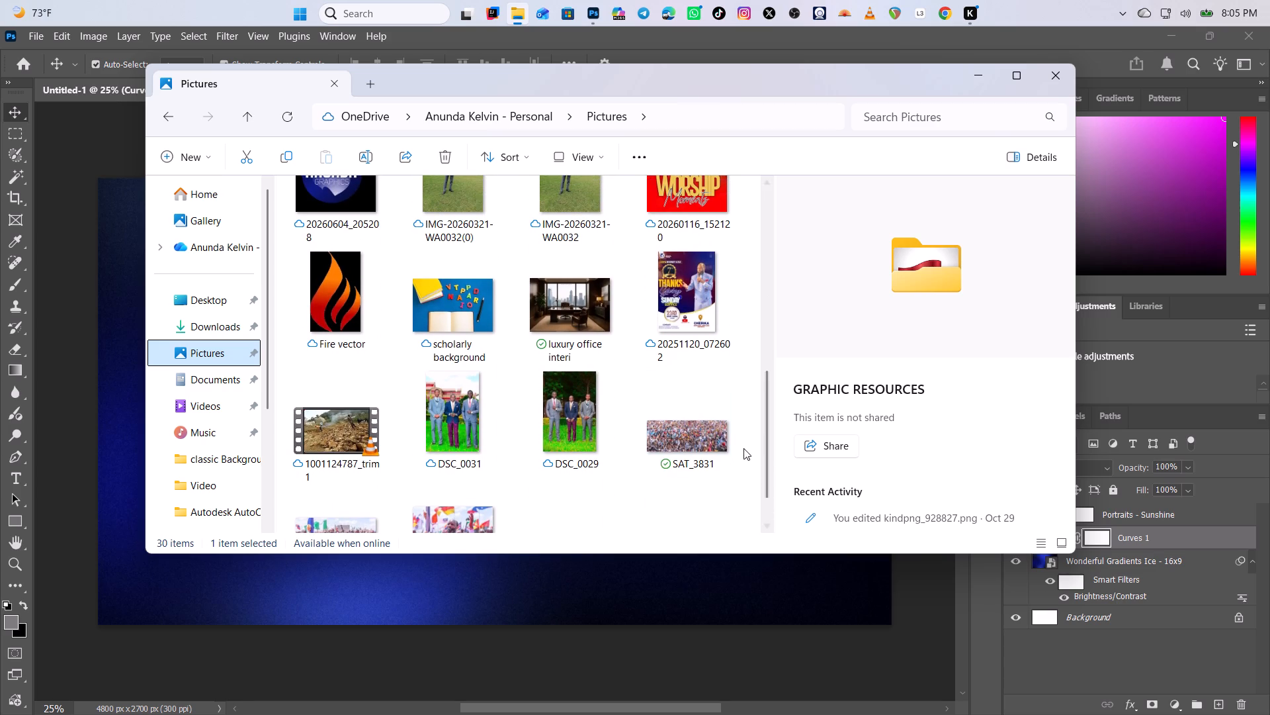
drag(767, 466, 765, 391)
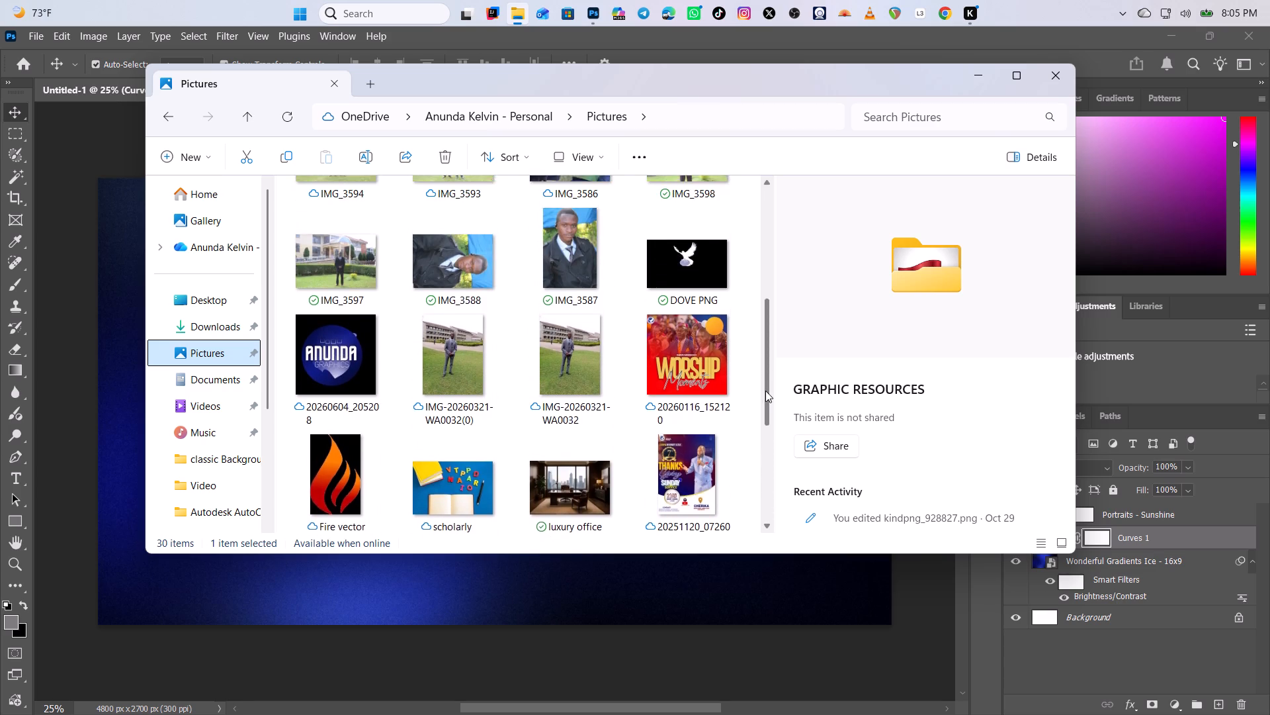
drag(765, 391, 761, 274)
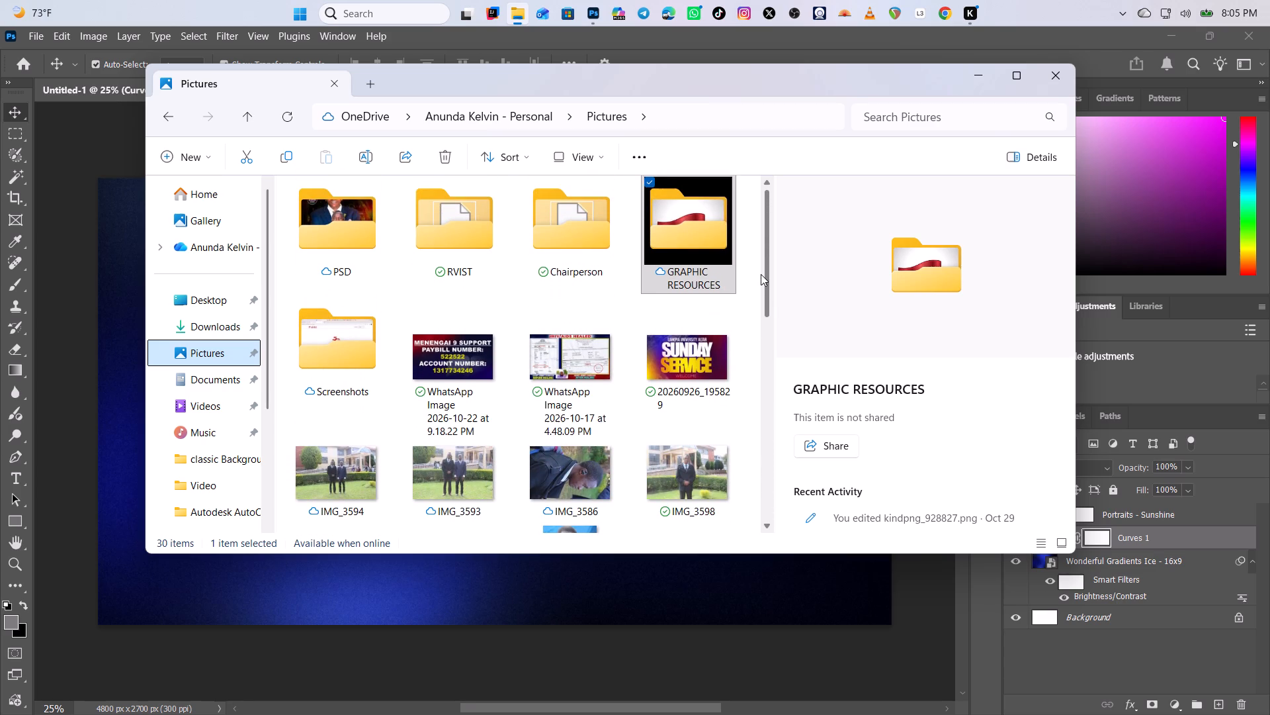
drag(761, 274, 761, 283)
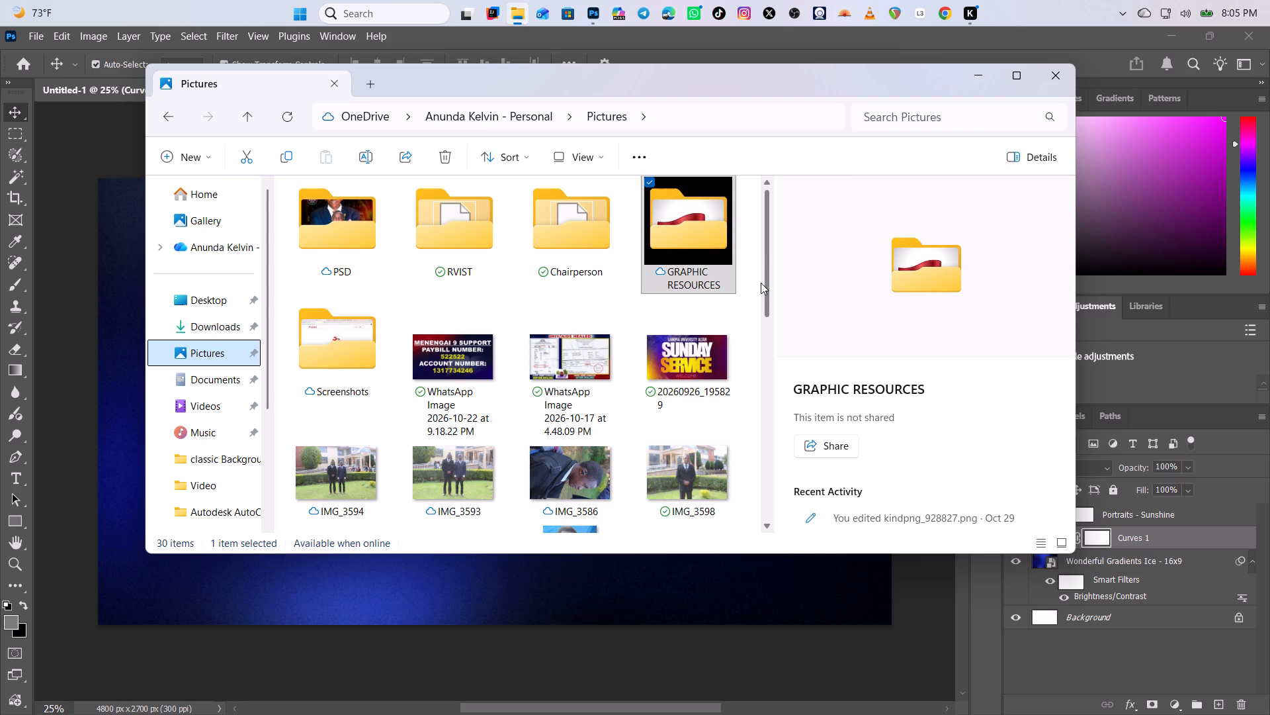
drag(761, 283, 758, 297)
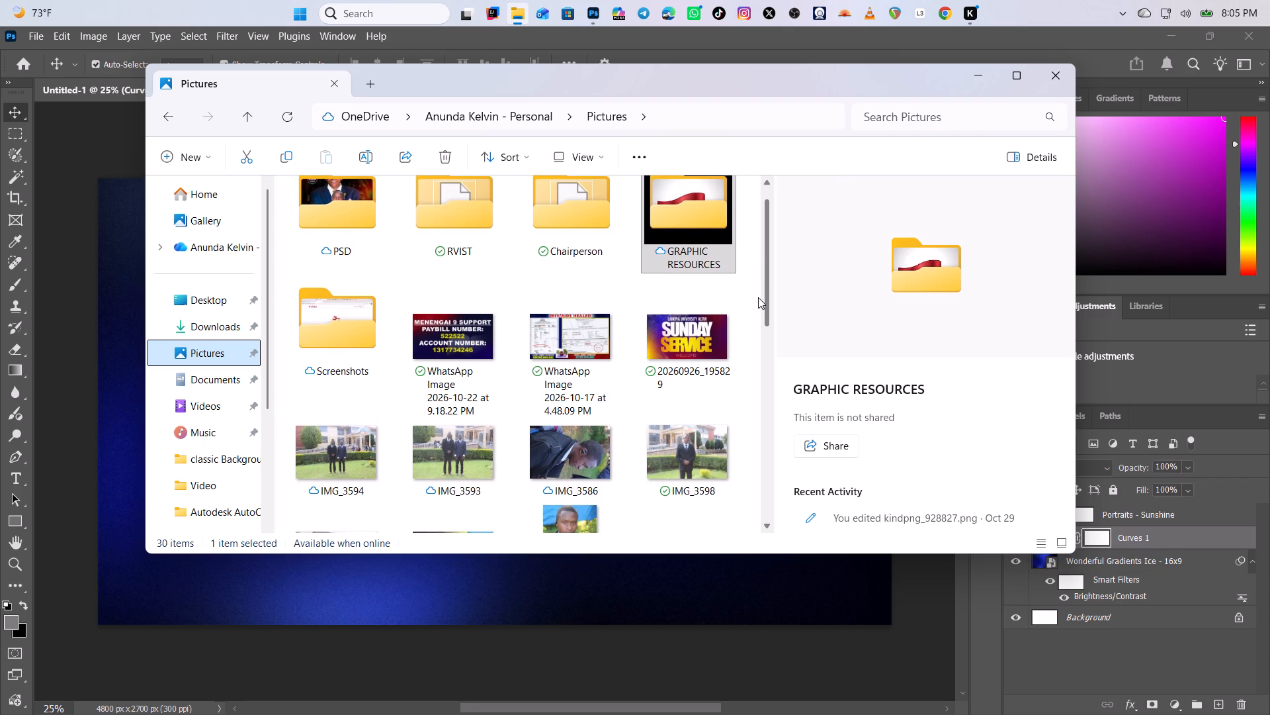
drag(758, 297, 757, 297)
drag(767, 323, 771, 299)
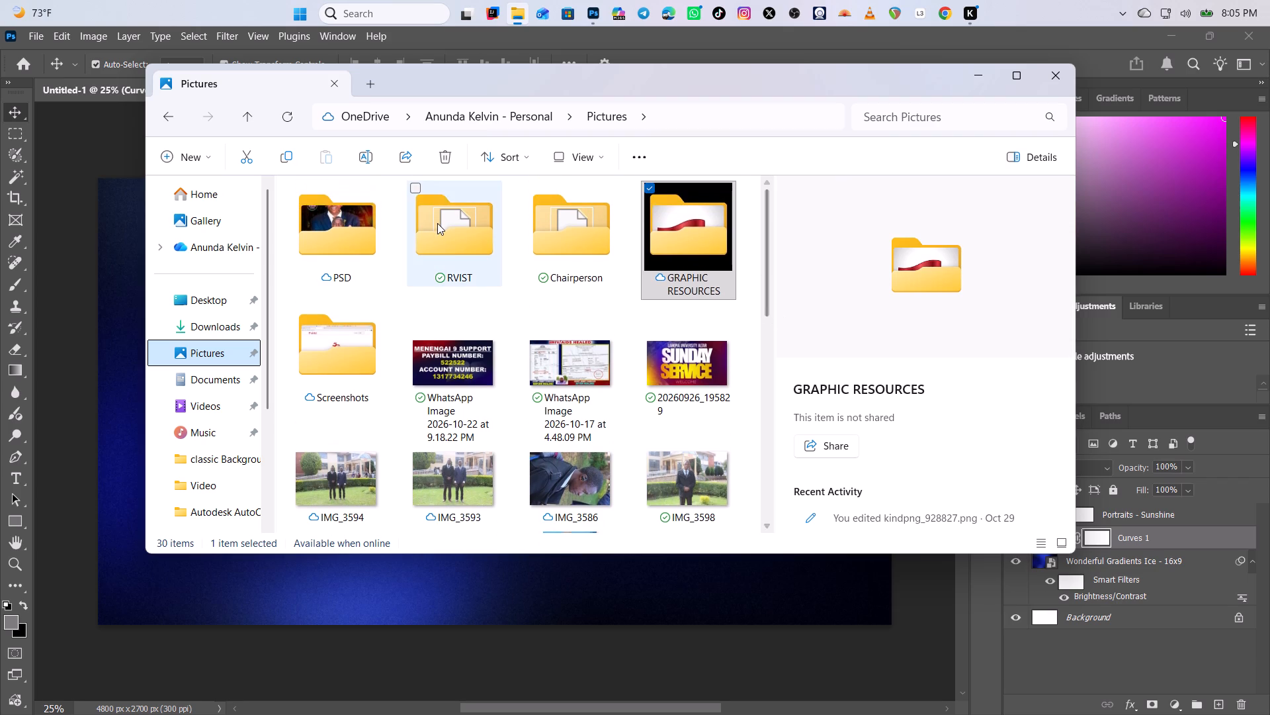
Check the RVIST and Screenshots subfolders of Pictures for a usable image.
double_click(438, 224)
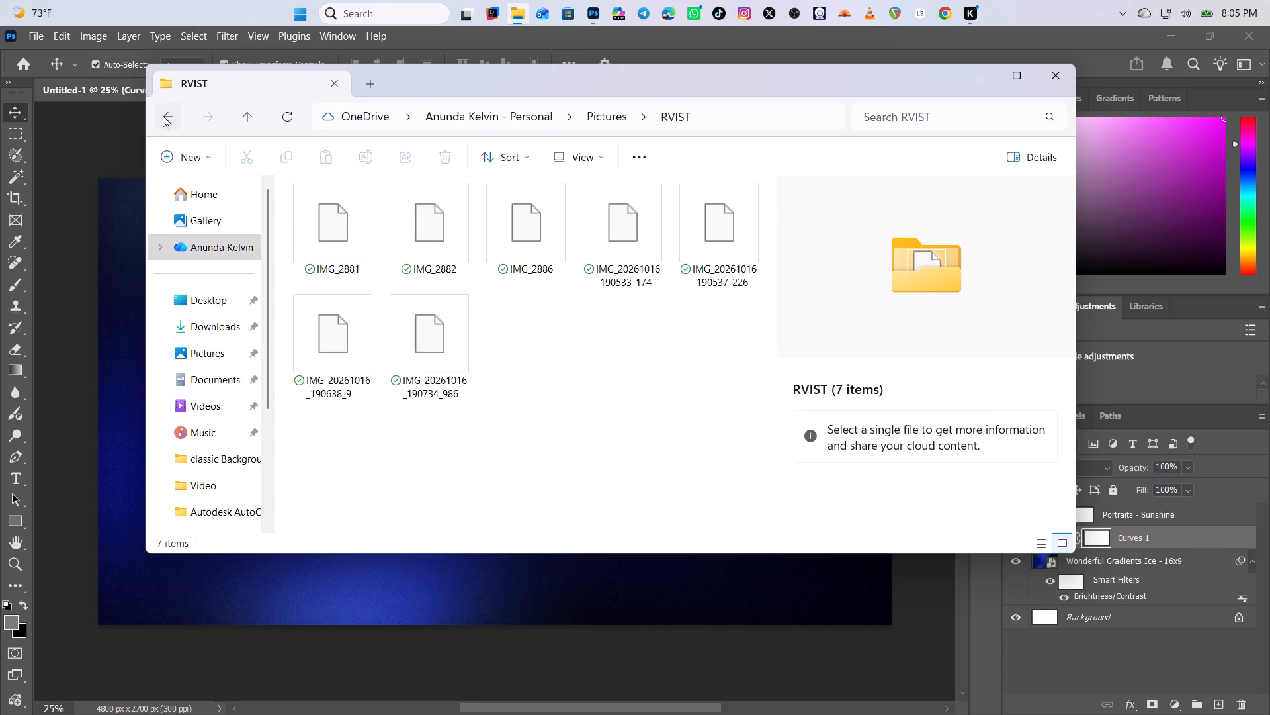
click(159, 117)
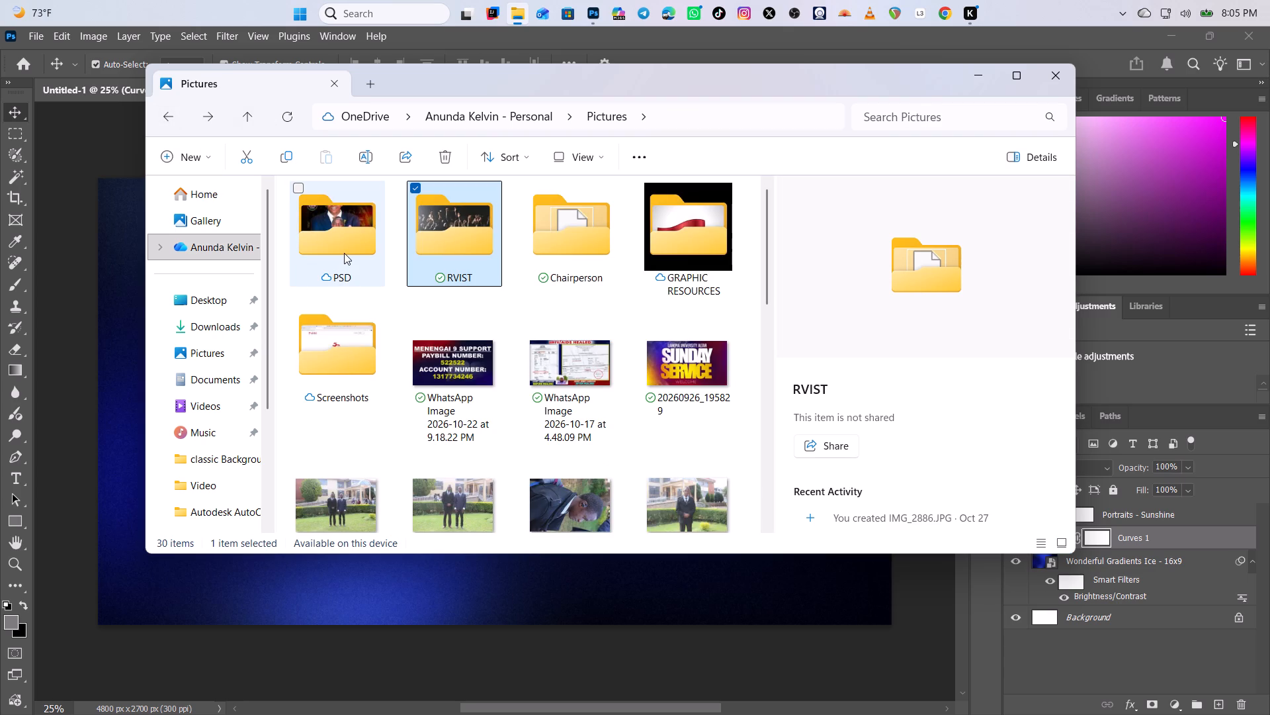
double_click(346, 353)
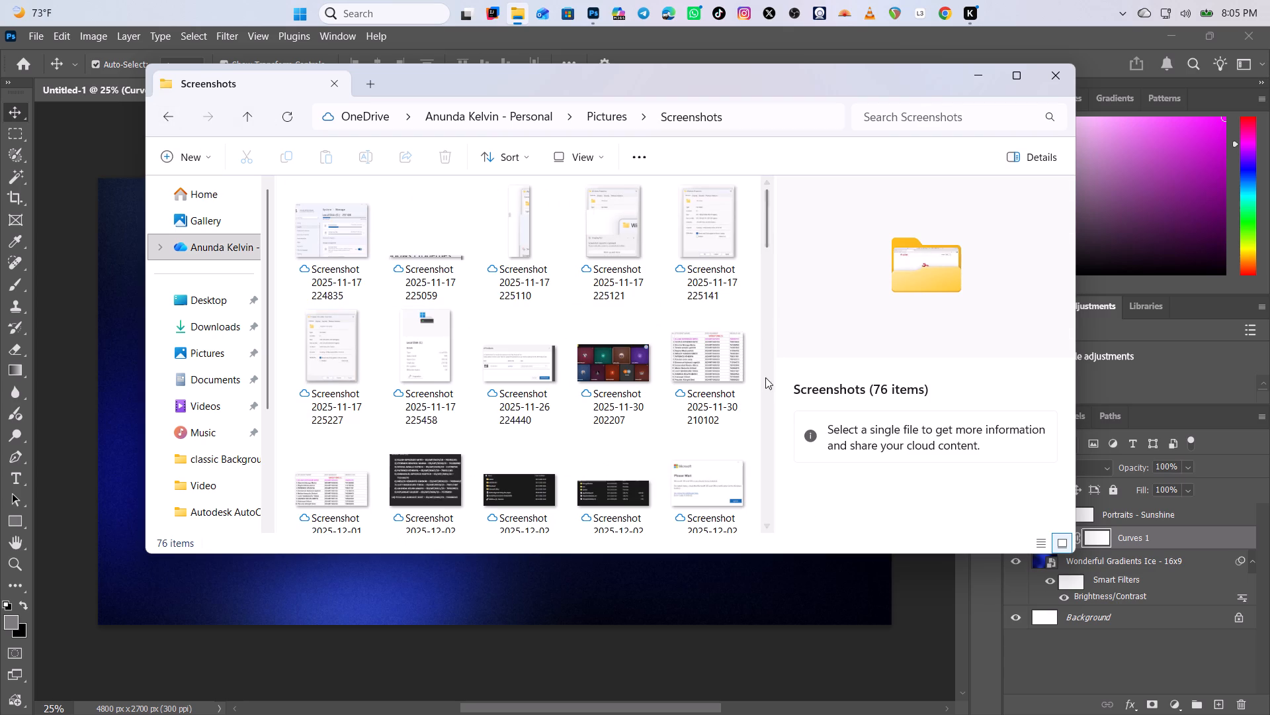
drag(769, 242, 771, 467)
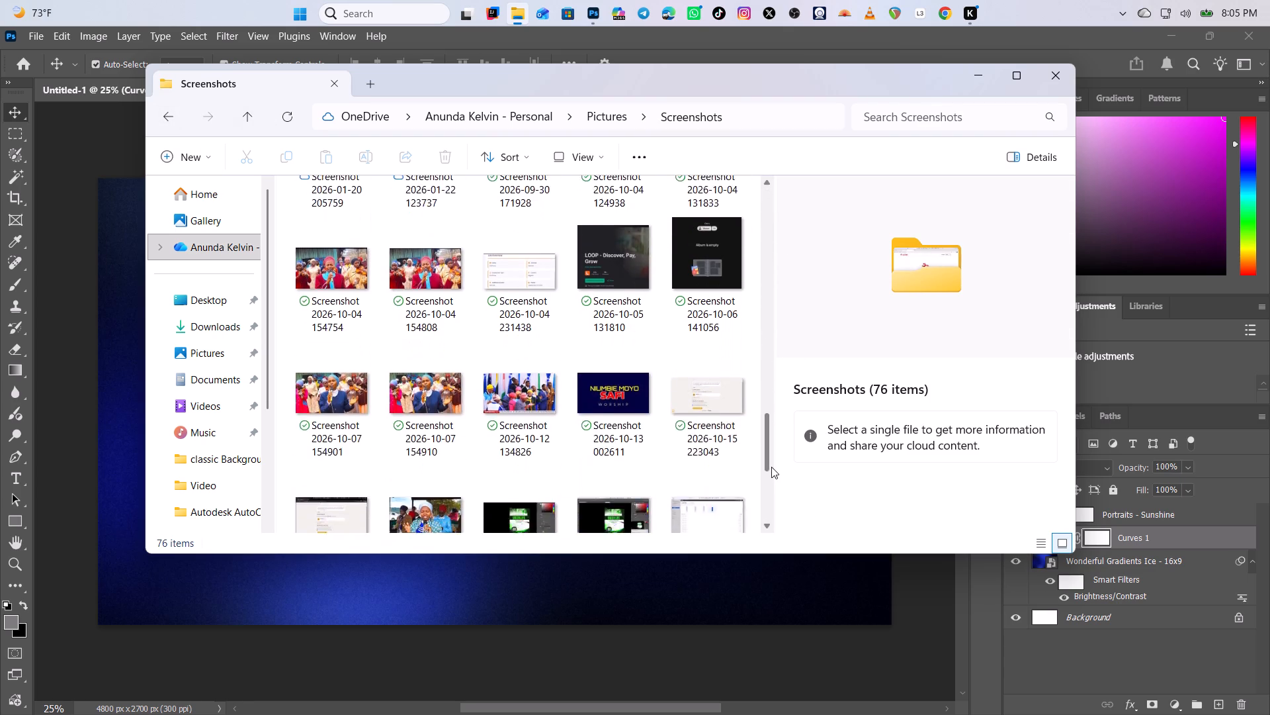
drag(771, 467, 767, 503)
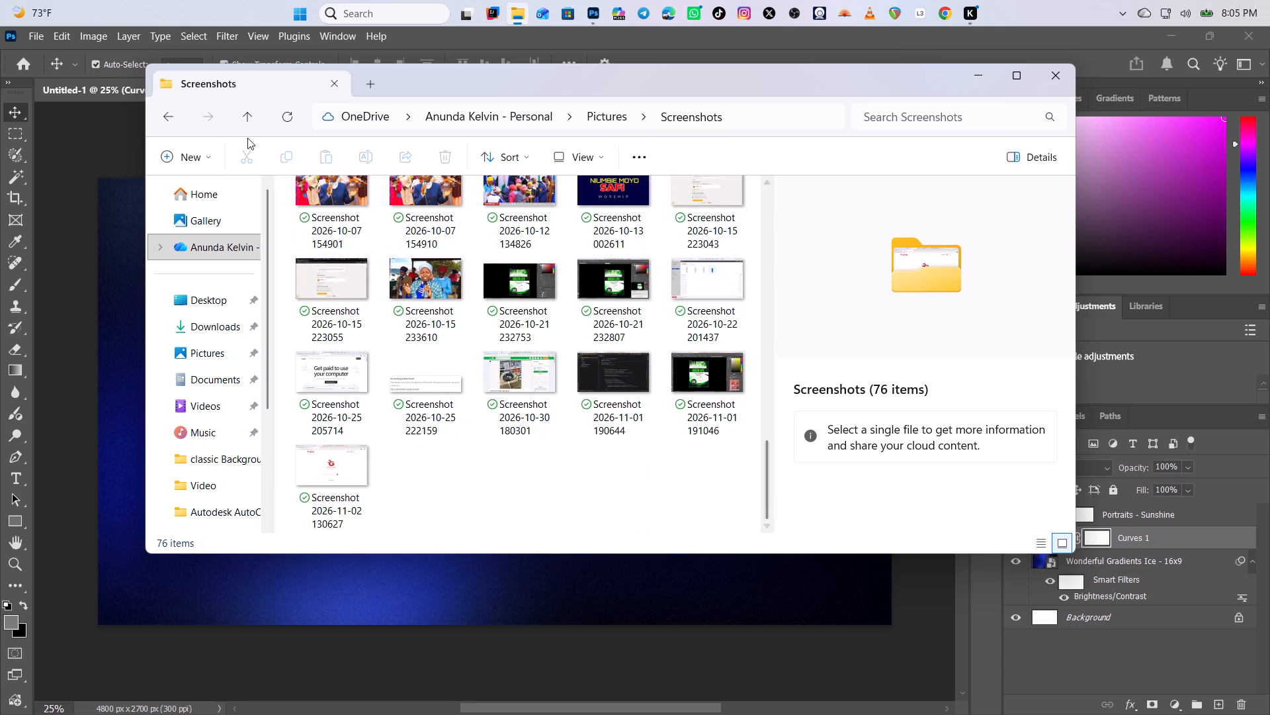
click(166, 123)
Look through the Documents folder for usable images and preview the image named T.
click(218, 386)
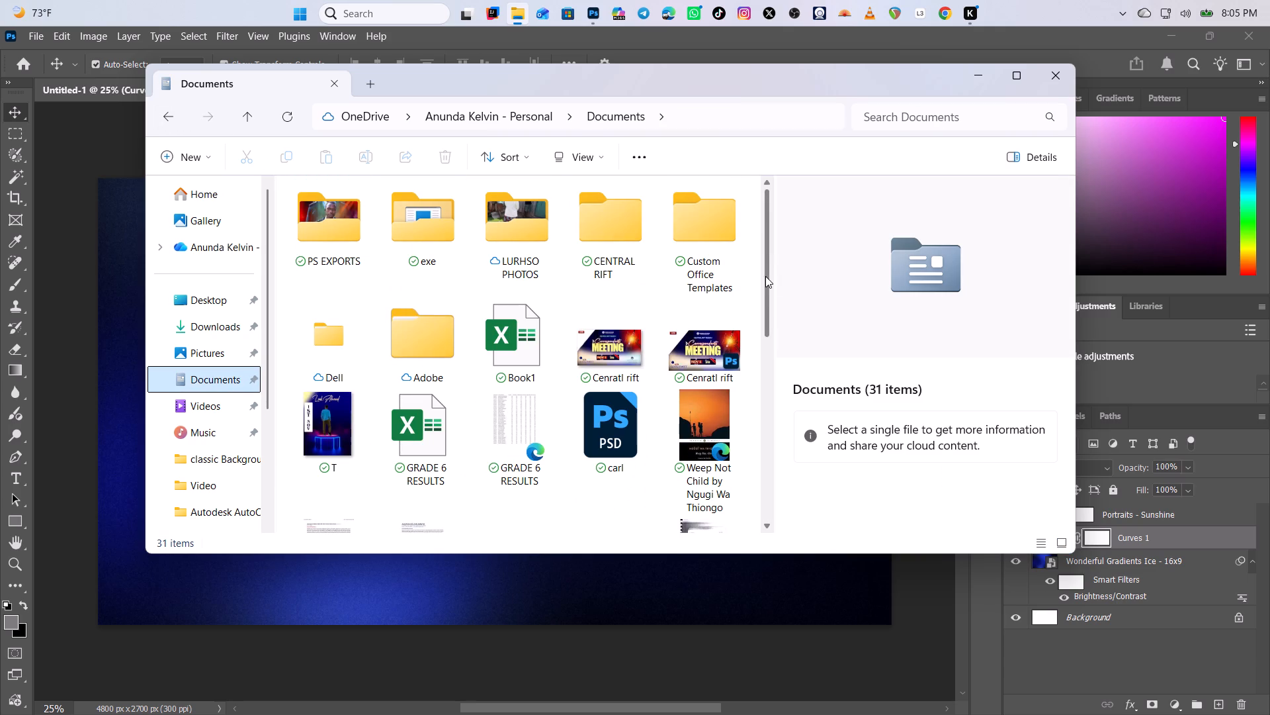
drag(765, 276, 767, 354)
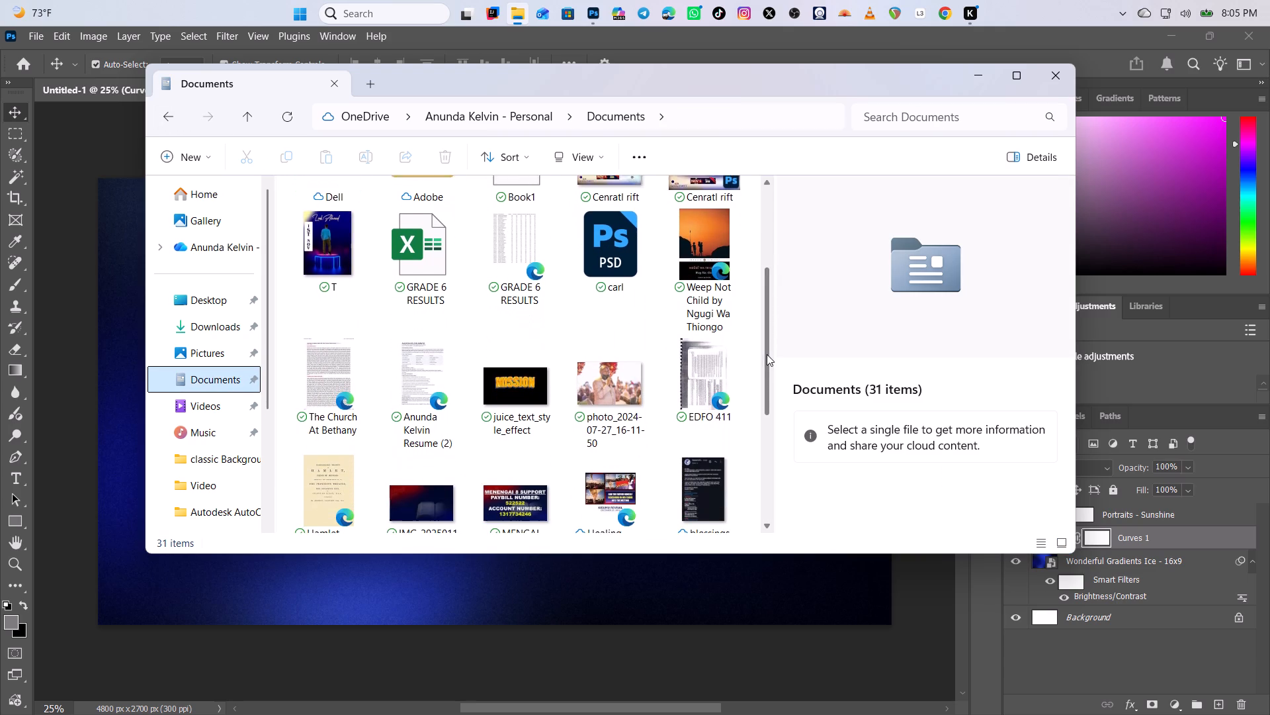
drag(767, 354, 762, 346)
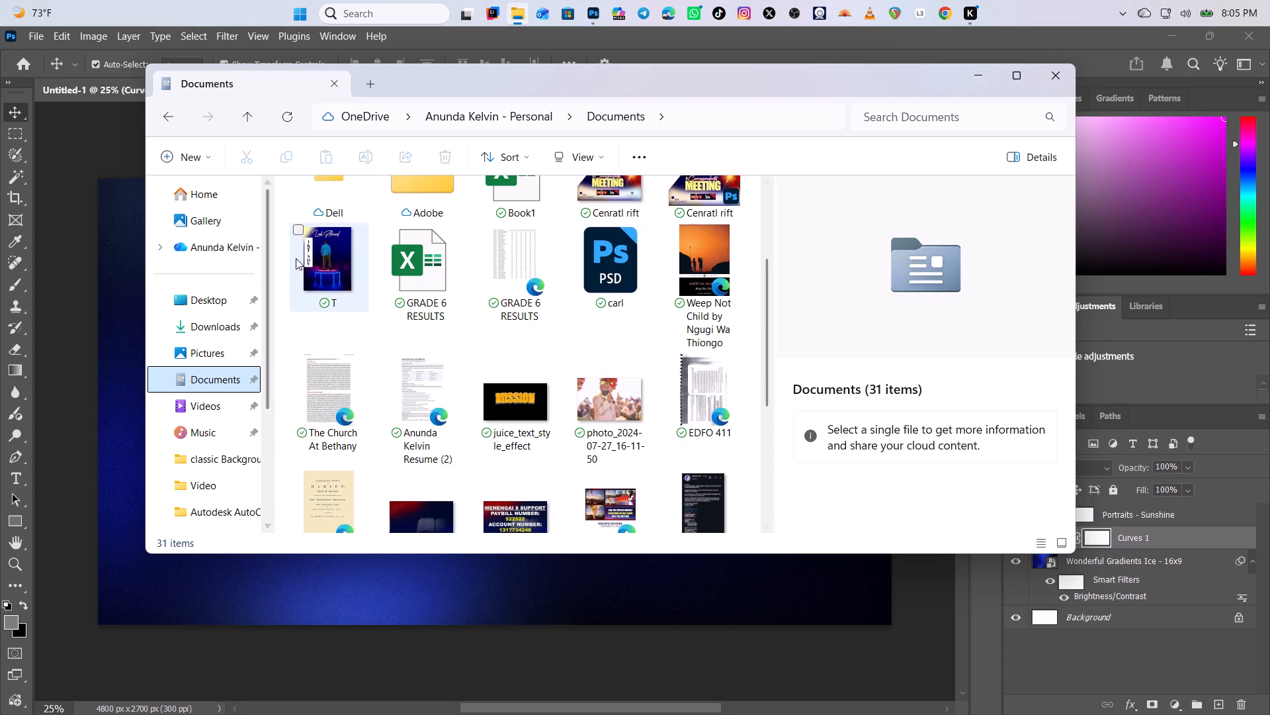
click(315, 262)
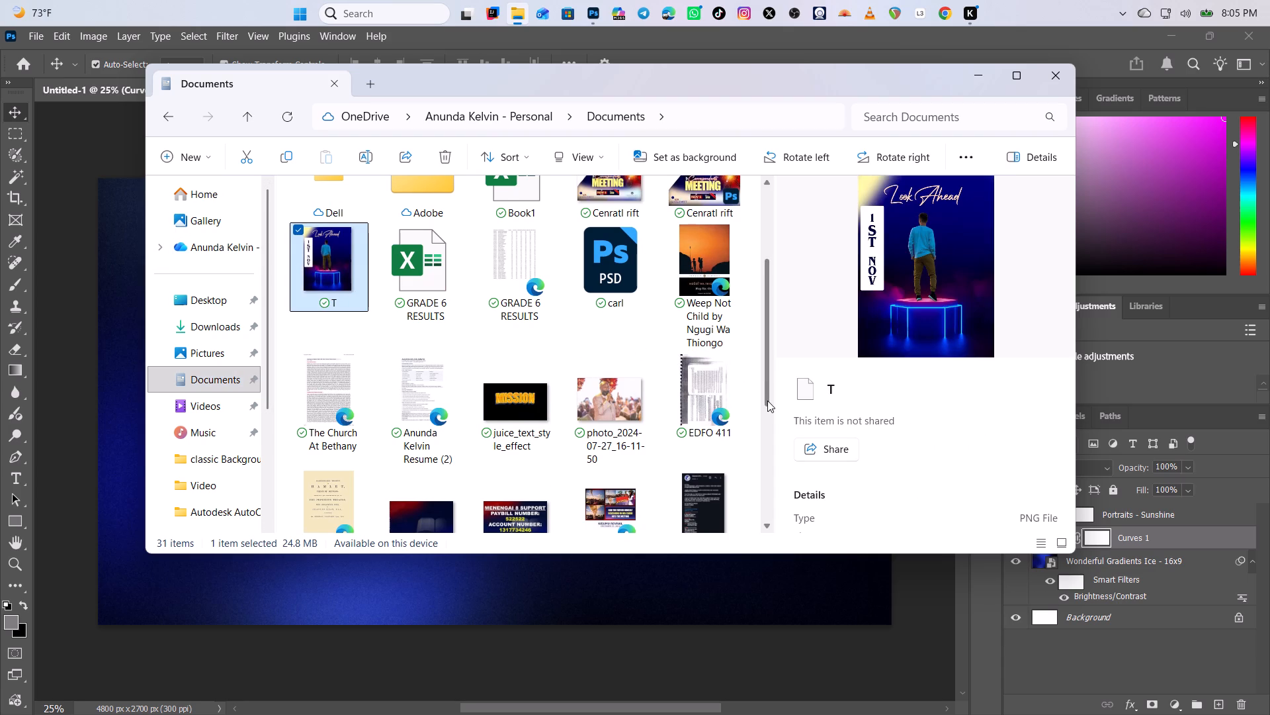
drag(767, 398, 769, 379)
Delete the Photoshop file named carl from the Documents folder.
click(601, 321)
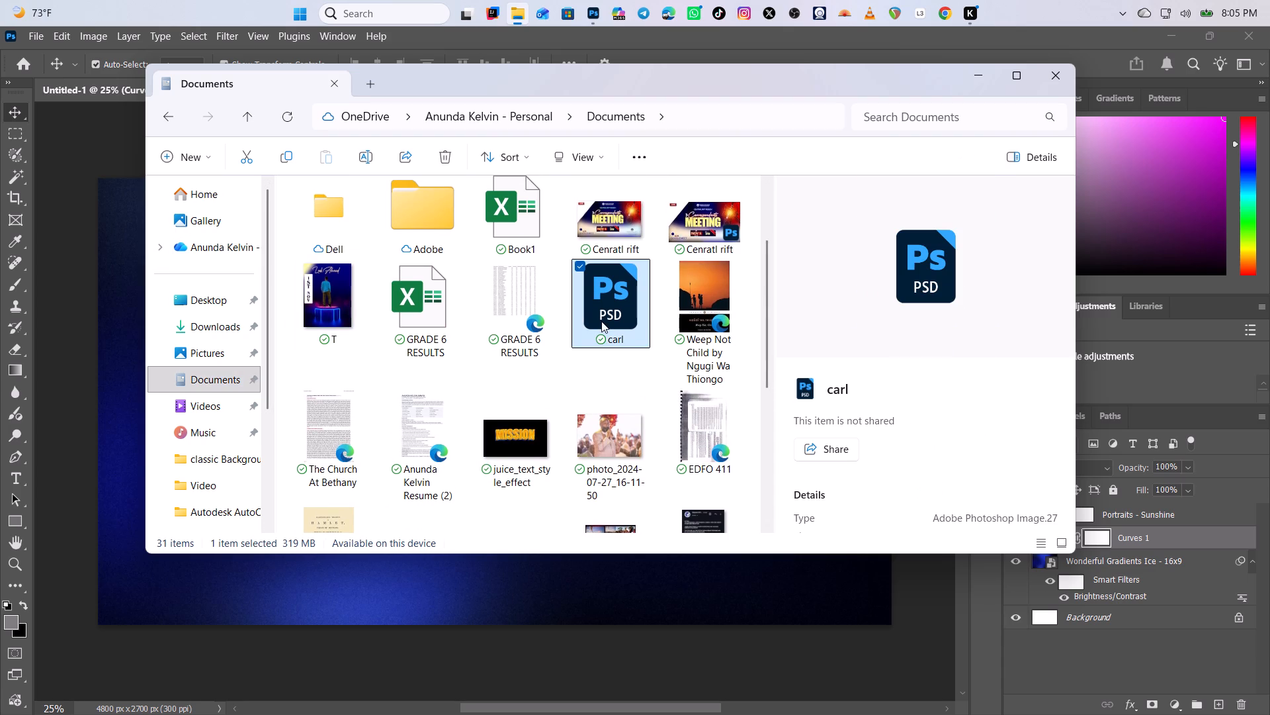
key(Delete)
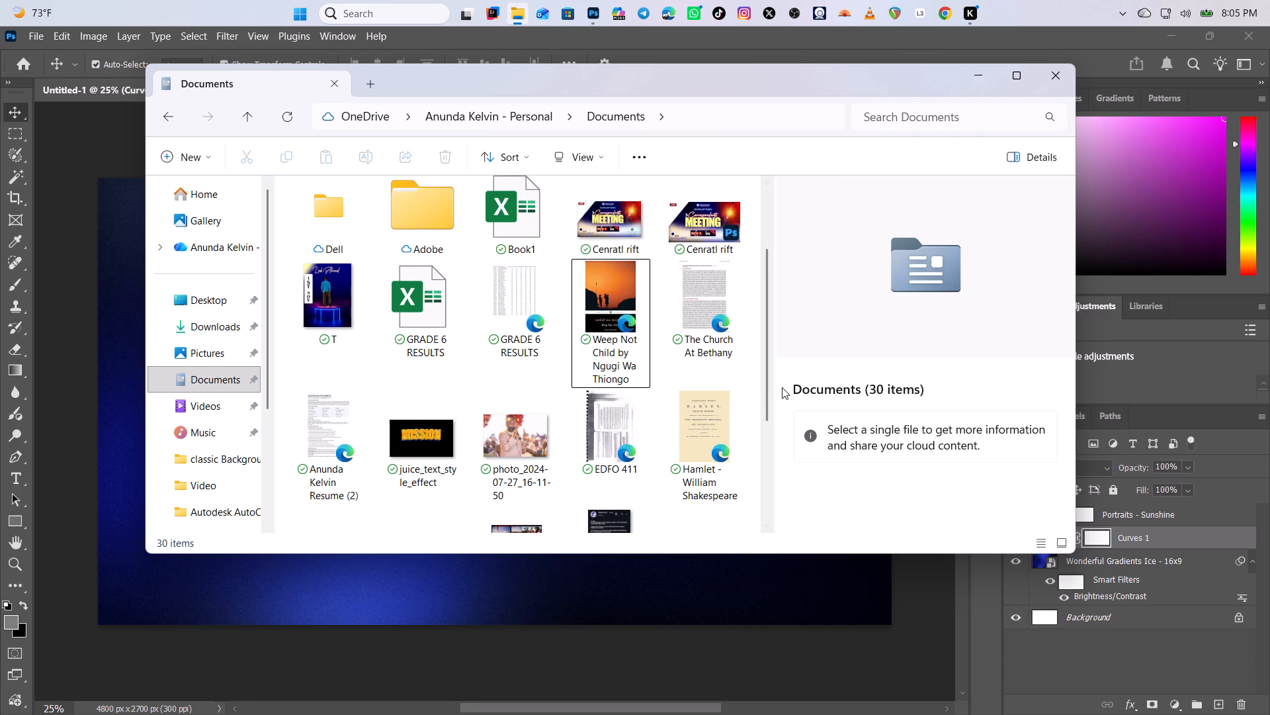
Look through Documents and its LURHSO PHOTOS subfolder for a usable photo, previewing the seated-audience image WhatsApp Image 2025-12-04 at 20.10.29.
drag(771, 396, 763, 334)
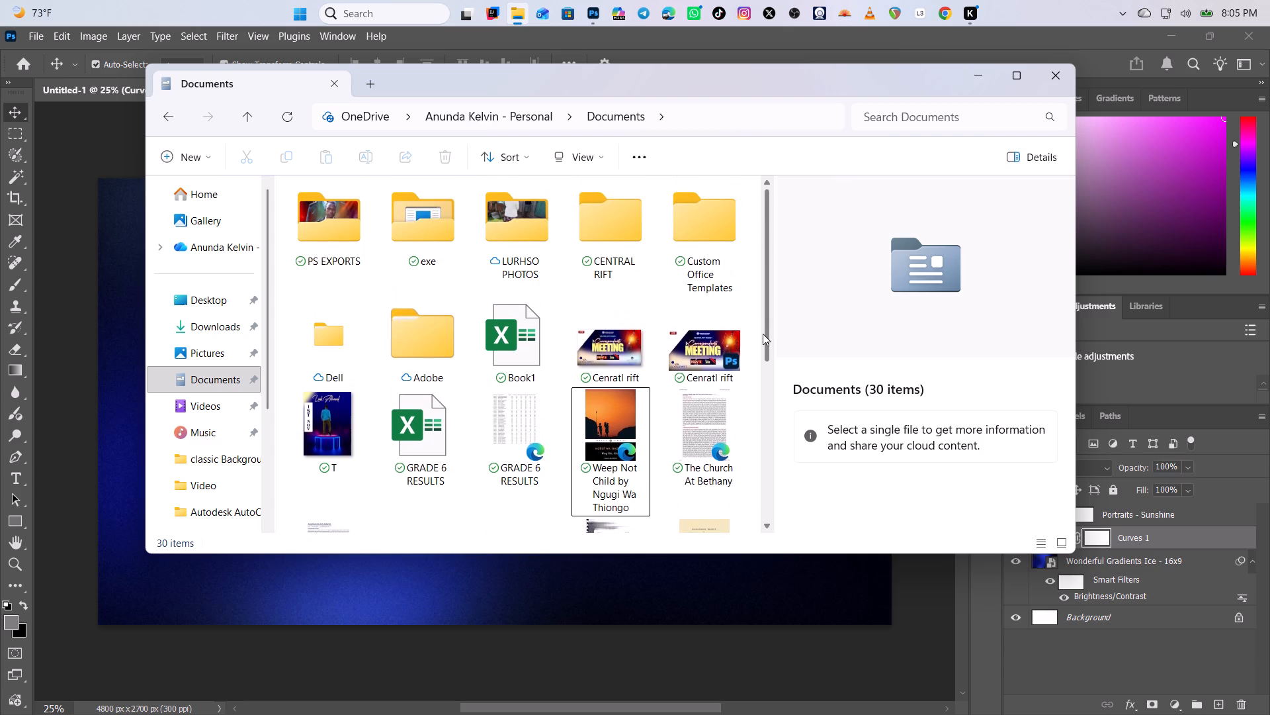
drag(763, 334, 755, 428)
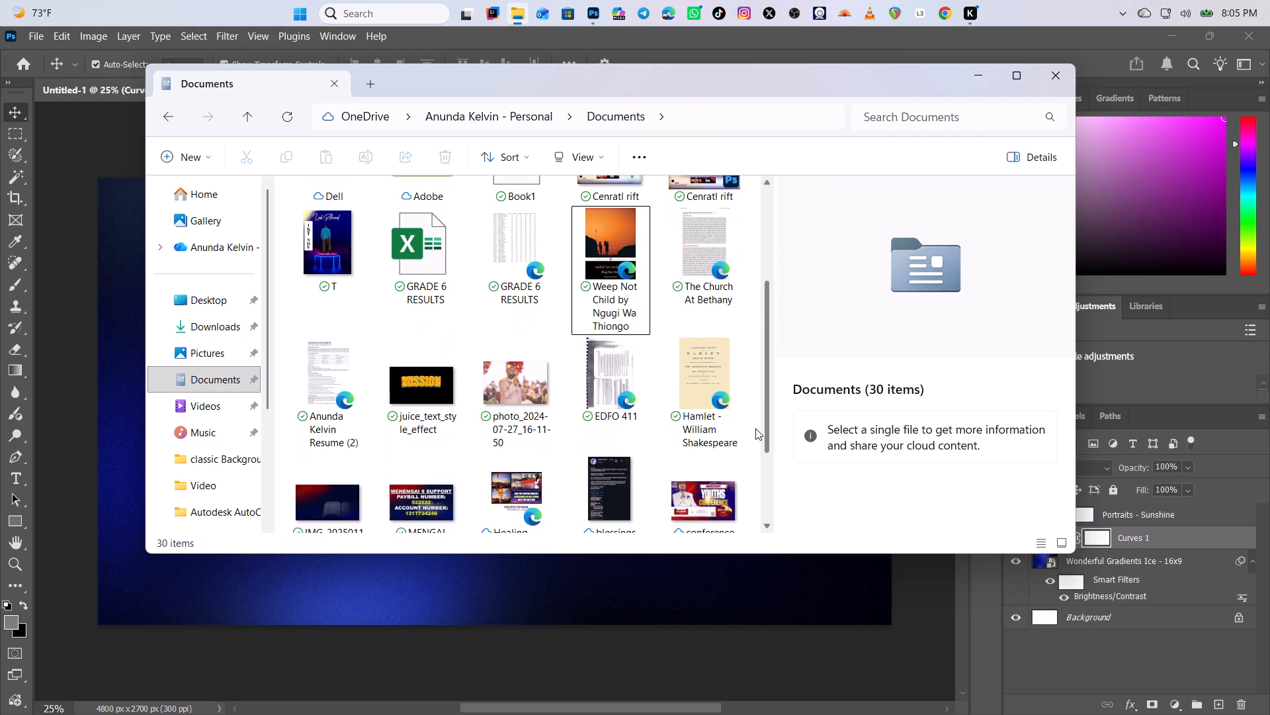
drag(755, 428, 765, 335)
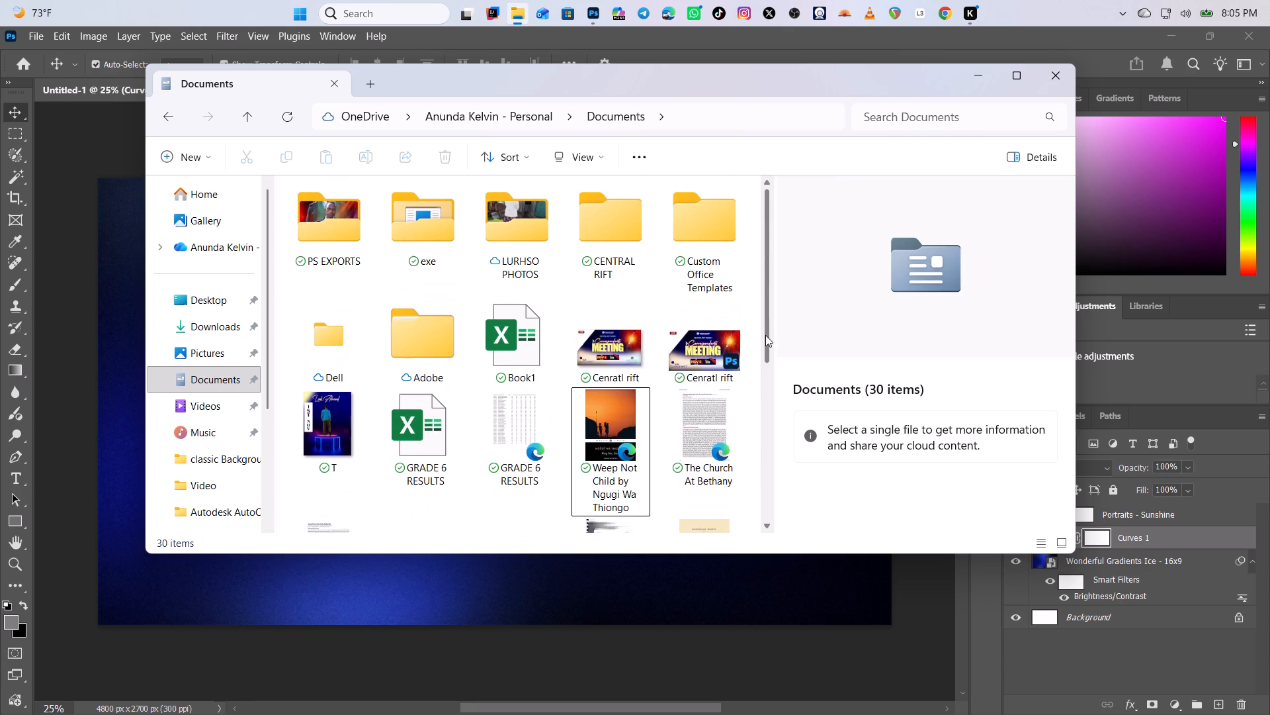
drag(765, 335, 765, 334)
click(768, 356)
double_click(532, 220)
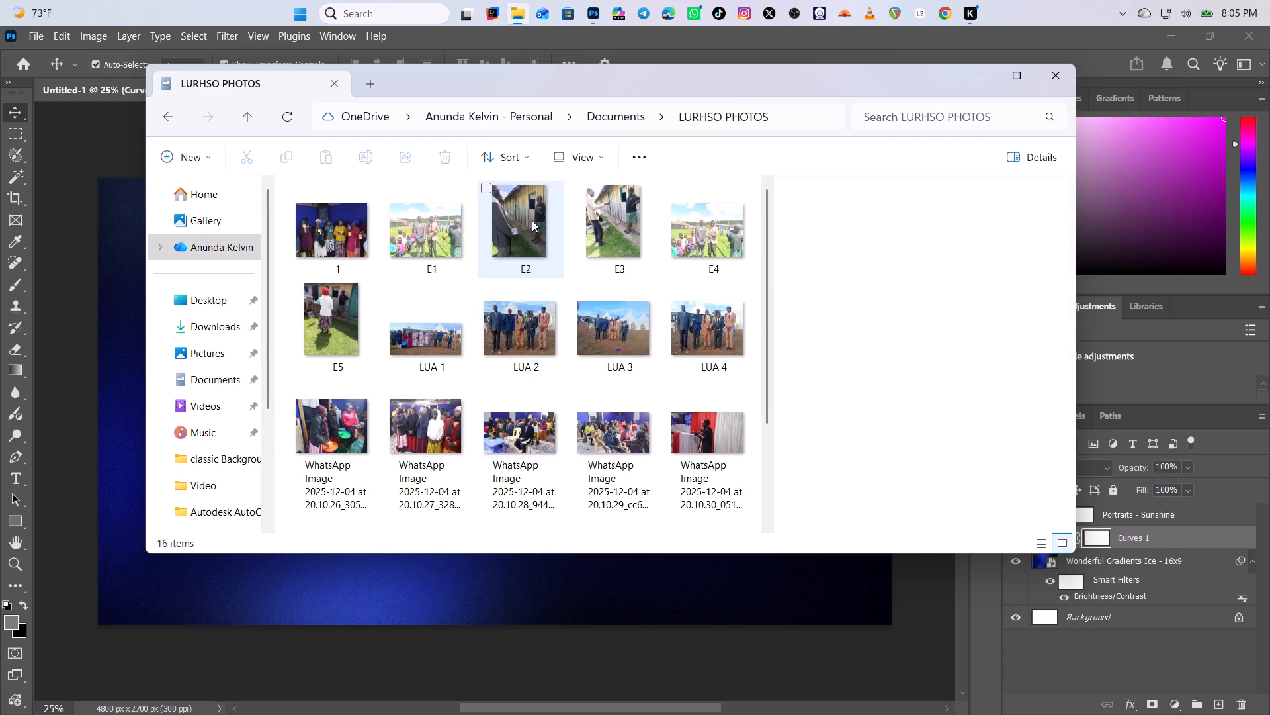
drag(765, 394, 746, 470)
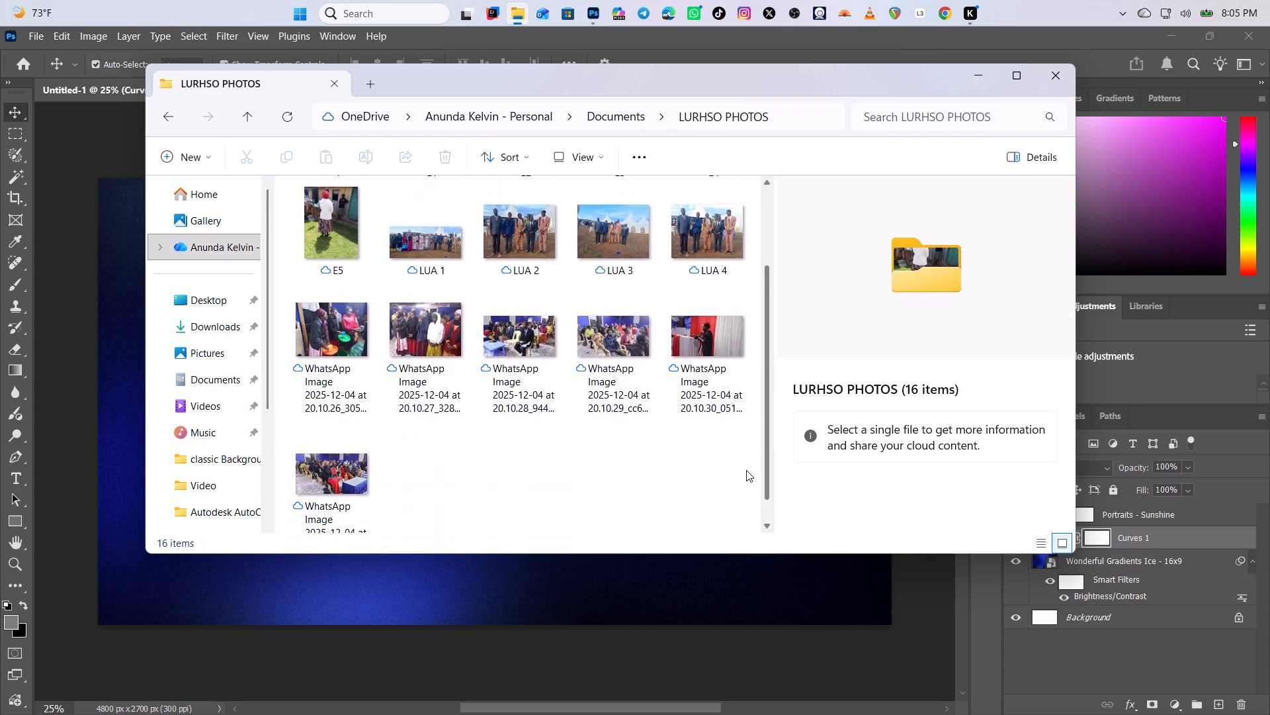
drag(746, 470, 743, 325)
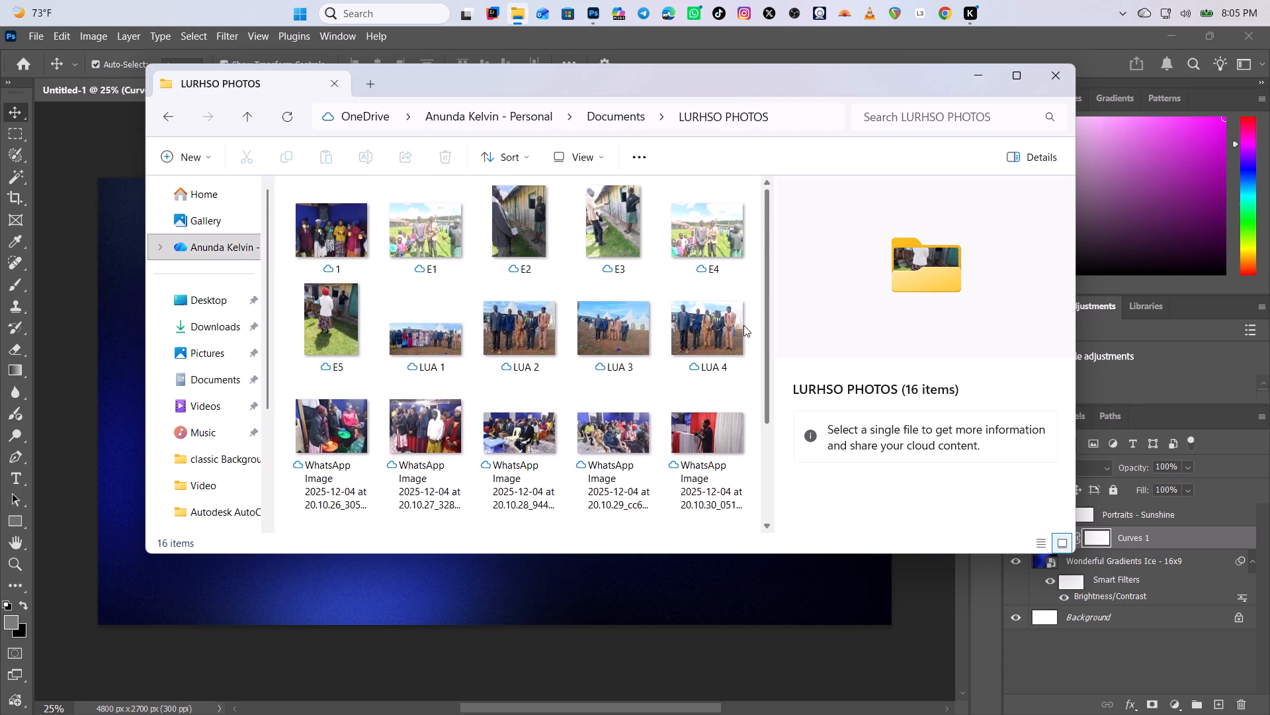
drag(743, 325, 744, 396)
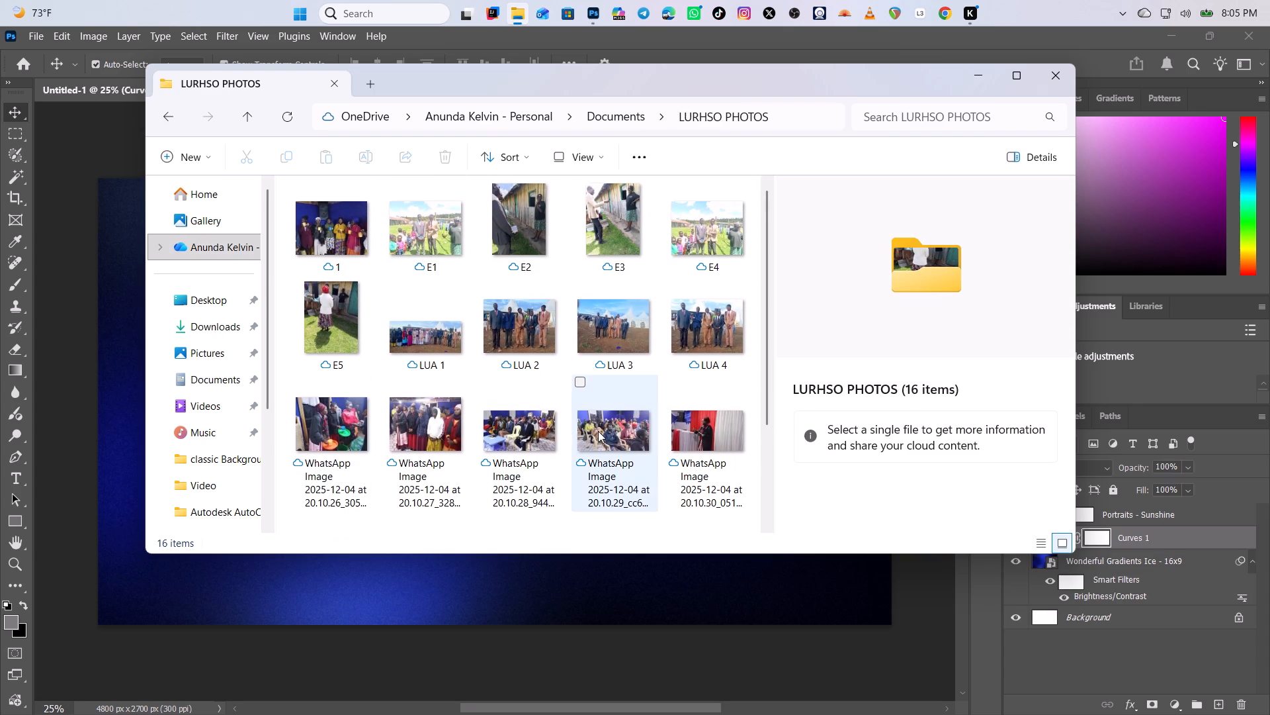
click(598, 431)
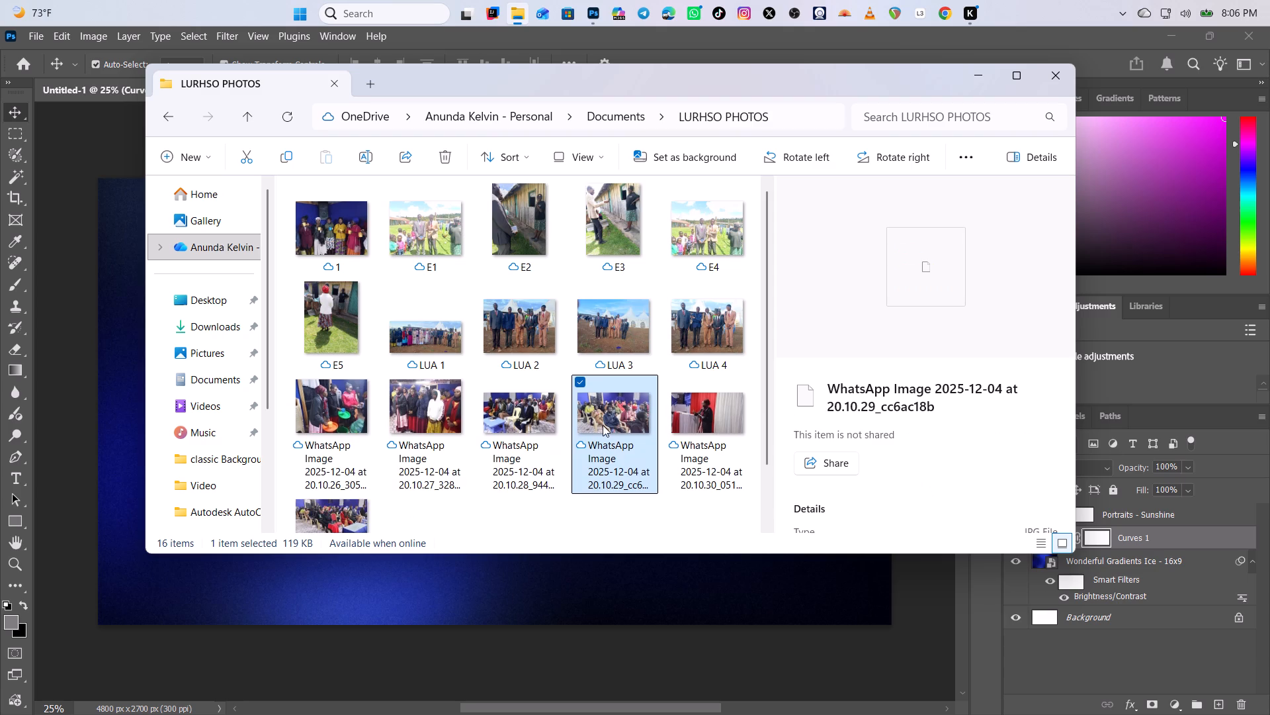
double_click(595, 408)
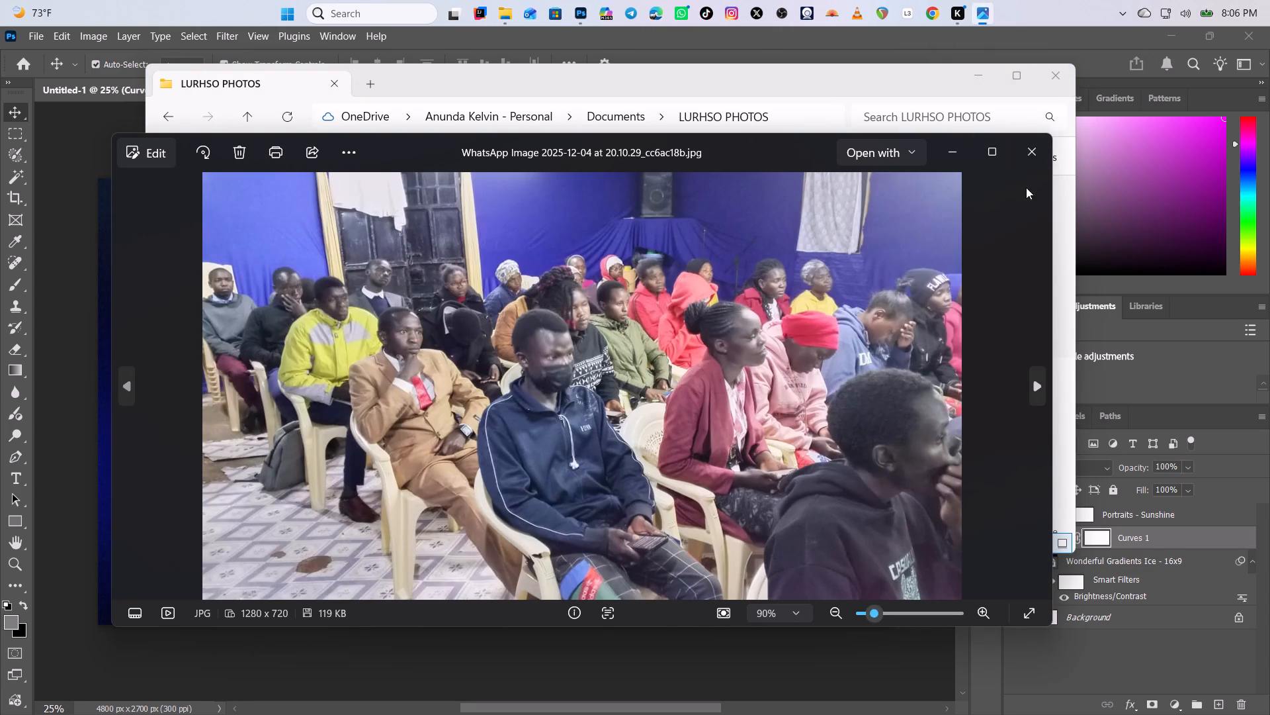
click(1037, 162)
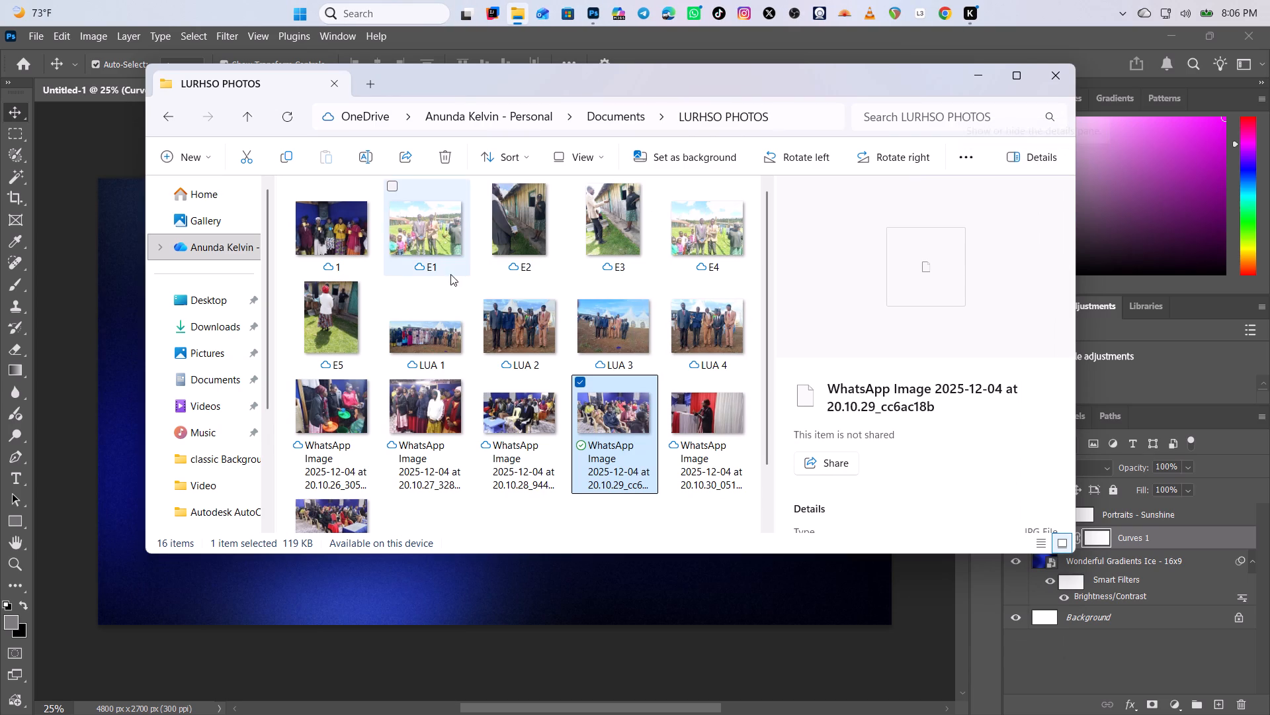
click(525, 354)
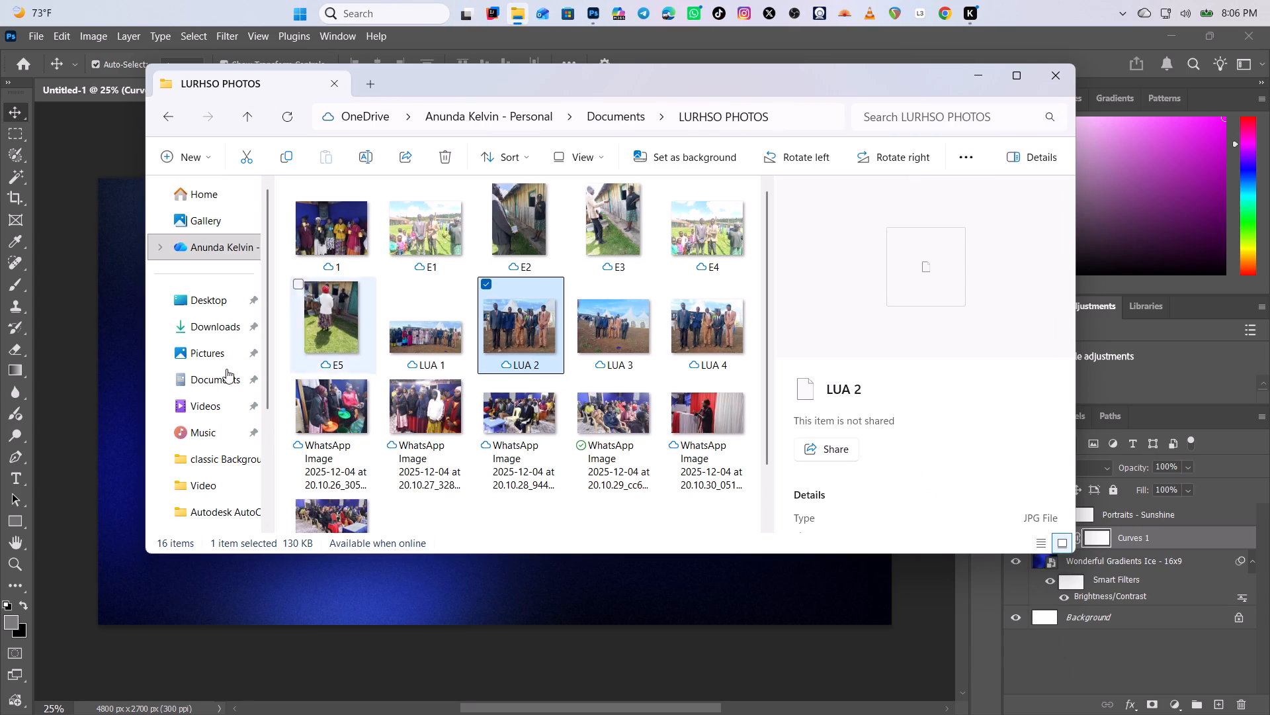
Open the Downloads folder to look for a usable image.
click(221, 332)
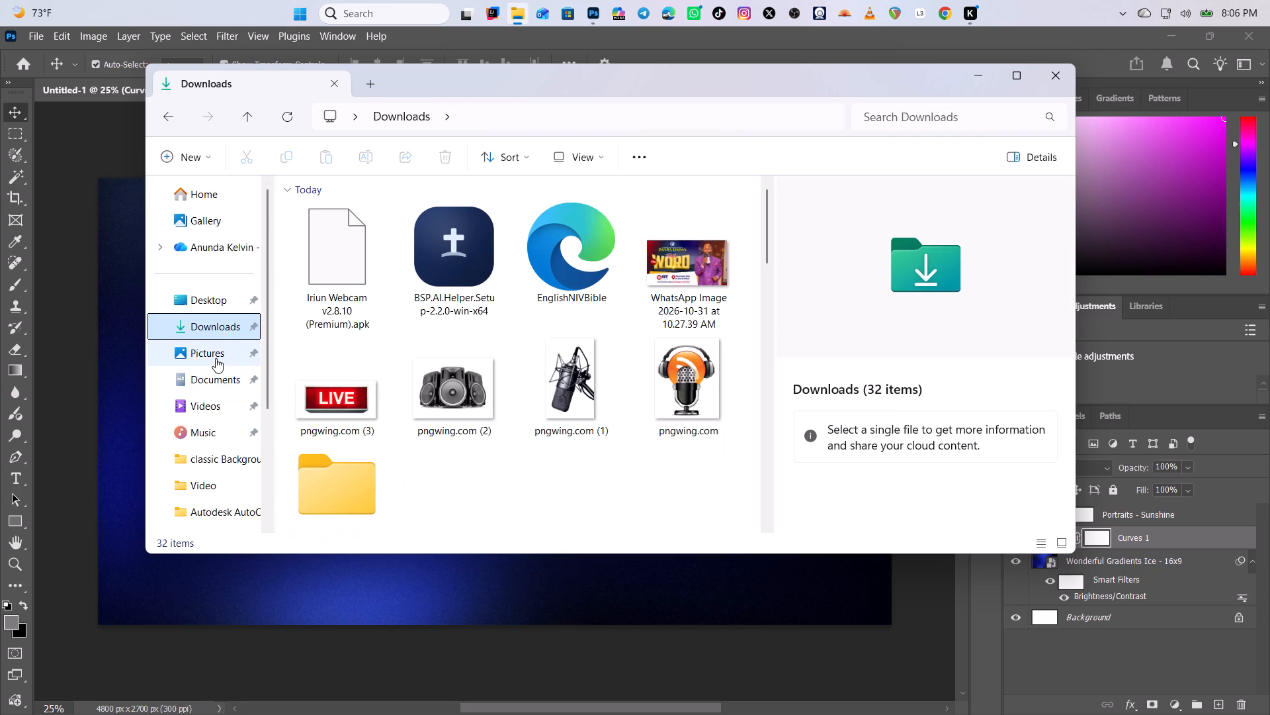
Look through the EFFECTS folder in GRAPHIC RESOURCES under Pictures for a suitable image.
click(216, 358)
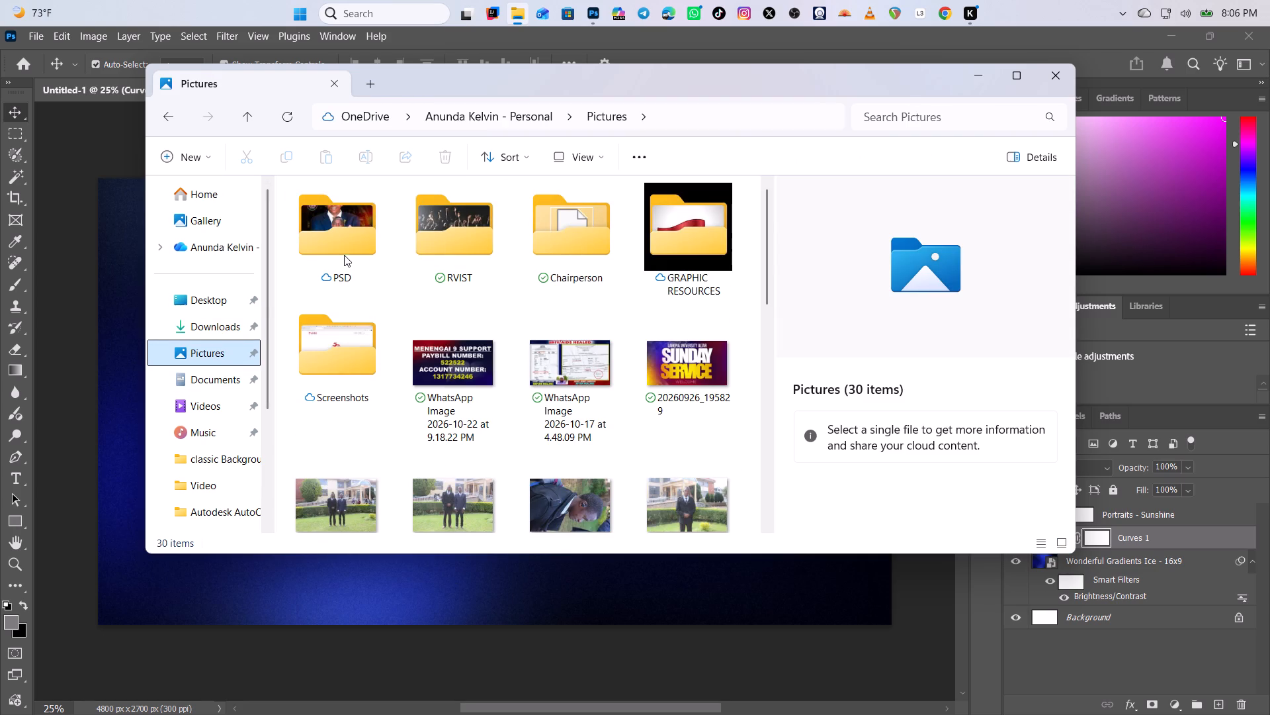
double_click(683, 253)
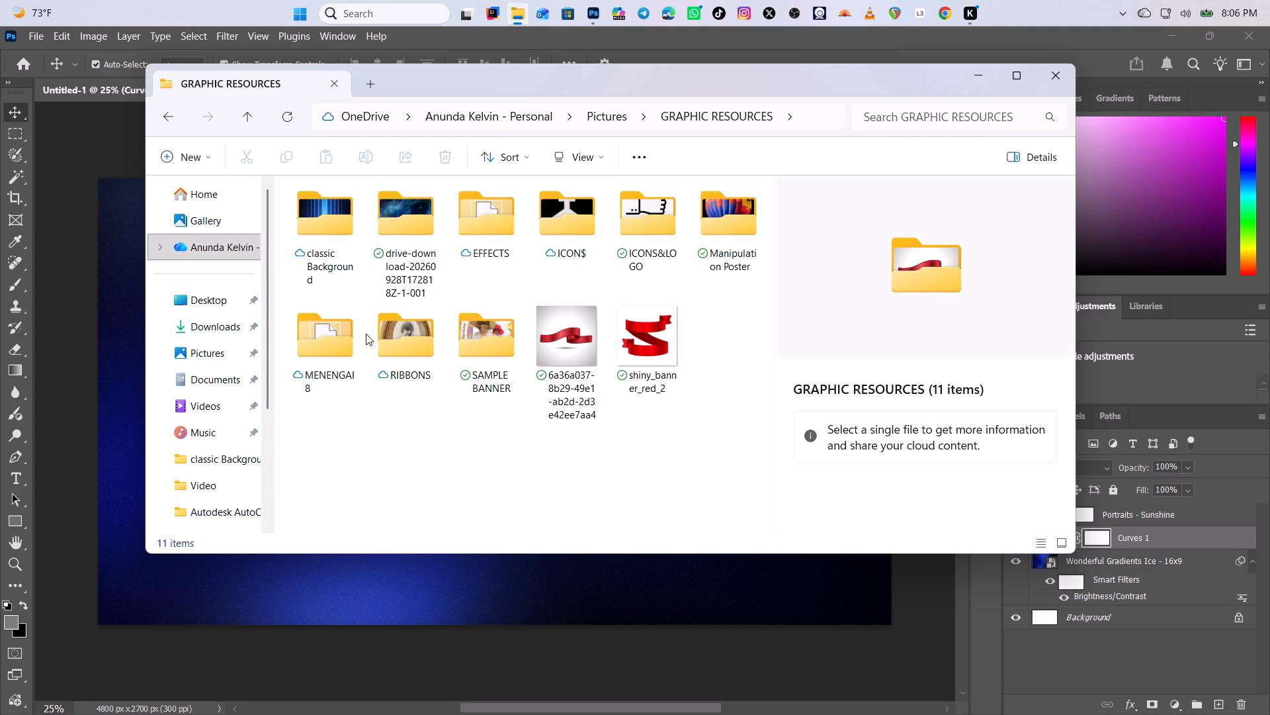
double_click(480, 219)
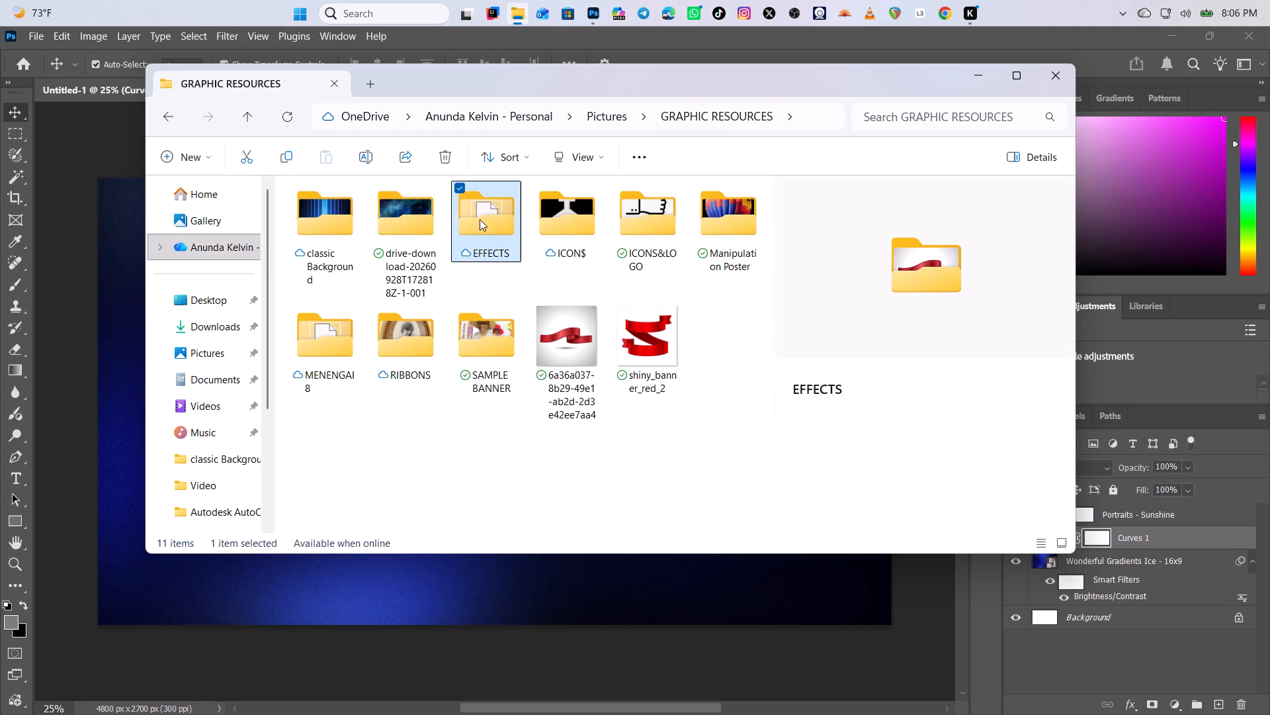
drag(765, 312, 764, 322)
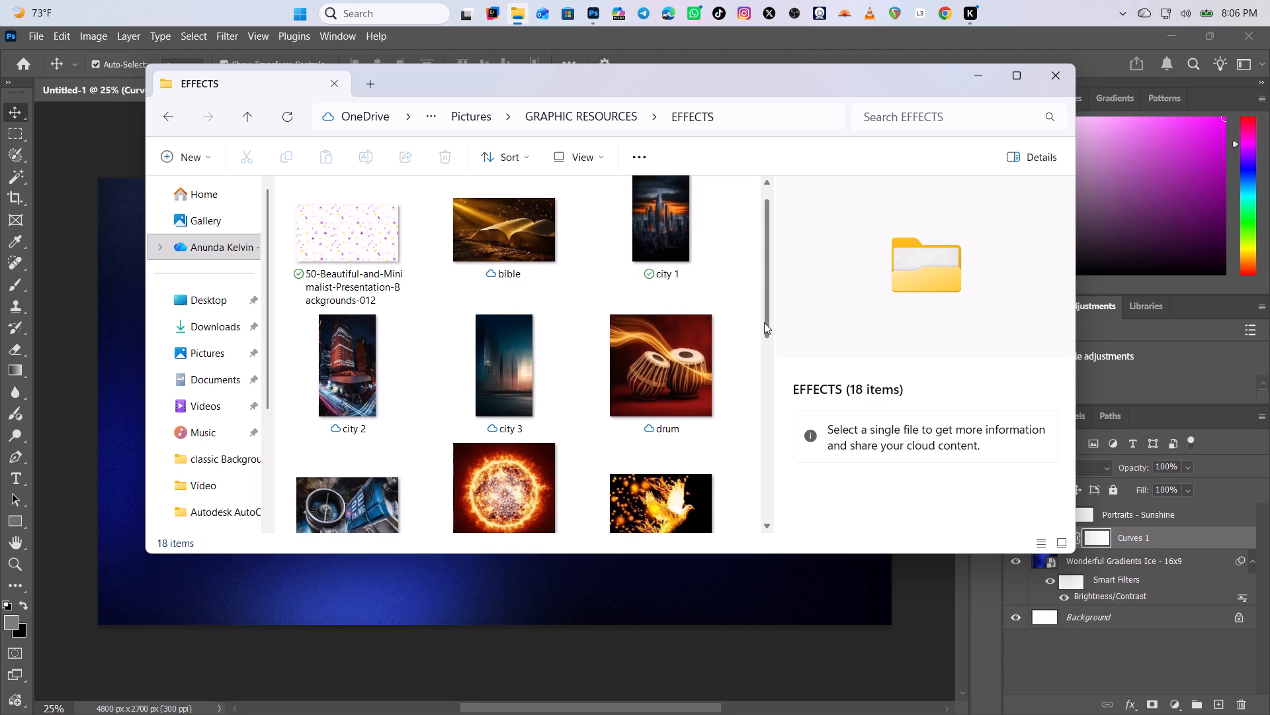
drag(764, 322, 747, 424)
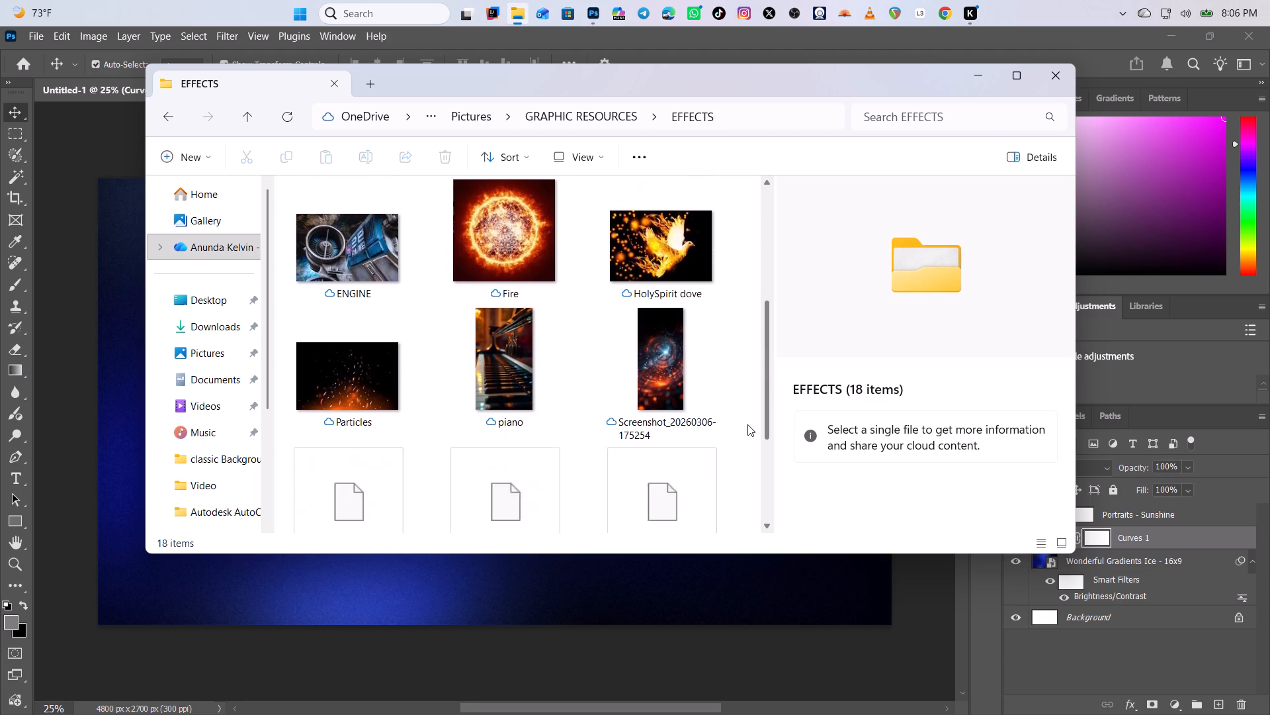
drag(747, 424, 754, 544)
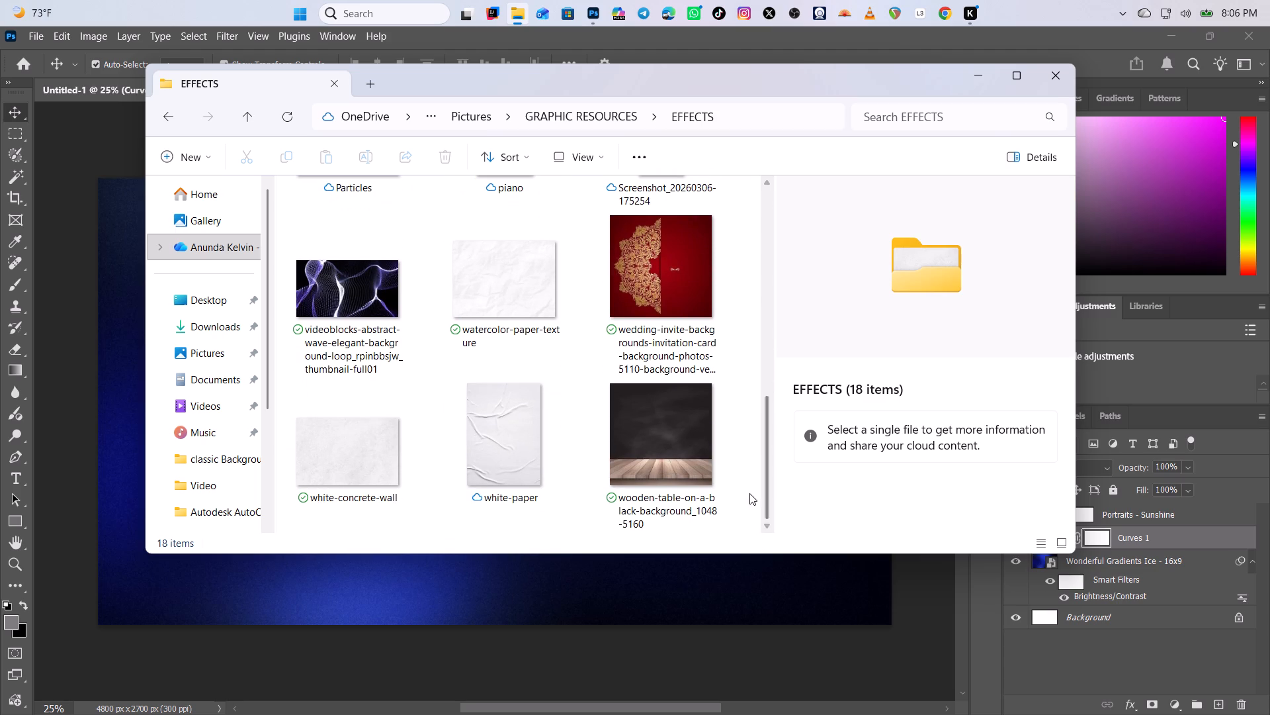
drag(769, 504, 771, 528)
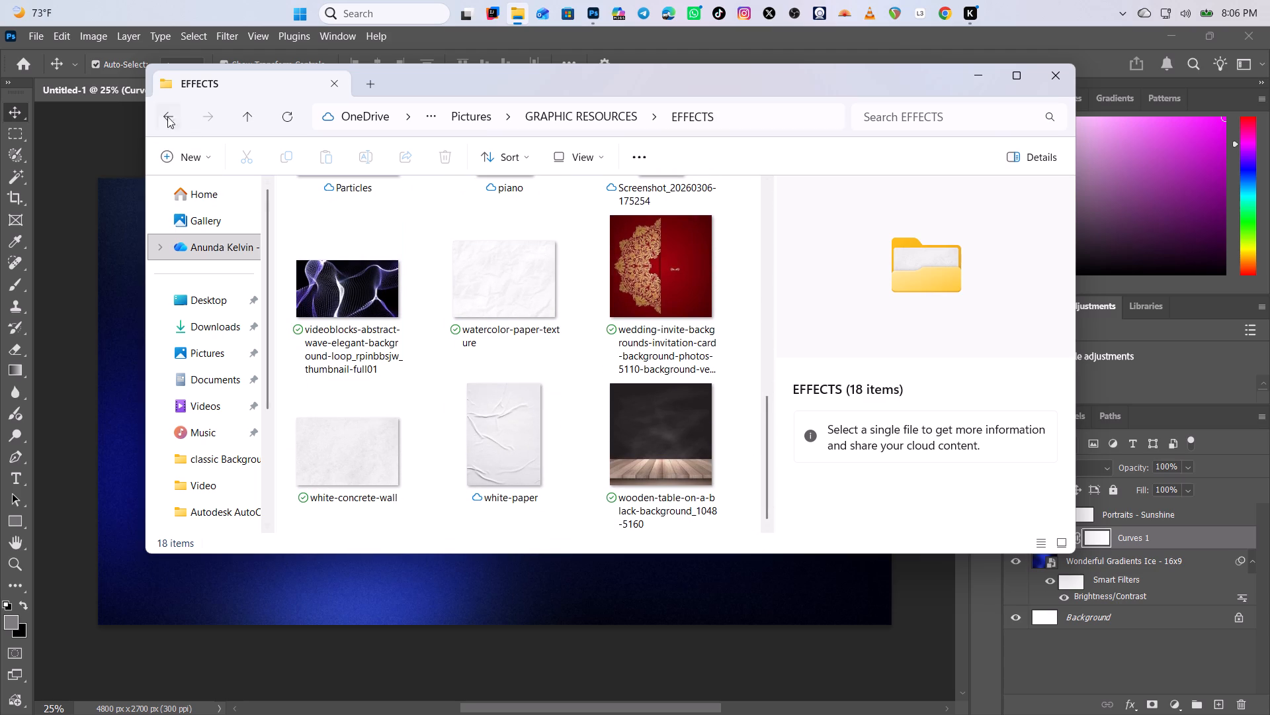
click(170, 113)
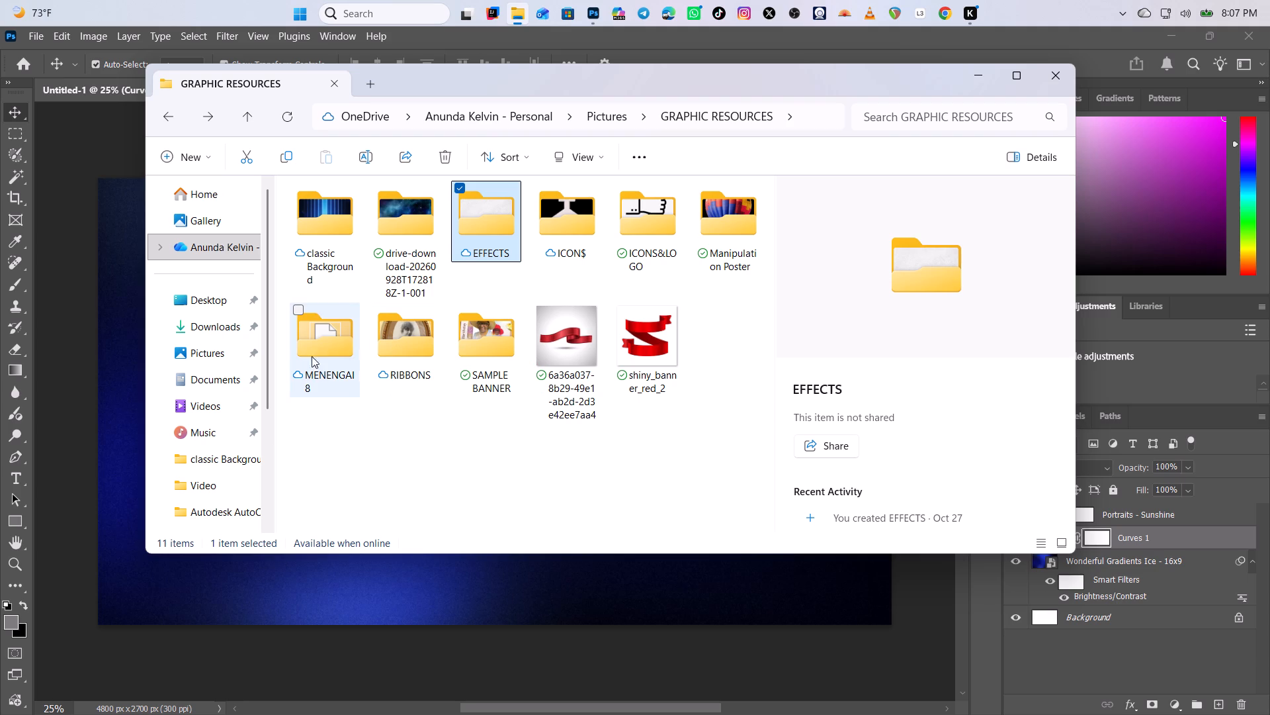
Check the other items in GRAPHIC RESOURCES and browse the images in its drive-download folder.
click(341, 350)
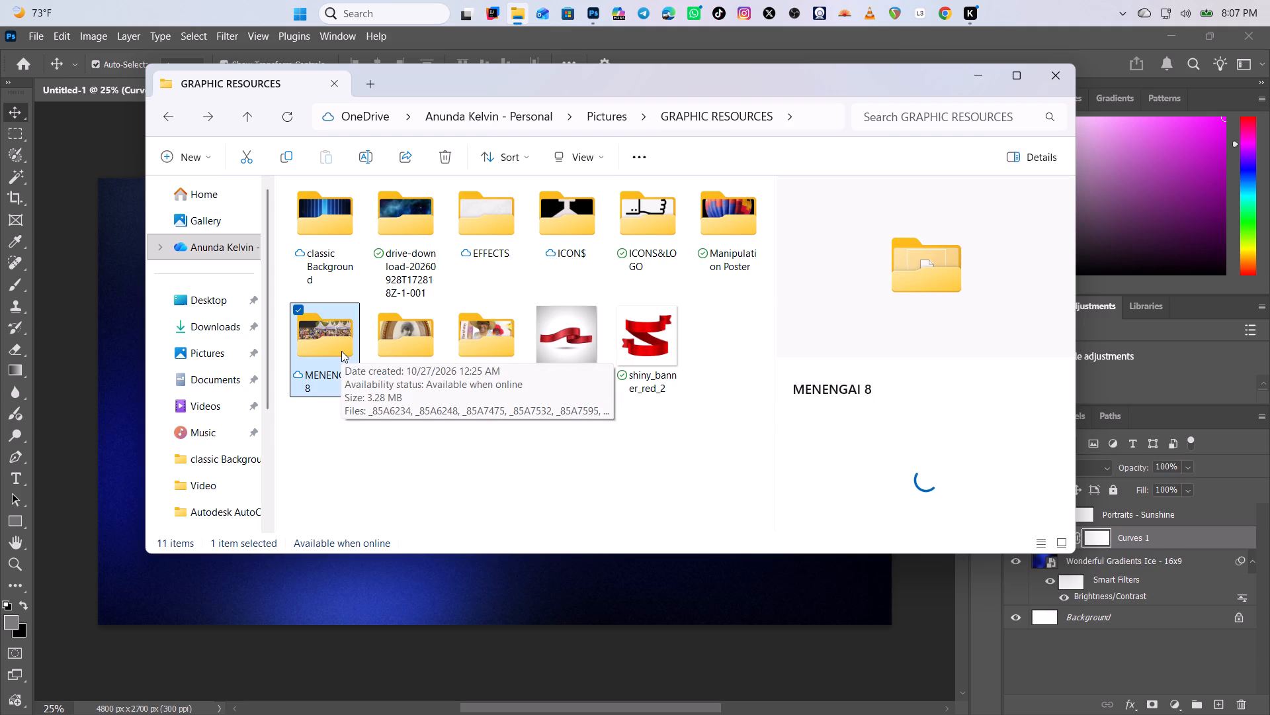
click(583, 325)
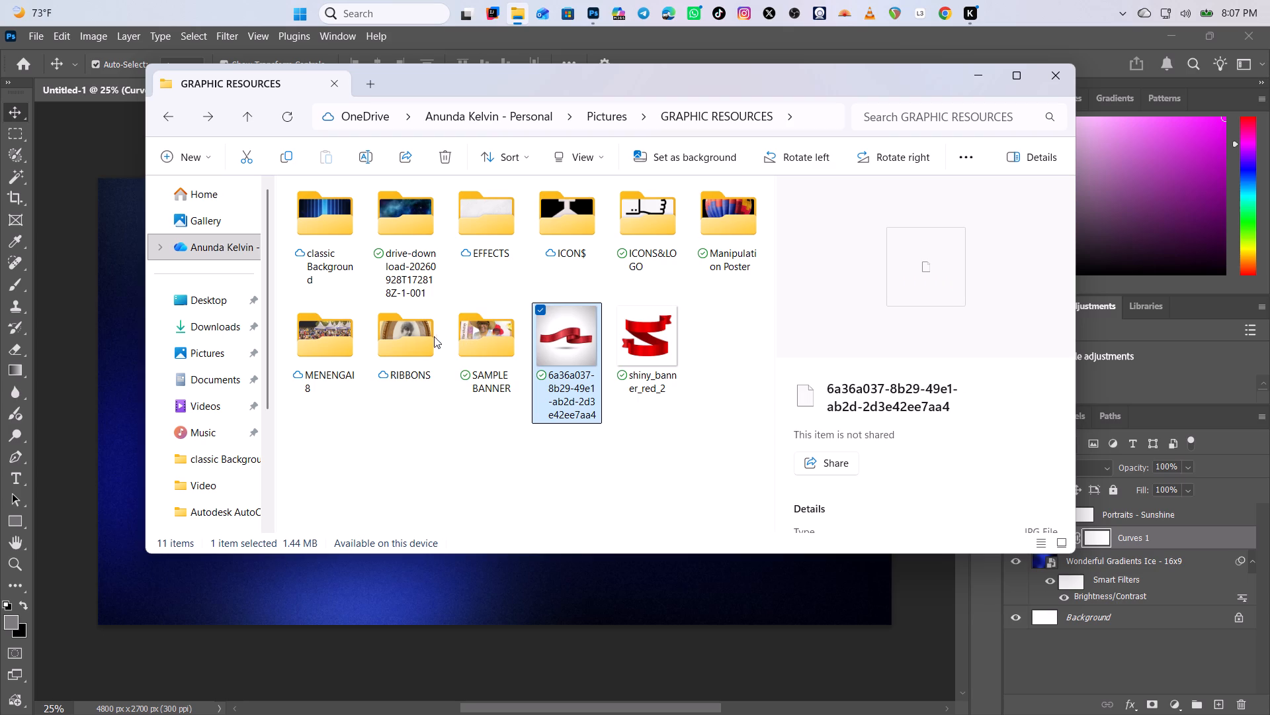
click(427, 338)
double_click(398, 244)
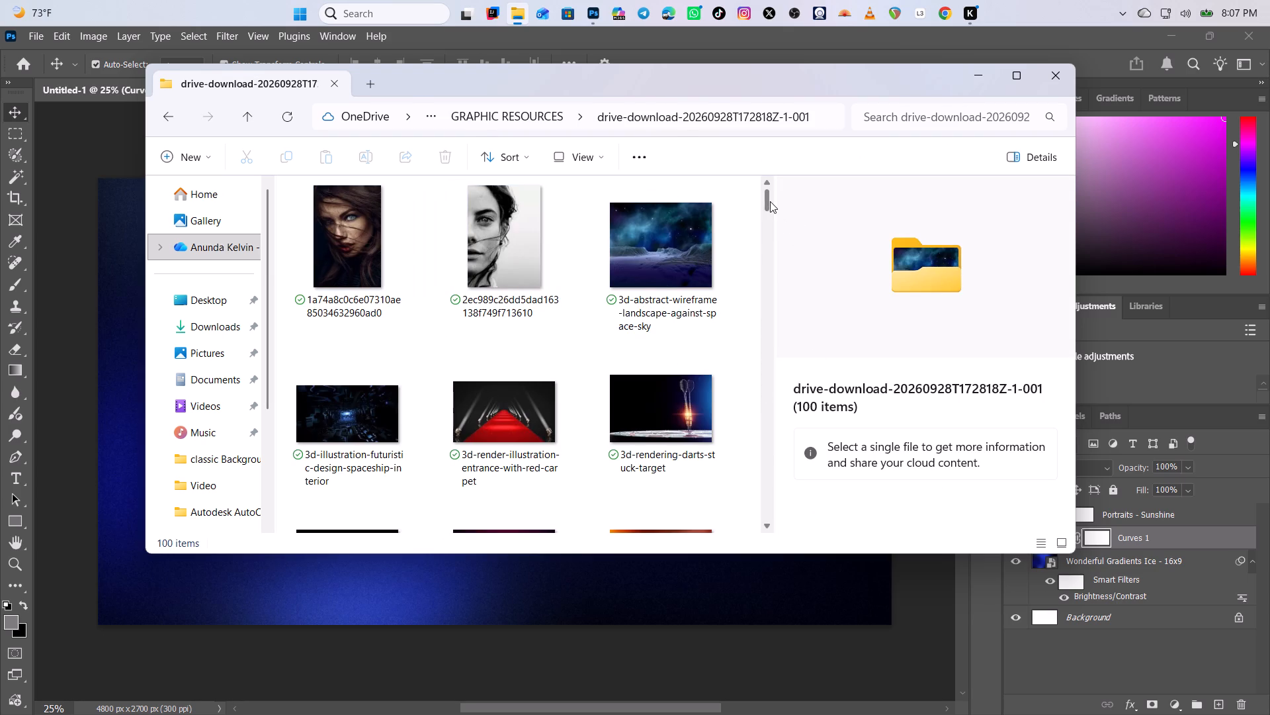
drag(770, 201, 771, 225)
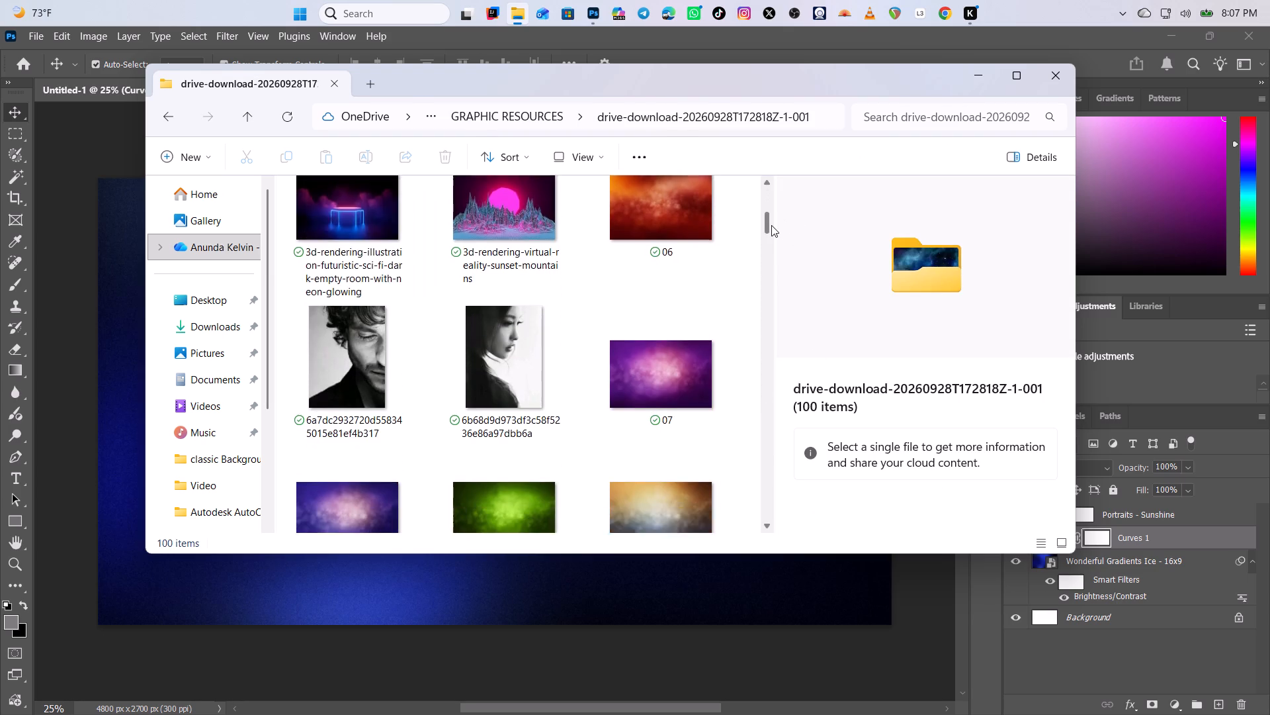
drag(771, 225, 769, 250)
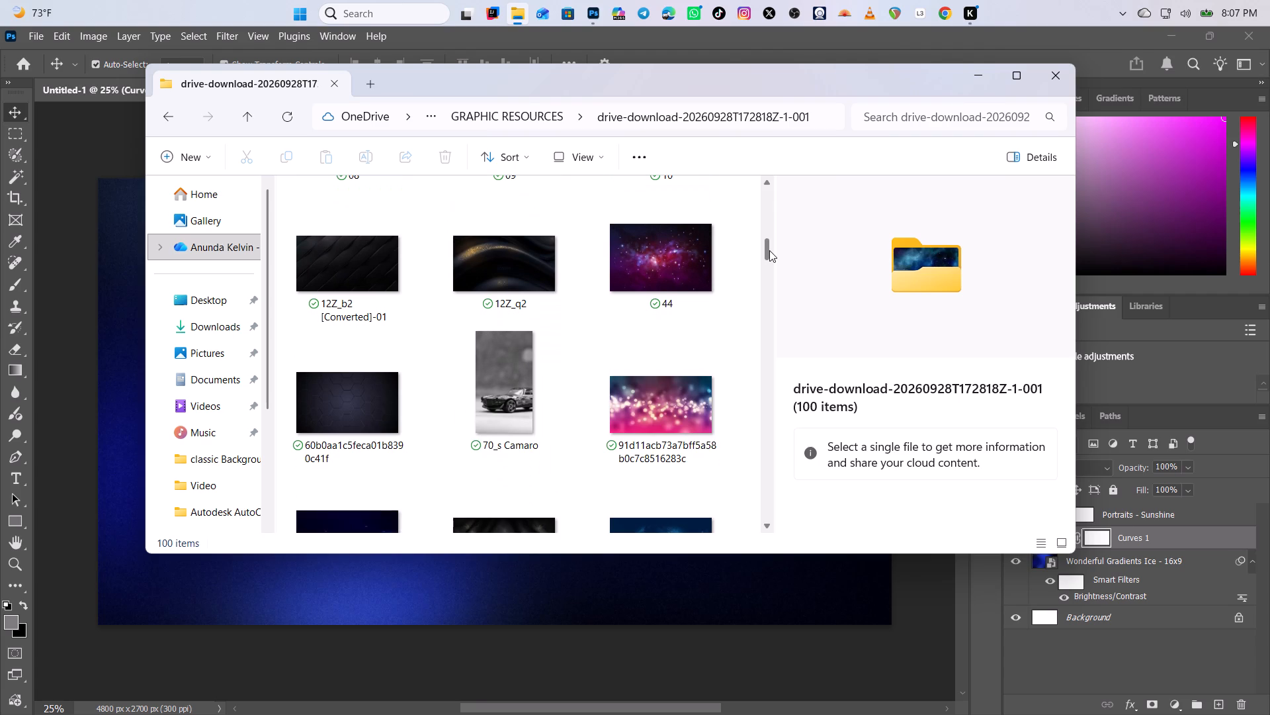
drag(769, 250, 769, 258)
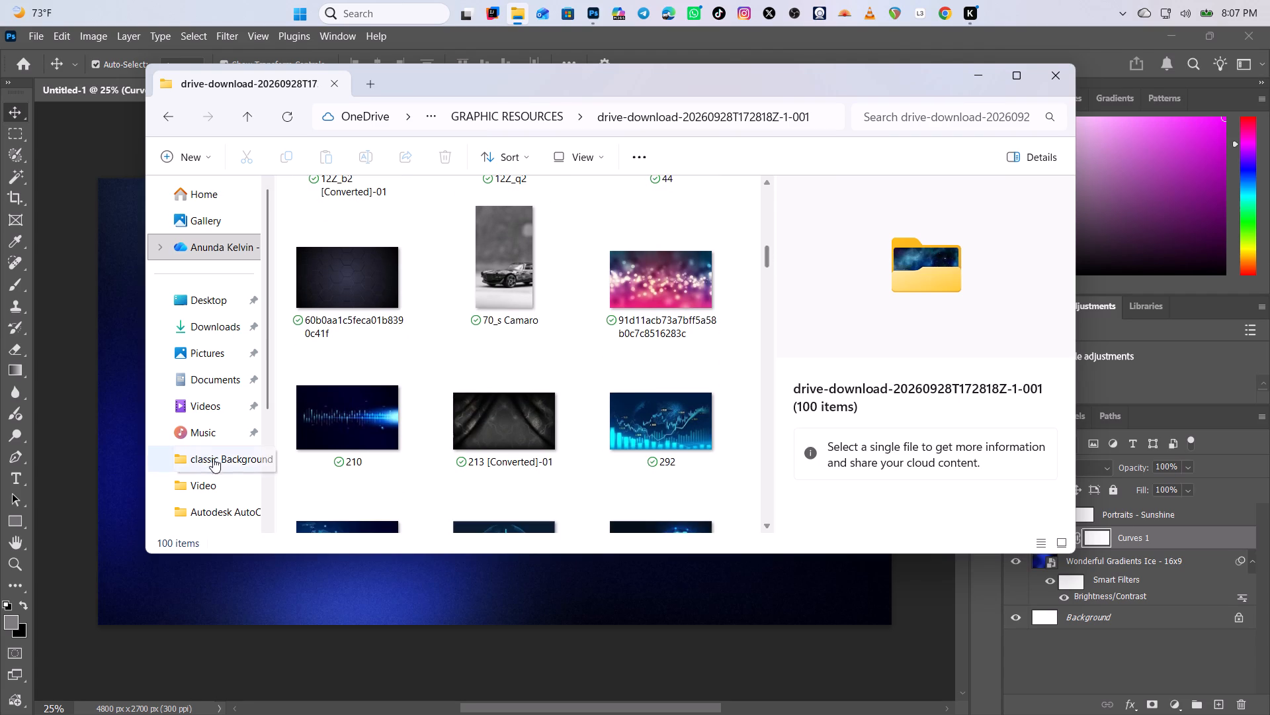
Look further through the drive-download folder for a suitable image, checking 210 and hd_technology_image_01_hd_pictures_168765.
click(372, 422)
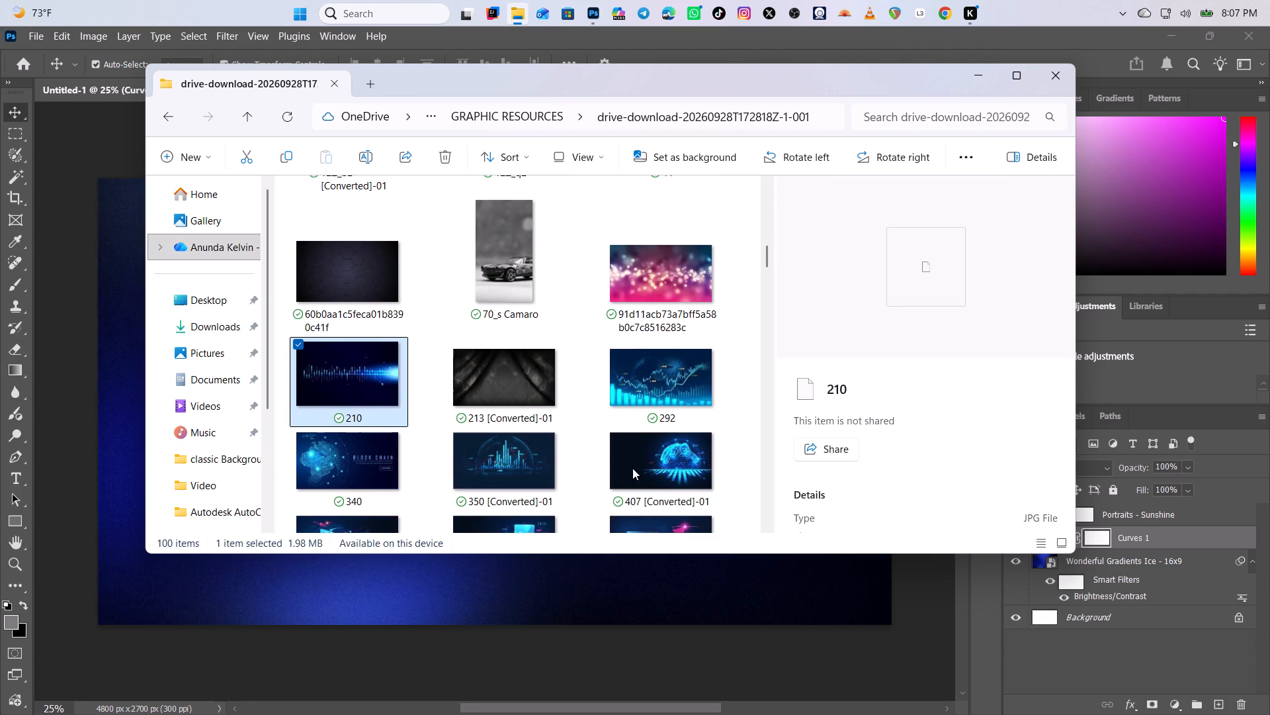
drag(770, 266, 775, 278)
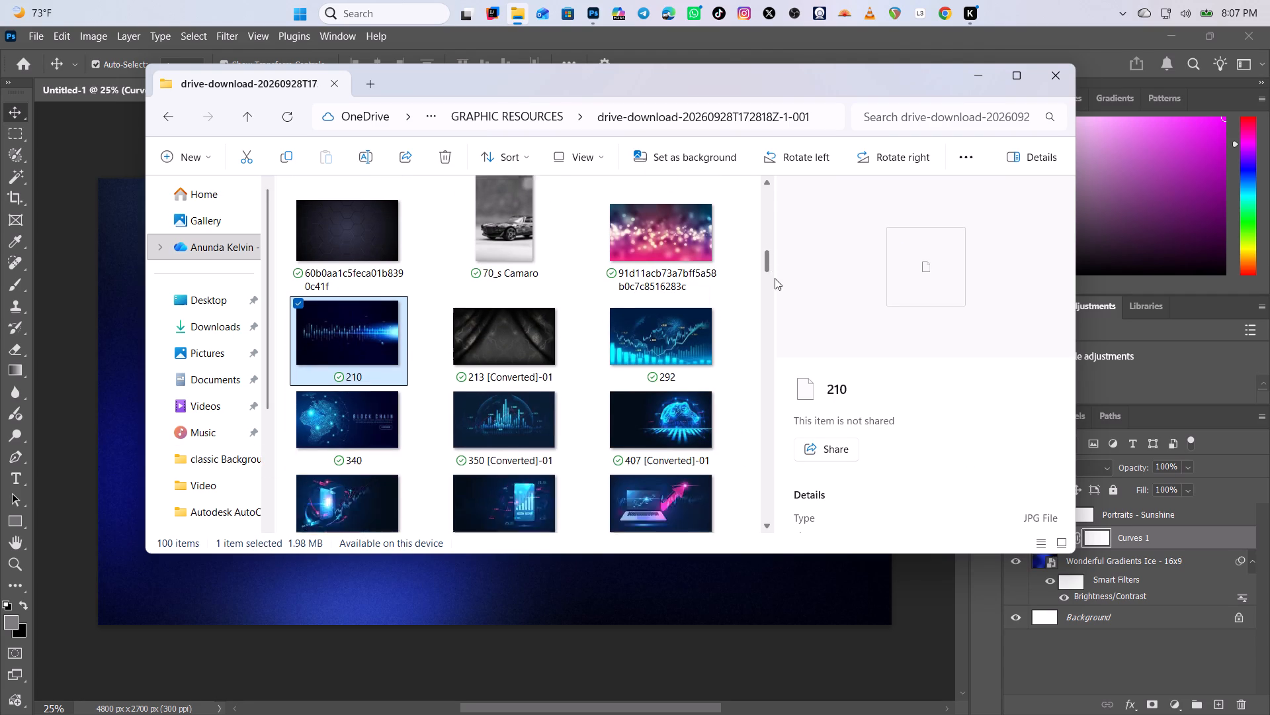
drag(775, 278, 770, 330)
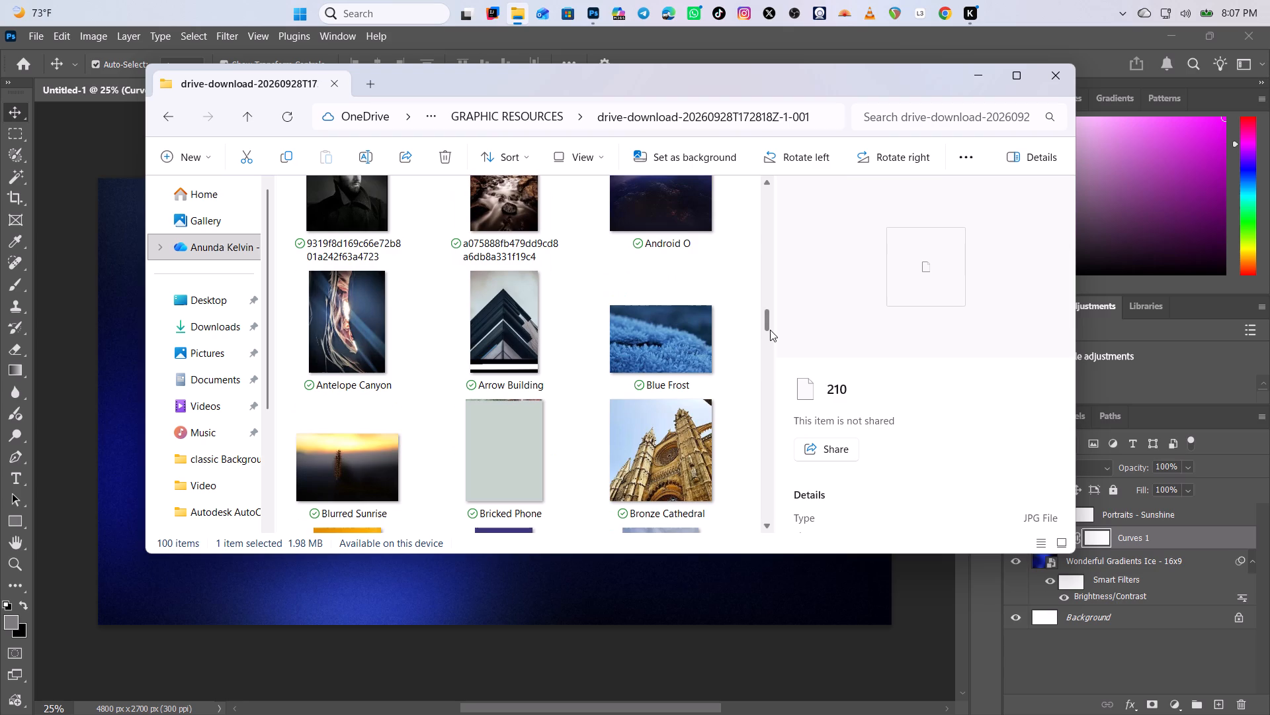
drag(770, 330, 767, 363)
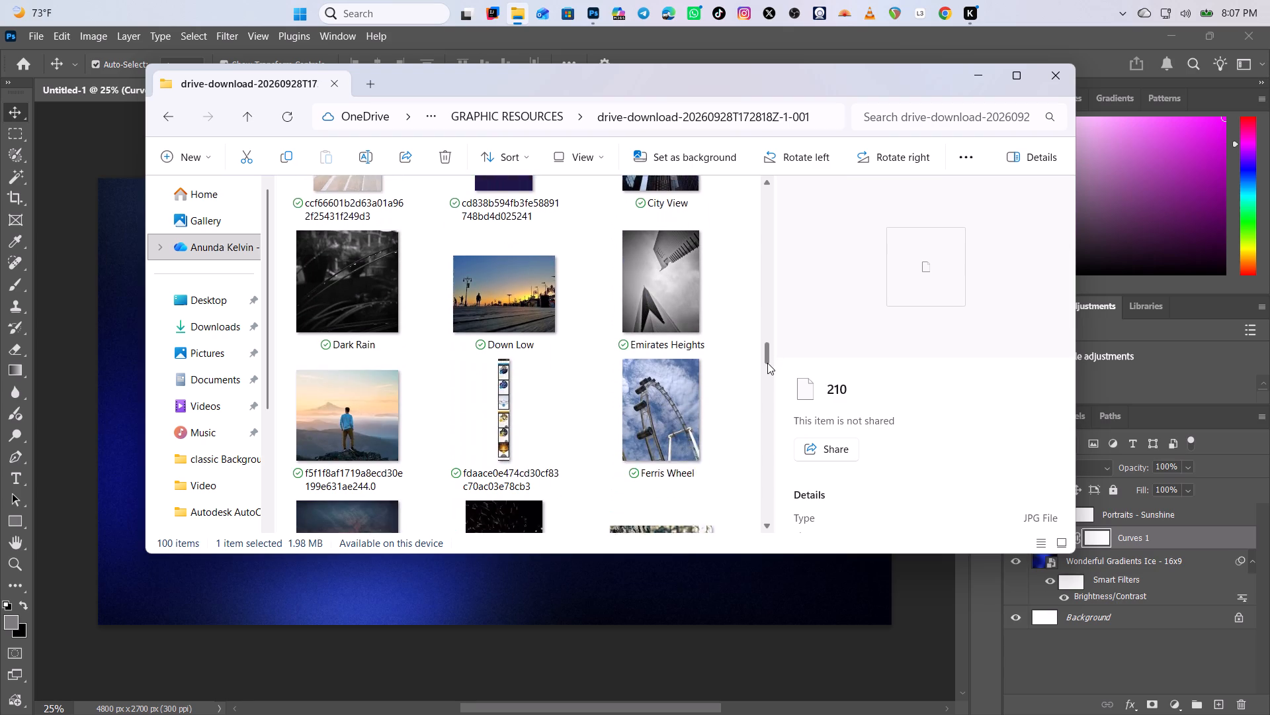
drag(767, 363, 769, 383)
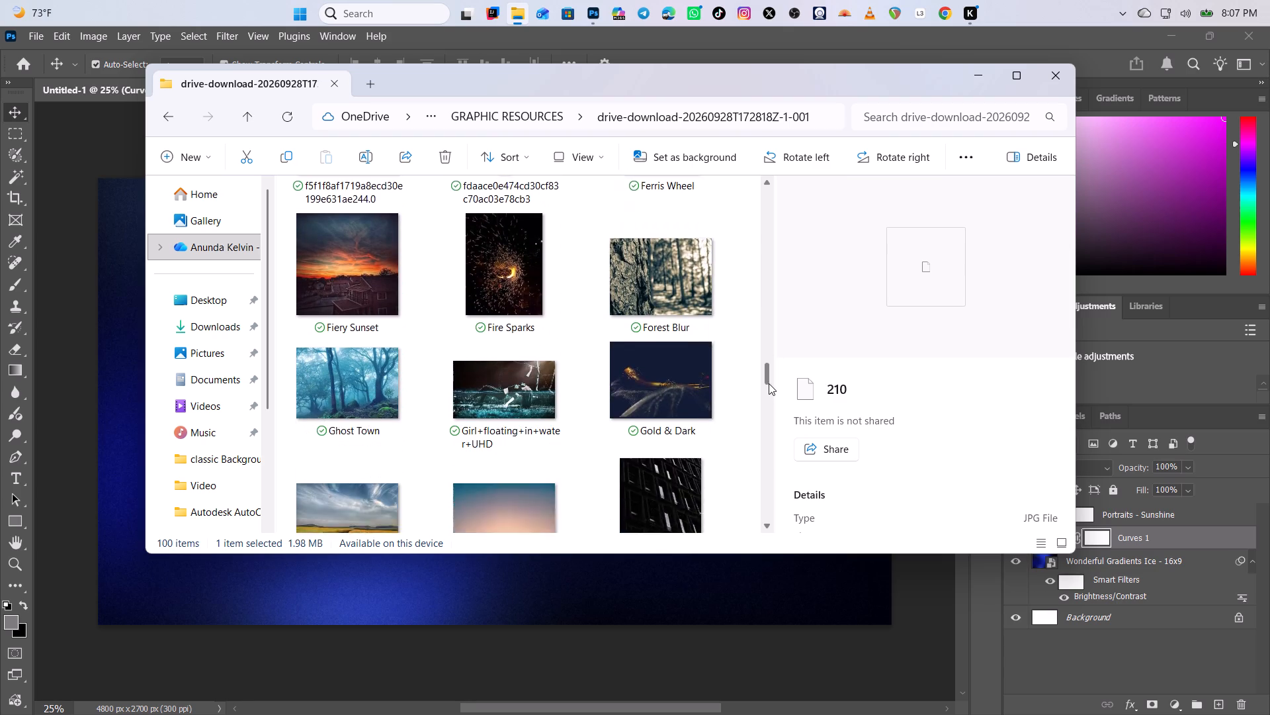
drag(769, 383, 766, 407)
click(509, 340)
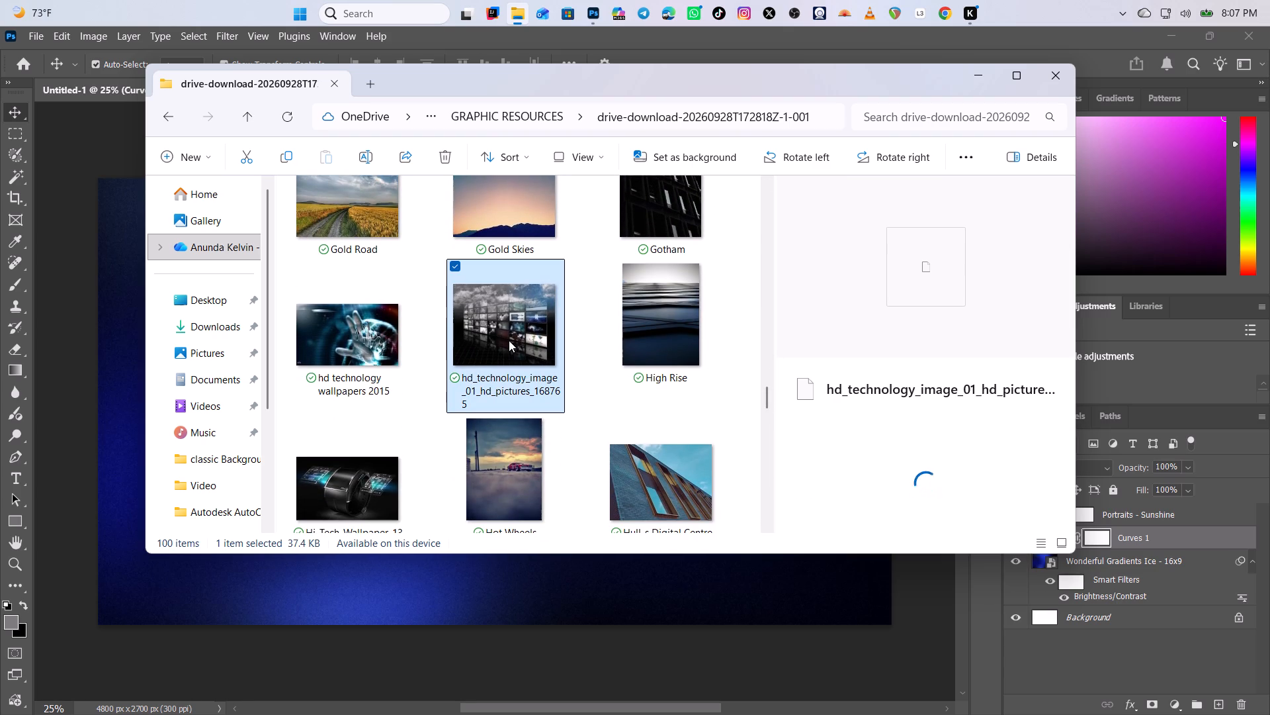
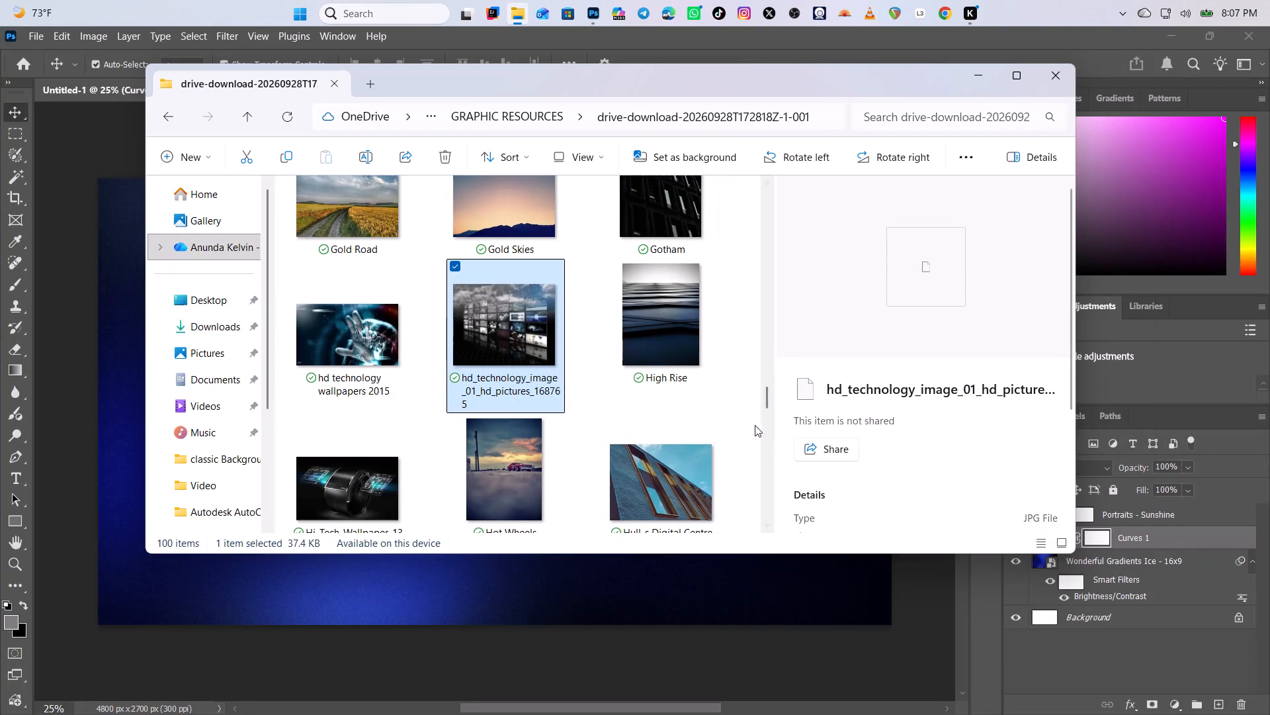
Place the Red Wave image from the drive-download folder into the design and scale it to about 26.39% so it covers the canvas.
drag(765, 399, 774, 410)
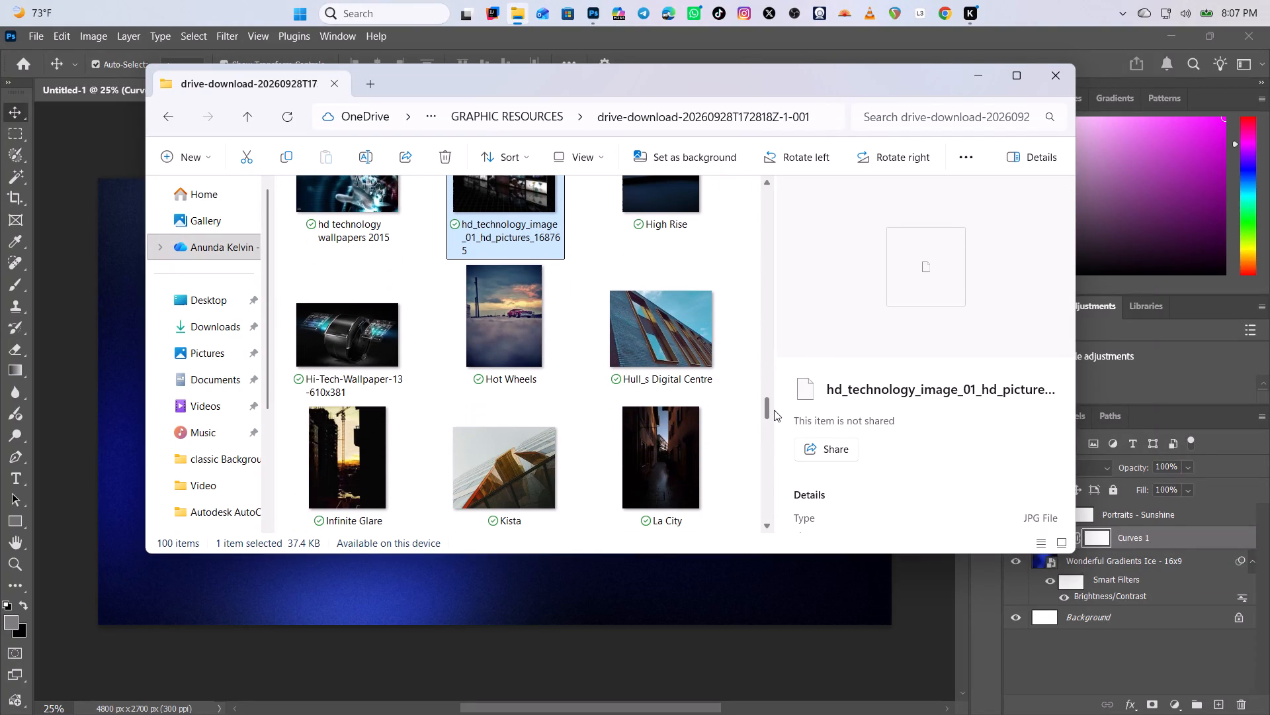
drag(774, 410, 775, 410)
drag(775, 410, 781, 438)
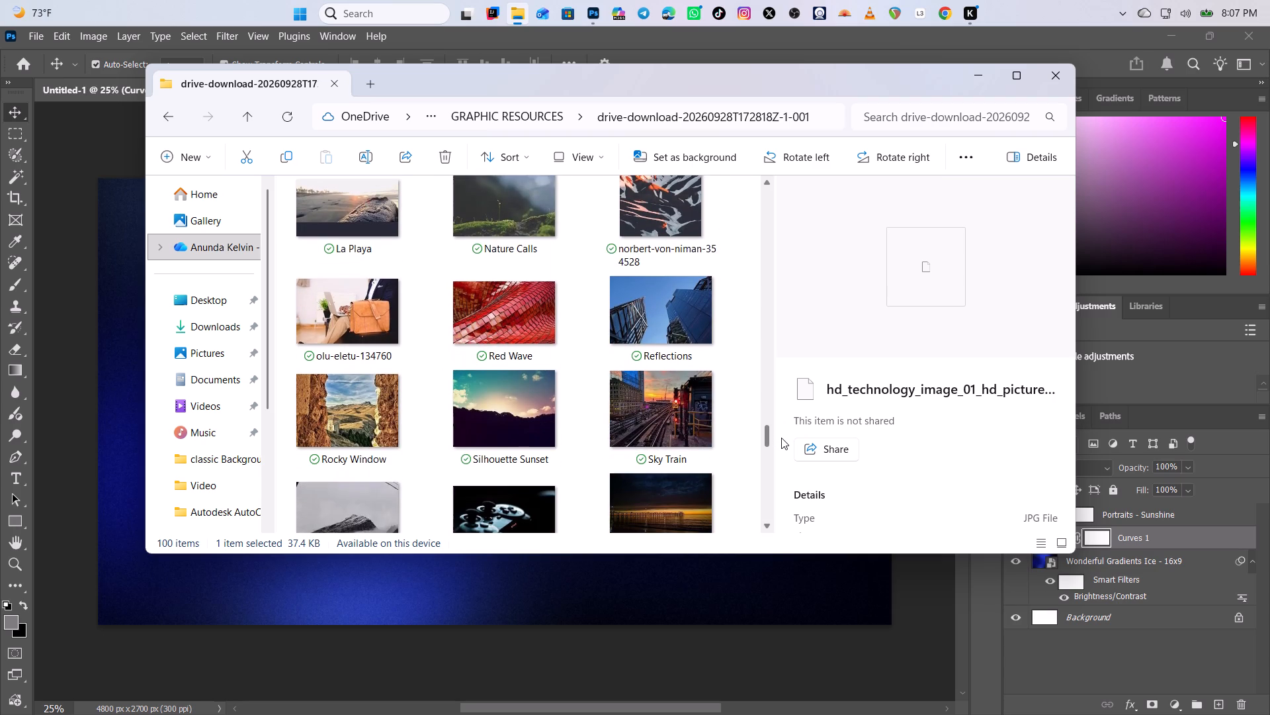
drag(781, 438, 779, 439)
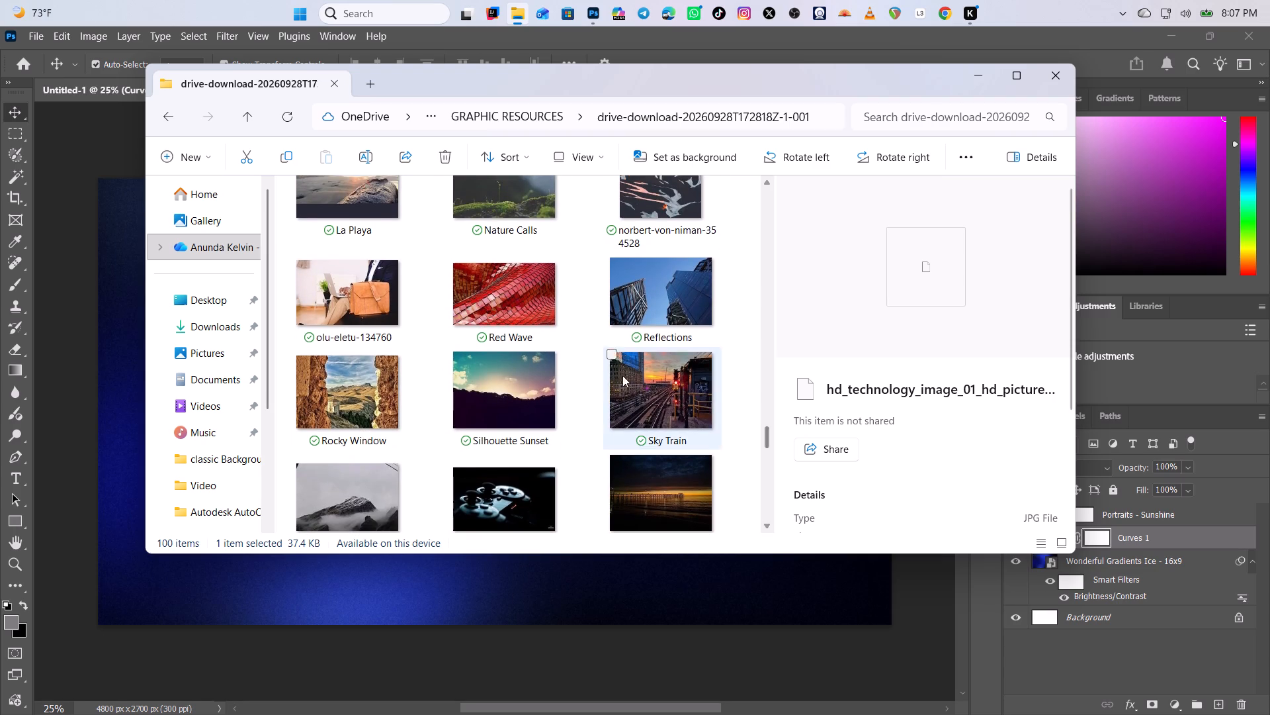
drag(497, 288, 126, 538)
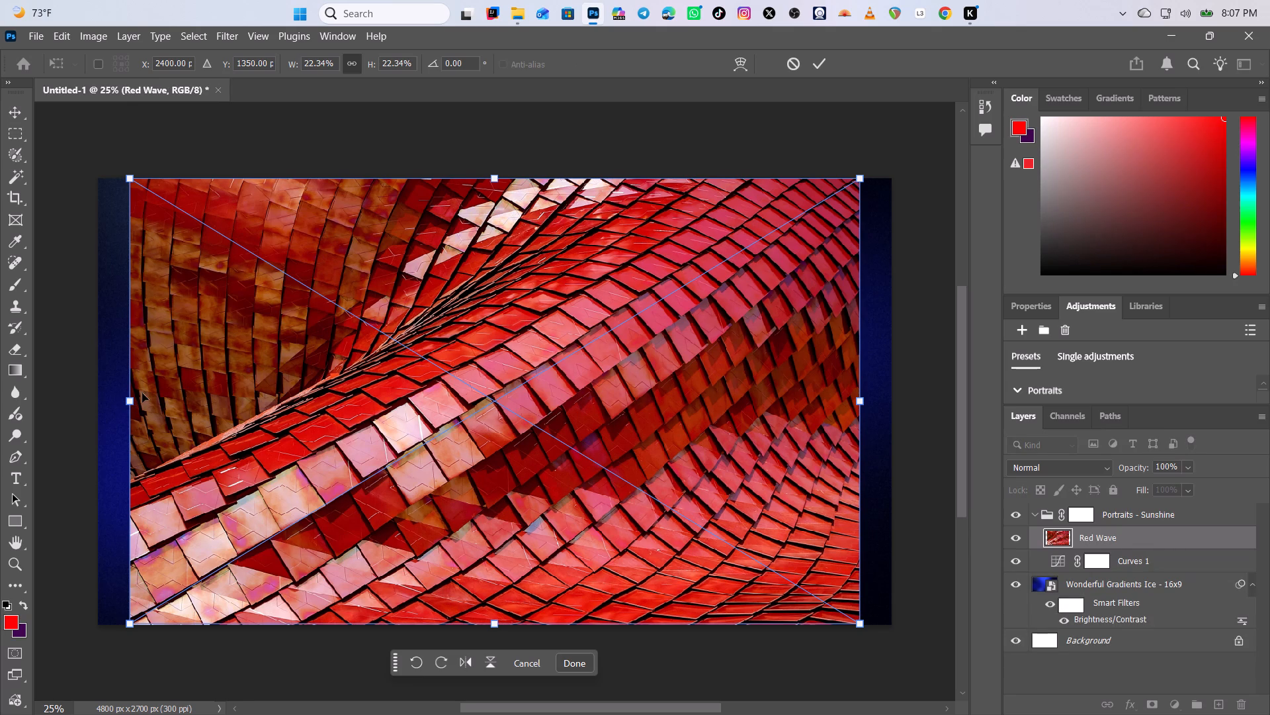
drag(130, 402, 68, 424)
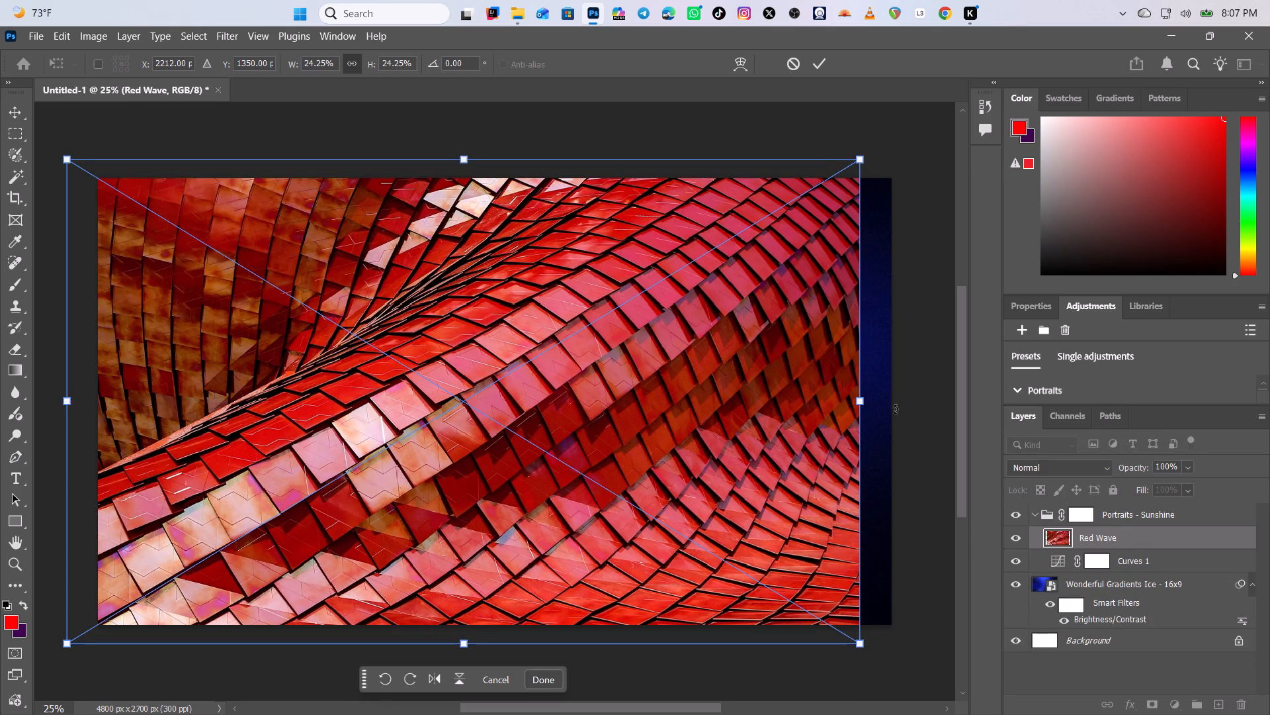
drag(863, 399, 933, 394)
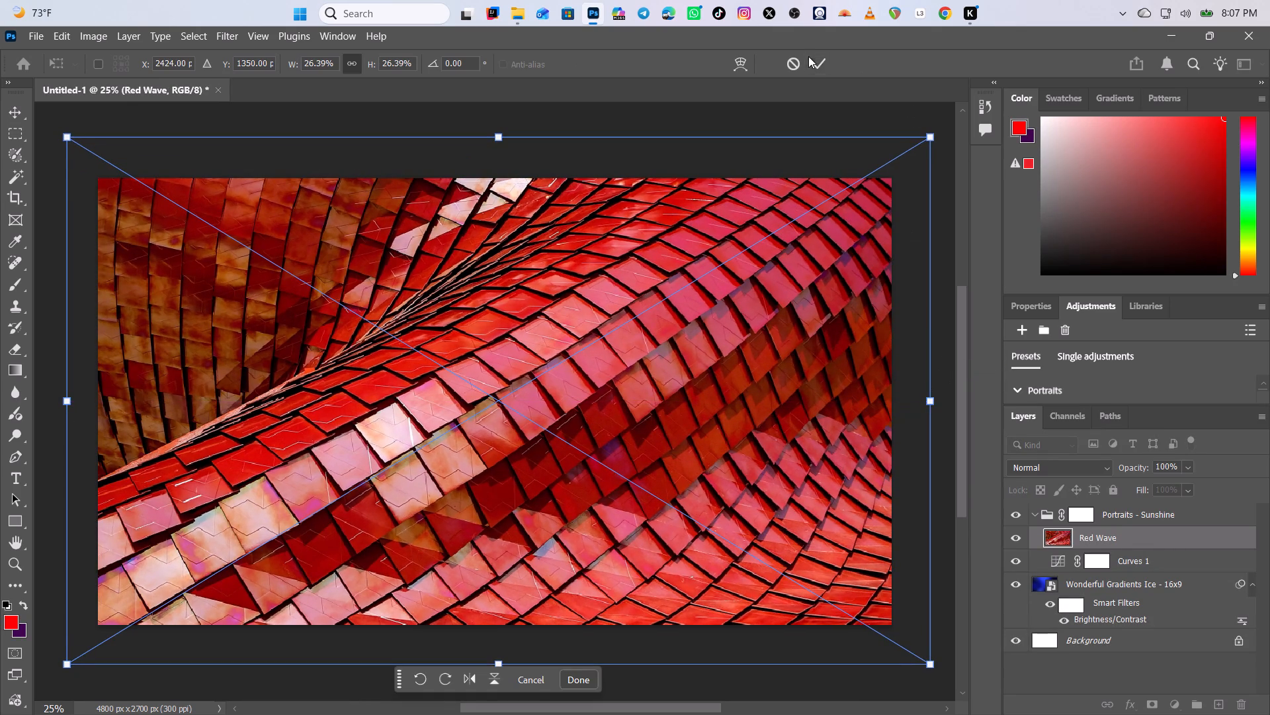
click(808, 56)
click(818, 57)
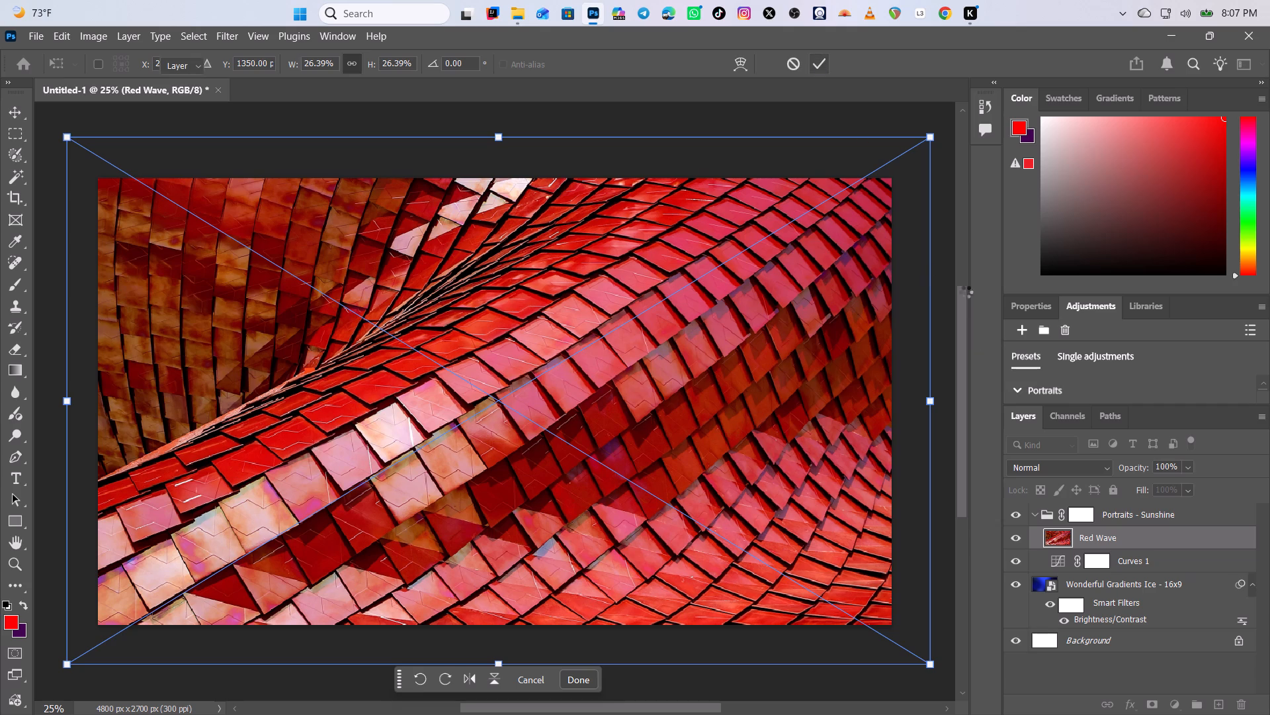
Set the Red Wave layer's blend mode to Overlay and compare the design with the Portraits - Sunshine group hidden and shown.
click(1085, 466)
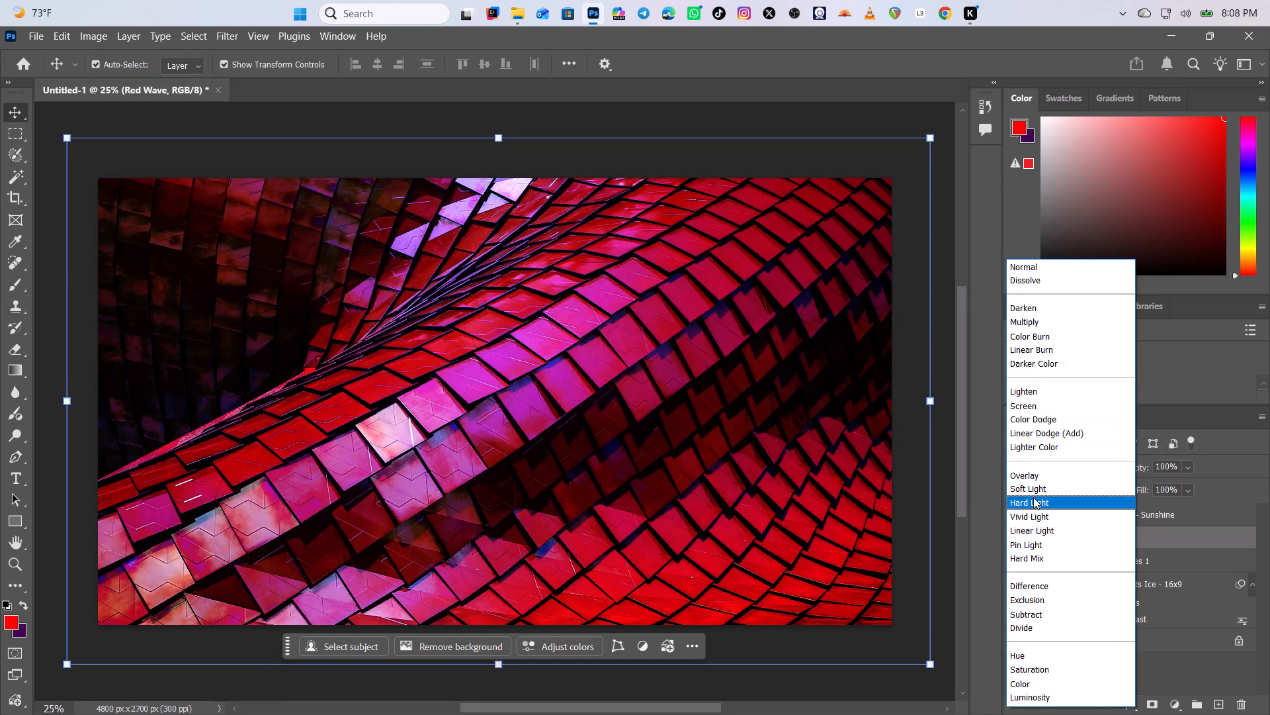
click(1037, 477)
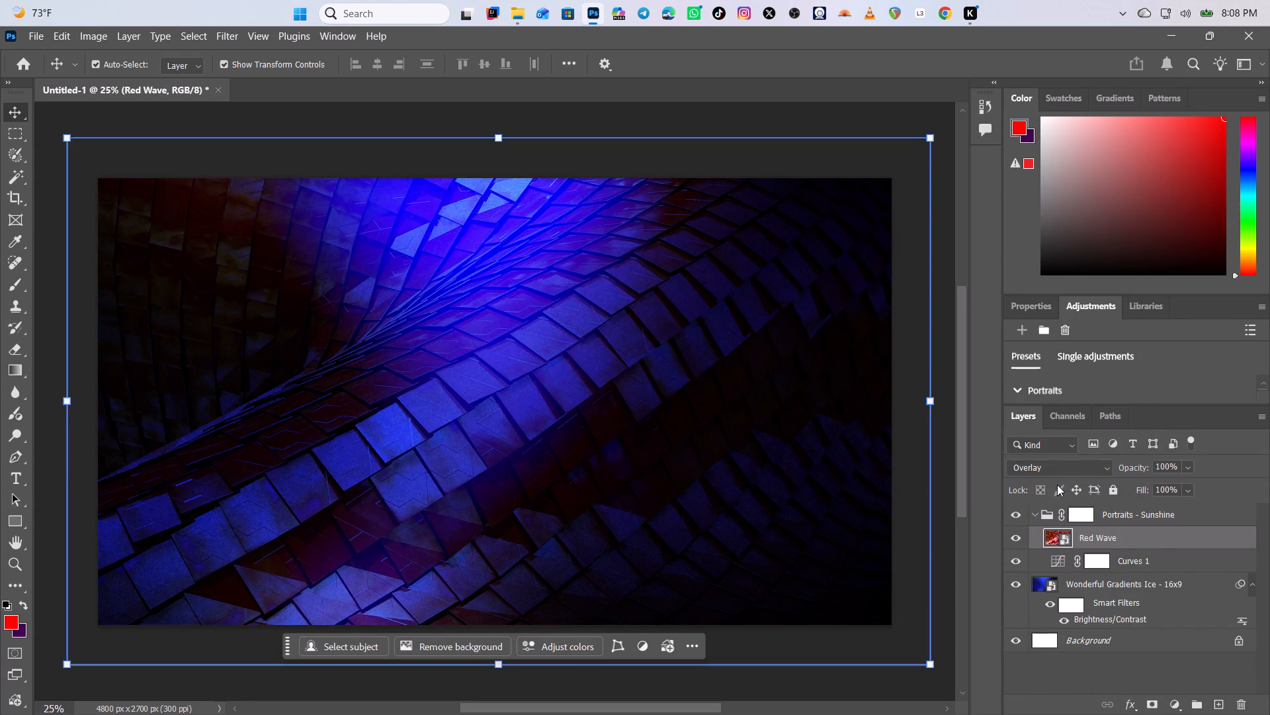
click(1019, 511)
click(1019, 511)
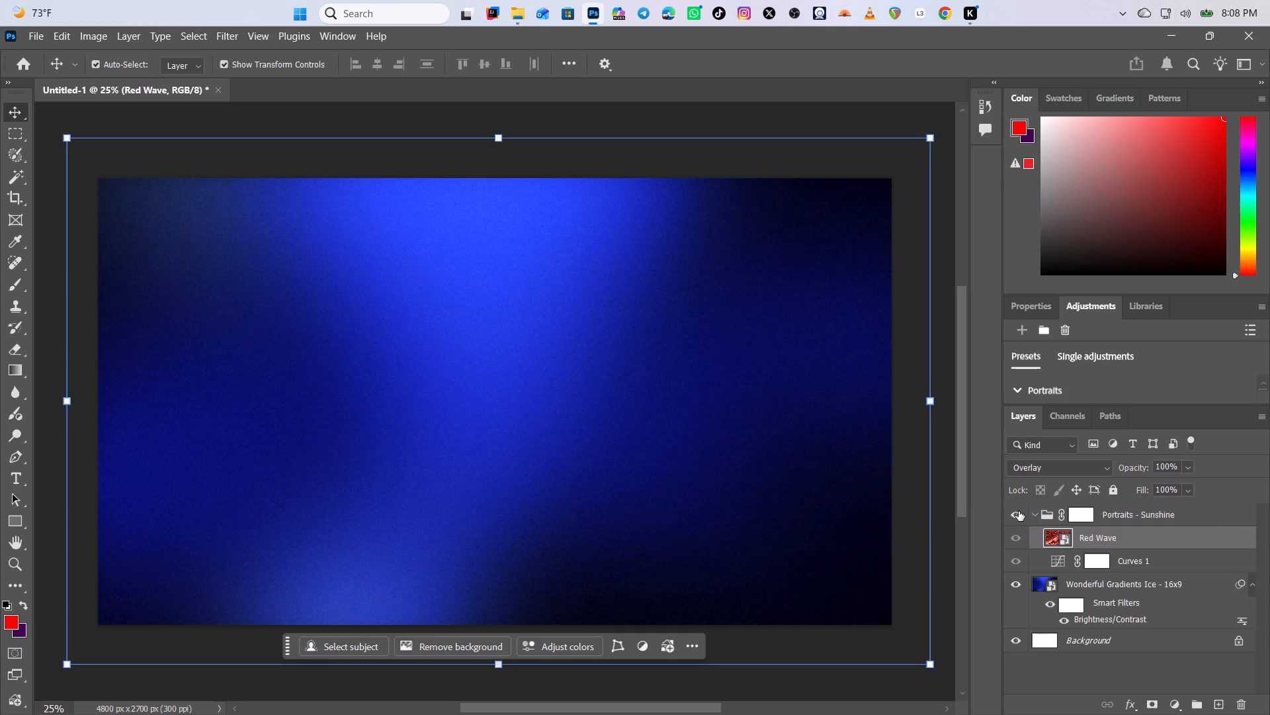
Delete the layer mask from the Portraits - Sunshine group.
click(1035, 514)
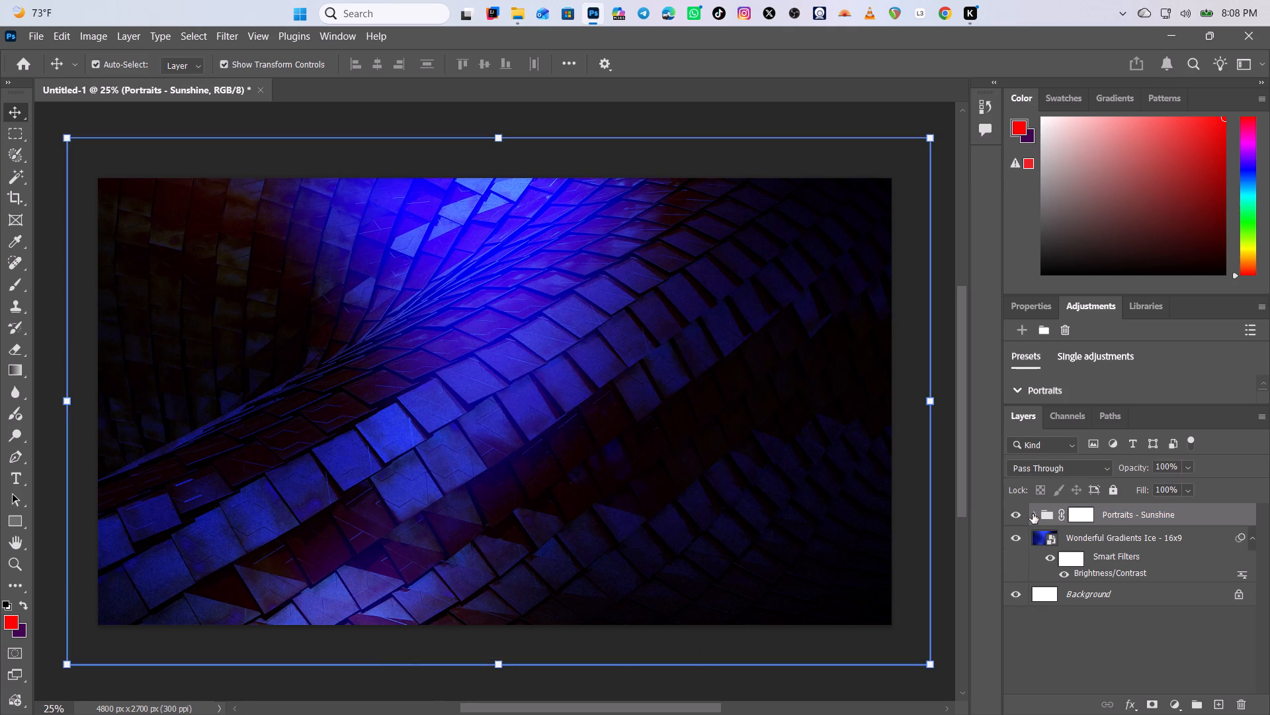
click(1033, 514)
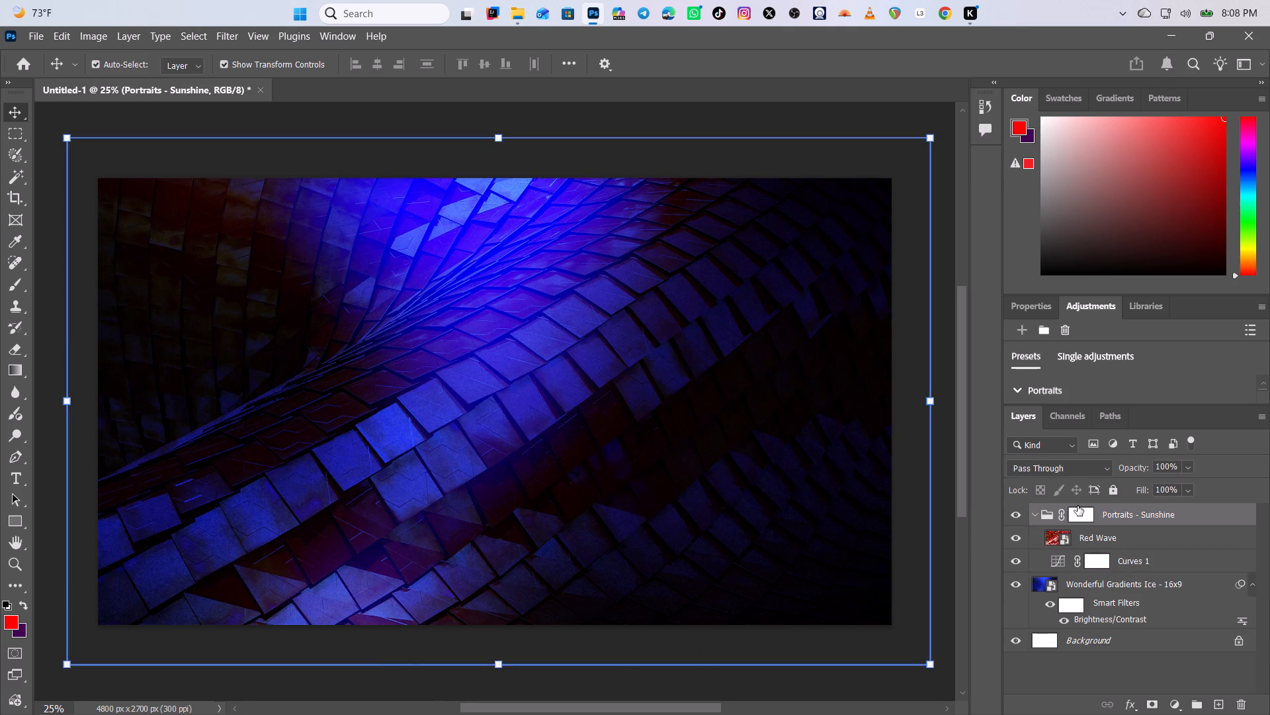
click(1076, 506)
click(1080, 511)
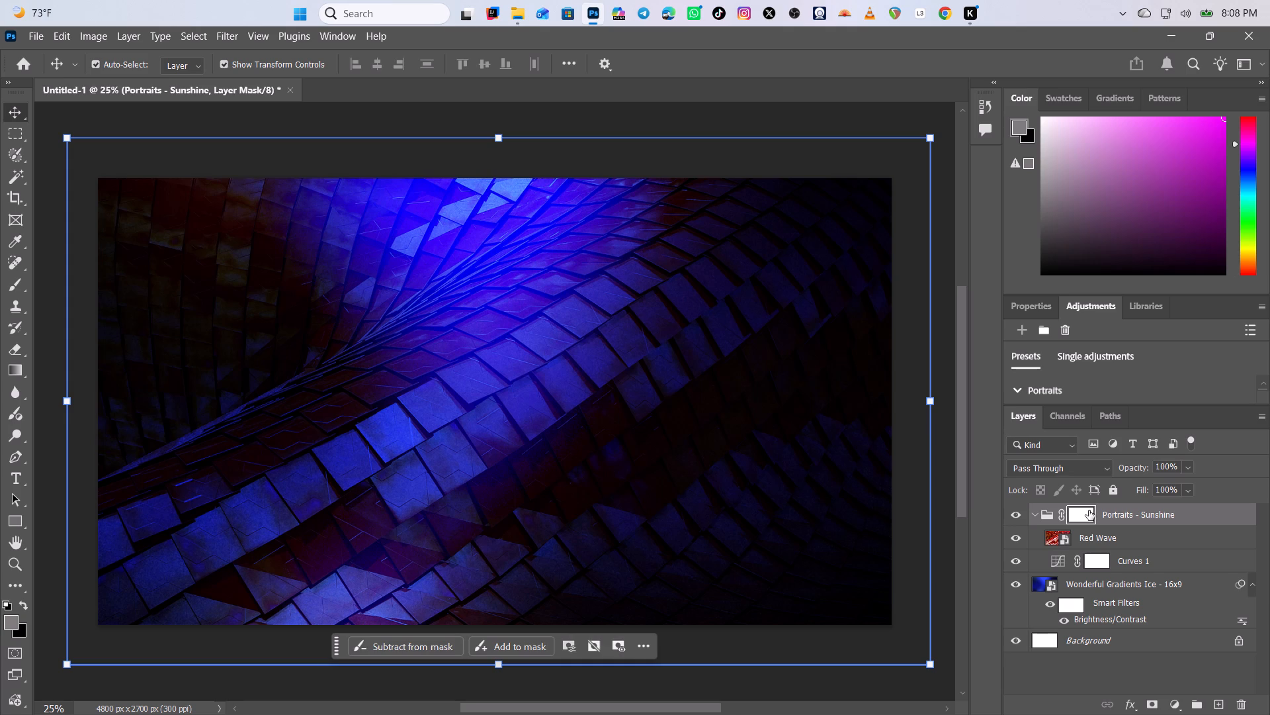
key(Delete)
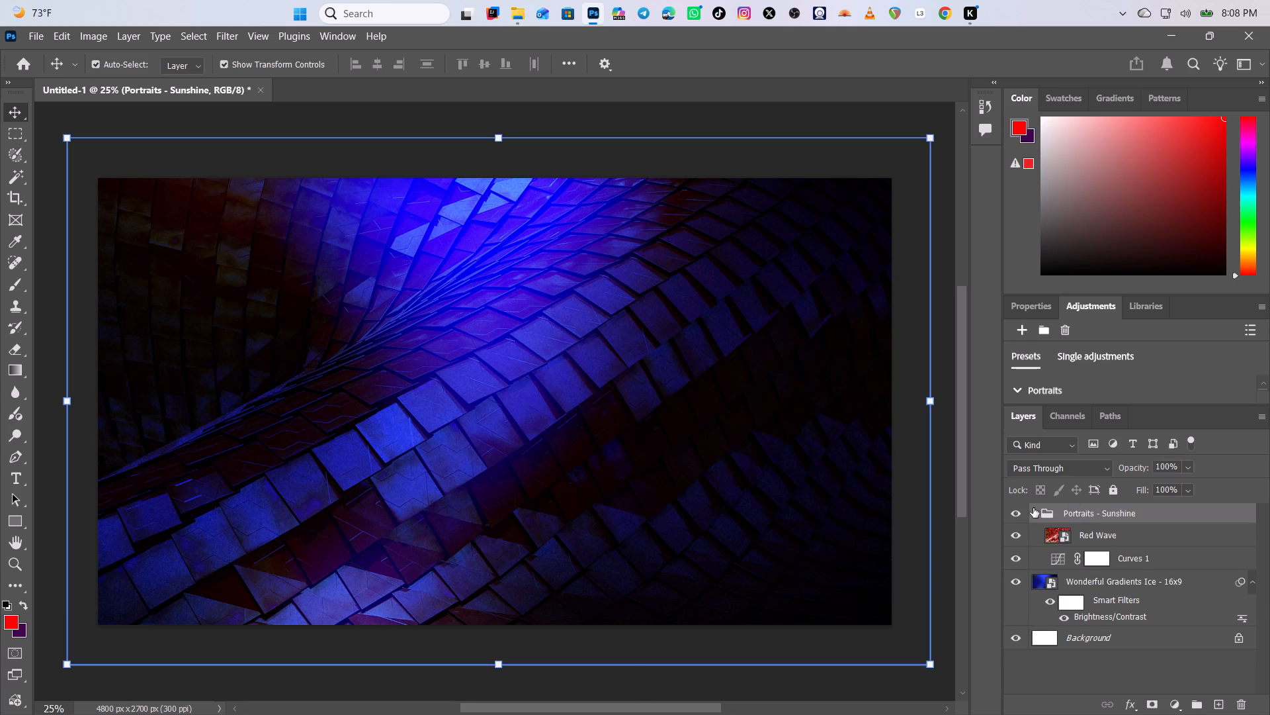
click(1033, 508)
click(1033, 508)
Set the Red Wave layer's blend mode to Color Burn.
click(1137, 559)
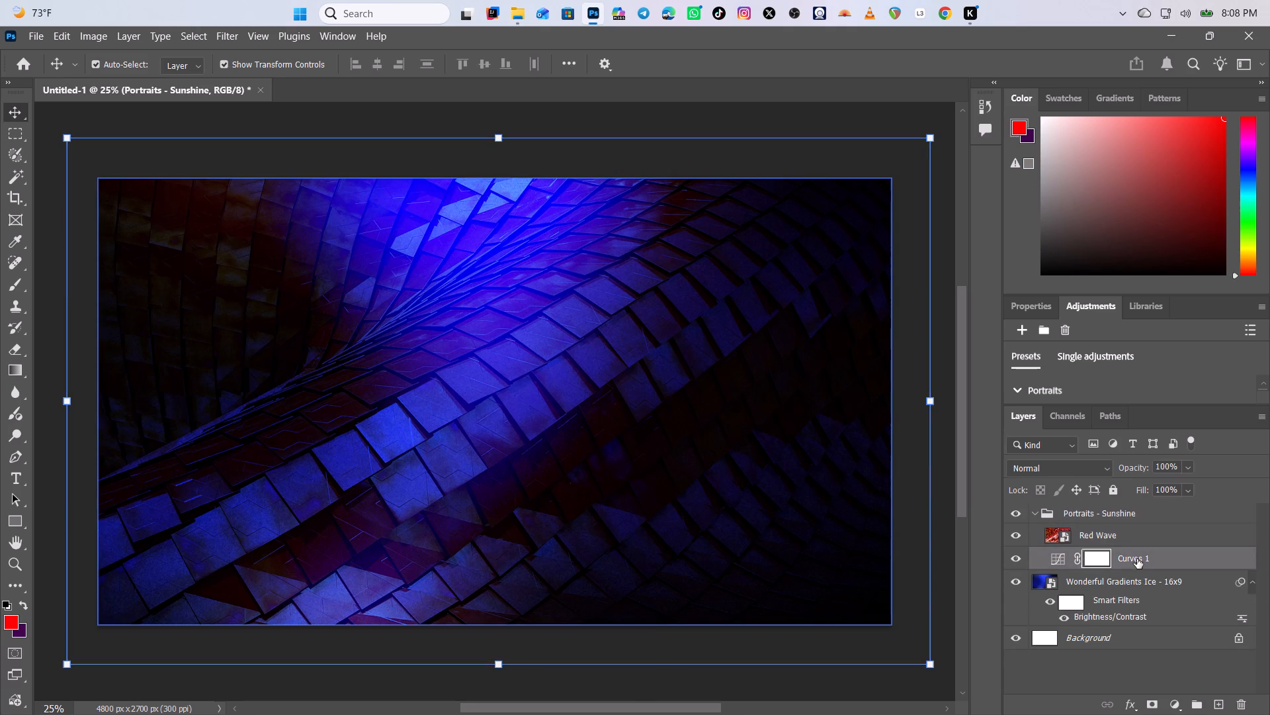
click(1046, 533)
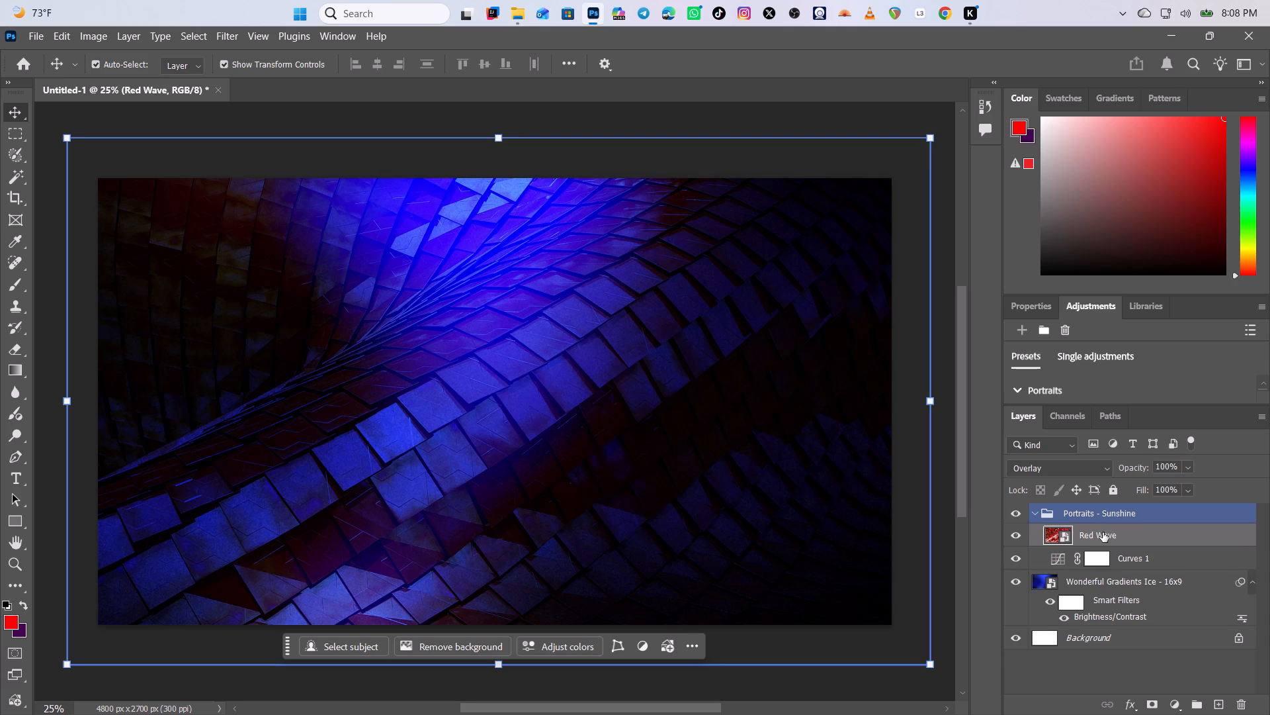
click(1089, 469)
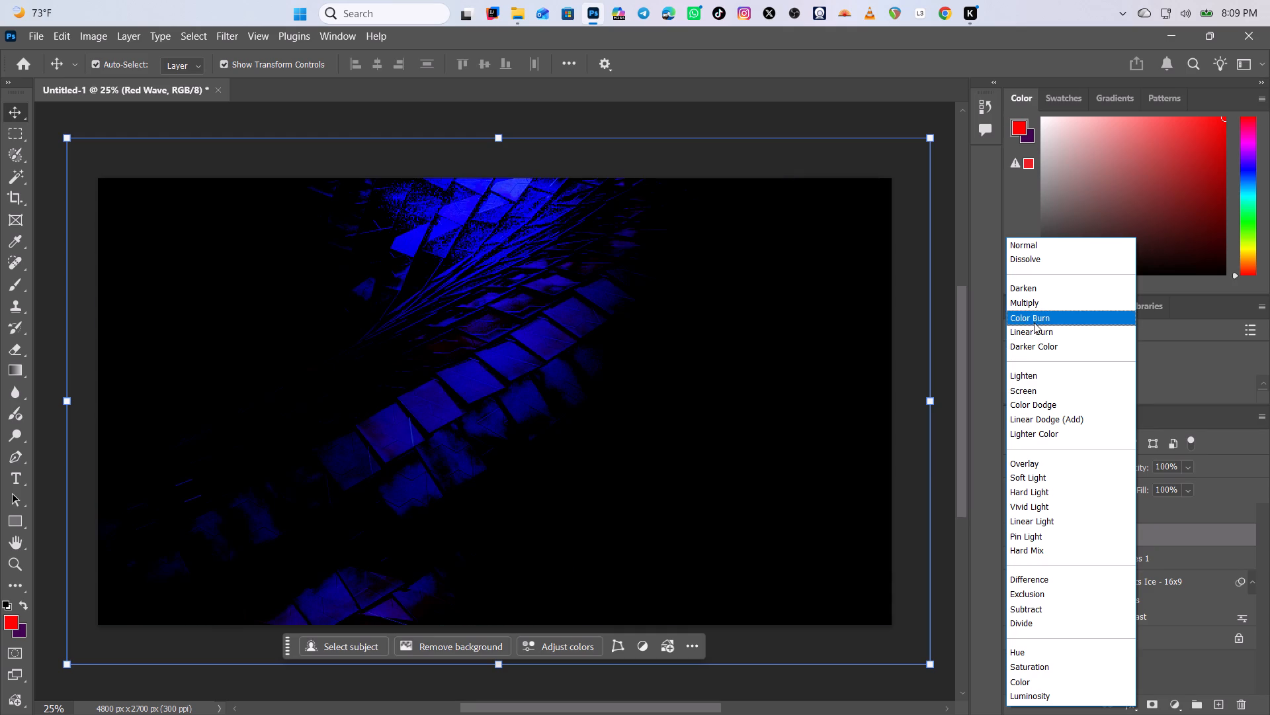
click(1034, 322)
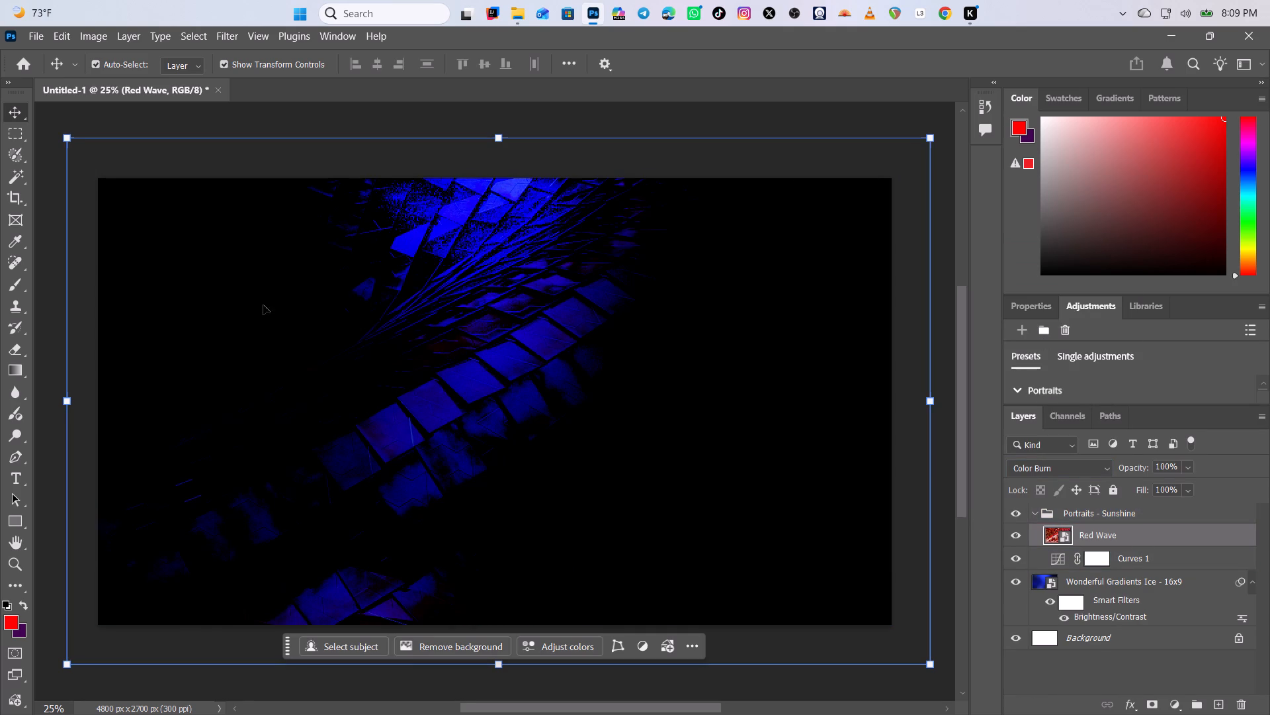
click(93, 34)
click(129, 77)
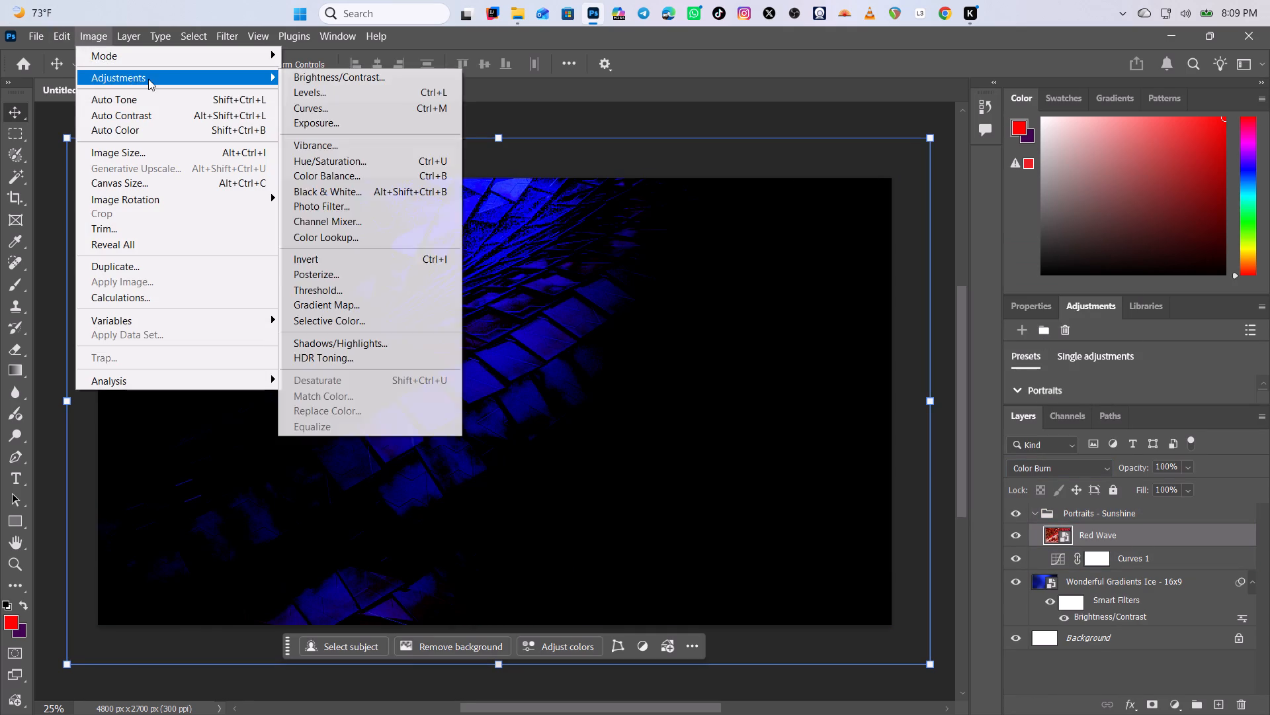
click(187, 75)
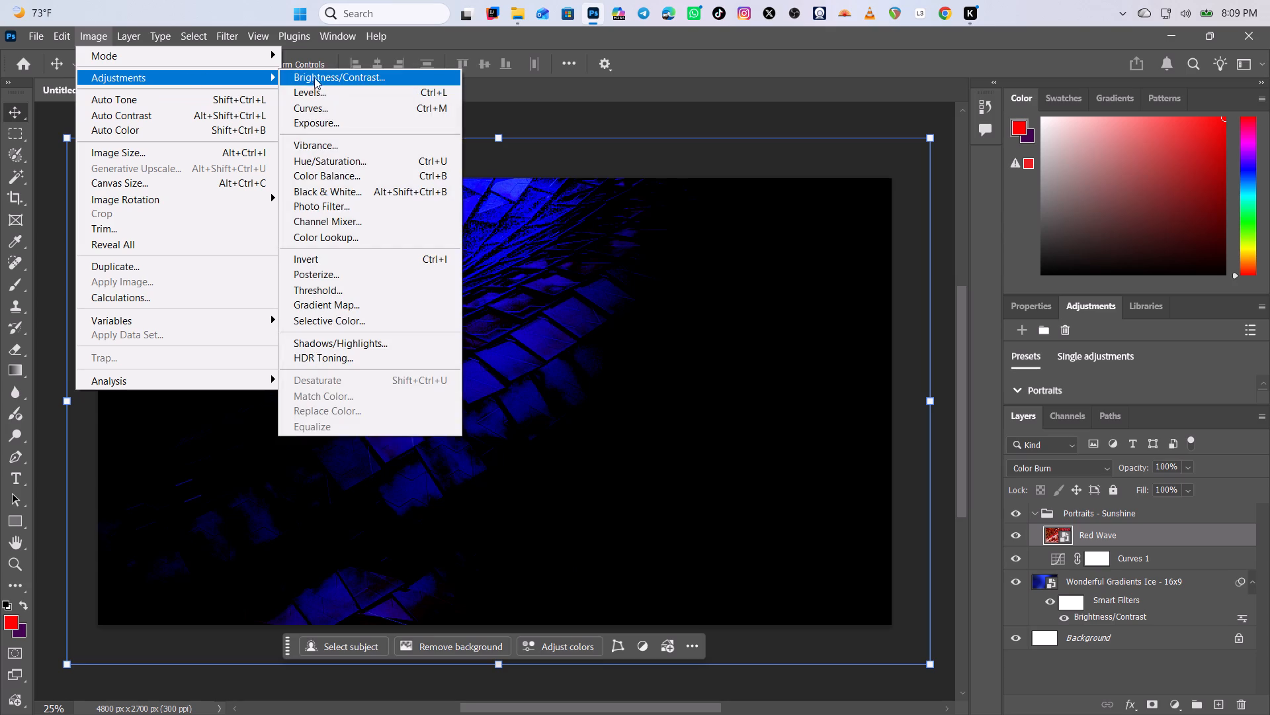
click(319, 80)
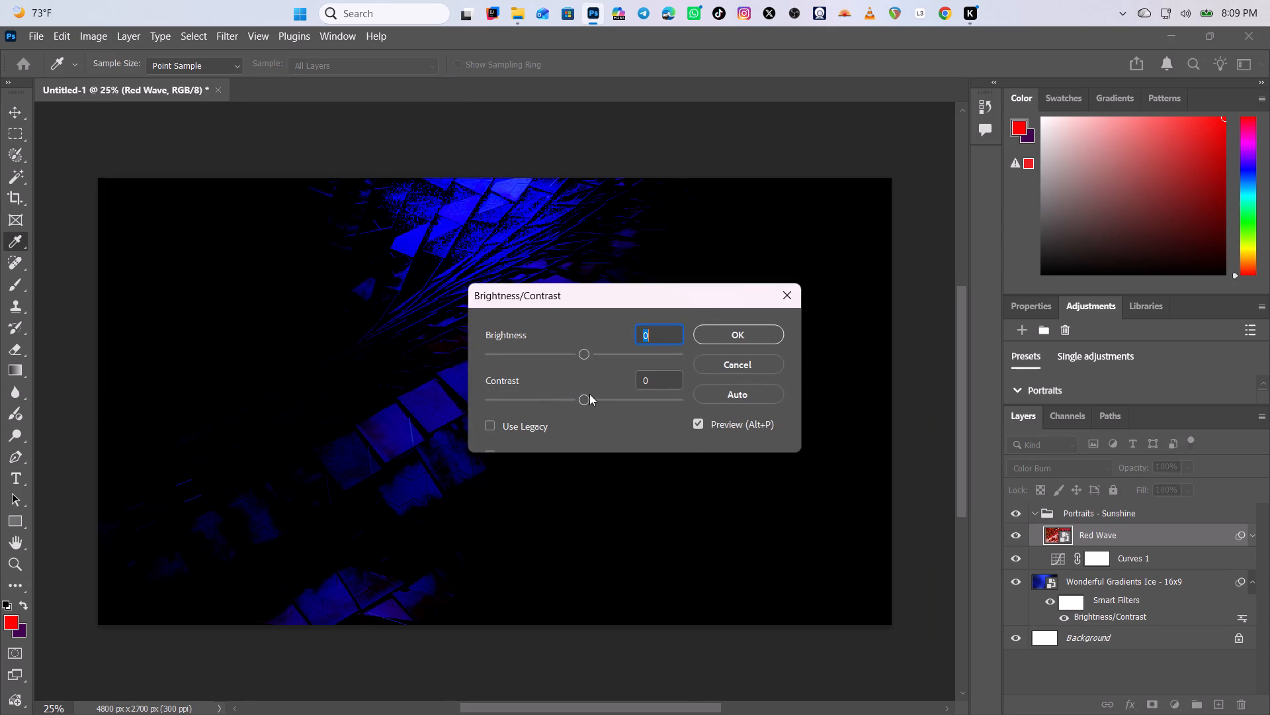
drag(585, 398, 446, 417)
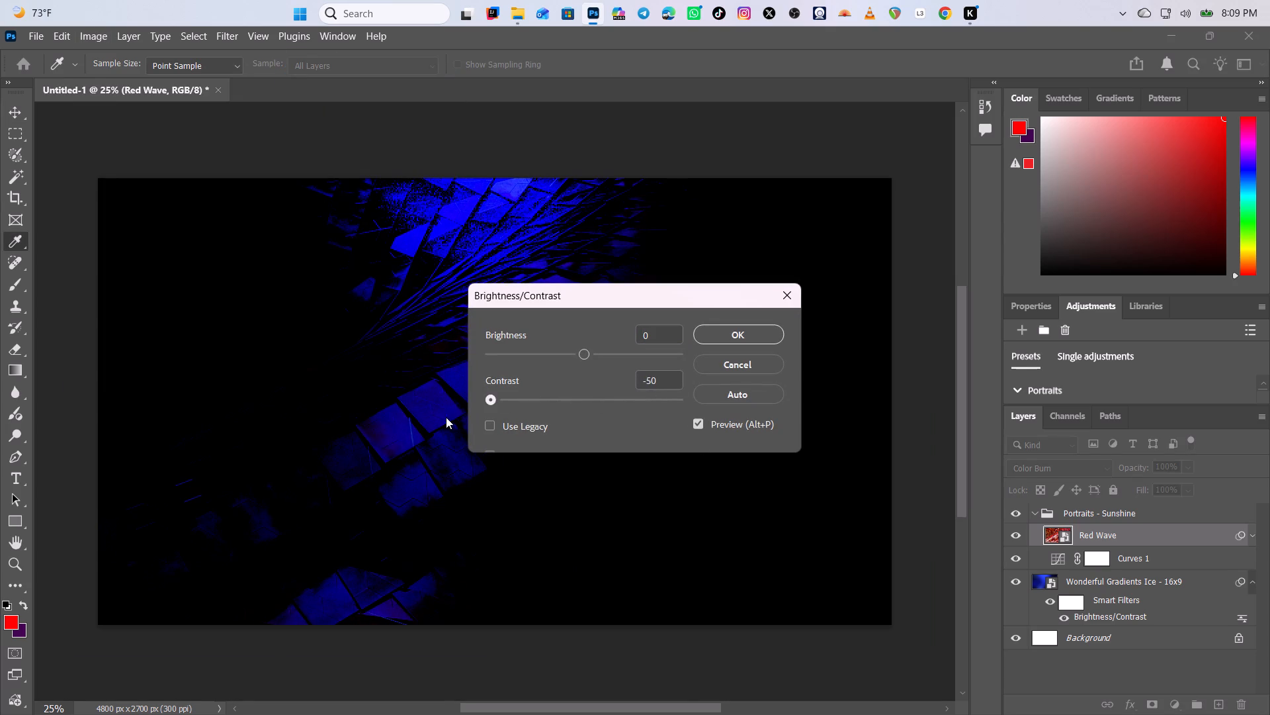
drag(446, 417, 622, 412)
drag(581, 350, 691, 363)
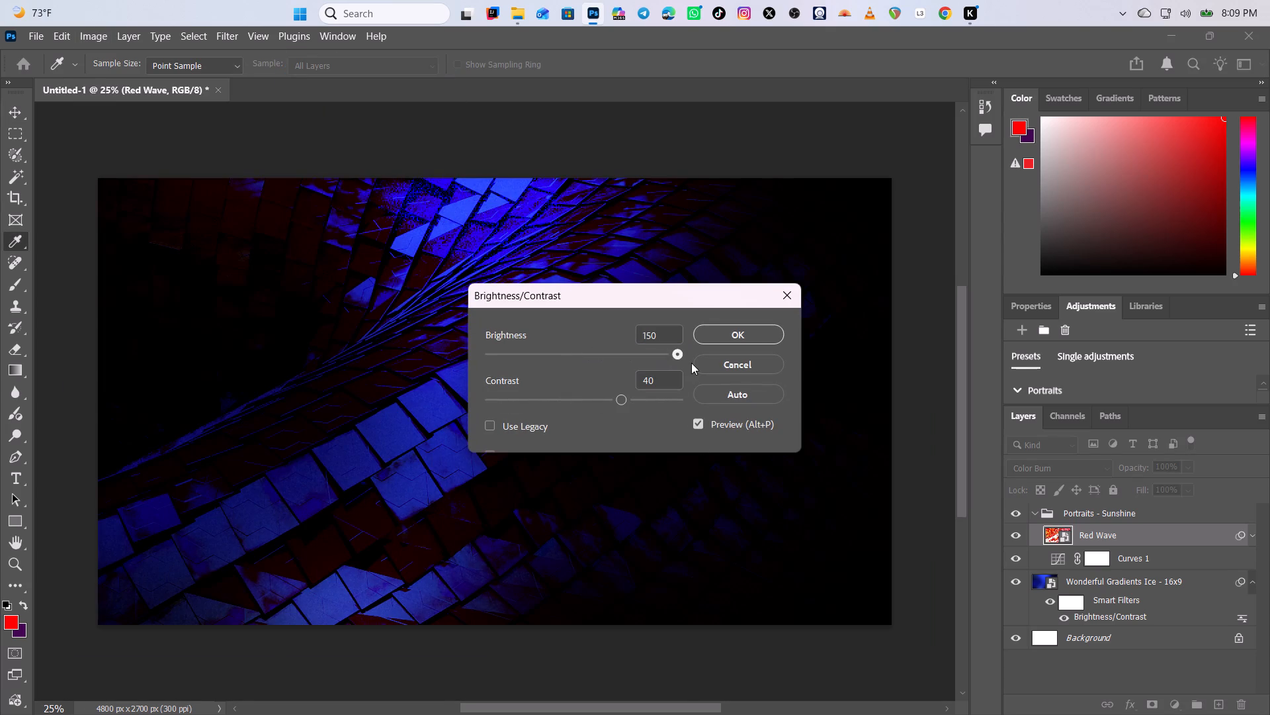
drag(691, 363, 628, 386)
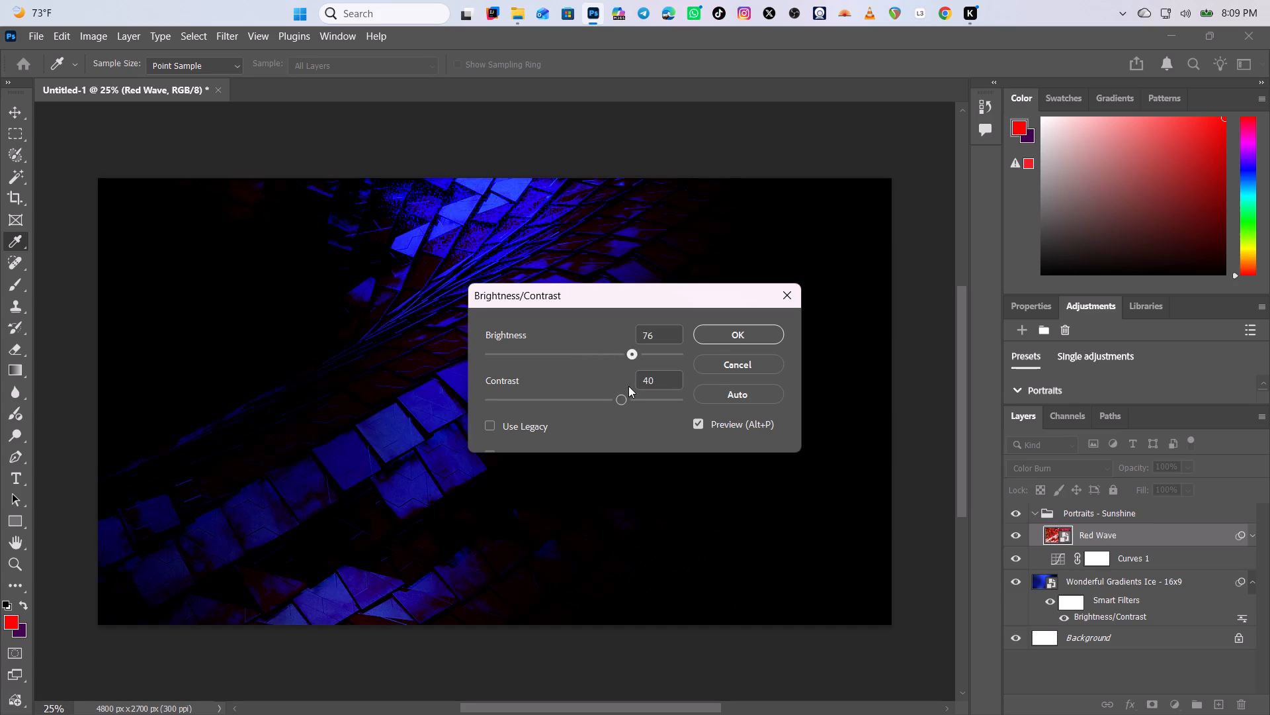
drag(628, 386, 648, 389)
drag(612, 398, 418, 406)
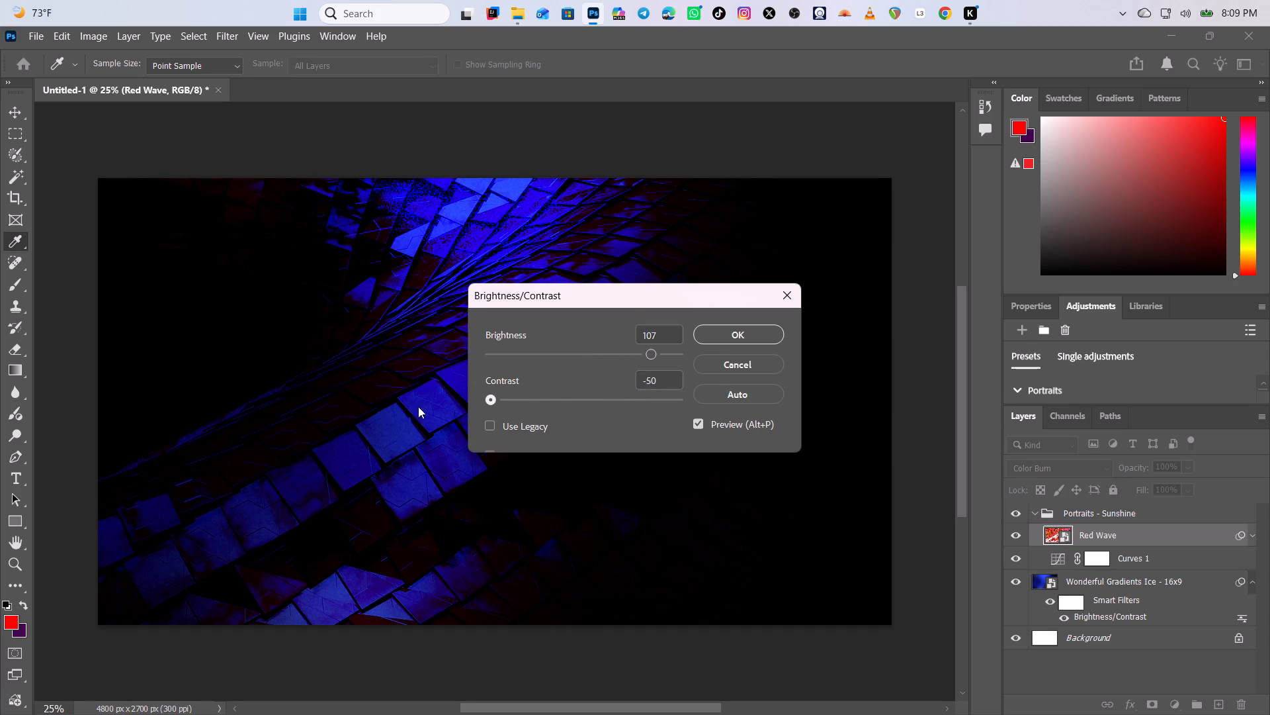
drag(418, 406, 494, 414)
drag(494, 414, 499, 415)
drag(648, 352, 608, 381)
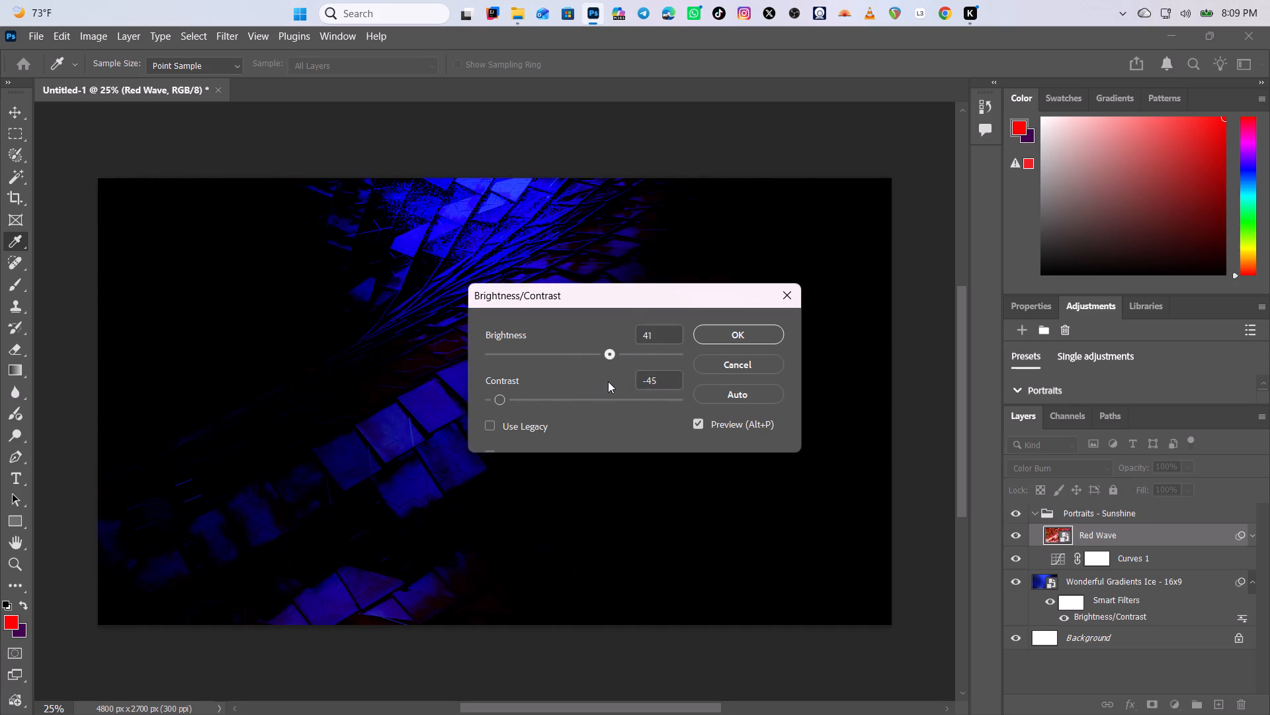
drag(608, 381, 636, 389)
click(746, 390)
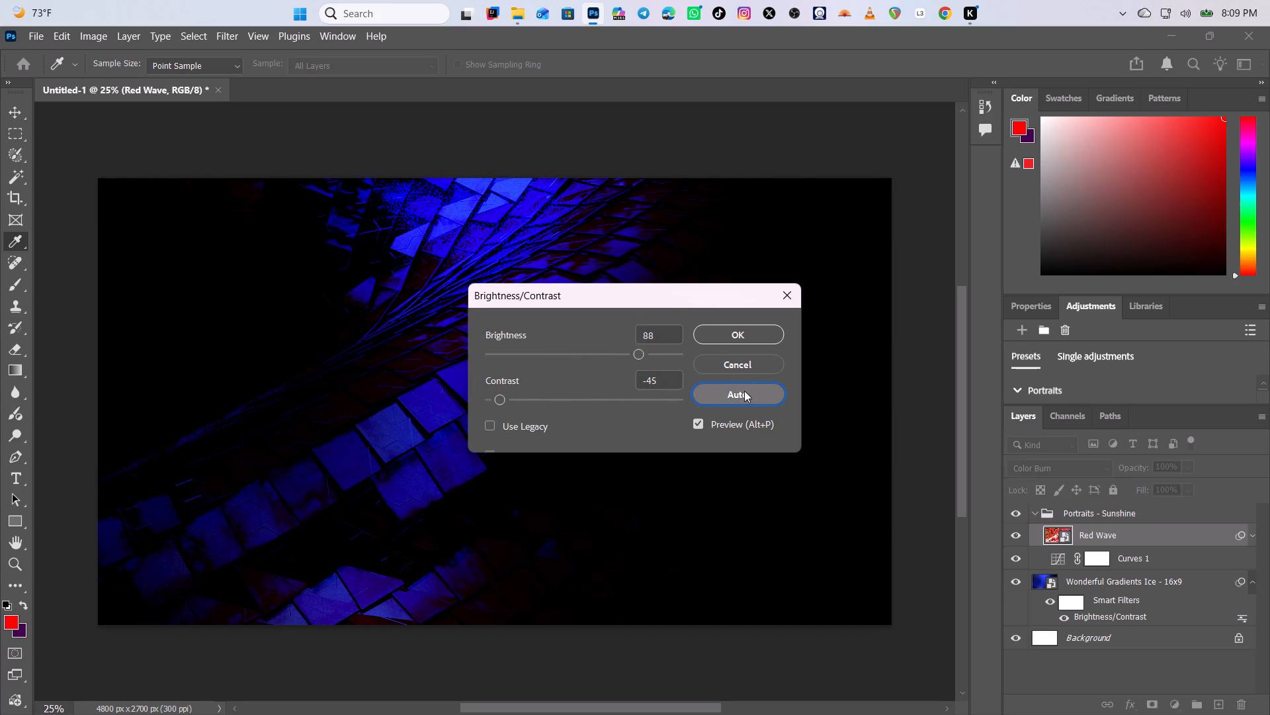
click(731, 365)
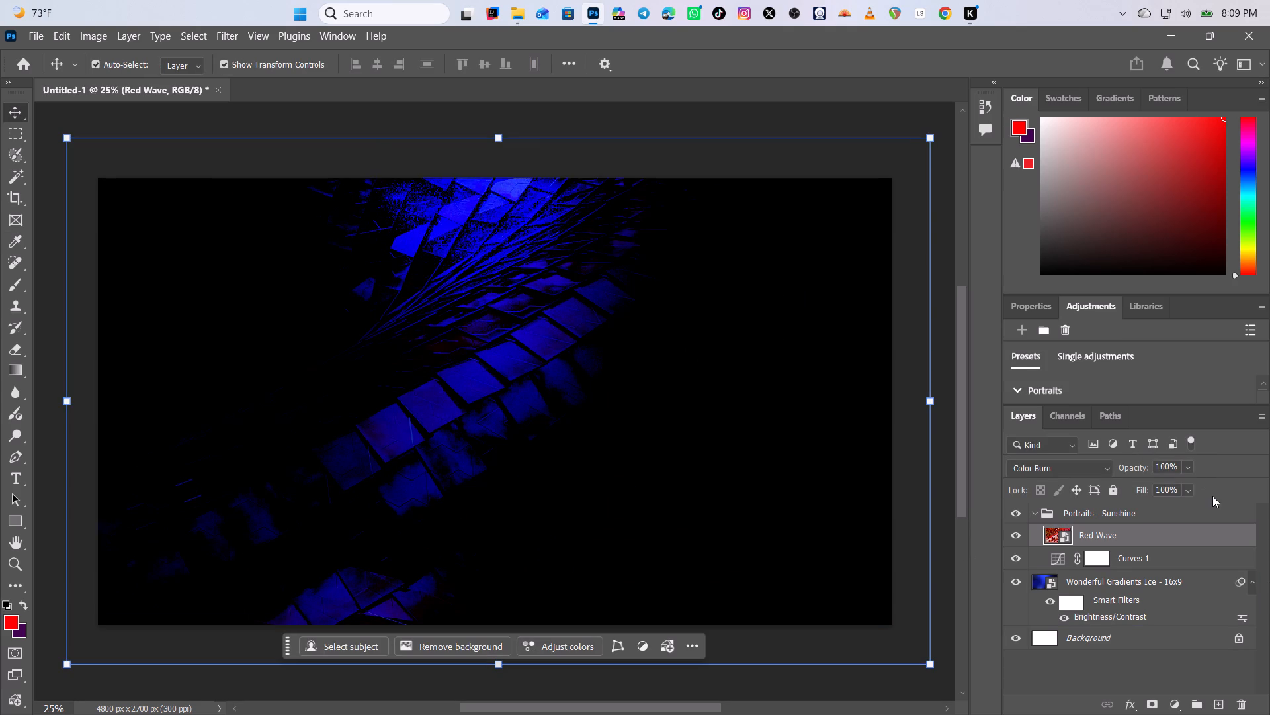
Lower the Red Wave layer's fill to 13%.
click(1189, 495)
drag(1204, 510, 1195, 515)
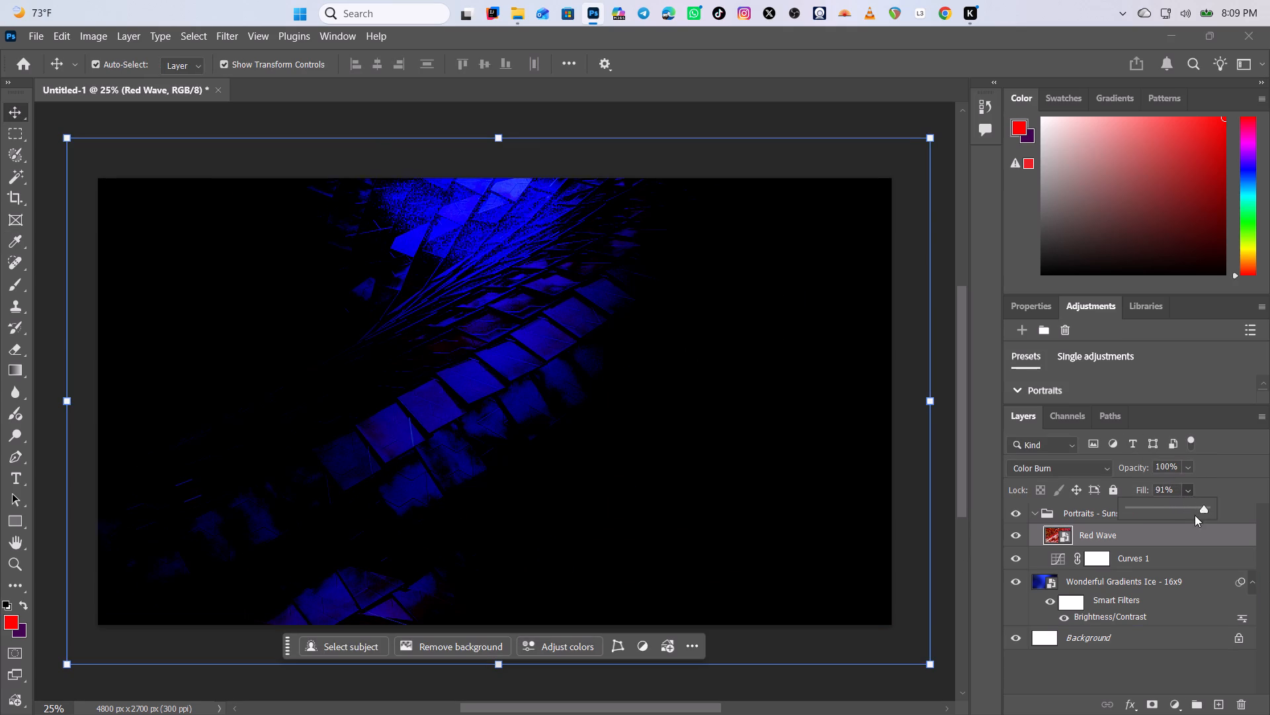
drag(1195, 515, 1140, 510)
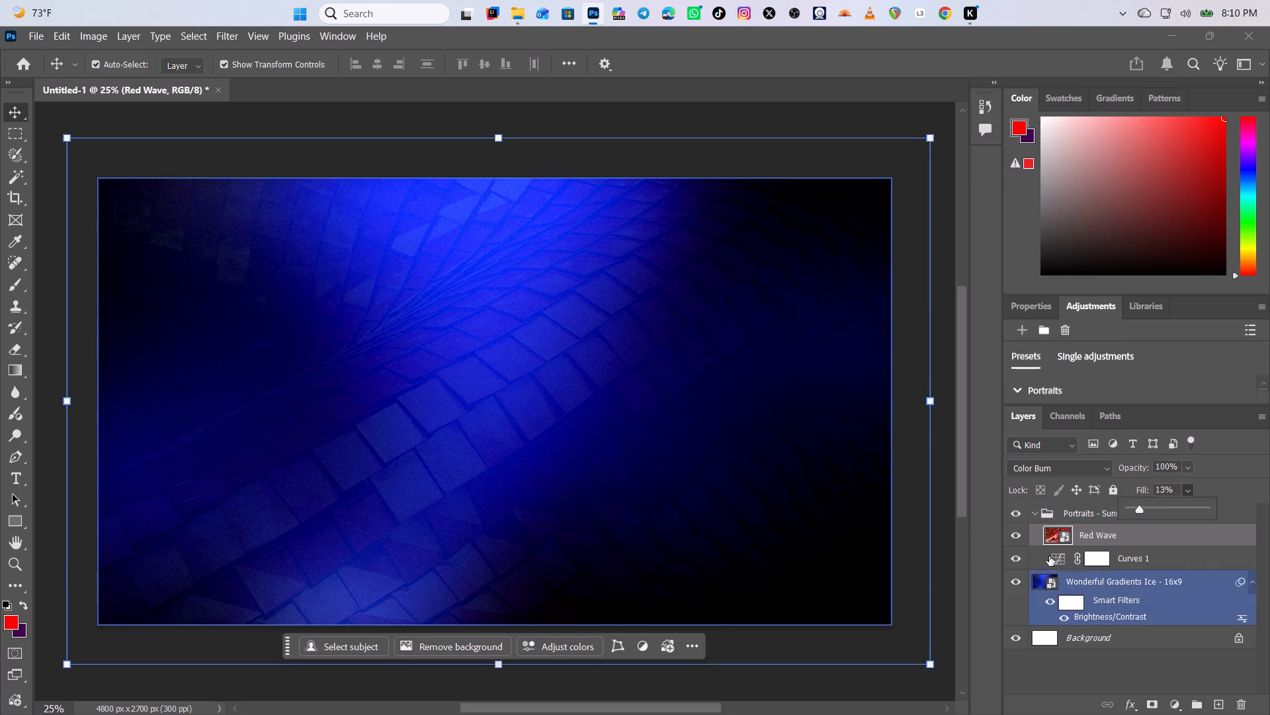
click(1140, 512)
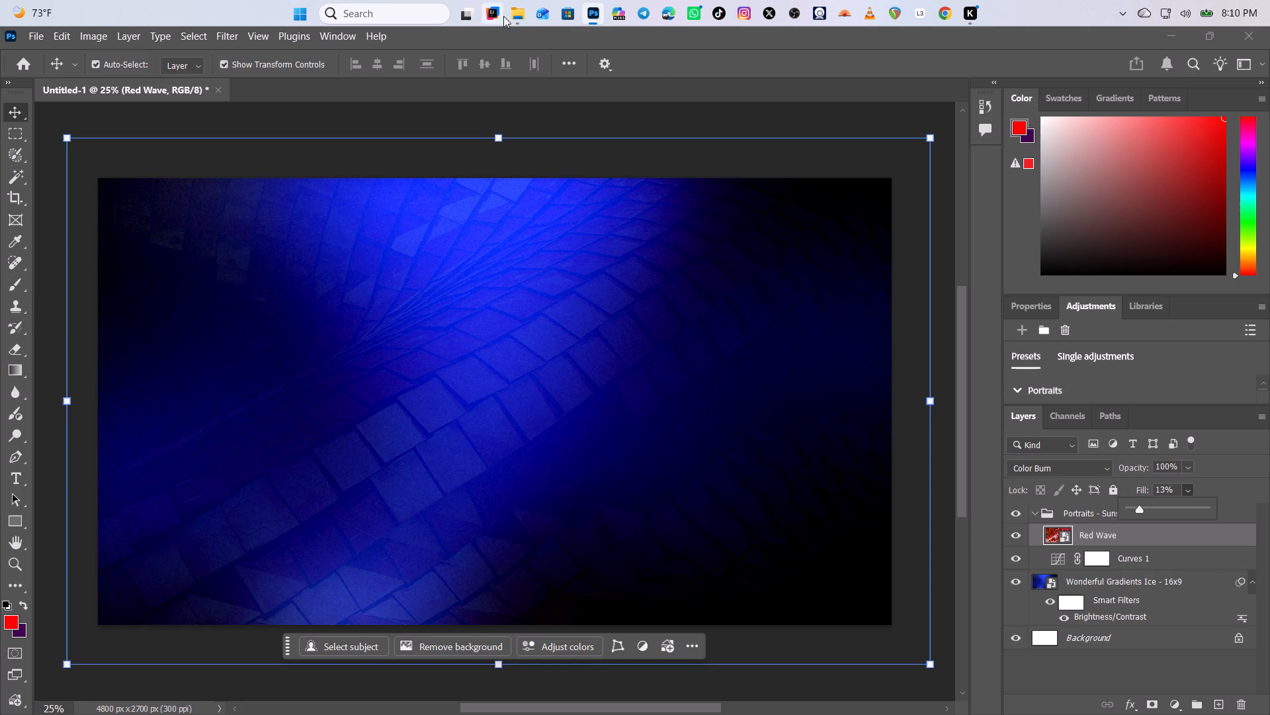
Switch to File Explorer and browse the drive-download-20260928T172818Z-1-001 folder for another image to blend into the background.
click(523, 12)
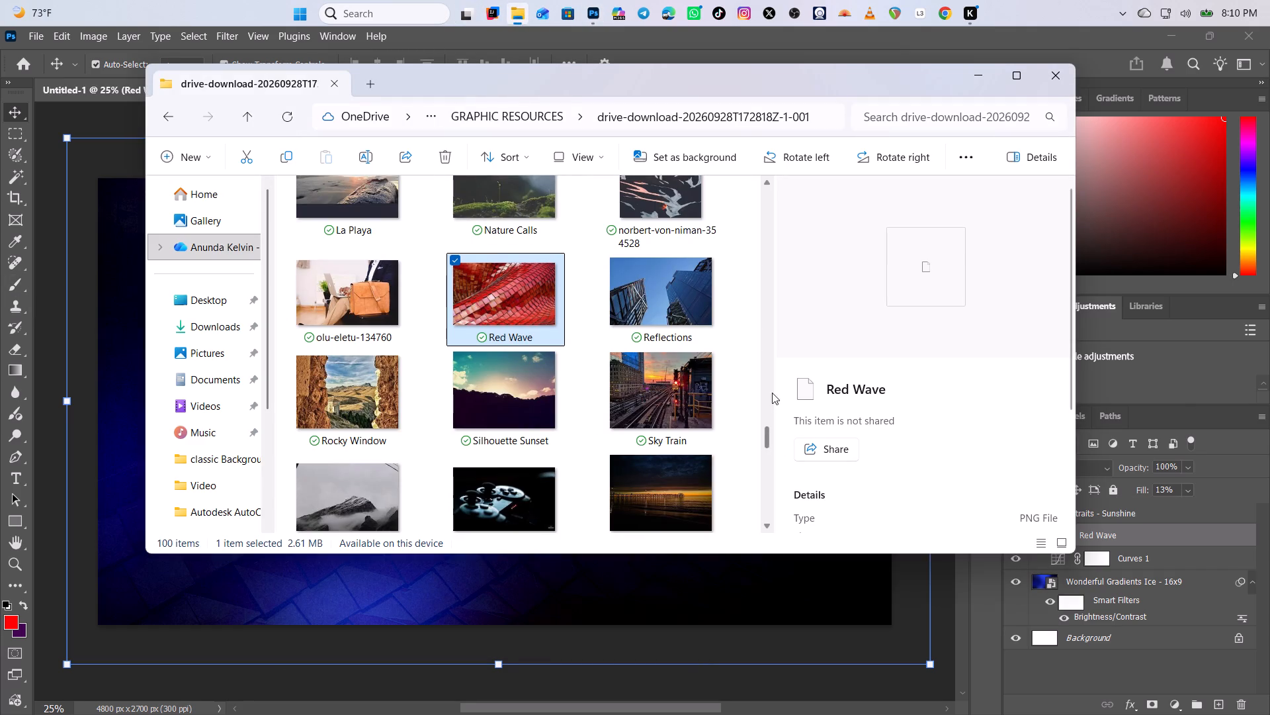
drag(765, 437, 757, 457)
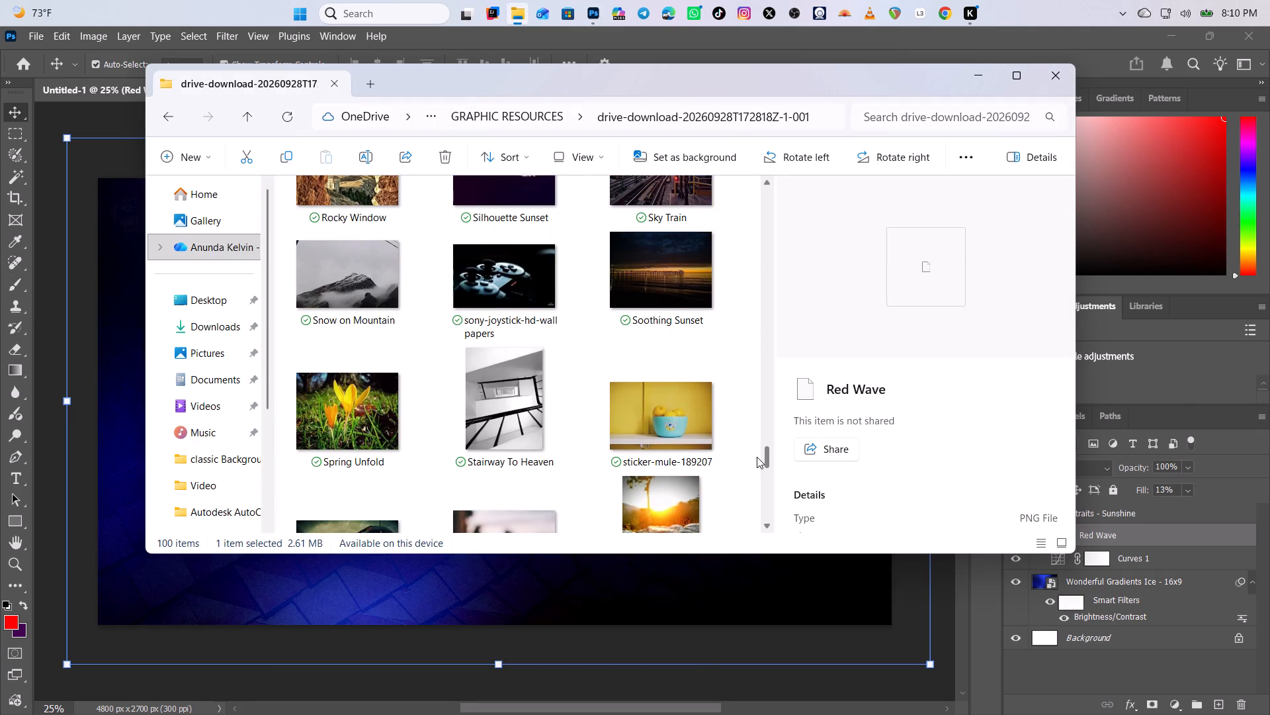
drag(757, 457, 745, 494)
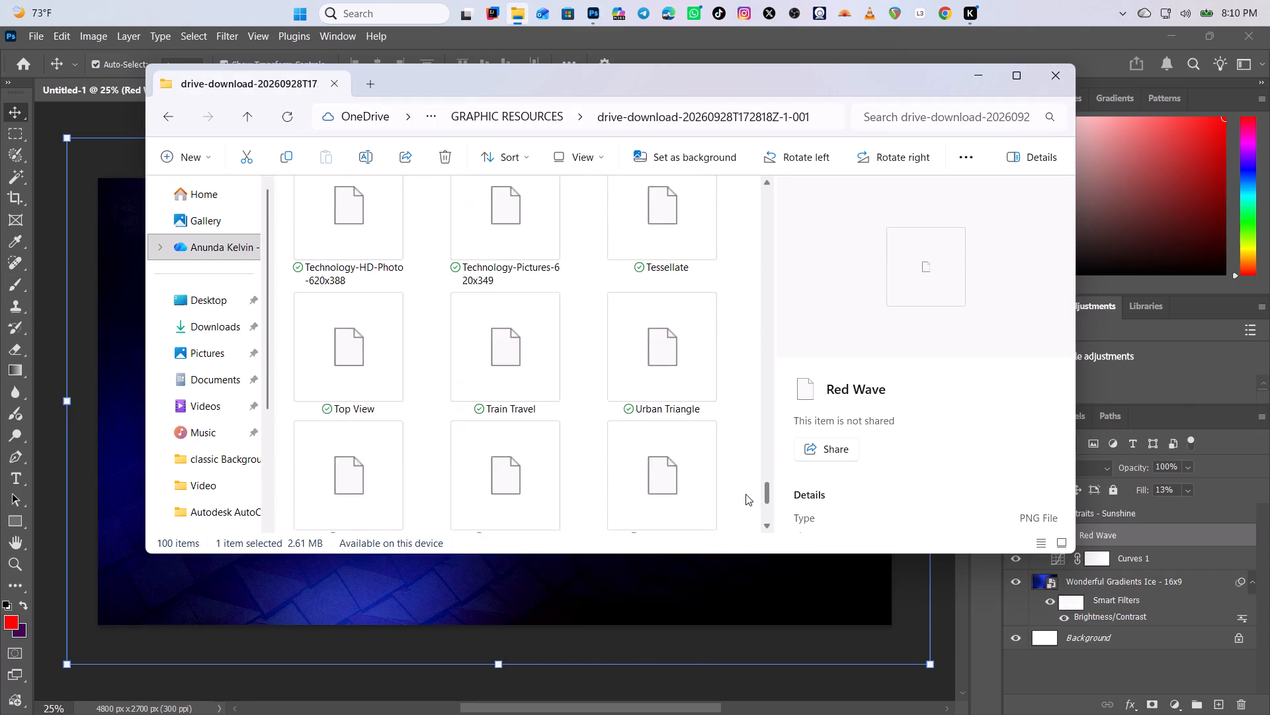
drag(745, 494, 745, 504)
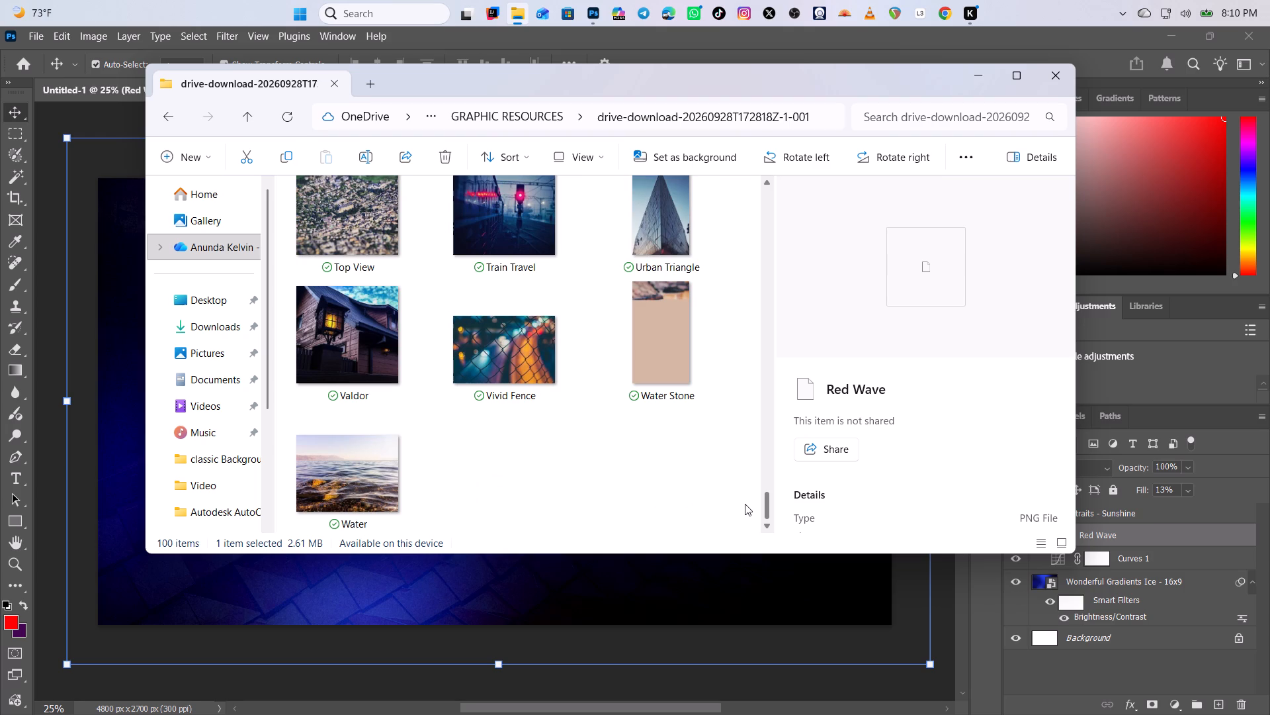
drag(745, 504, 728, 459)
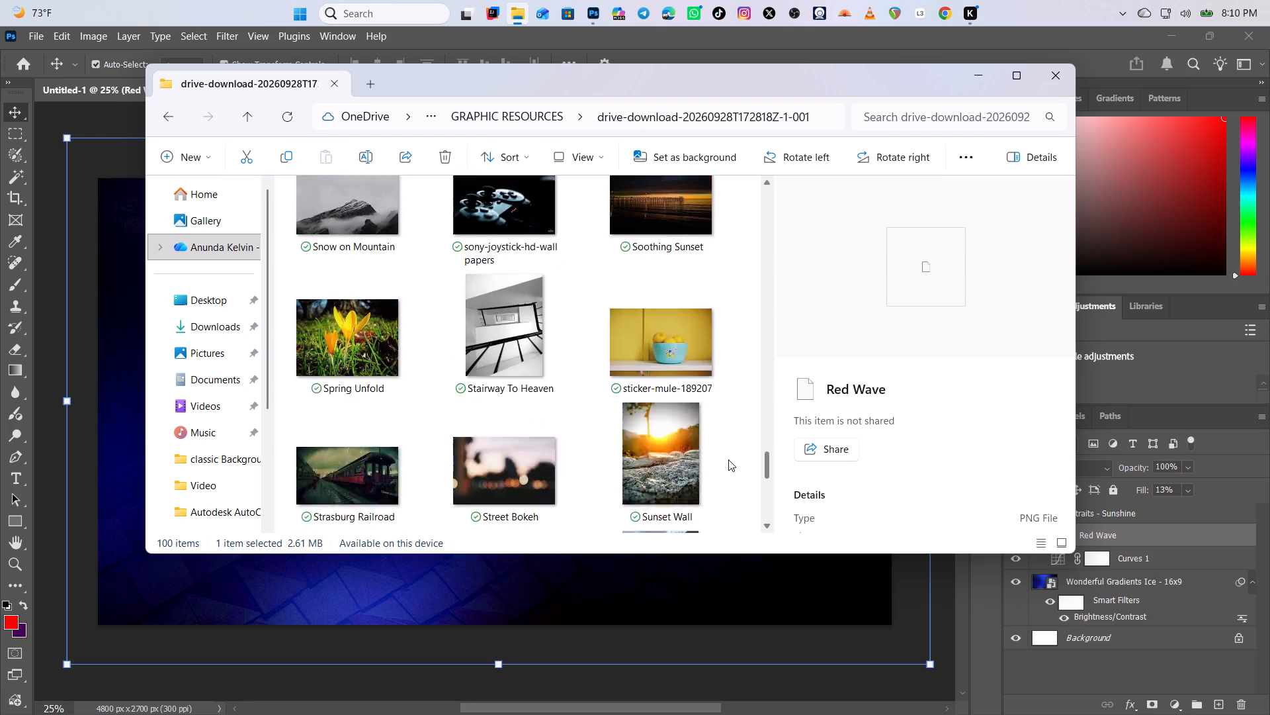
drag(728, 459, 724, 441)
drag(768, 448, 764, 427)
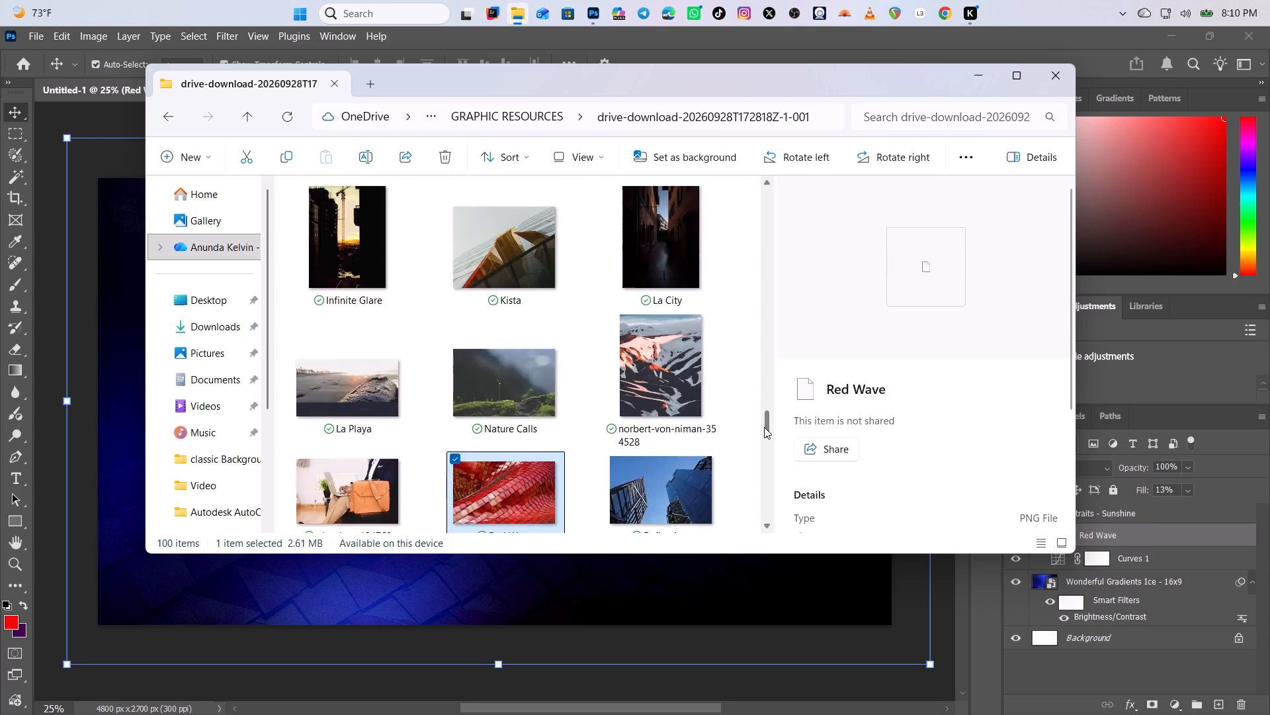
drag(764, 427, 756, 408)
click(756, 408)
drag(768, 412, 768, 403)
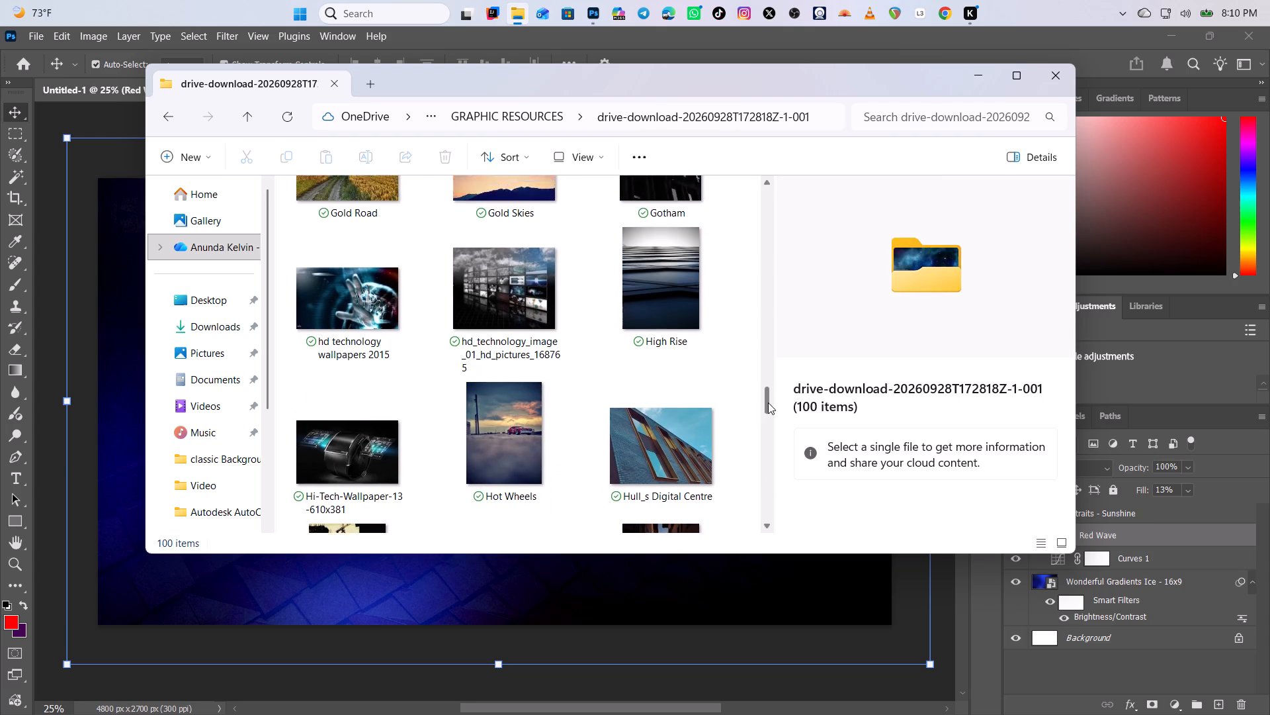
drag(768, 403, 761, 381)
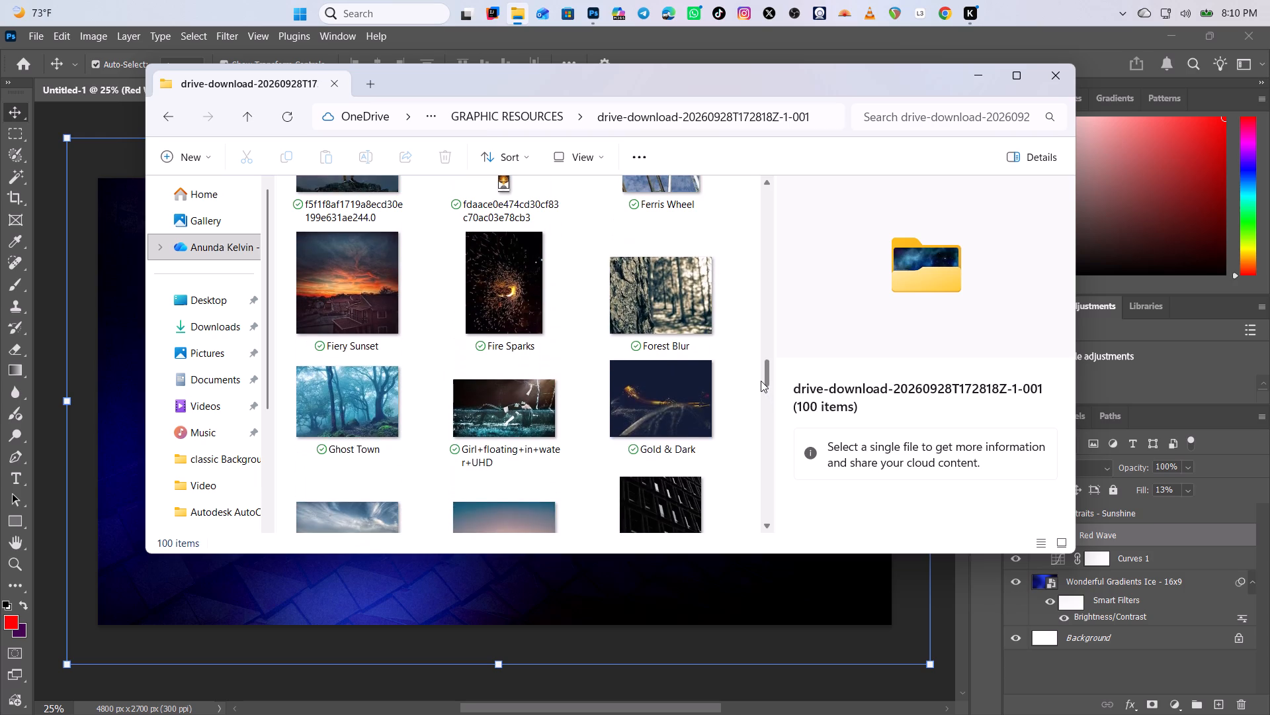
drag(761, 381, 760, 354)
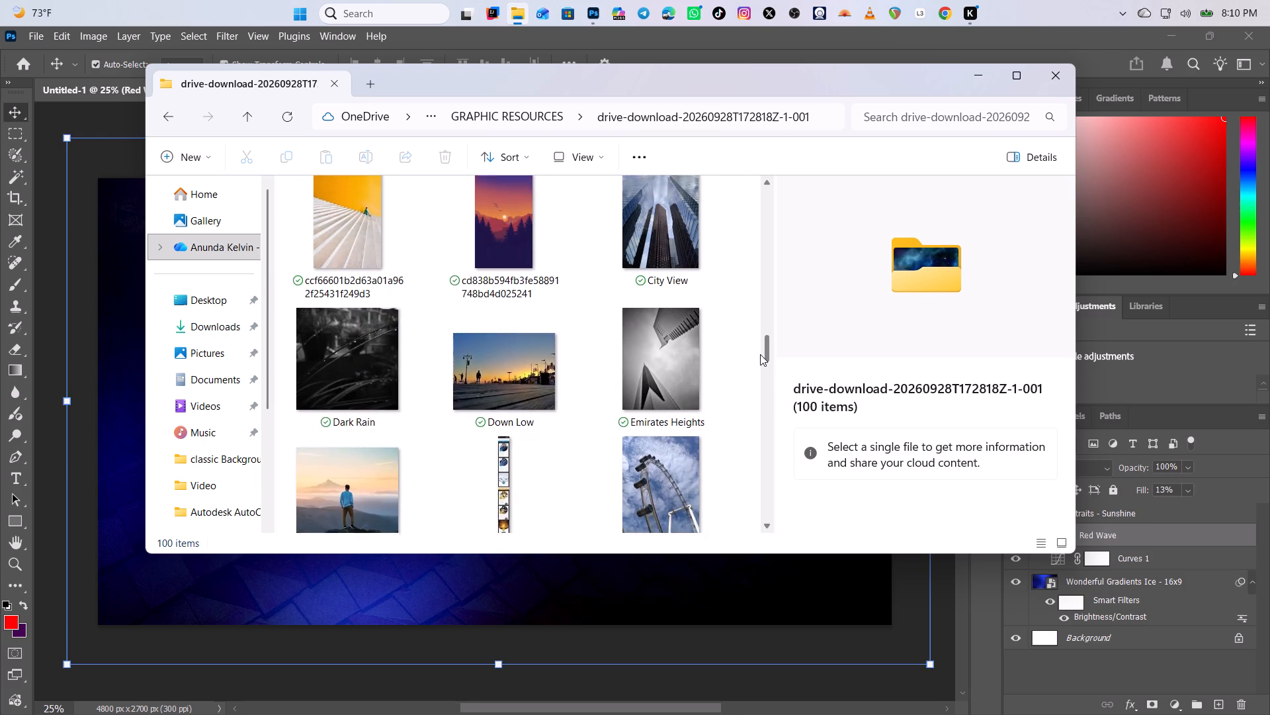
drag(760, 354, 760, 350)
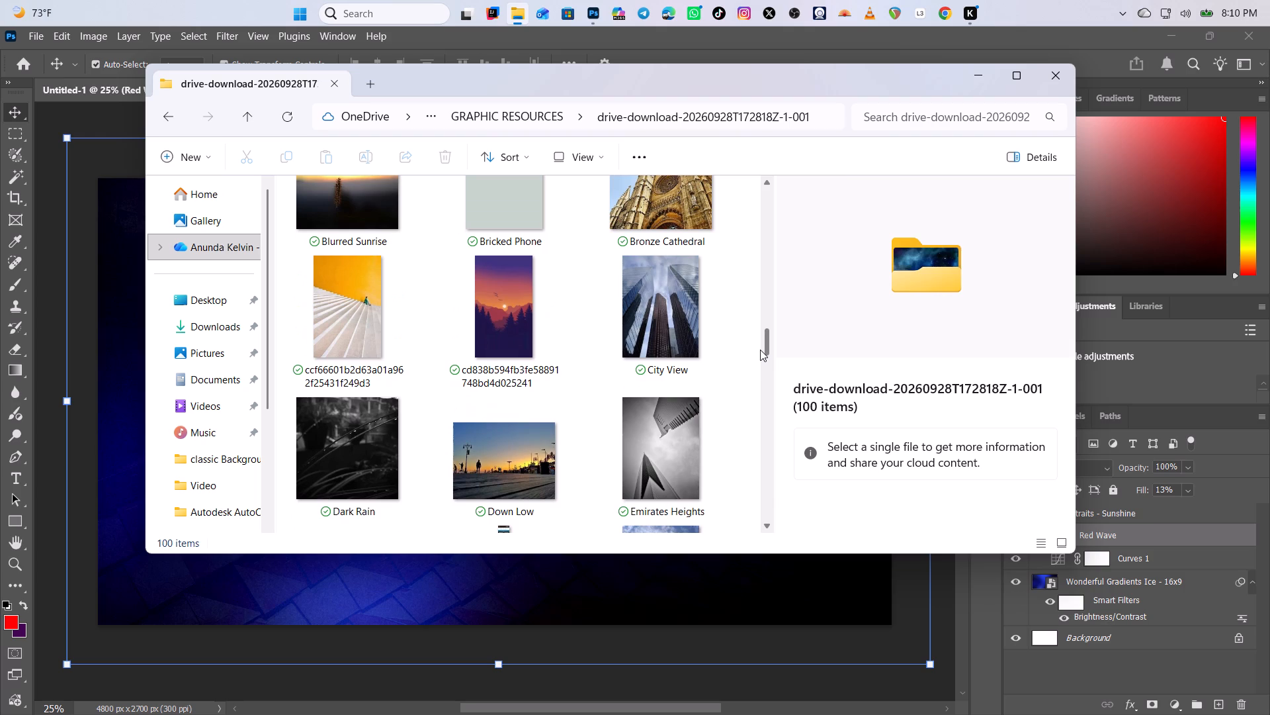
drag(760, 350, 761, 350)
drag(761, 350, 762, 349)
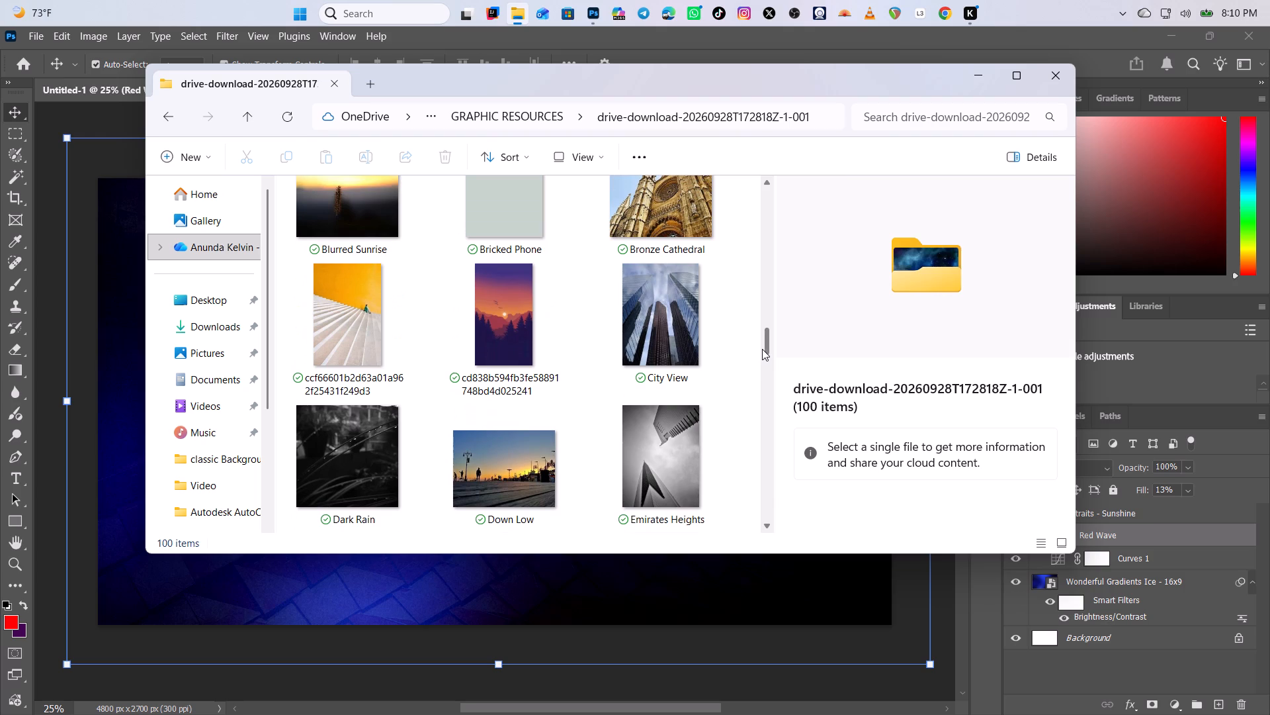
drag(762, 349, 759, 338)
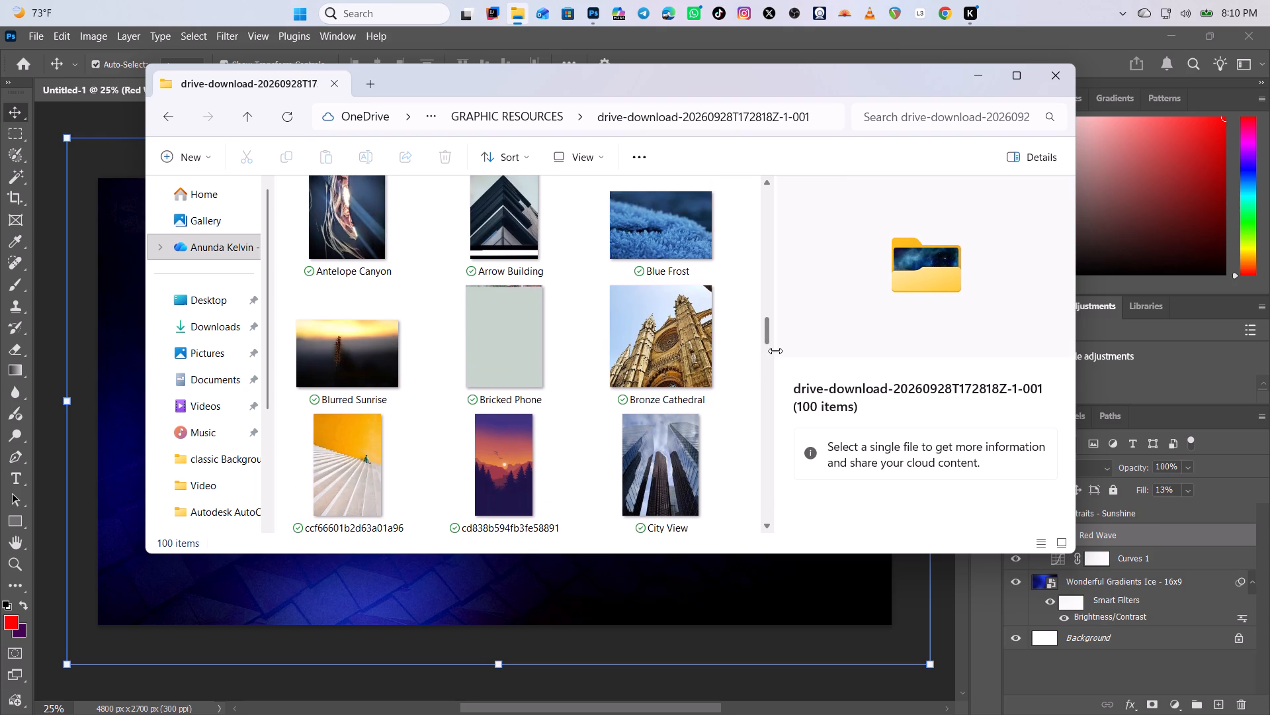
drag(771, 336, 760, 292)
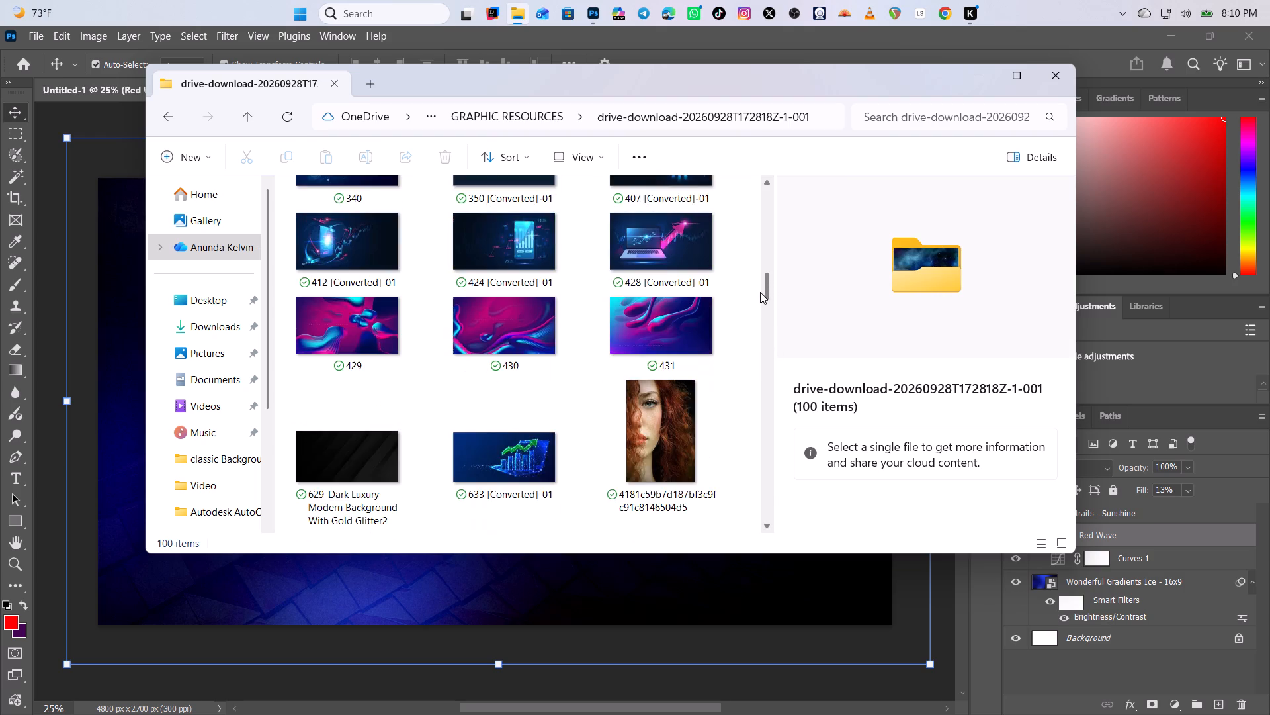
drag(760, 292, 755, 267)
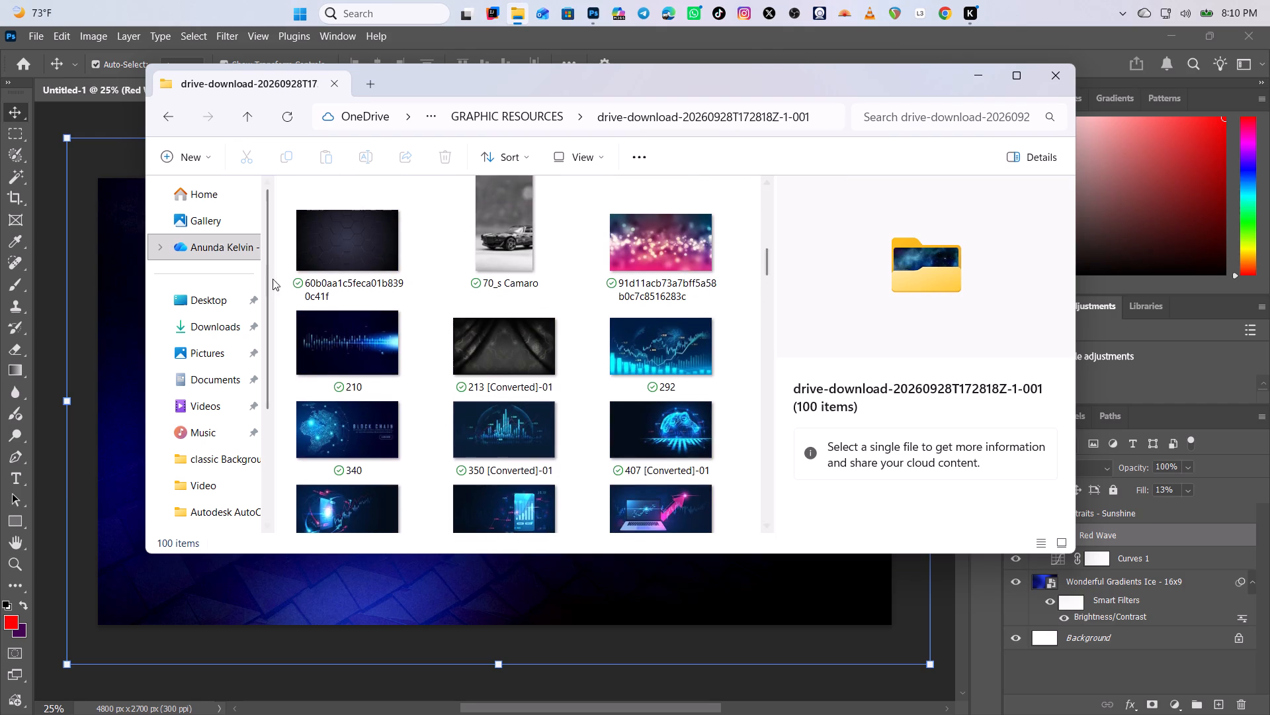
Place image 210 into the Photoshop design above Red Wave, scaled to about 22.85% with its right edge meeting the canvas's right edge.
drag(349, 335, 329, 614)
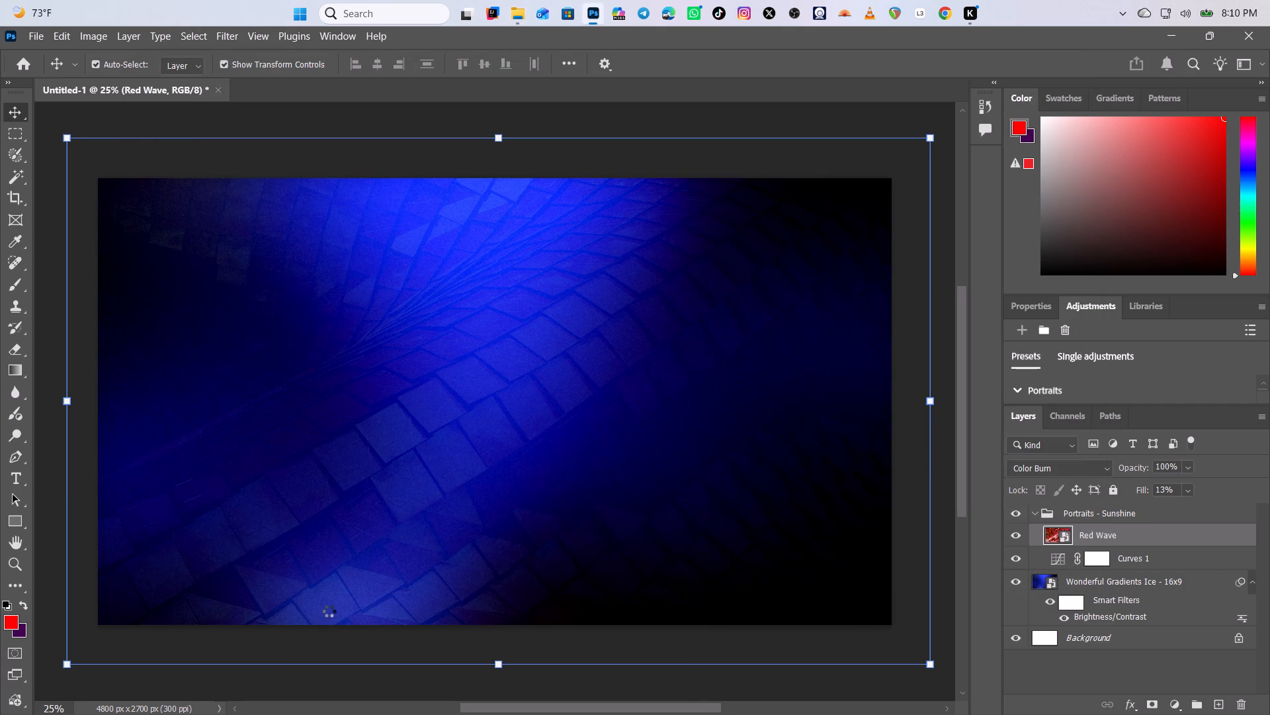
click(846, 620)
drag(846, 620, 929, 642)
drag(162, 428, 44, 413)
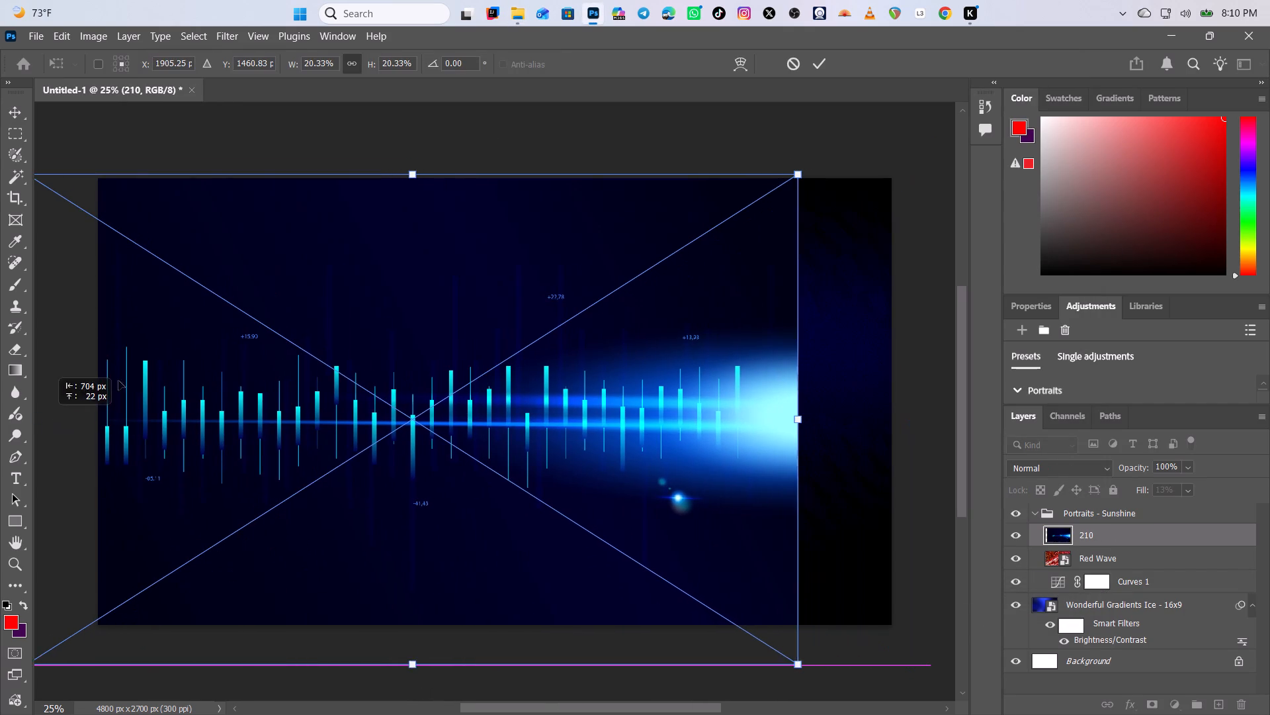
drag(795, 408, 889, 414)
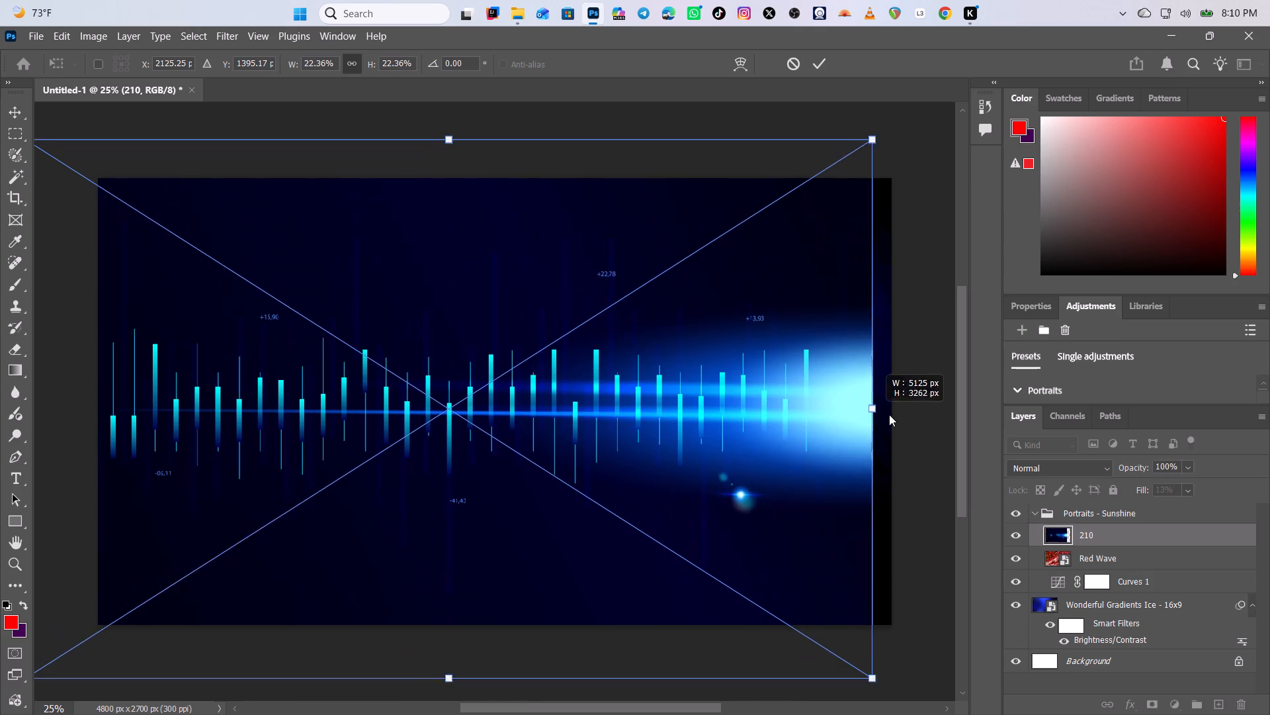
drag(889, 414, 896, 414)
click(818, 70)
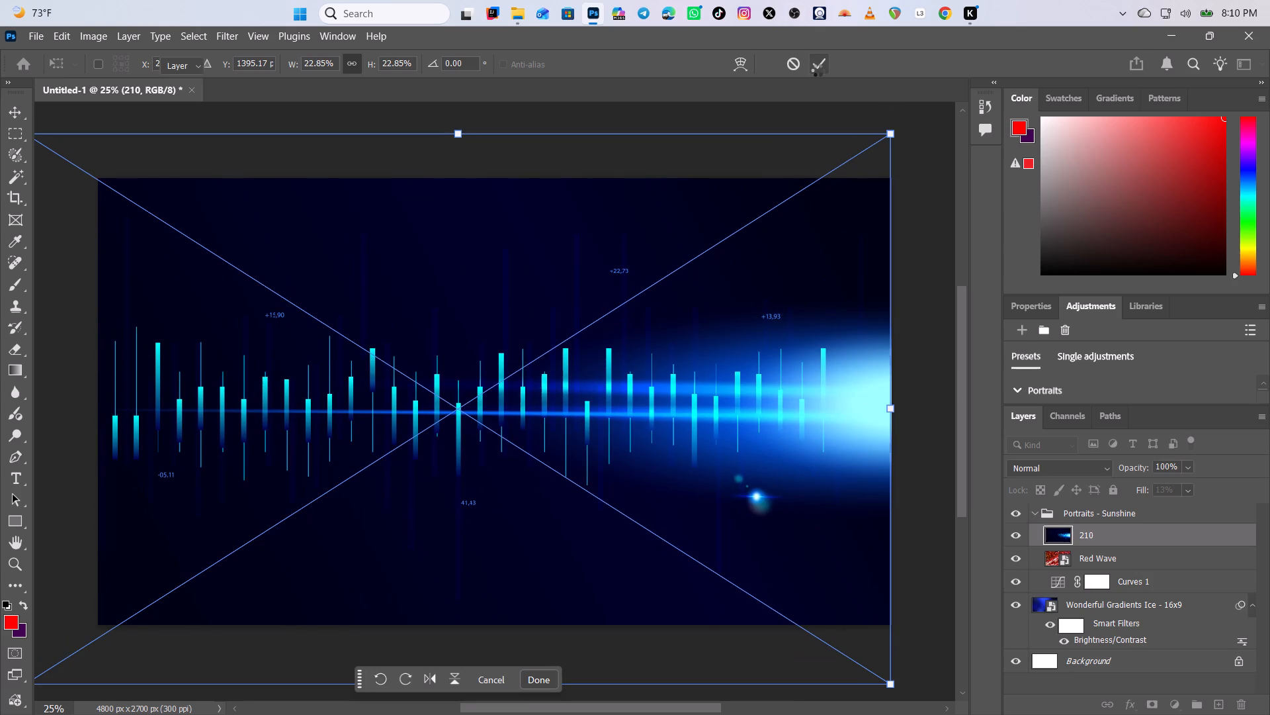
Set the 210 layer's blend mode to Soft Light.
click(1077, 461)
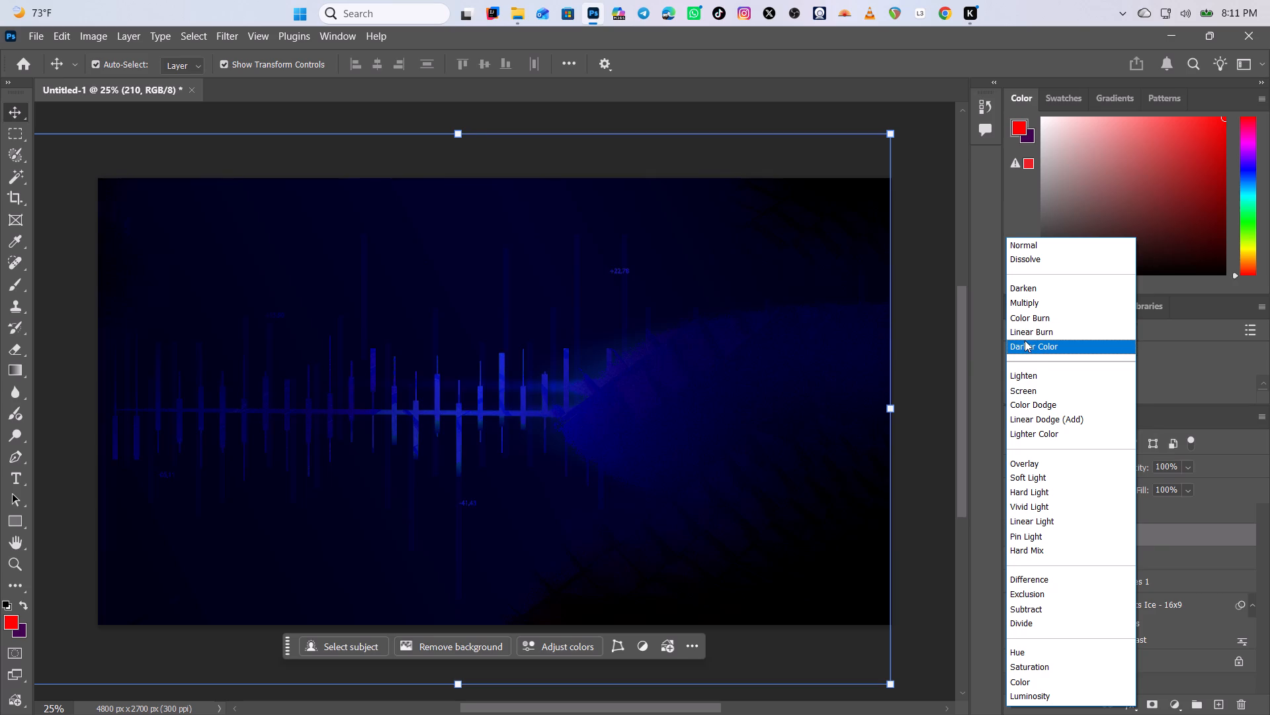
click(1031, 475)
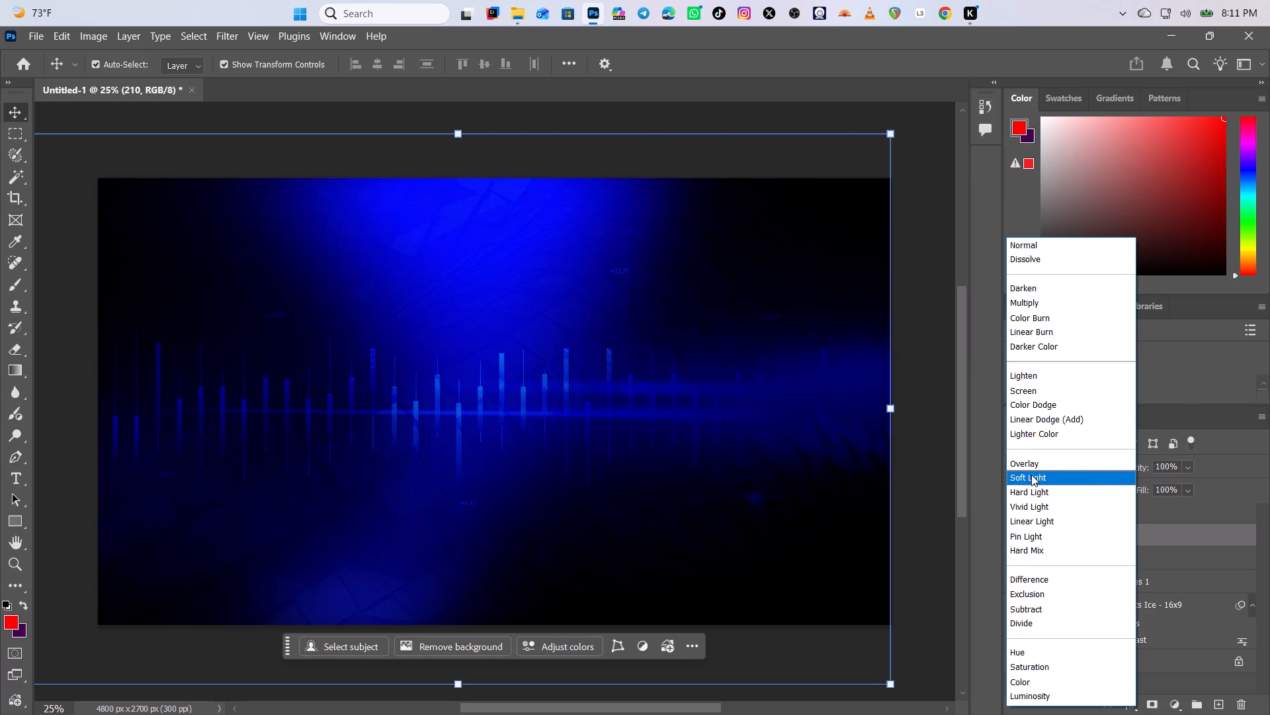
Lower the 210 layer's fill to about 70% and deselect the layer.
click(1187, 492)
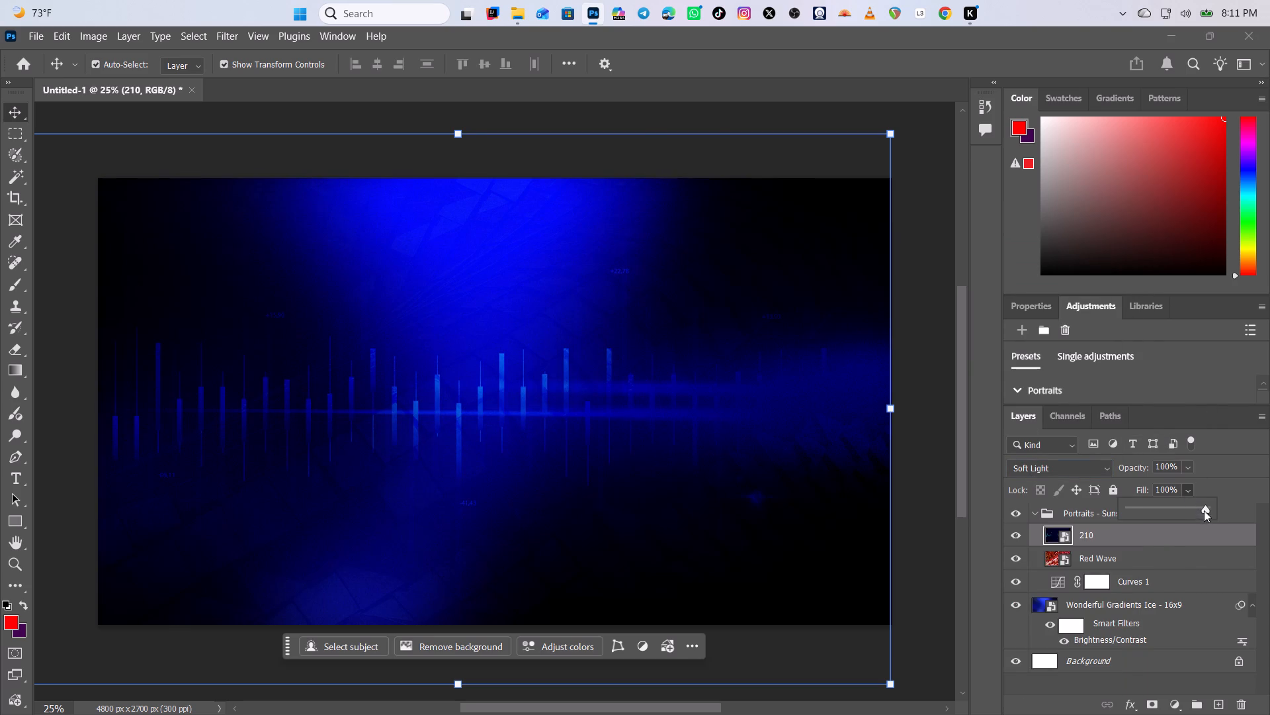
drag(1203, 510, 1183, 512)
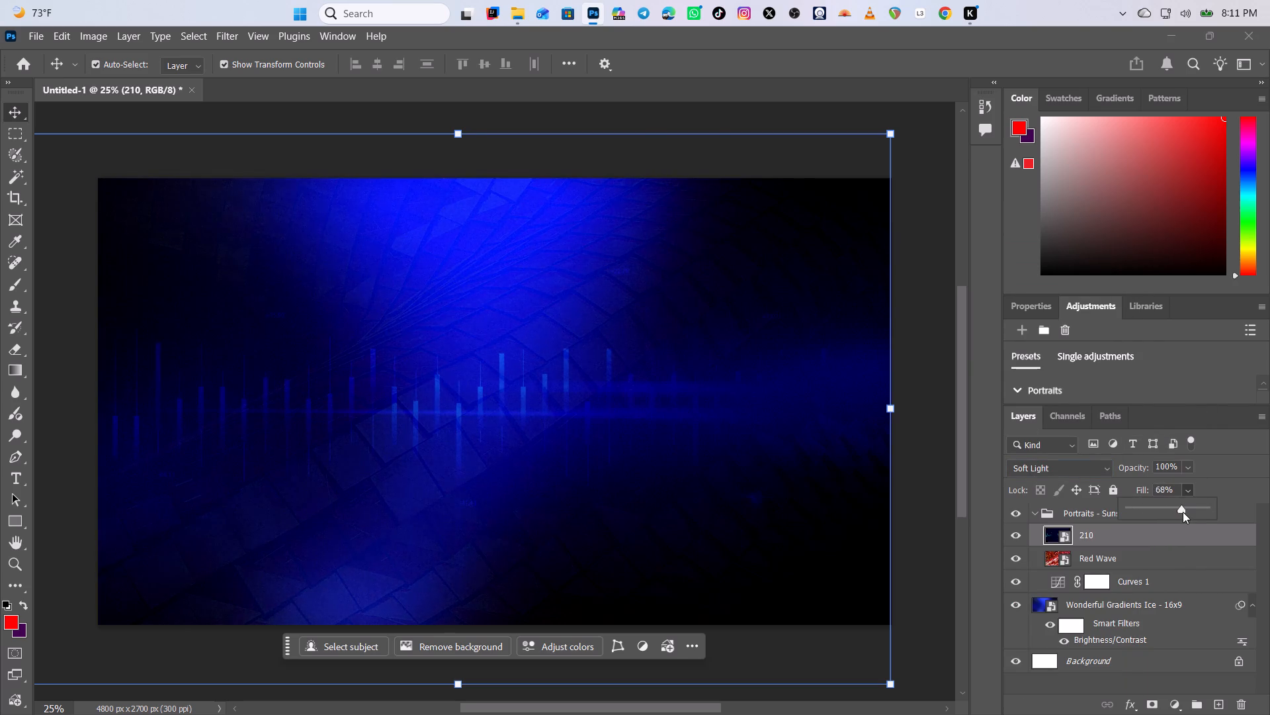
drag(1183, 512, 1186, 513)
click(945, 434)
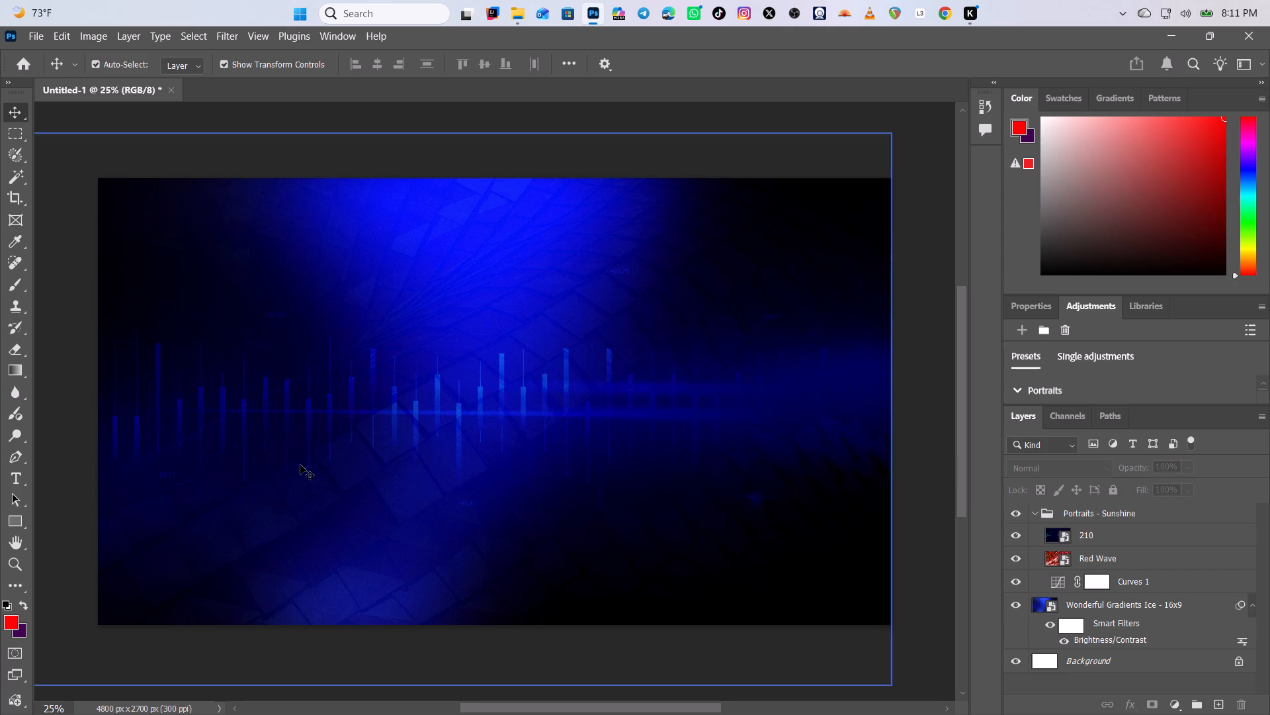
Draw a rectangle shape of about 1370 x 2977 px covering the left part of the canvas and overlapping its top and bottom edges.
click(21, 524)
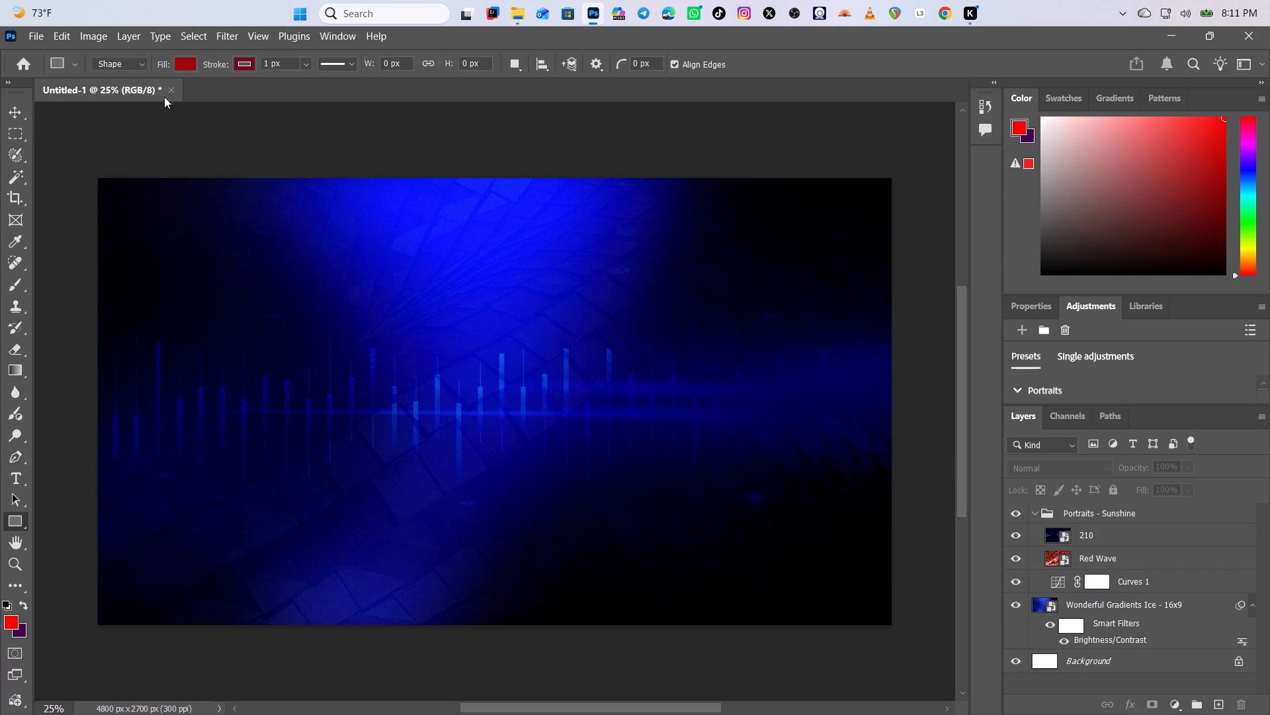
drag(85, 150, 306, 554)
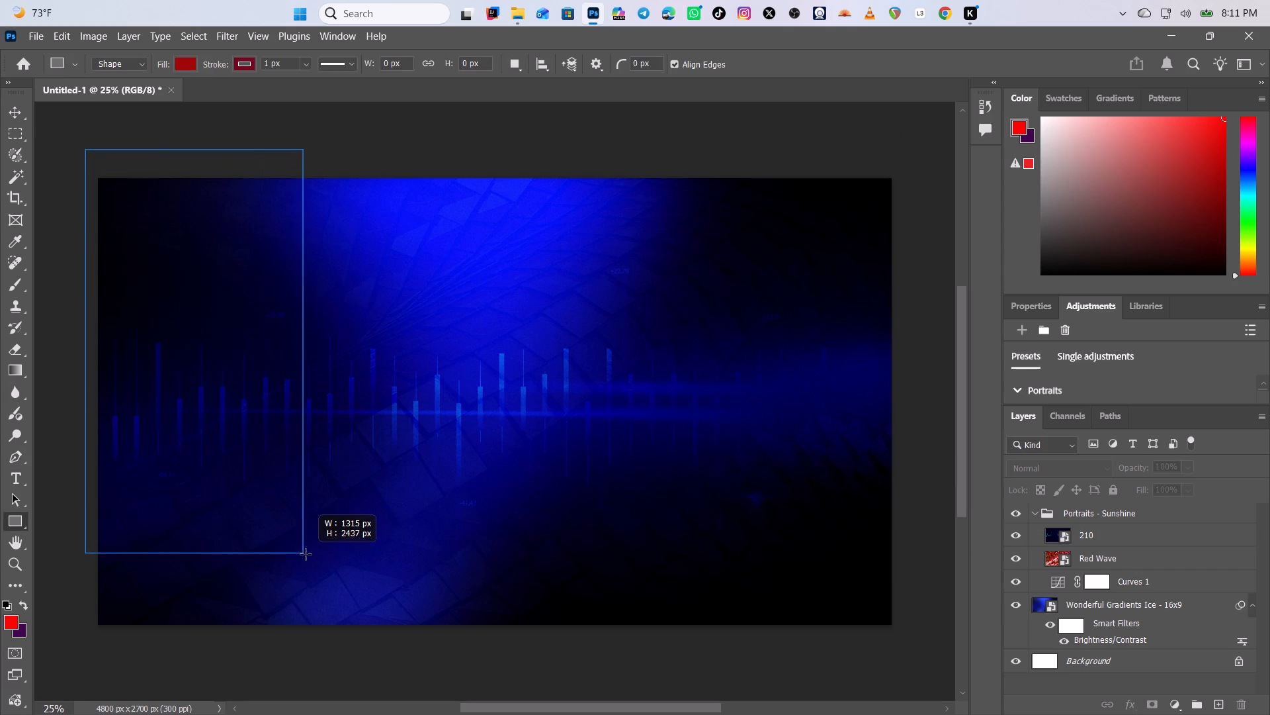
drag(306, 554, 312, 642)
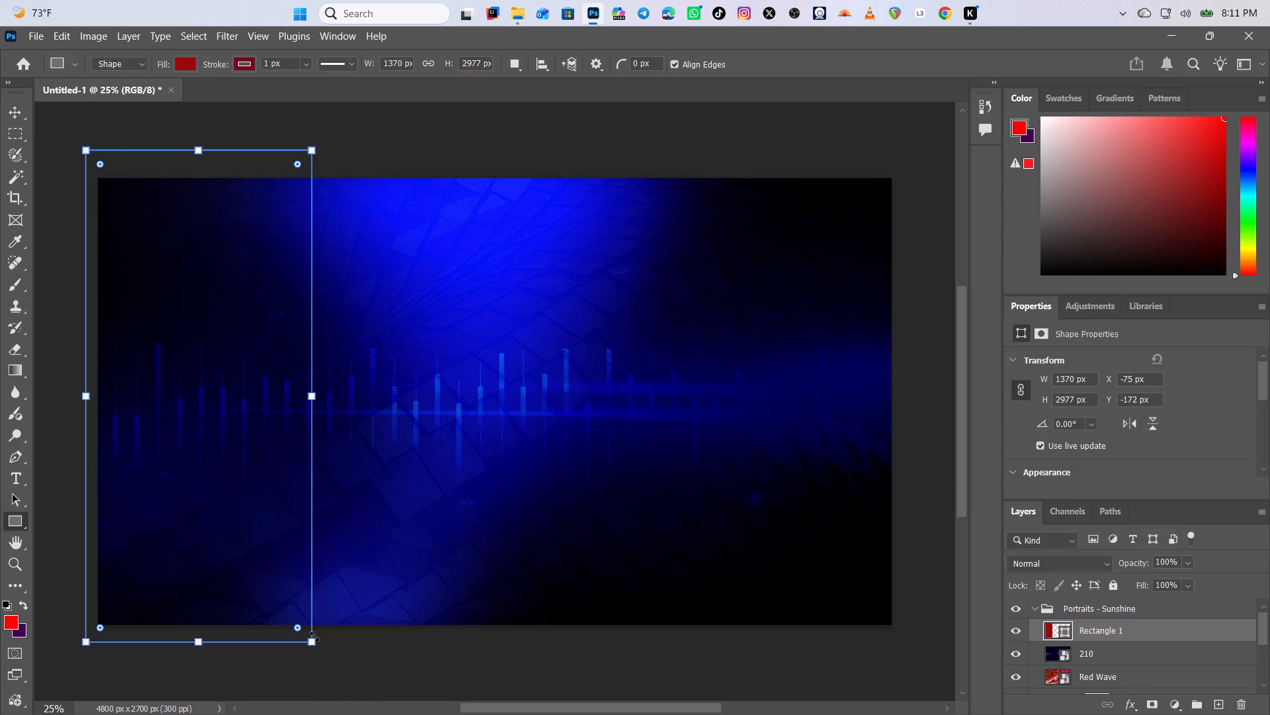
Change the rectangle's fill color to white (ffffff).
click(81, 682)
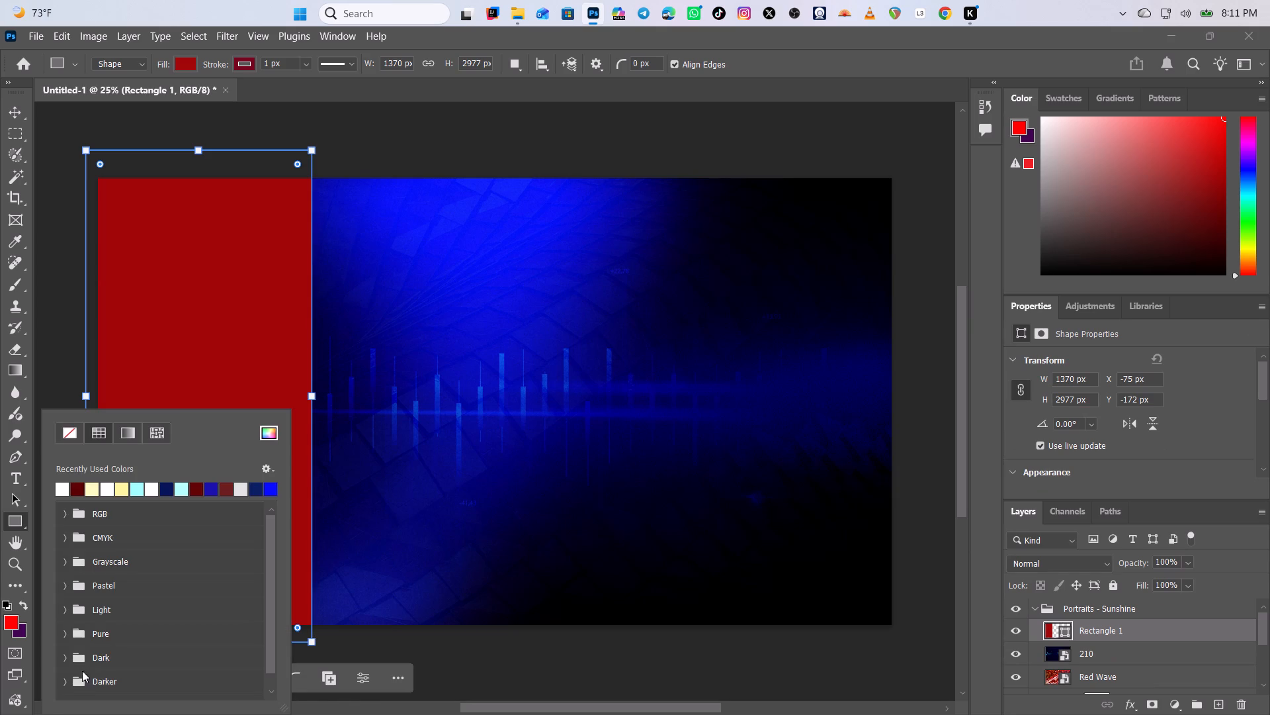
click(272, 434)
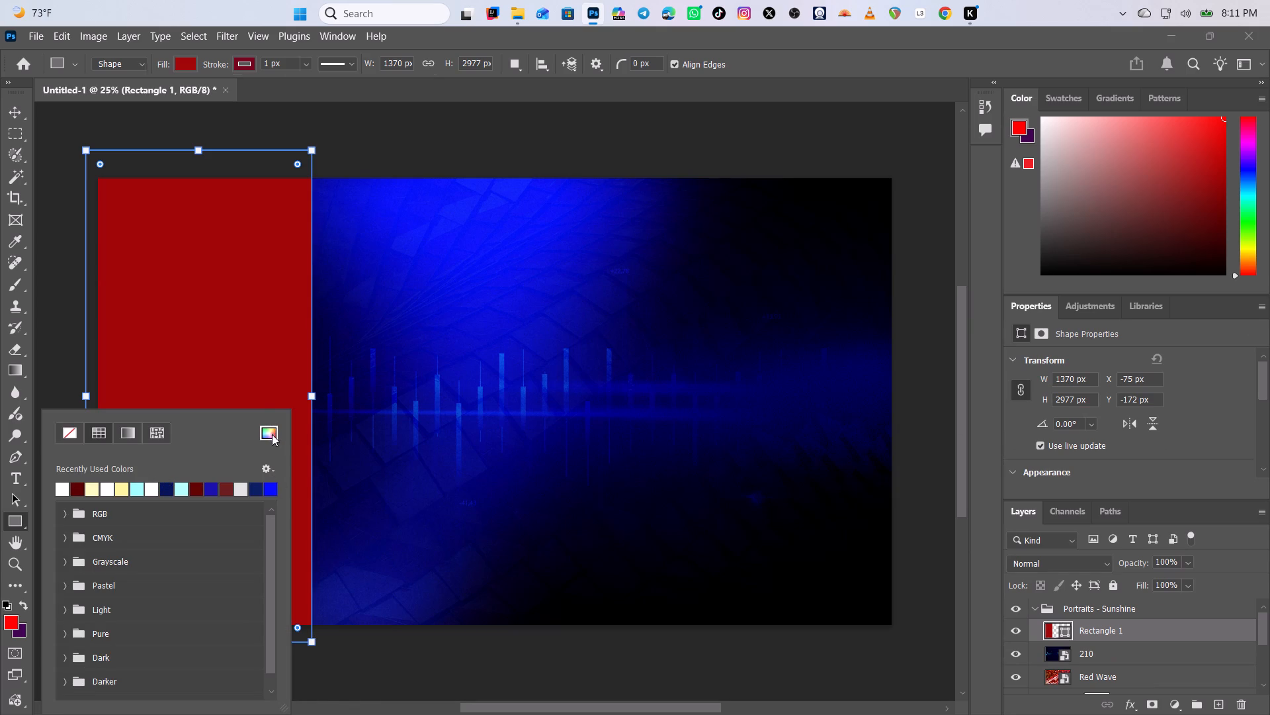
drag(794, 193, 735, 115)
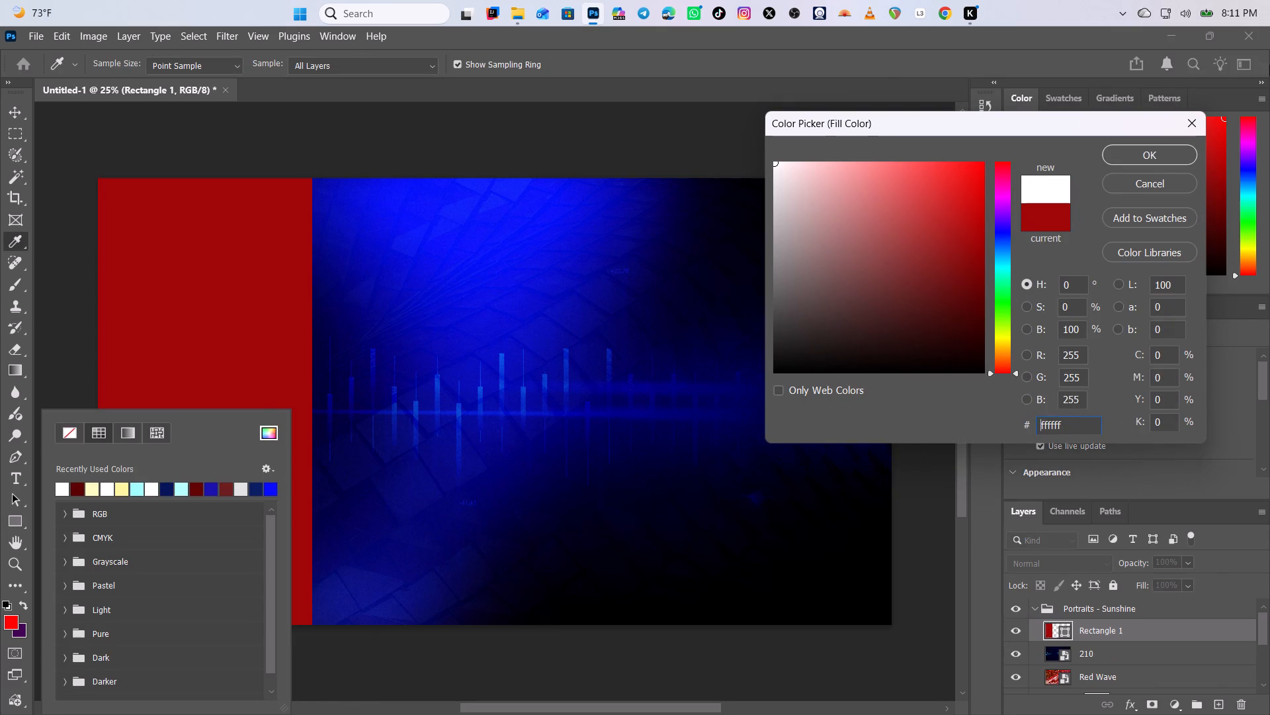
click(1161, 154)
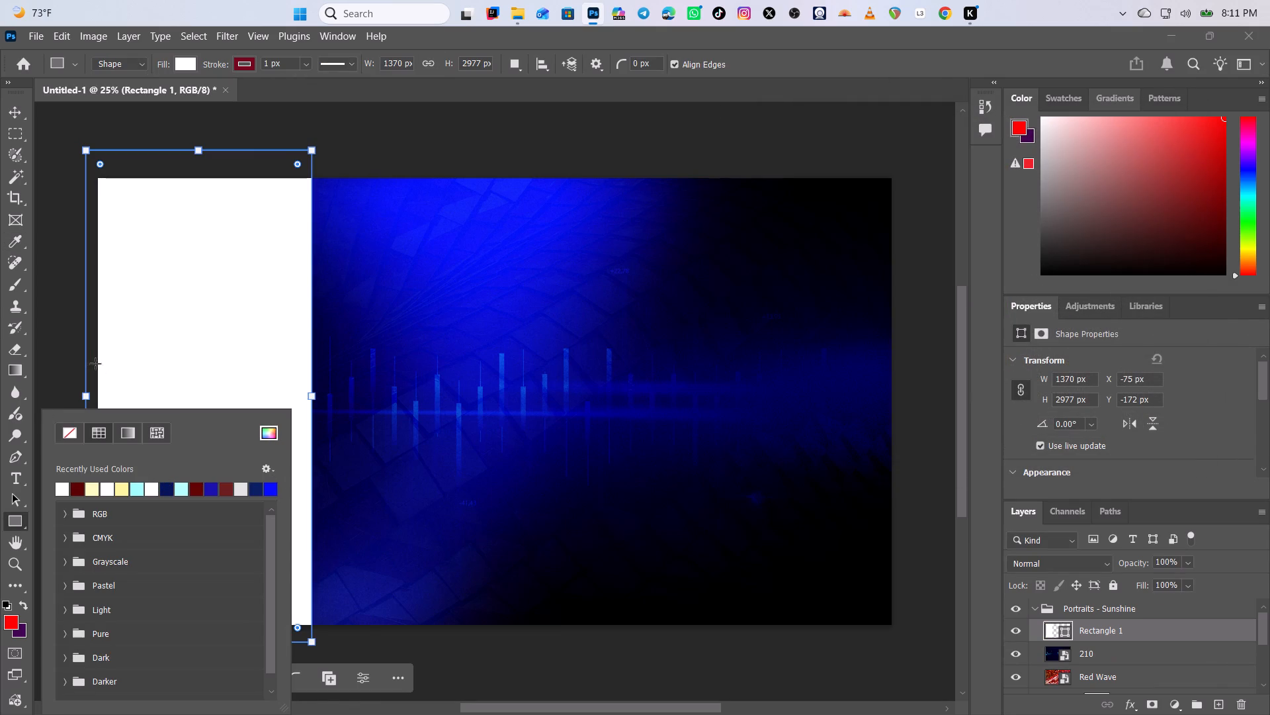
Add an anchor point midway along the rectangle's right edge and pull it inward to form a concave curve.
right_click(12, 458)
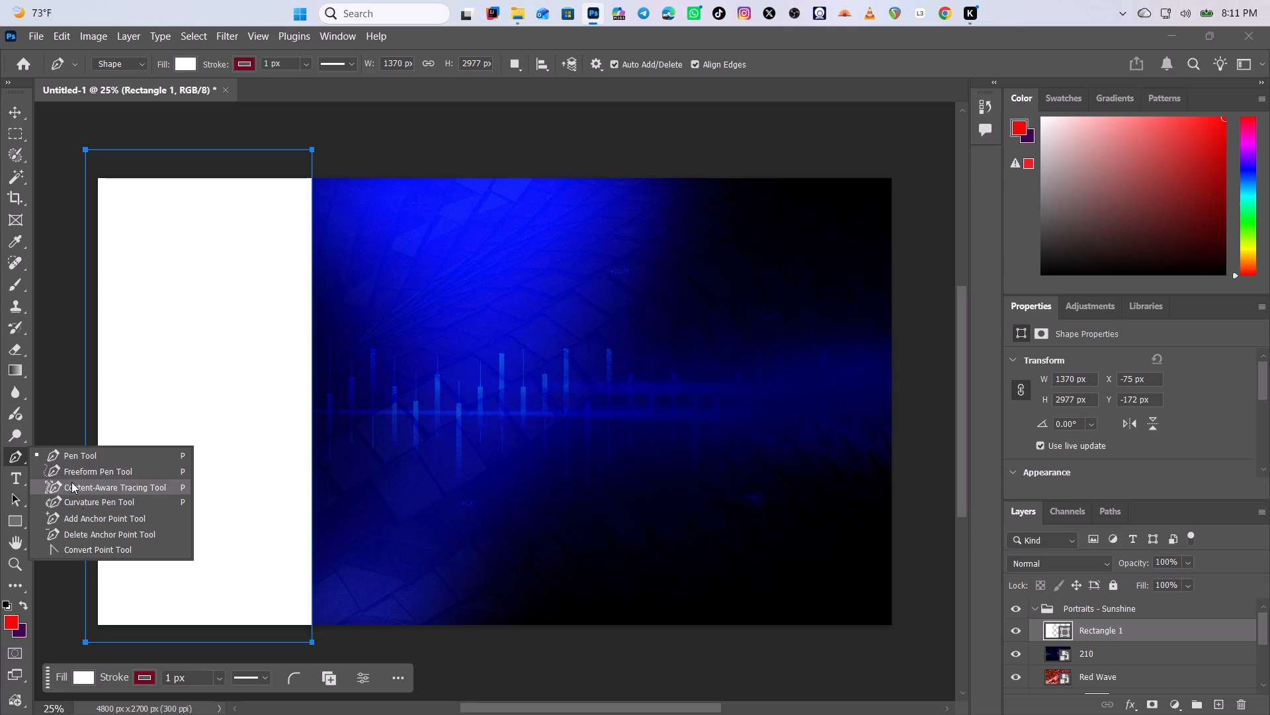
click(100, 523)
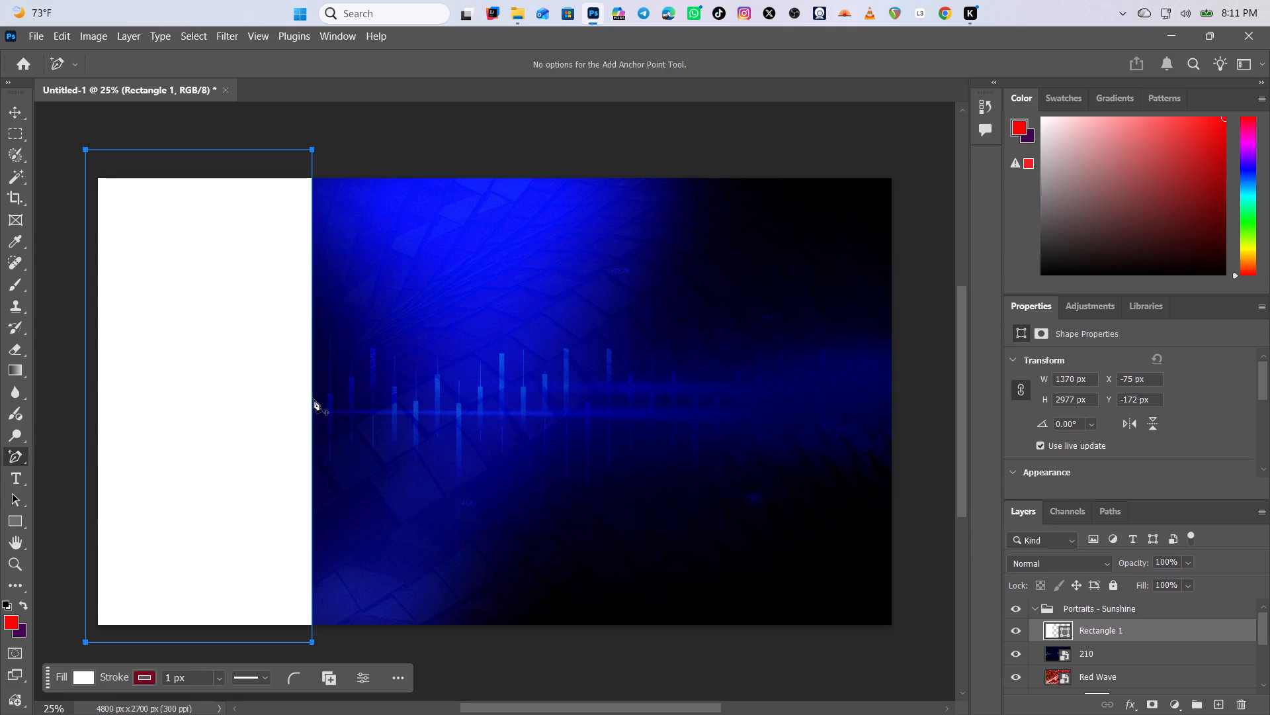
click(312, 399)
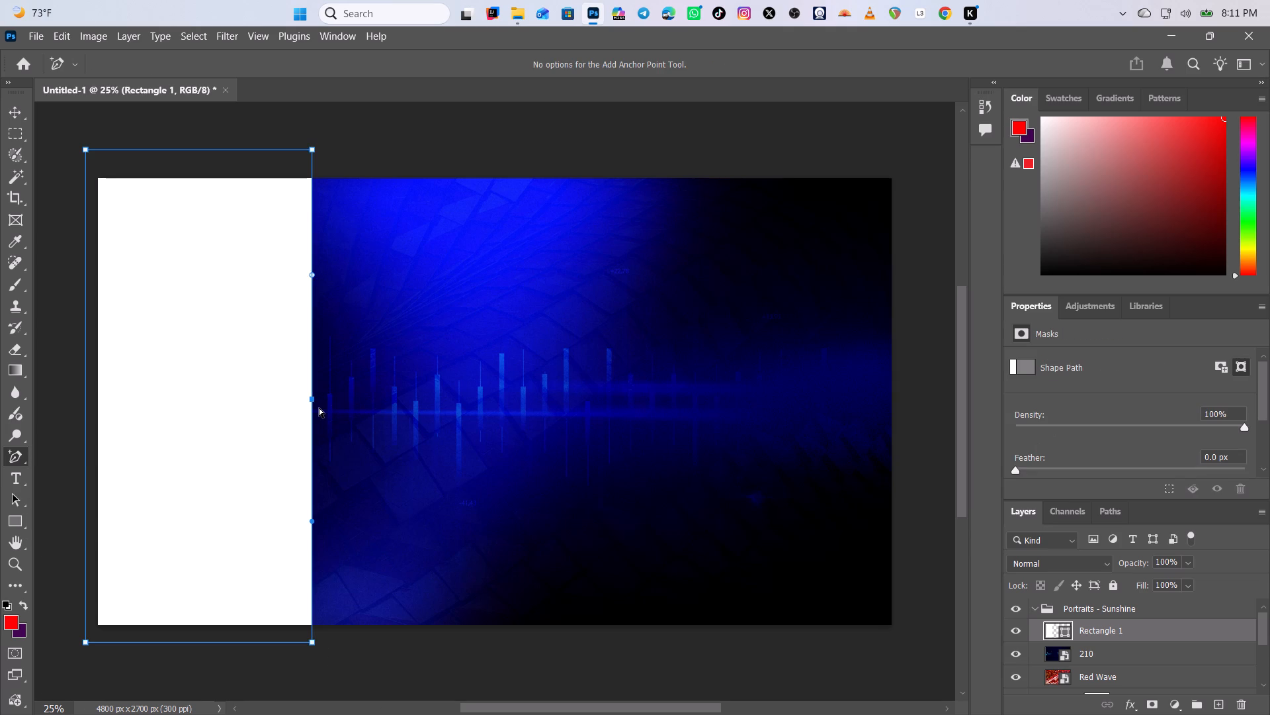
drag(312, 397, 212, 393)
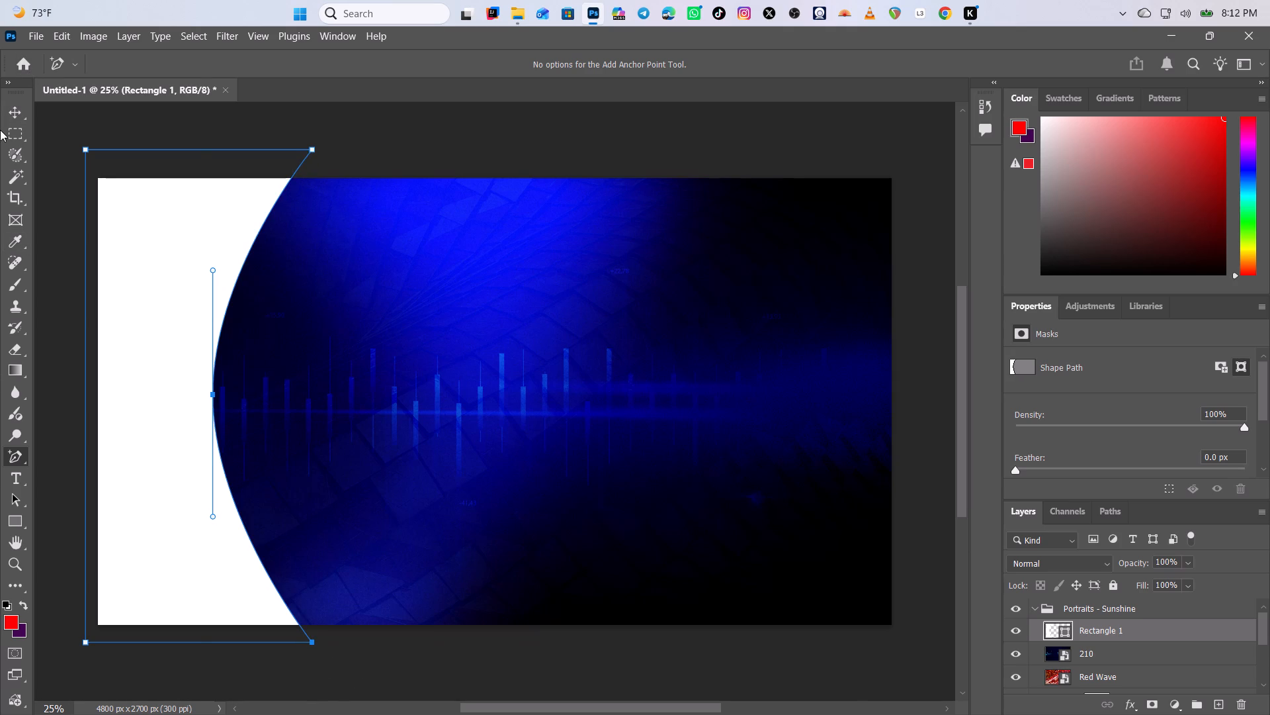
Rotate the white curved rectangle about 42° clockwise and move it up over the canvas's top-left corner.
click(18, 114)
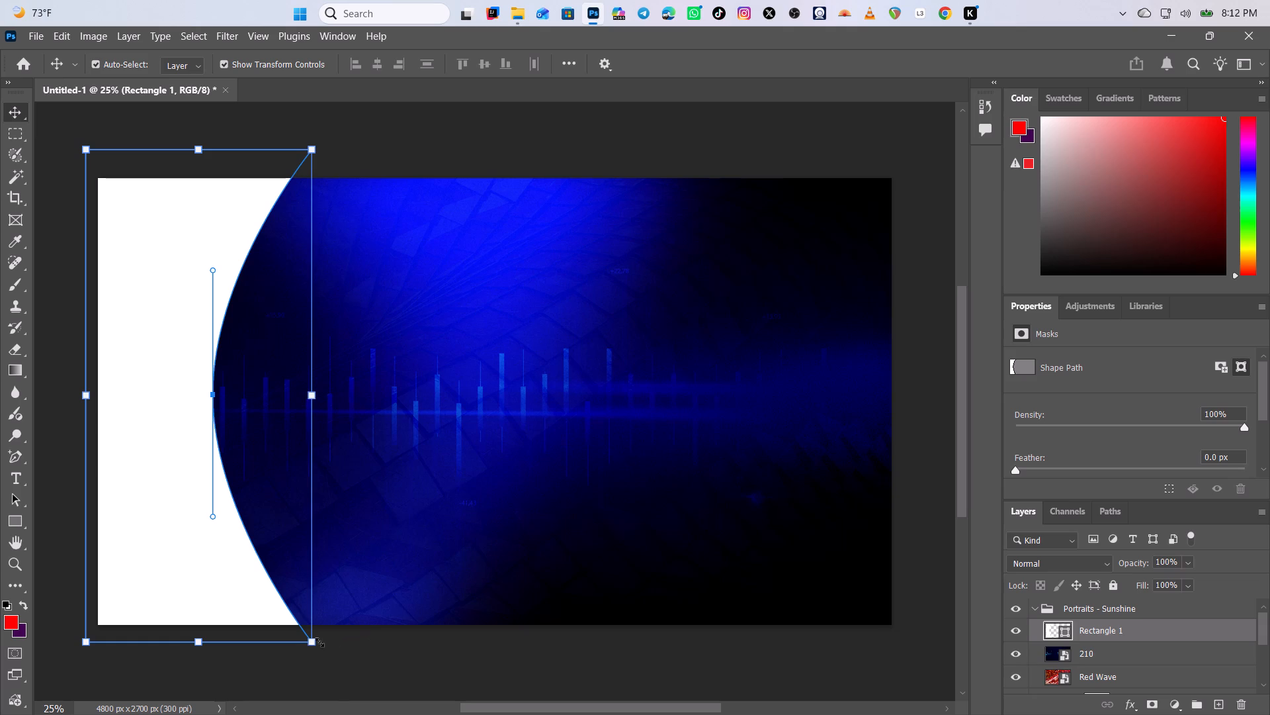
drag(322, 650, 125, 659)
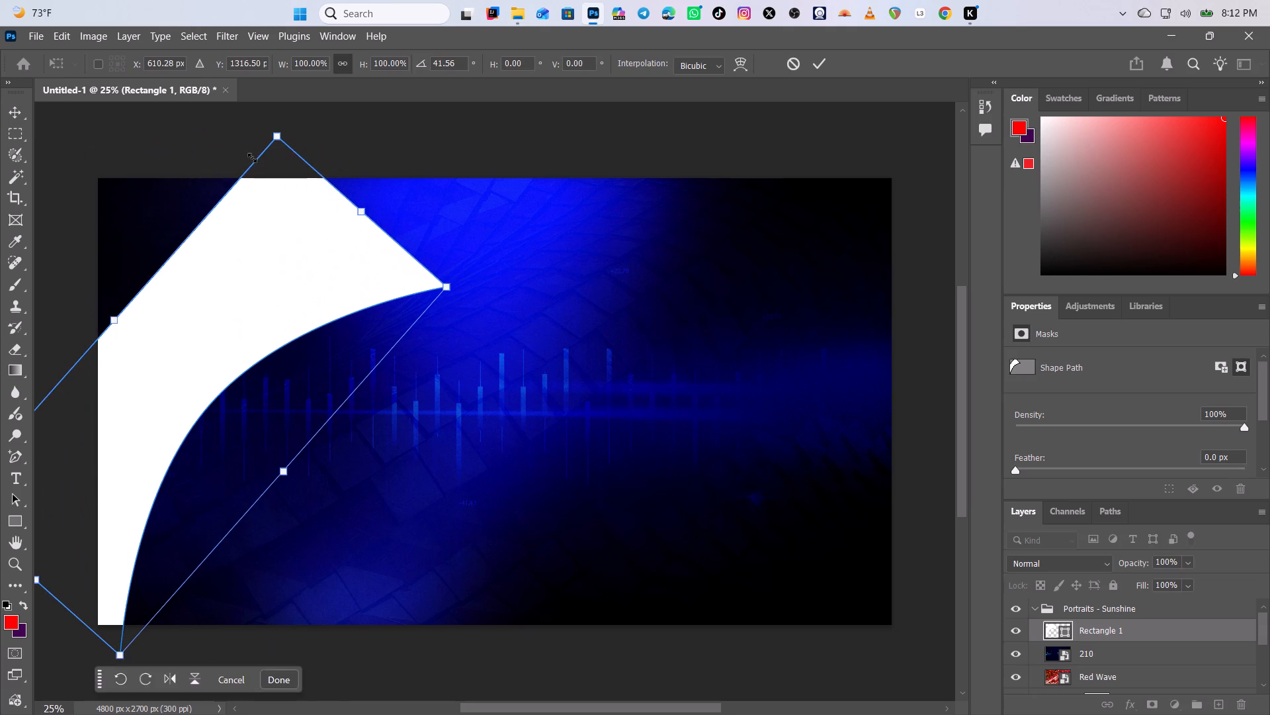
drag(261, 276, 263, 120)
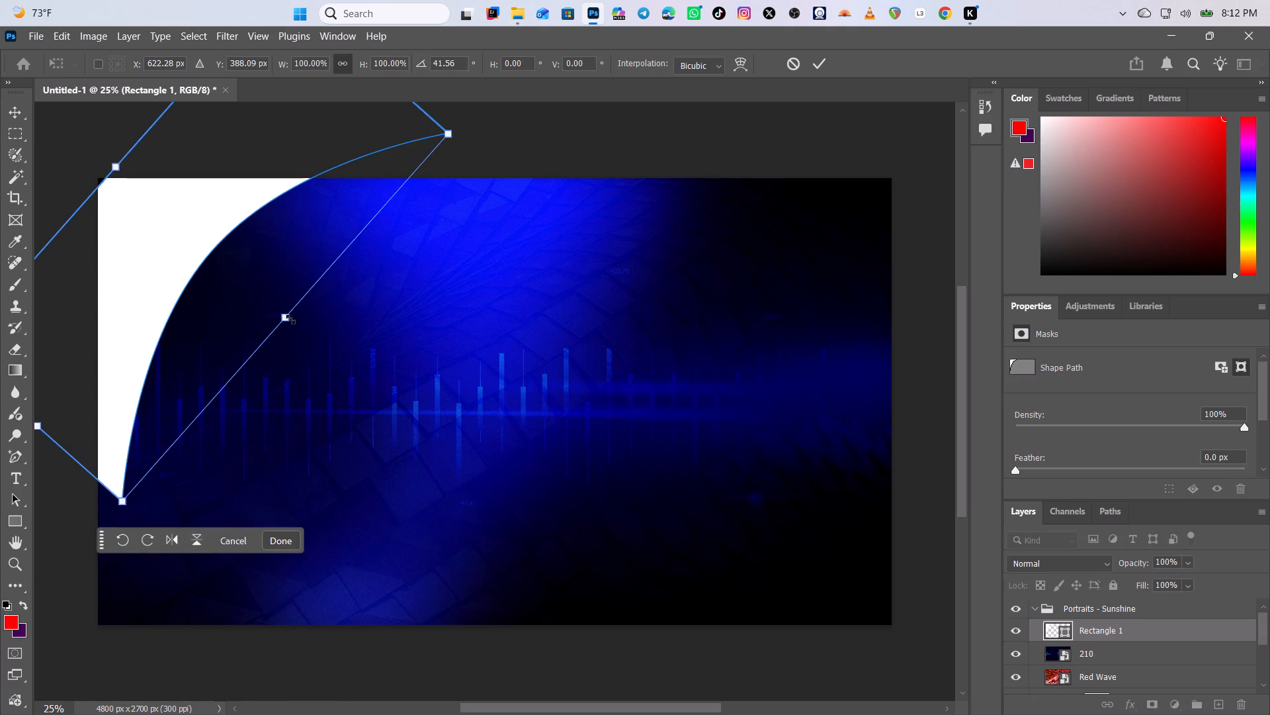
Enlarge the rotated shape proportionally so its curve sweeps from the canvas's top edge to its bottom edge, and shift it slightly up and left.
drag(290, 319, 372, 389)
click(298, 334)
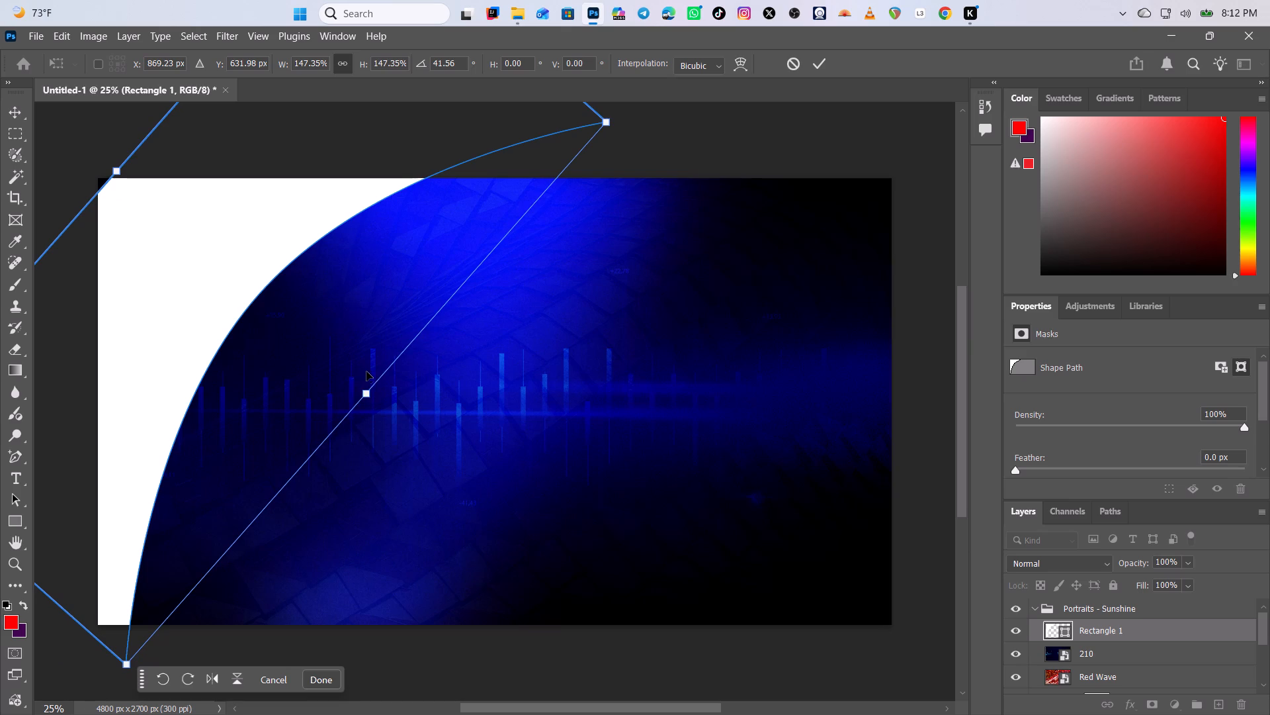
drag(370, 395, 433, 457)
drag(361, 393, 348, 385)
click(824, 61)
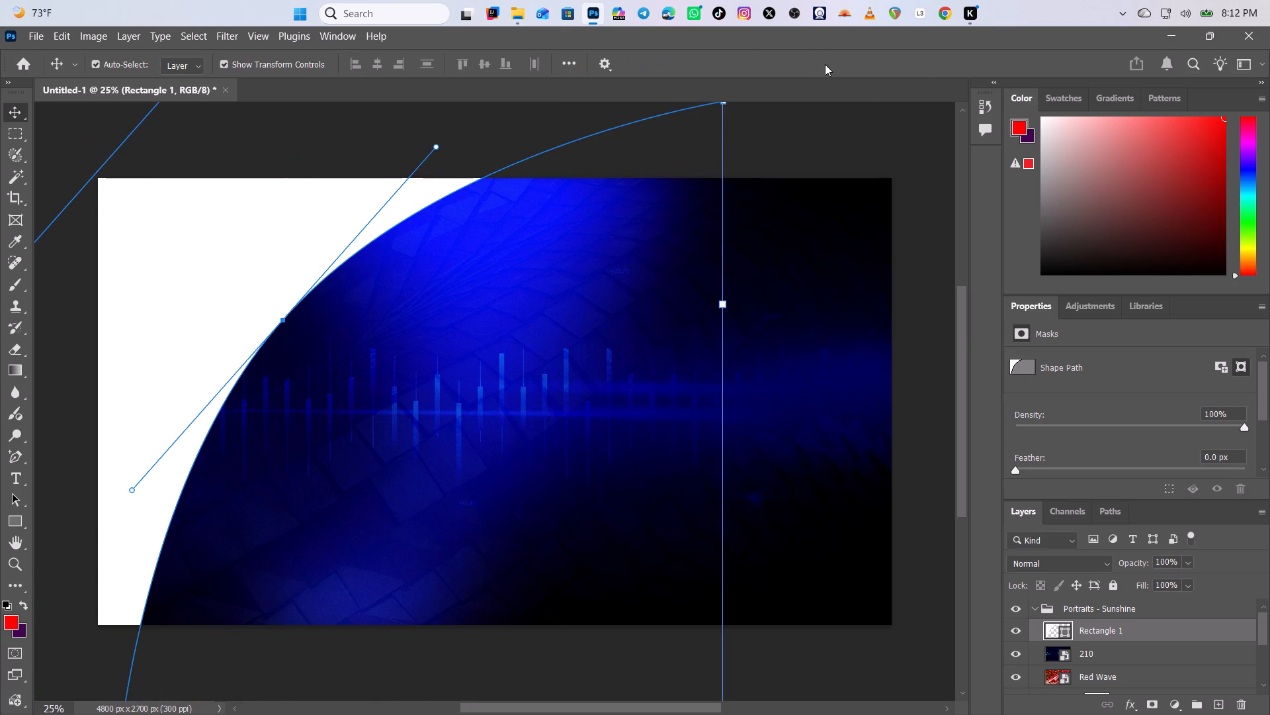
click(929, 207)
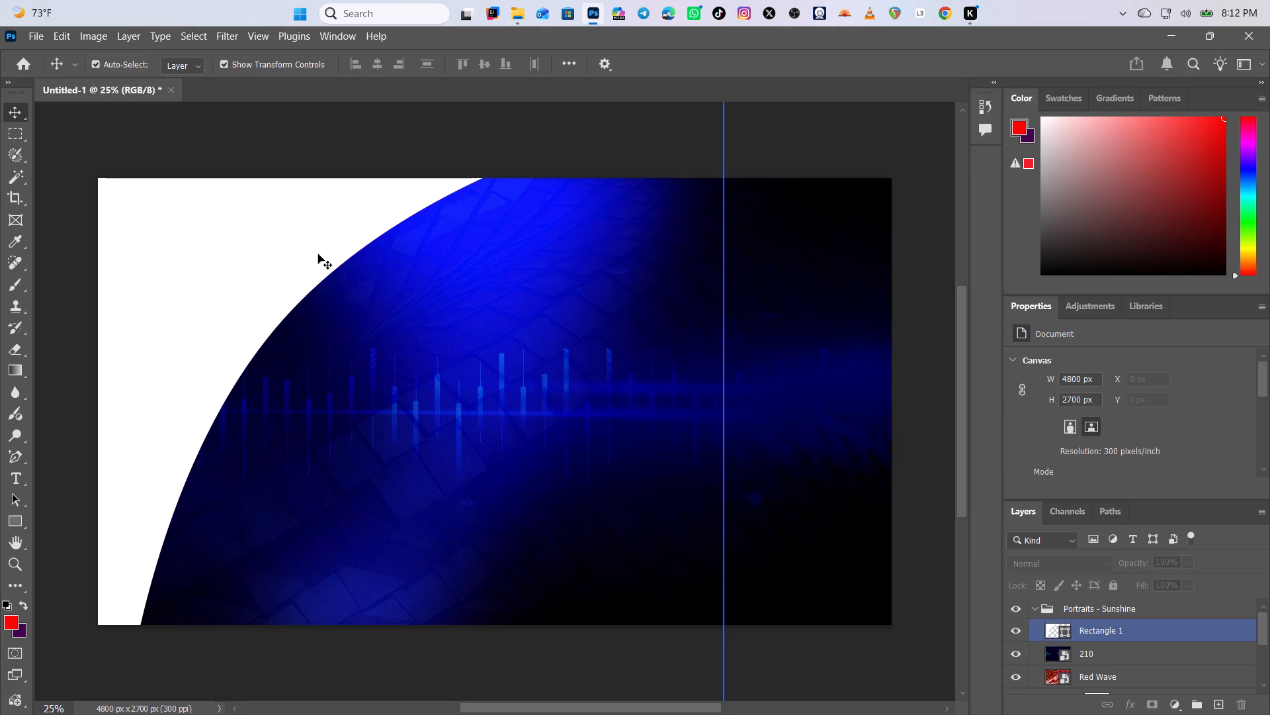
drag(318, 254, 304, 249)
Switch to File Explorer and look through the images in the classic Background folder of GRAPHIC RESOURCES.
click(521, 20)
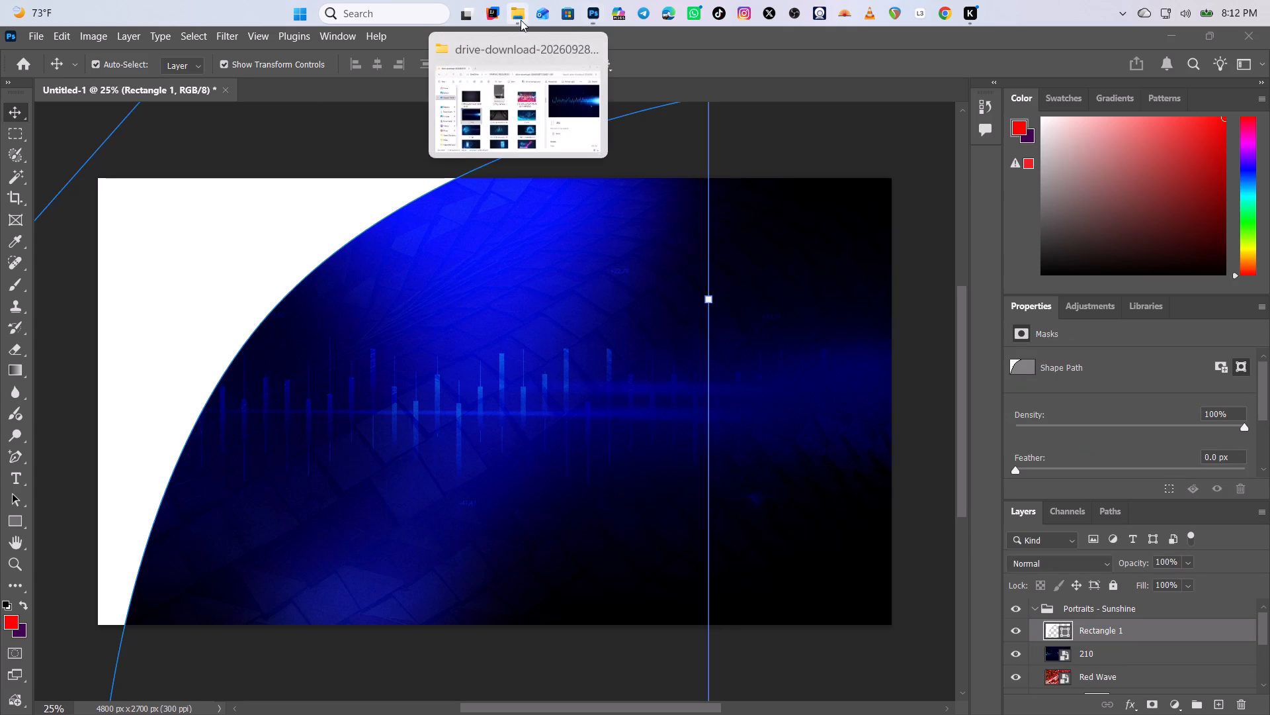
click(509, 103)
click(195, 327)
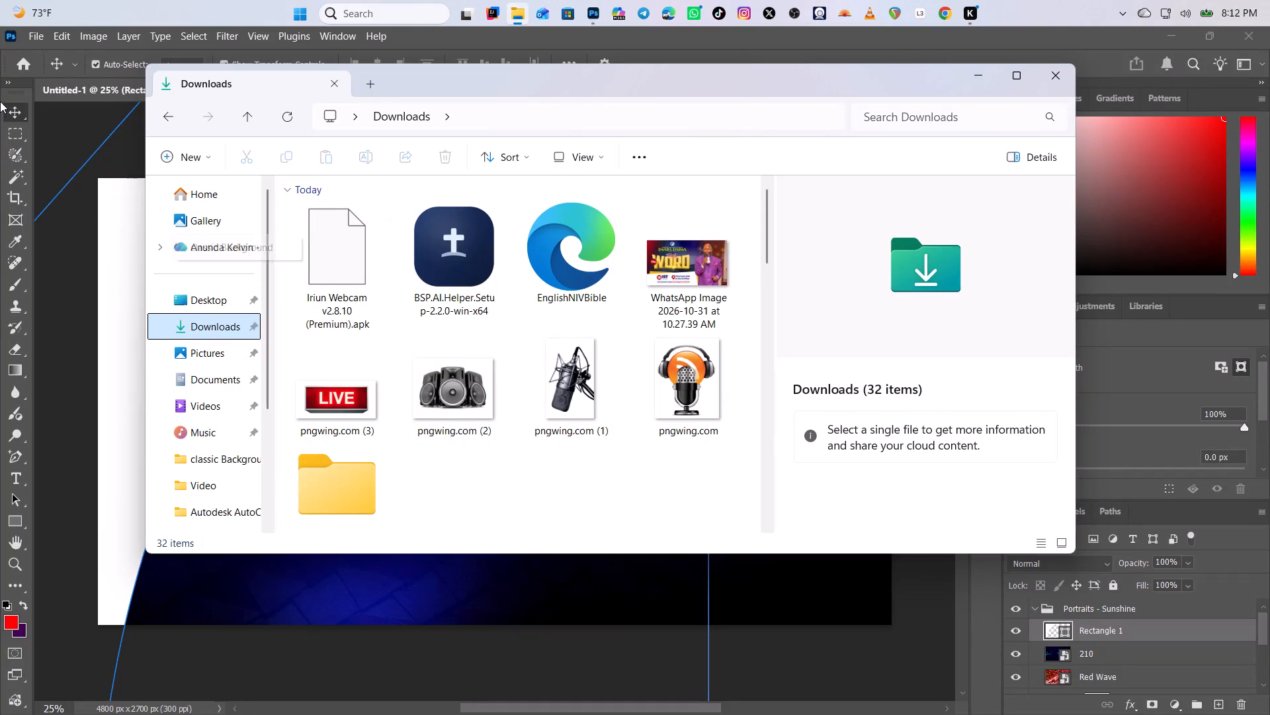
click(158, 122)
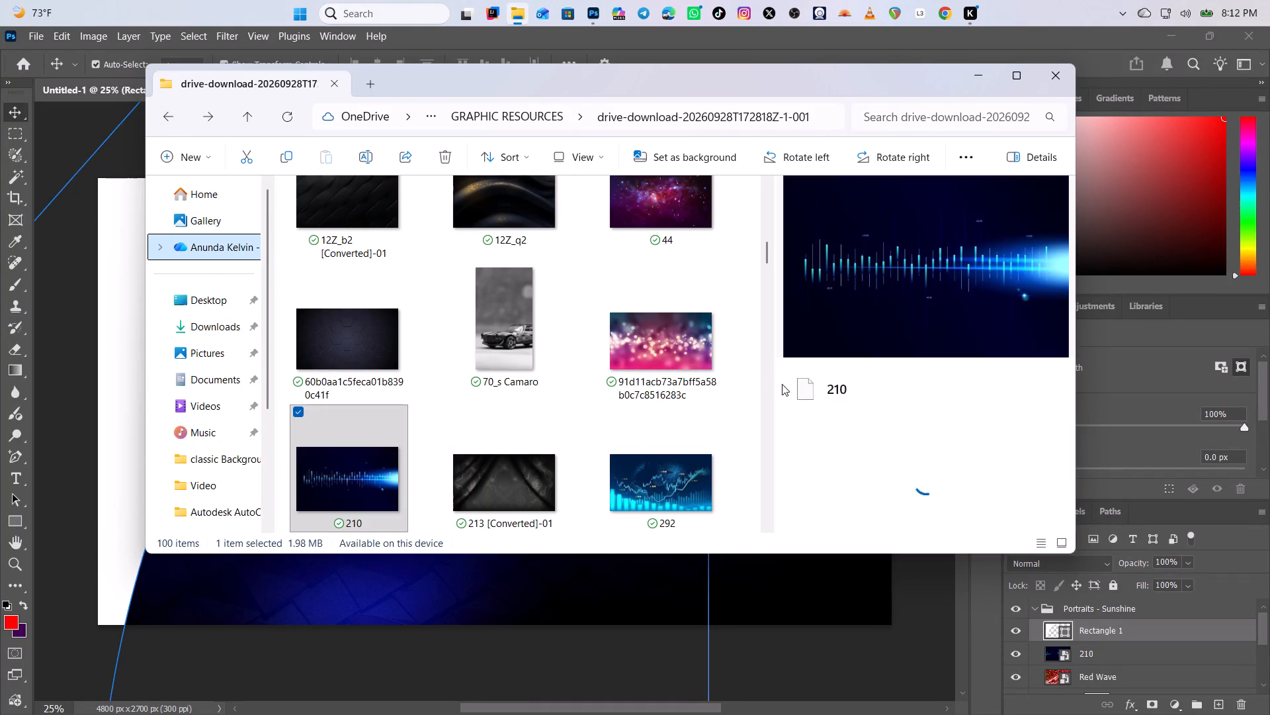
click(170, 119)
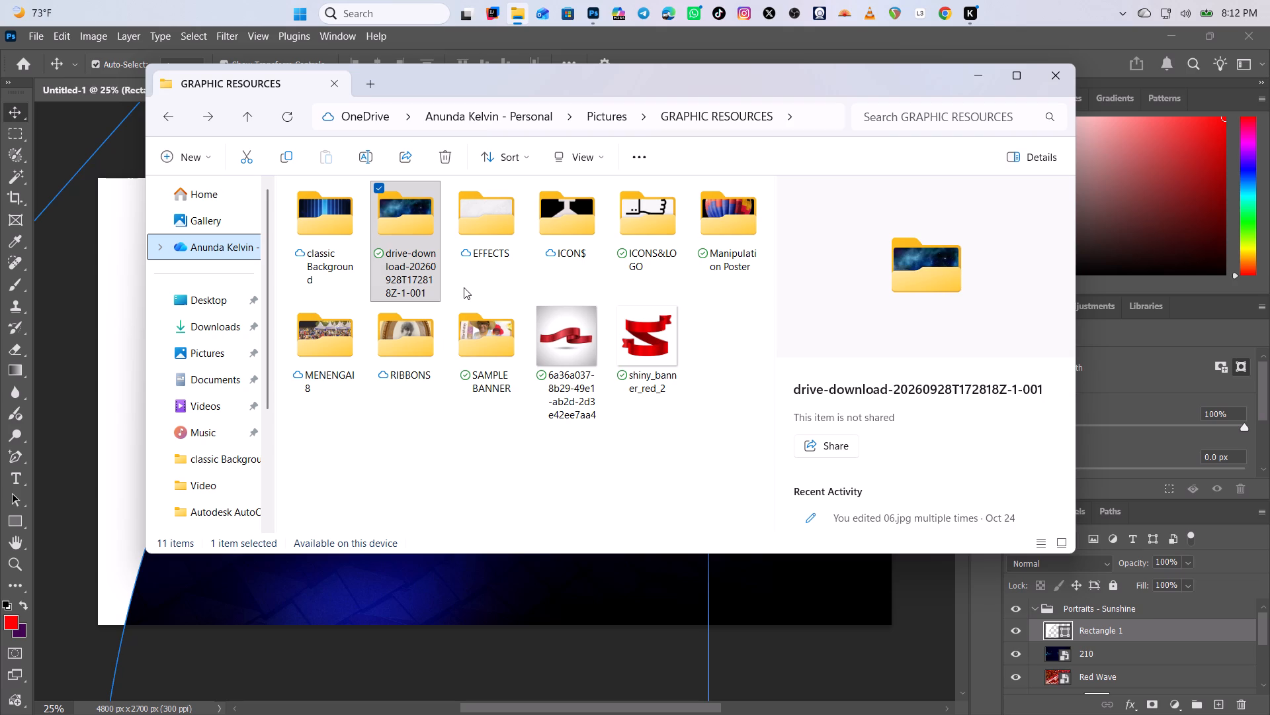
double_click(314, 212)
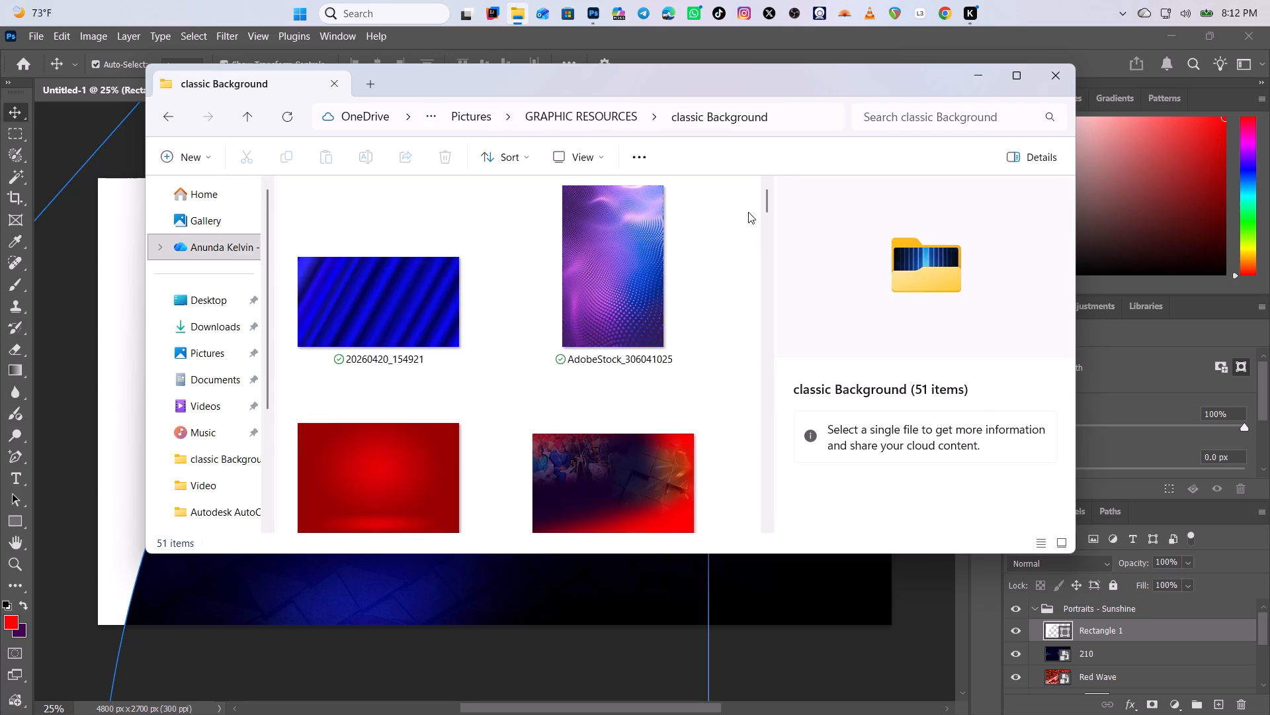
drag(763, 205, 776, 248)
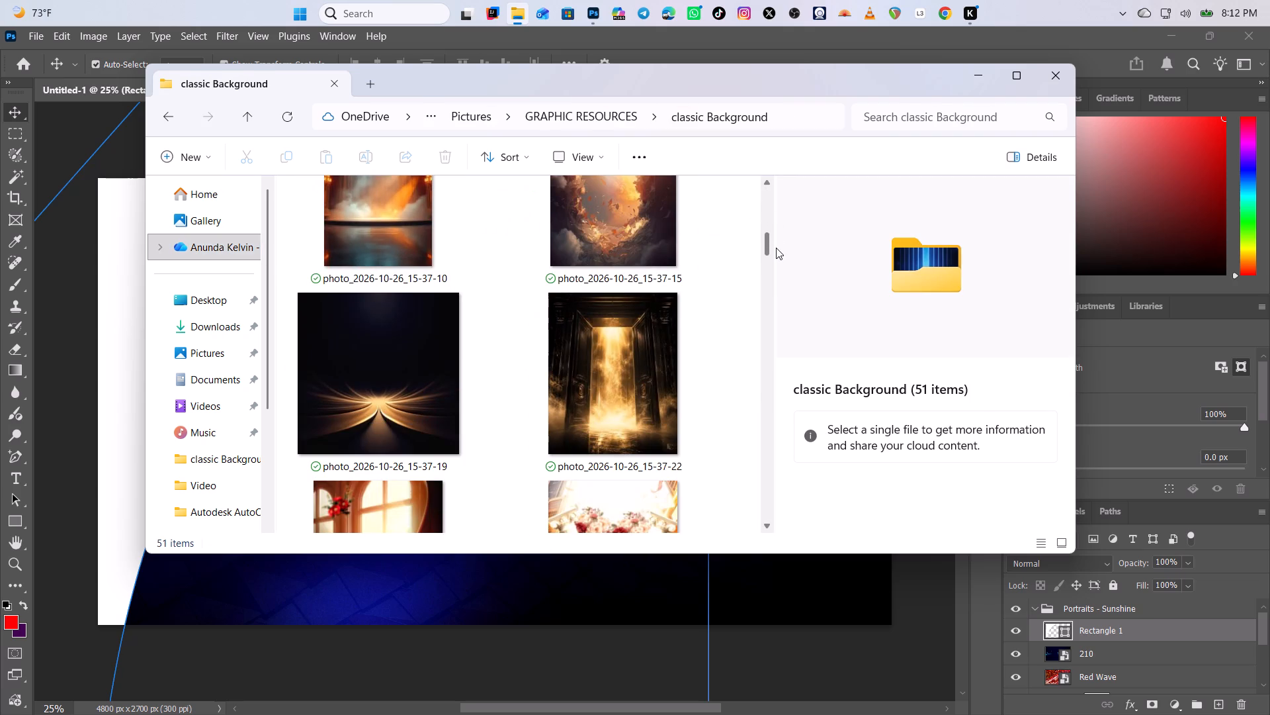
drag(776, 248, 790, 320)
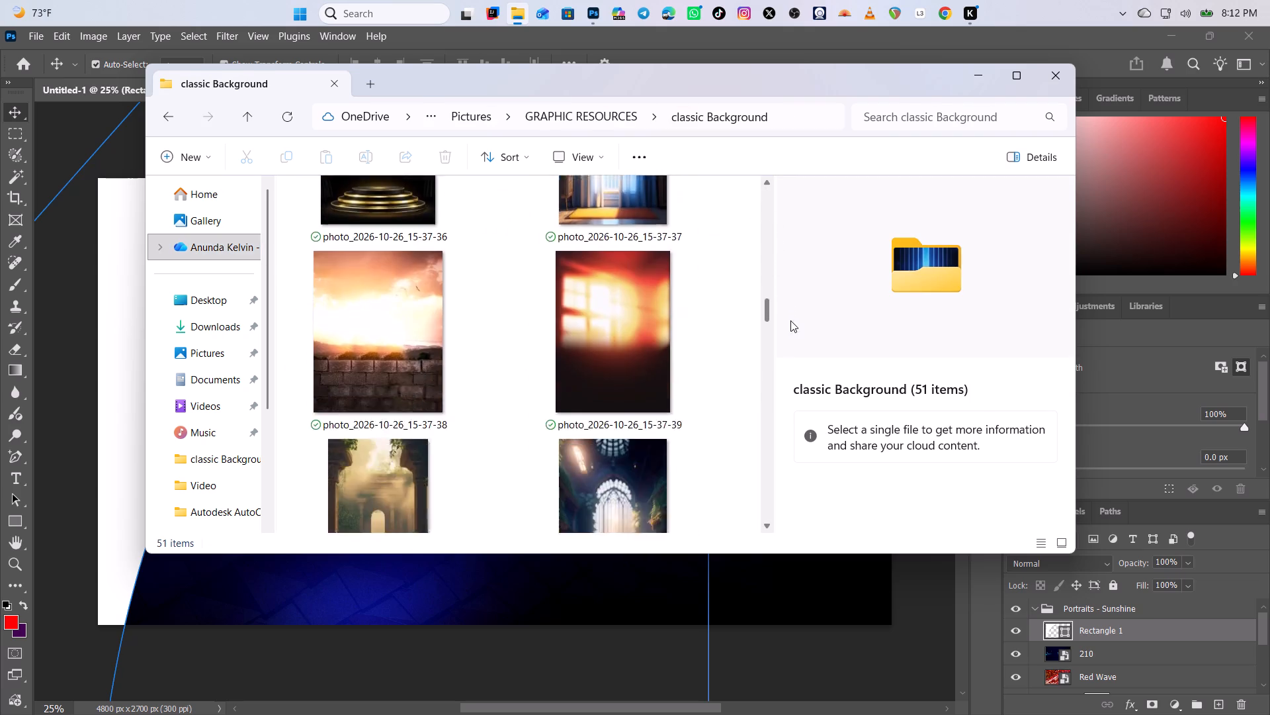
drag(790, 320, 799, 367)
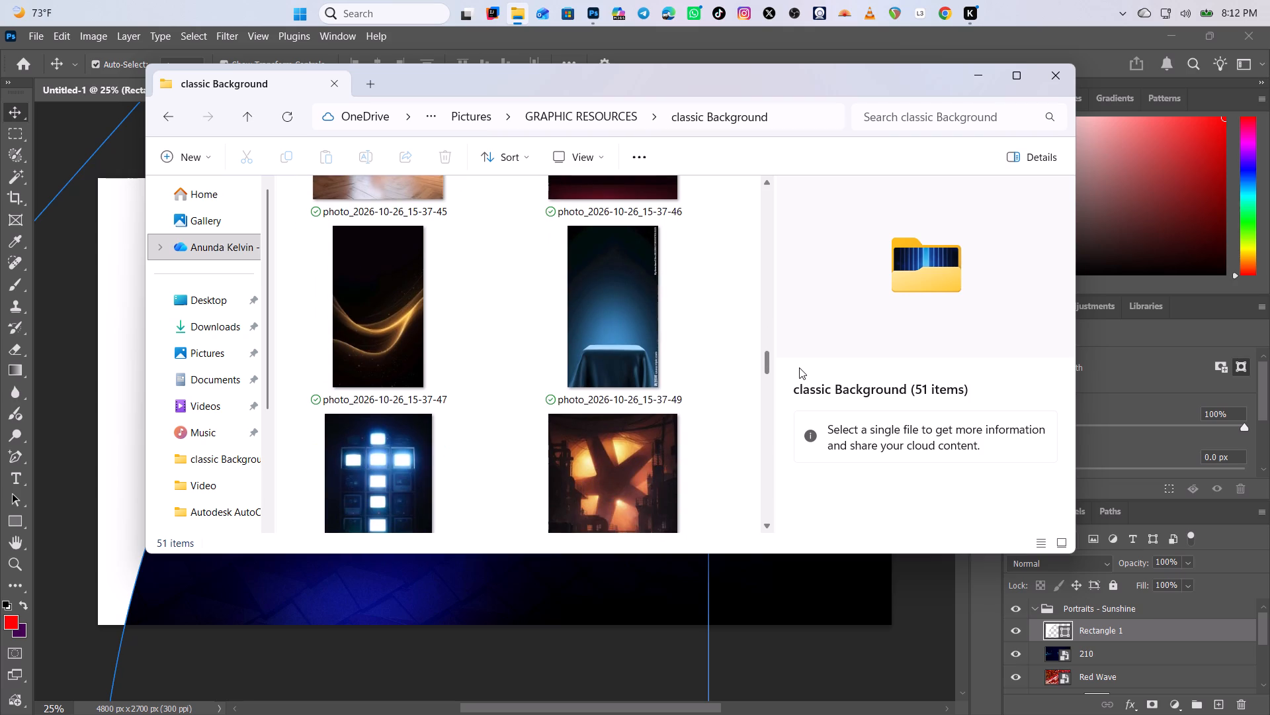
drag(799, 367, 803, 391)
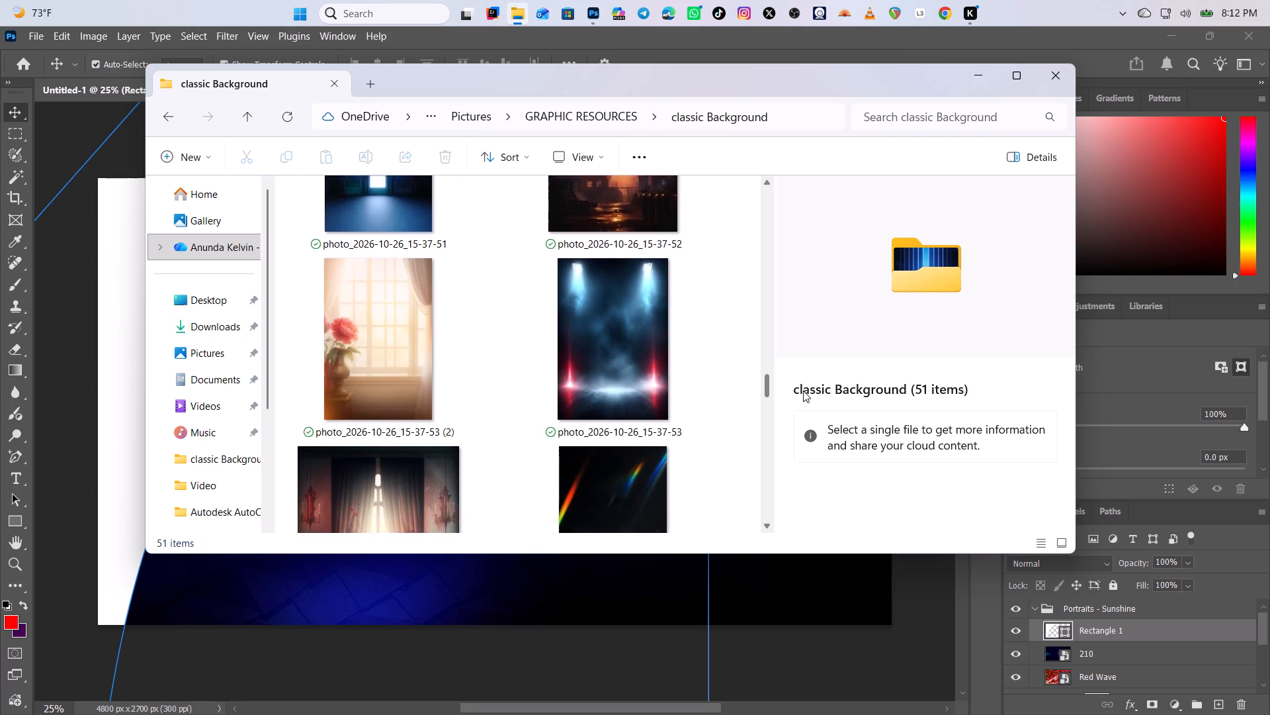
drag(803, 391, 812, 444)
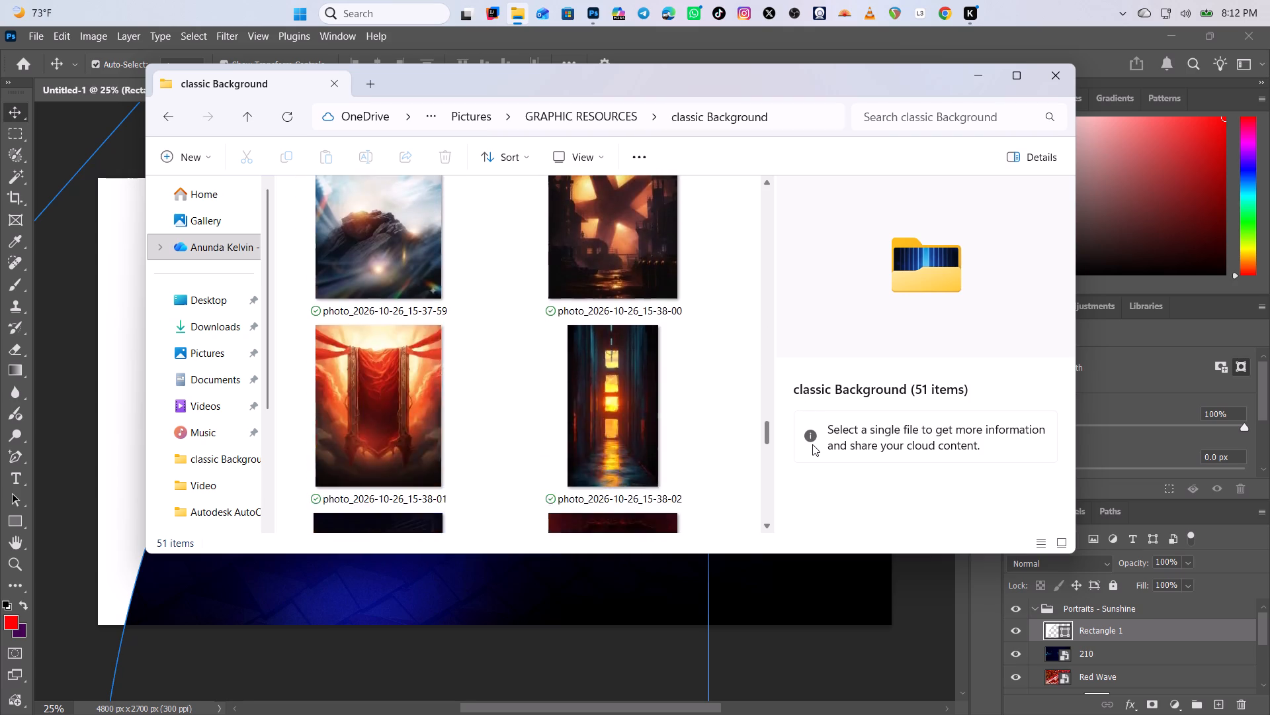
drag(812, 444, 812, 465)
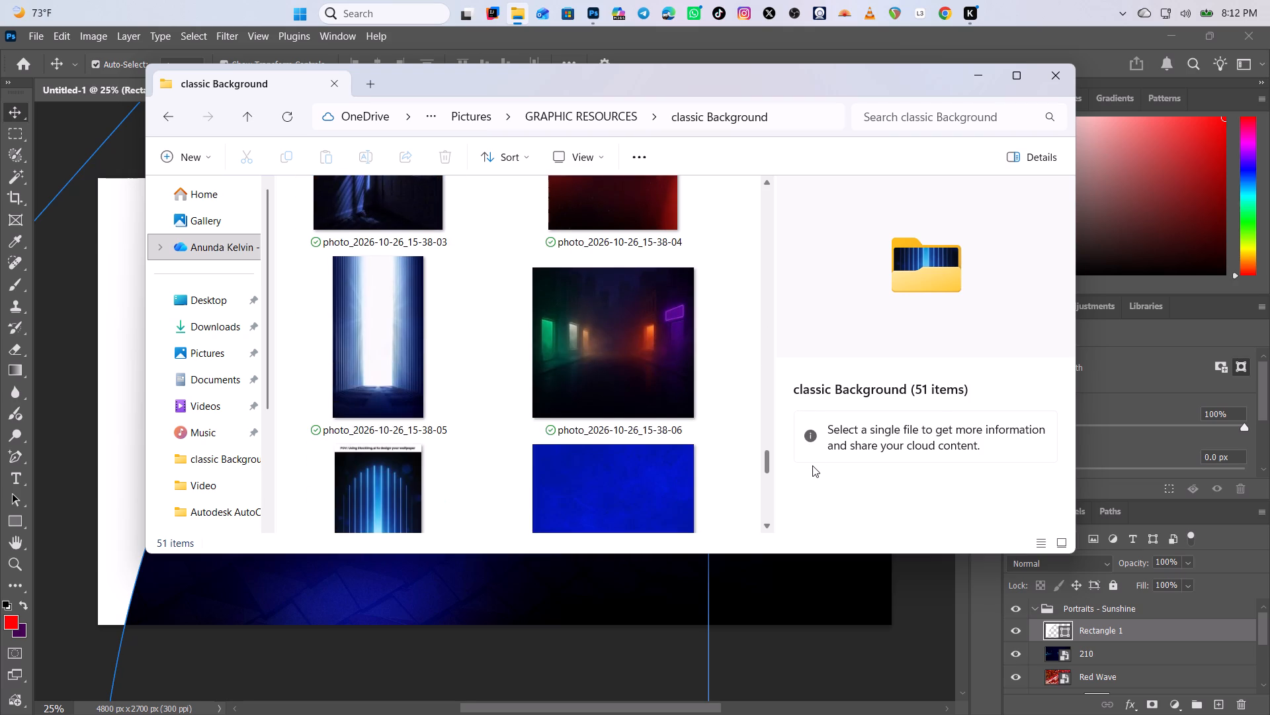
drag(812, 465, 792, 526)
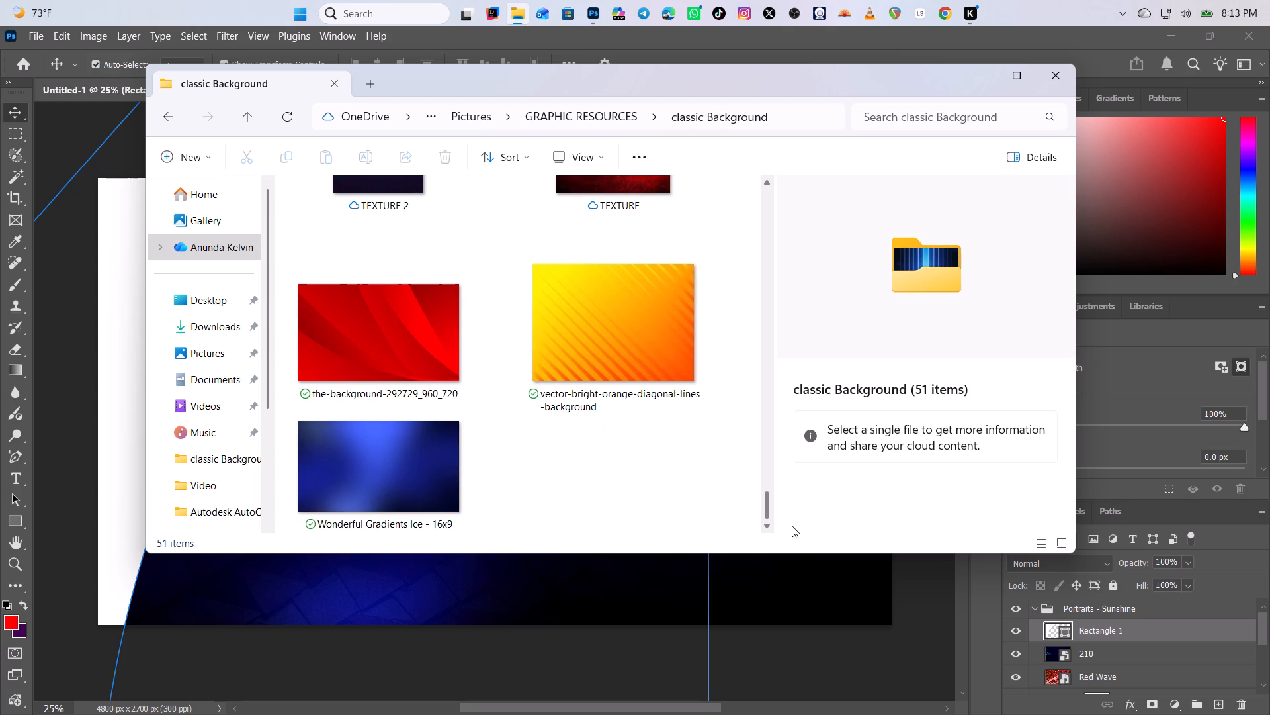
drag(792, 526, 786, 484)
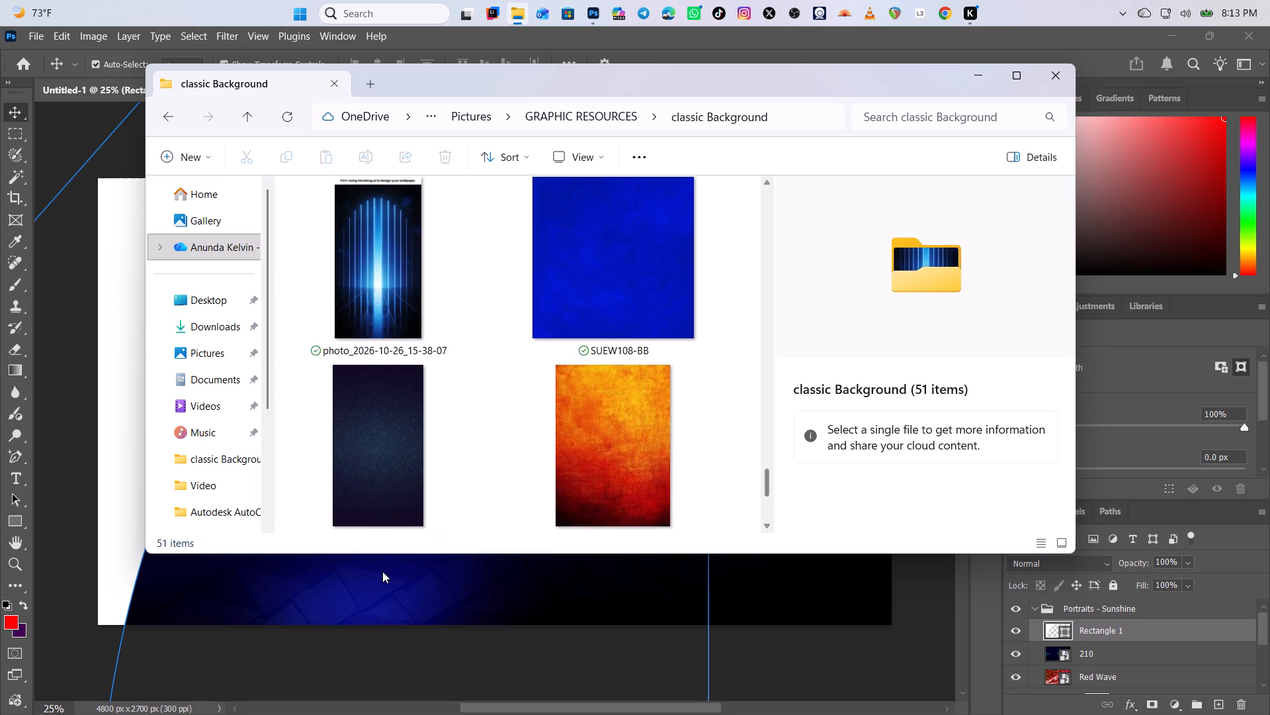
click(344, 613)
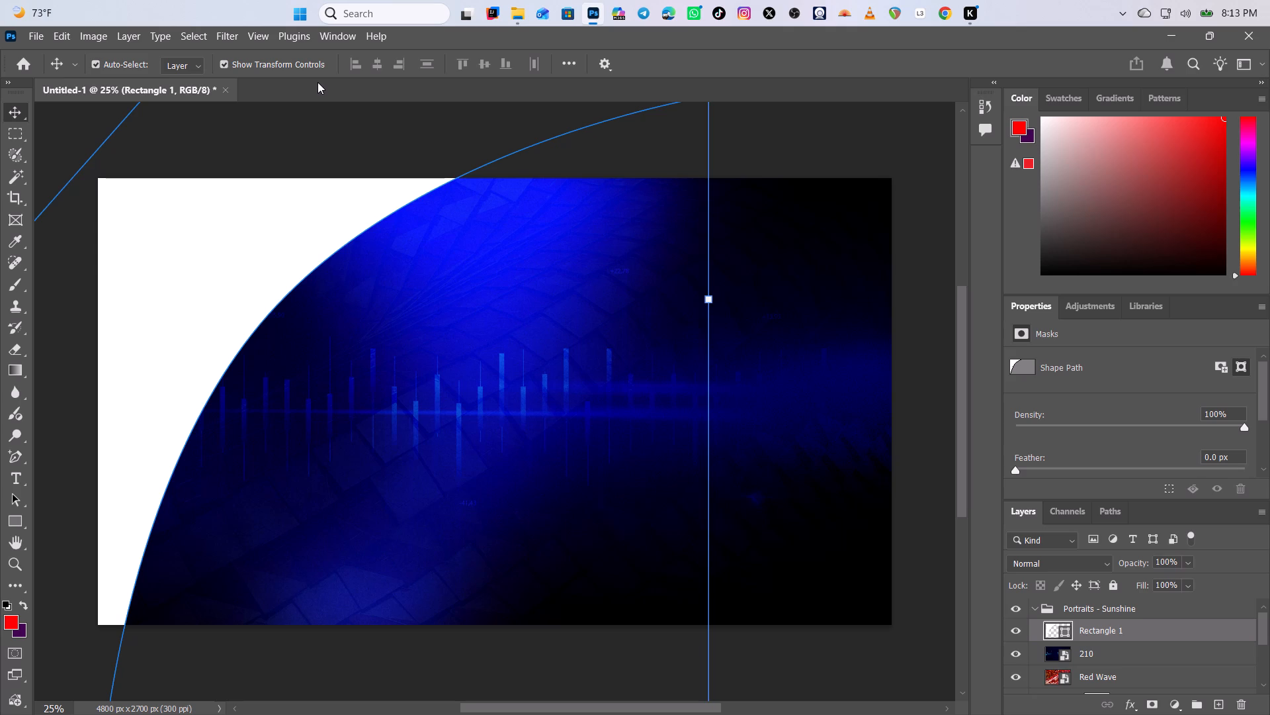
Switch to File Explorer and delete the Autodesk AutoCAD 2027 (x64) zip file from Downloads.
click(518, 11)
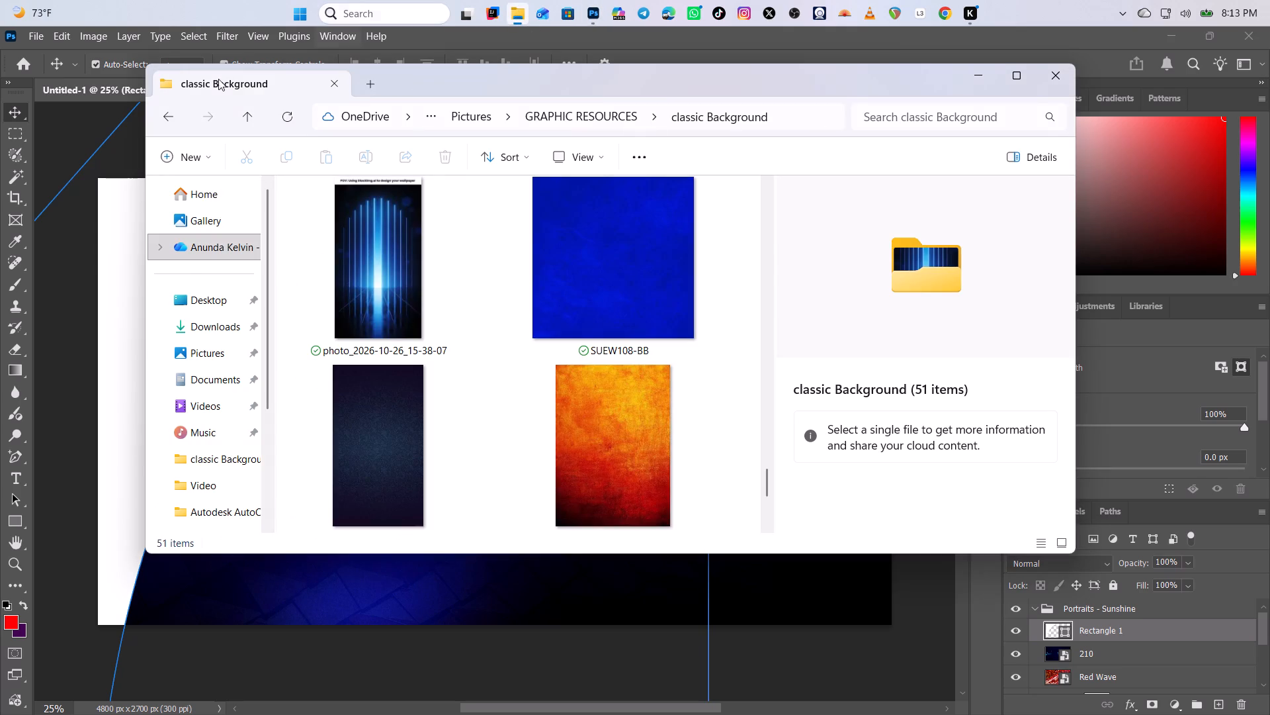
click(206, 320)
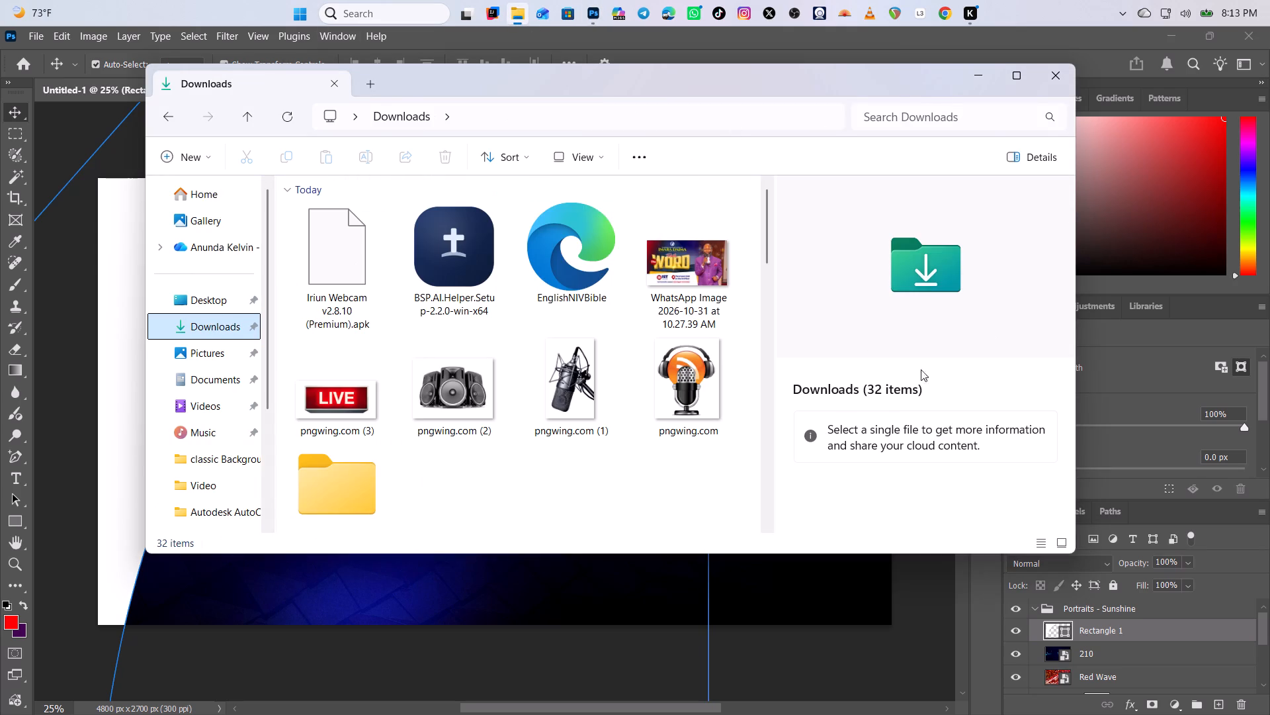
drag(767, 253, 771, 263)
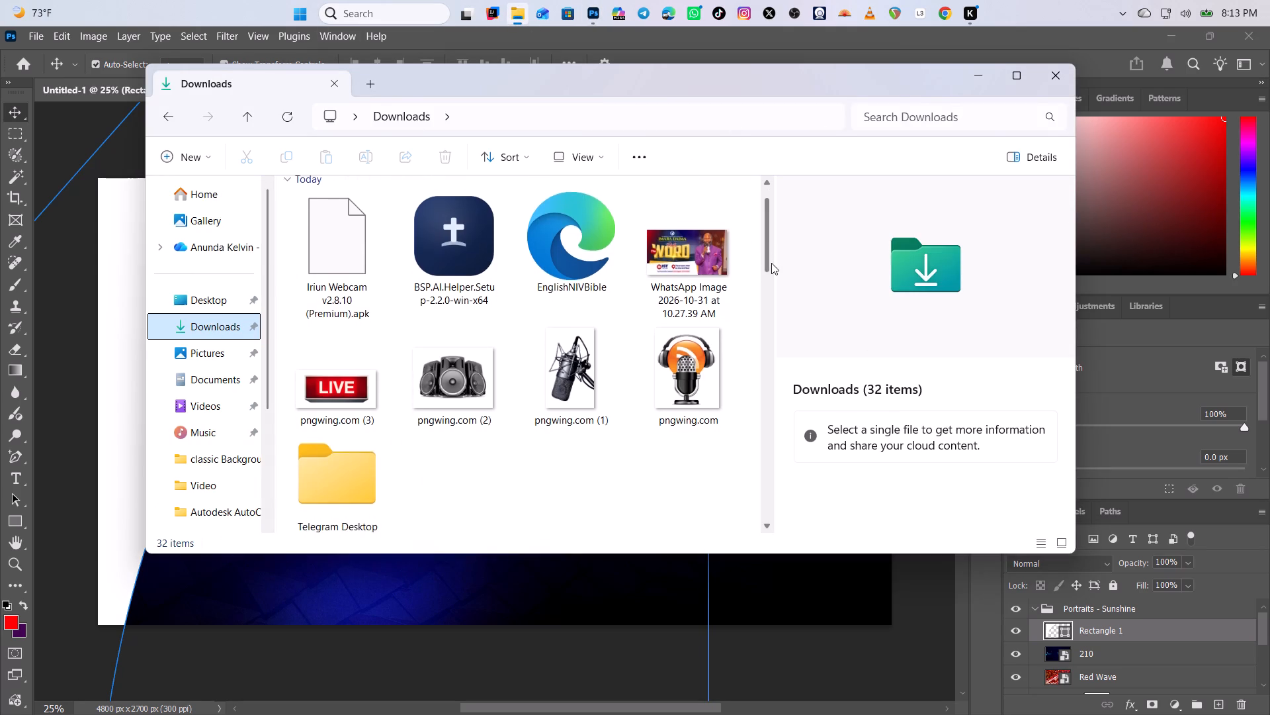
drag(771, 263, 792, 337)
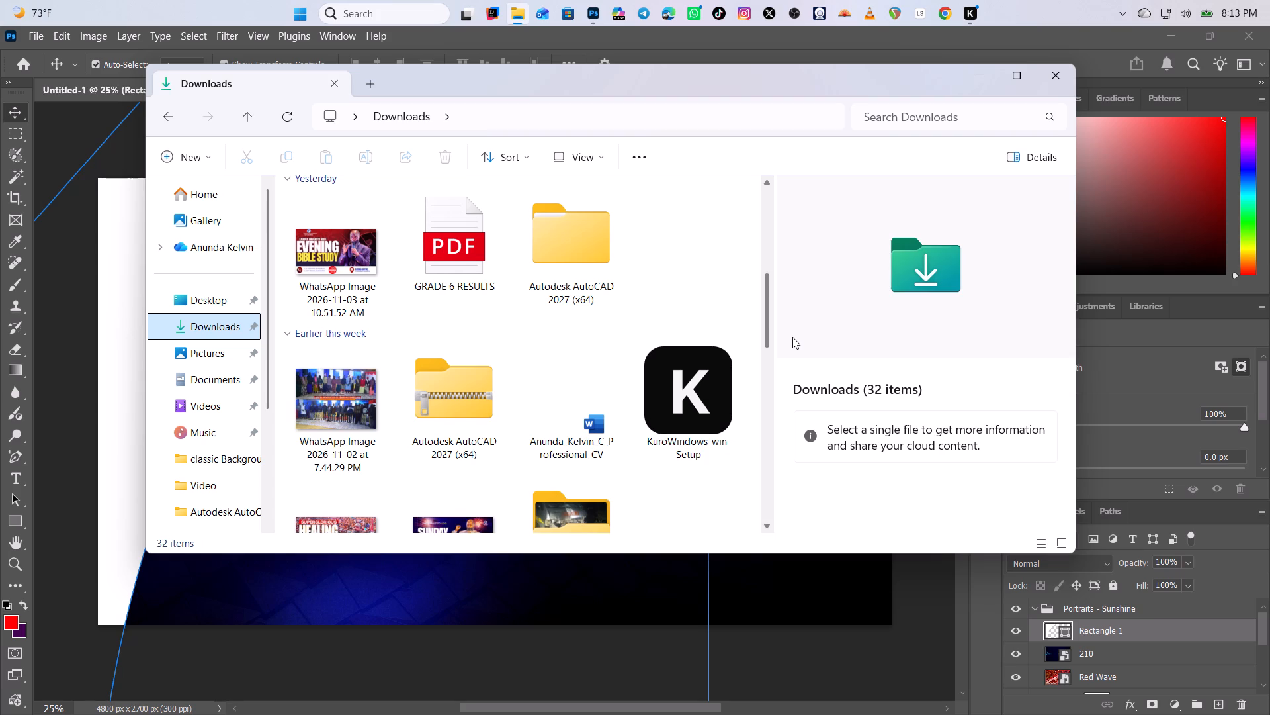
drag(792, 337, 799, 359)
click(415, 361)
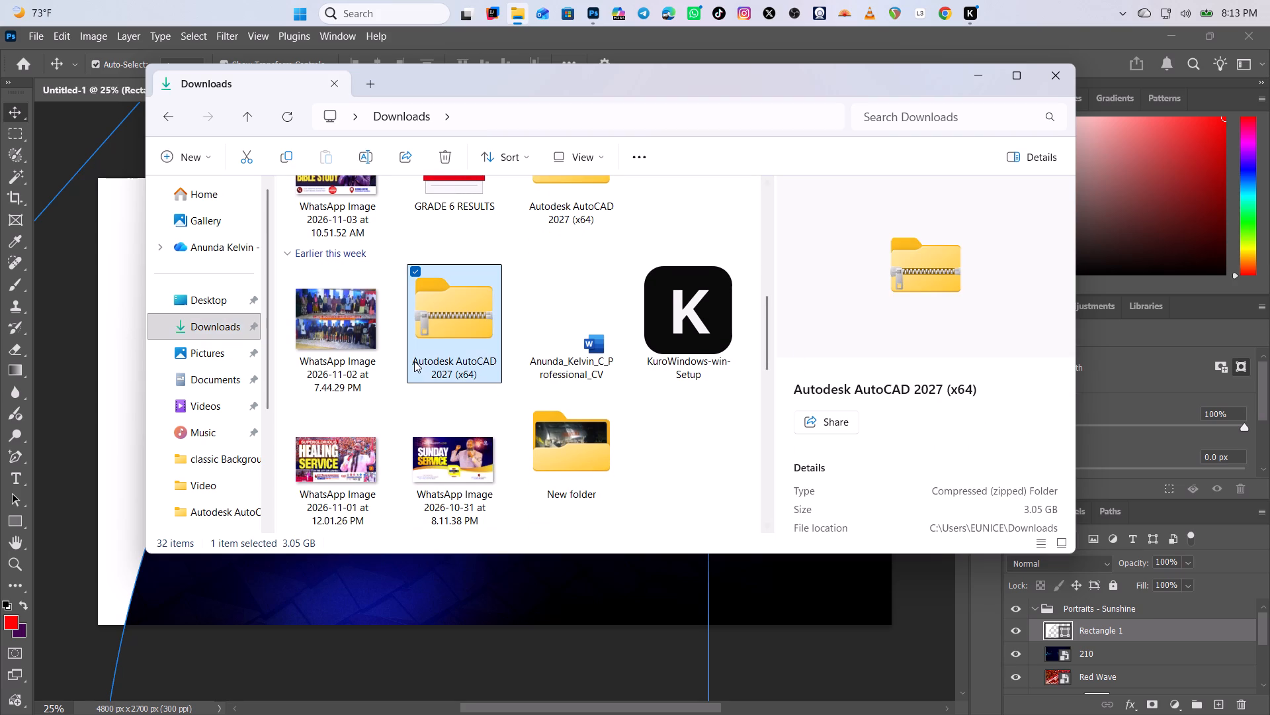
key(Delete)
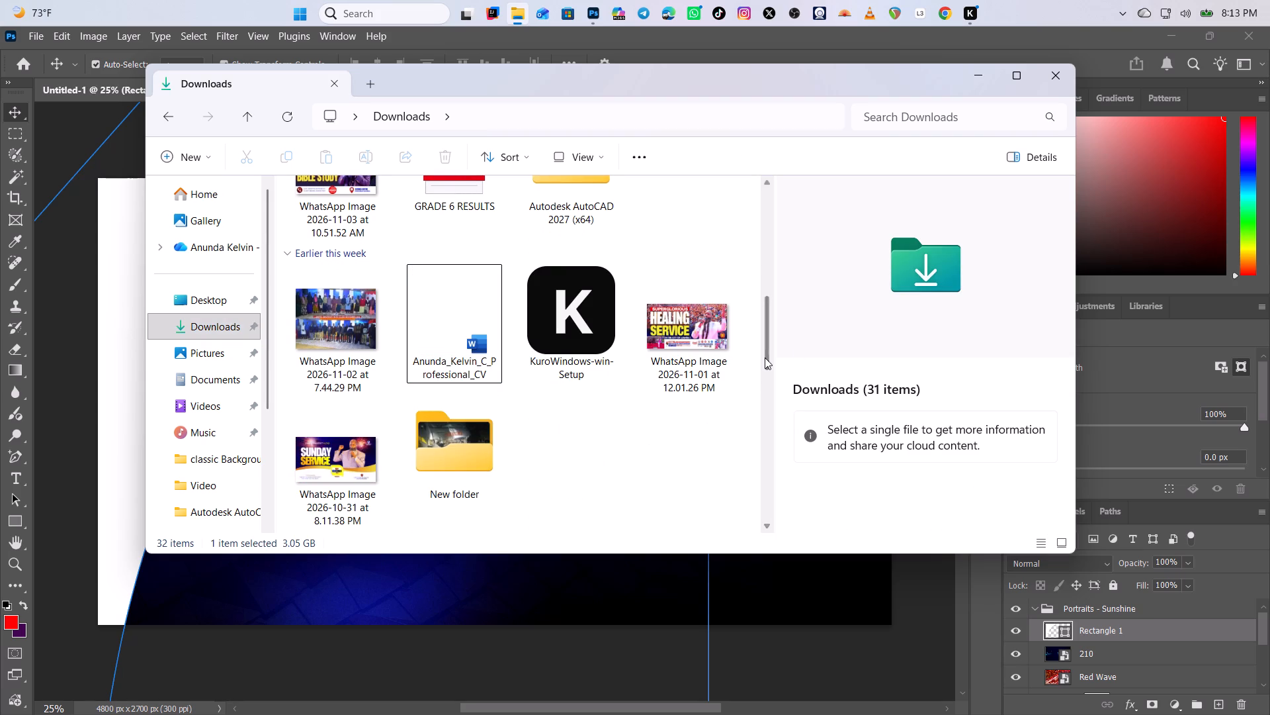
Check the contents of New folder in Downloads and delete the folder.
drag(765, 362, 763, 377)
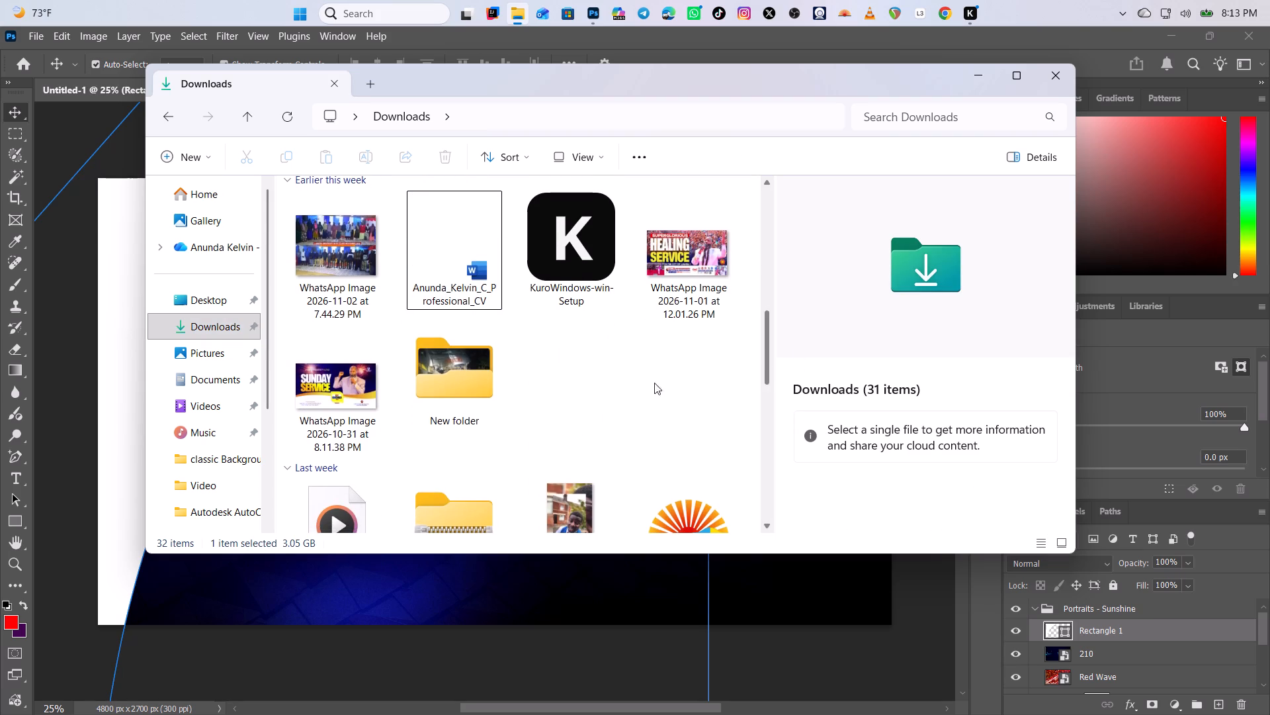
double_click(431, 393)
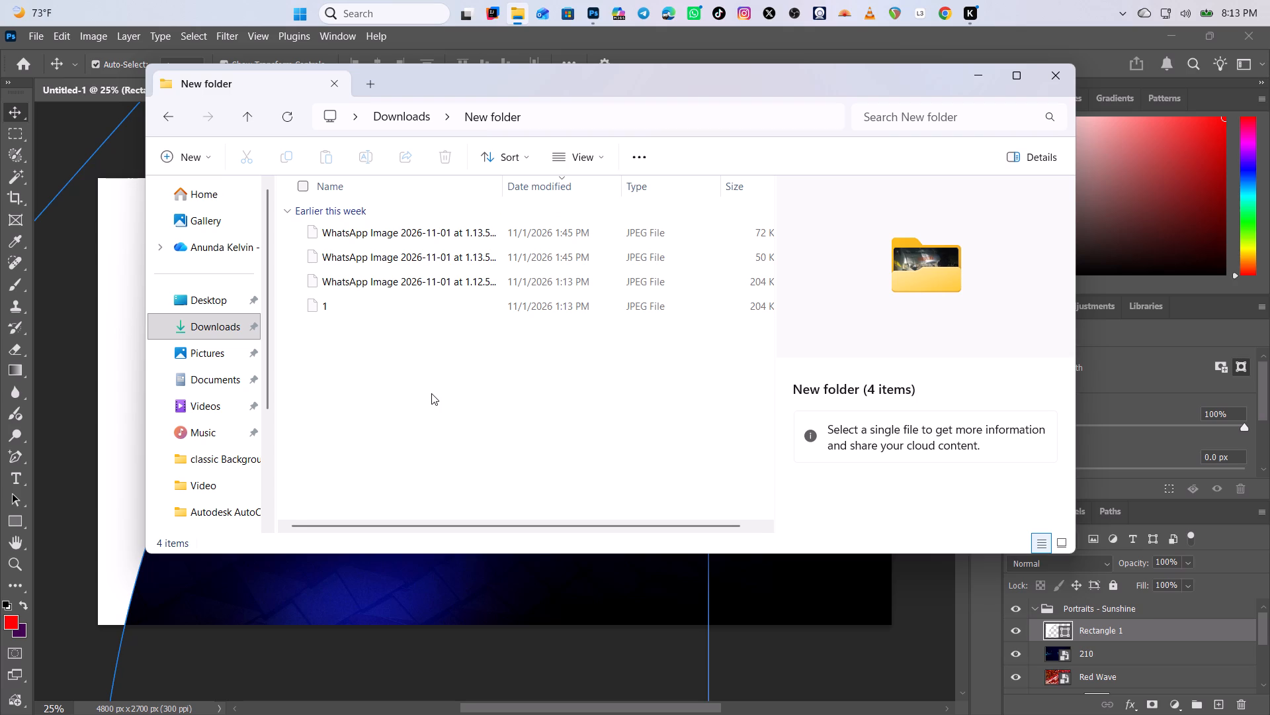
ctrl+scroll(431, 393, up, 18)
ctrl+scroll(431, 393, up, 14)
click(179, 117)
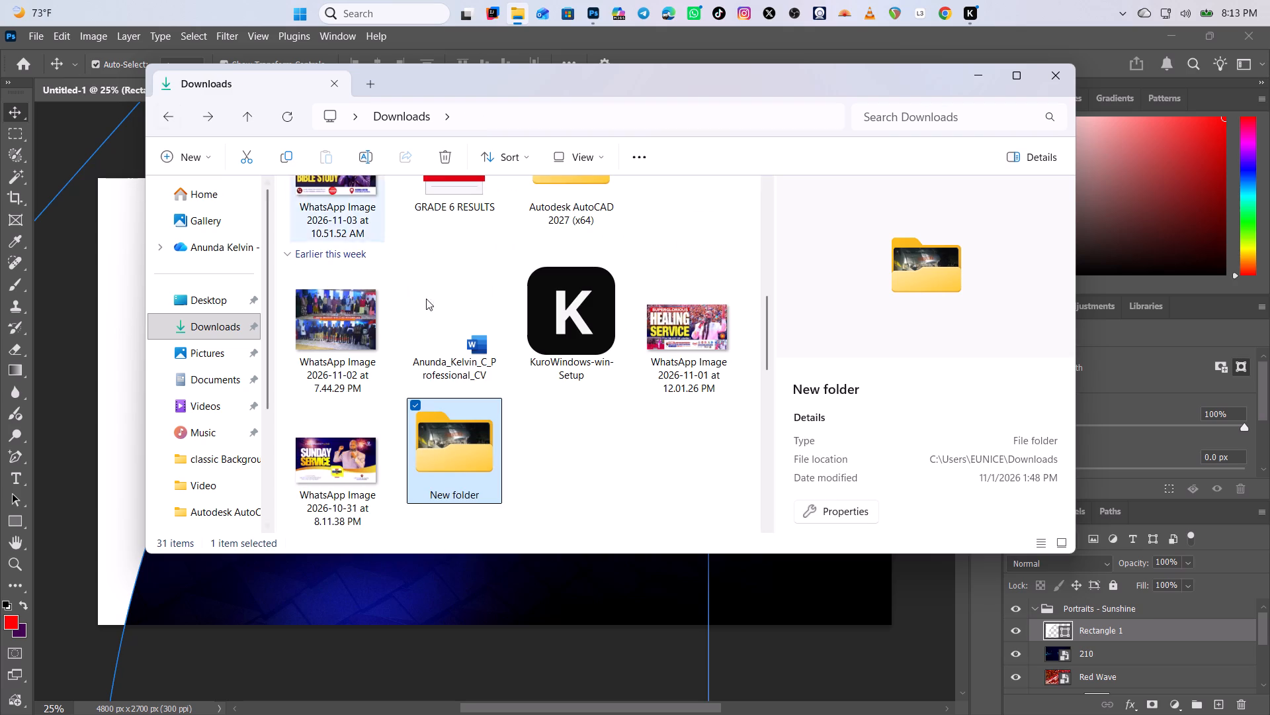
key(Delete)
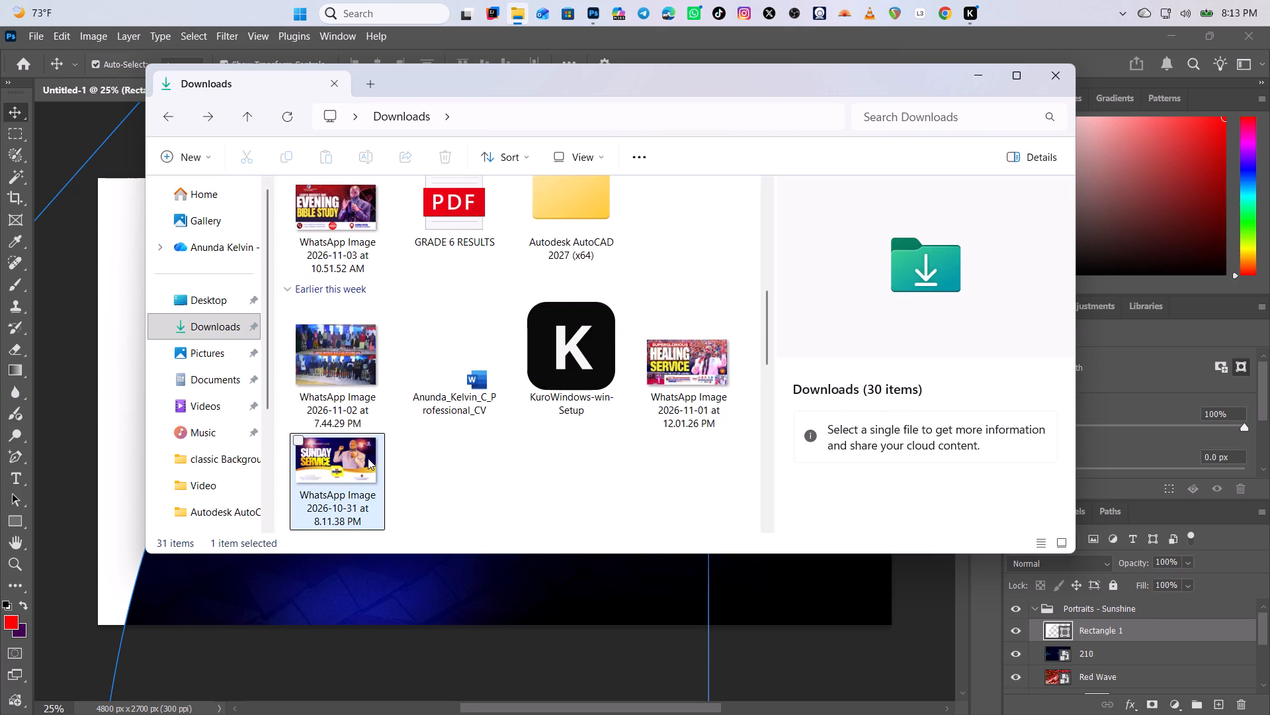
Delete the Sunday Service and Healing Service WhatsApp poster images from Downloads.
click(358, 463)
key(Delete)
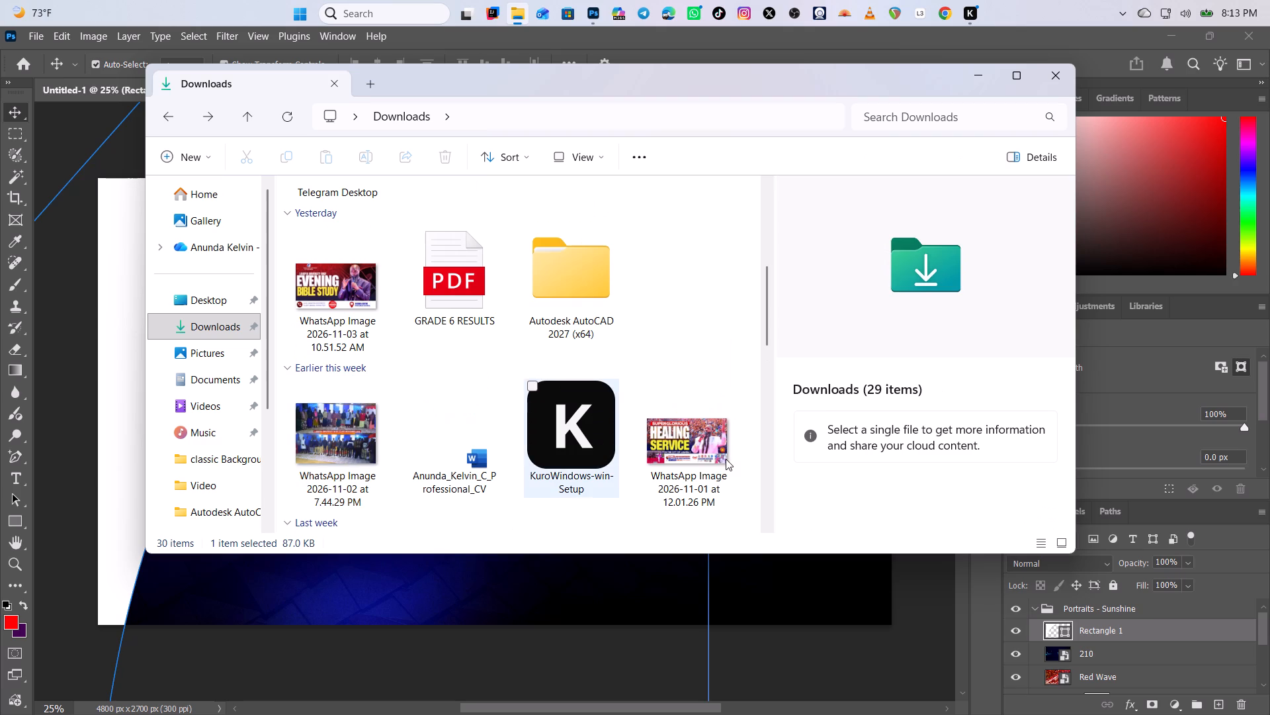
click(720, 451)
key(Delete)
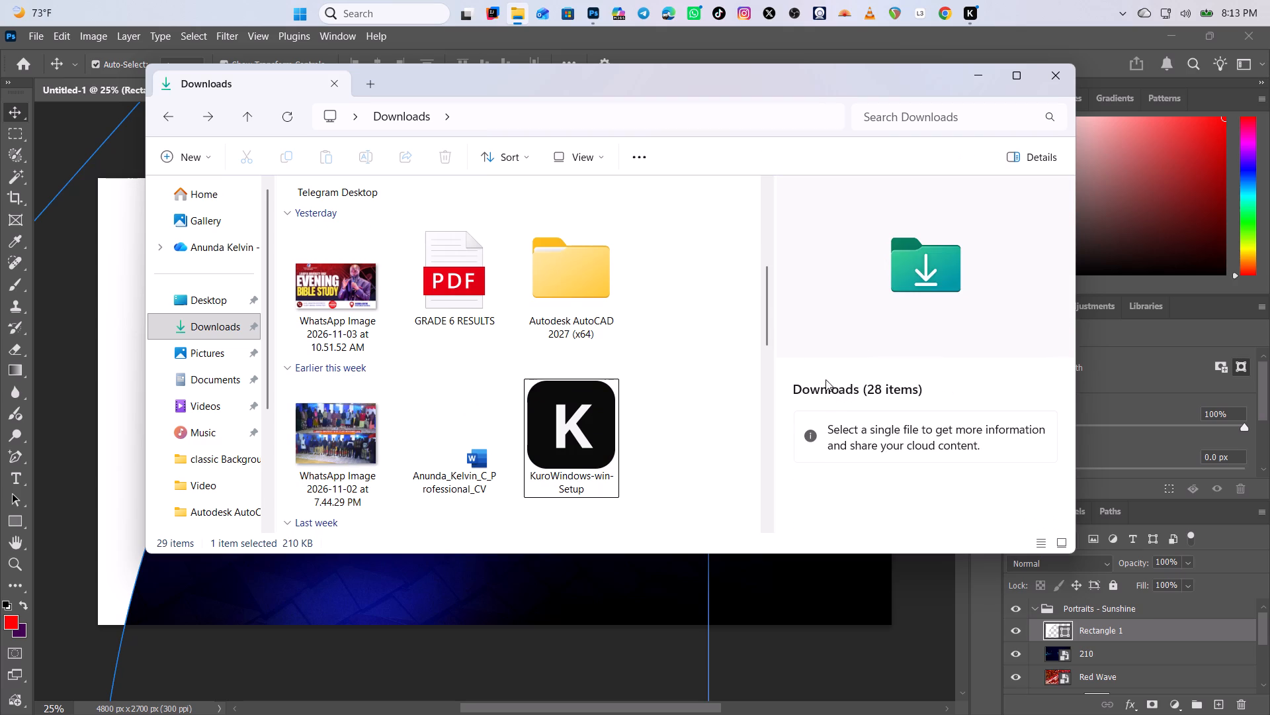
Delete the peaks folder from the Last week group in Downloads.
drag(772, 337, 763, 432)
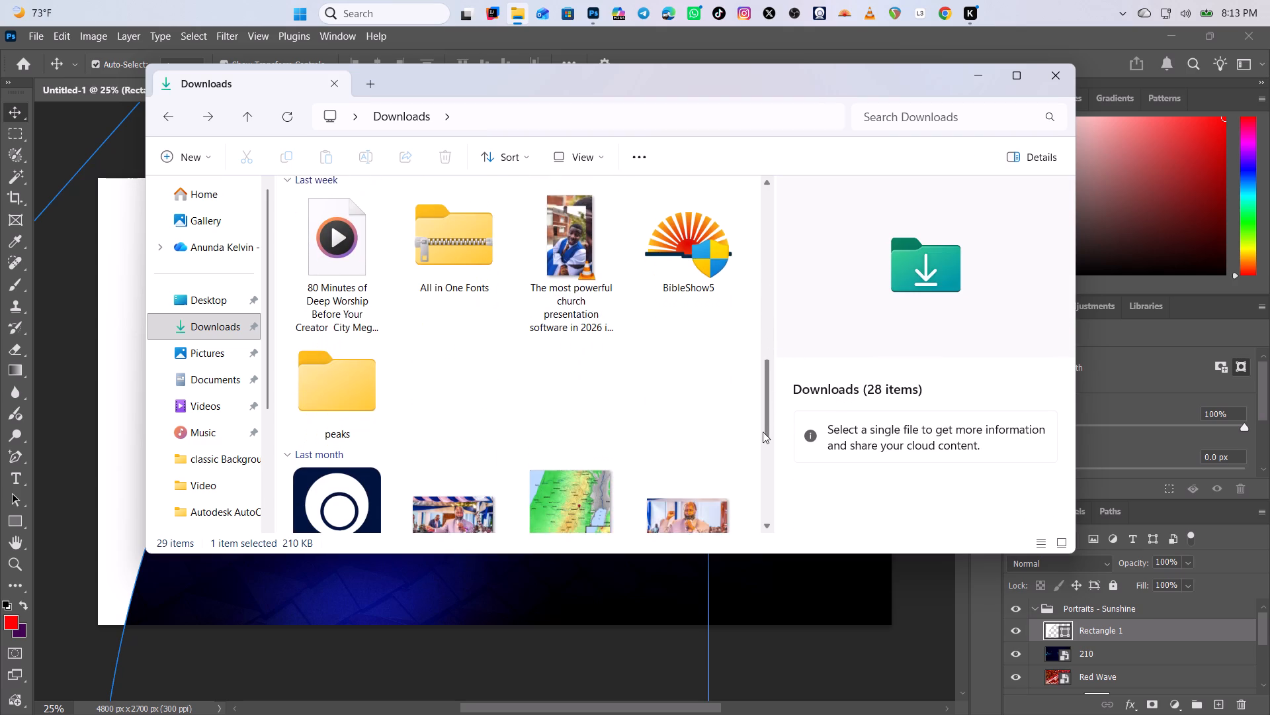
drag(763, 432, 759, 448)
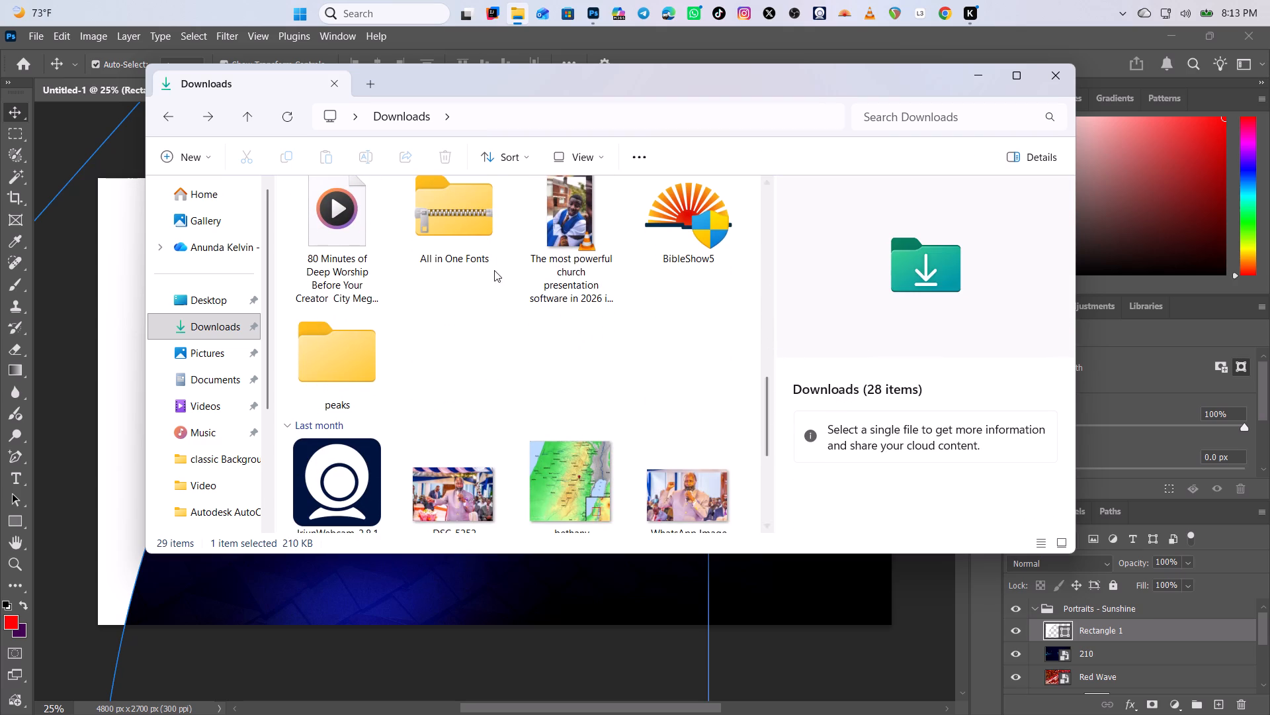
click(333, 361)
key(Delete)
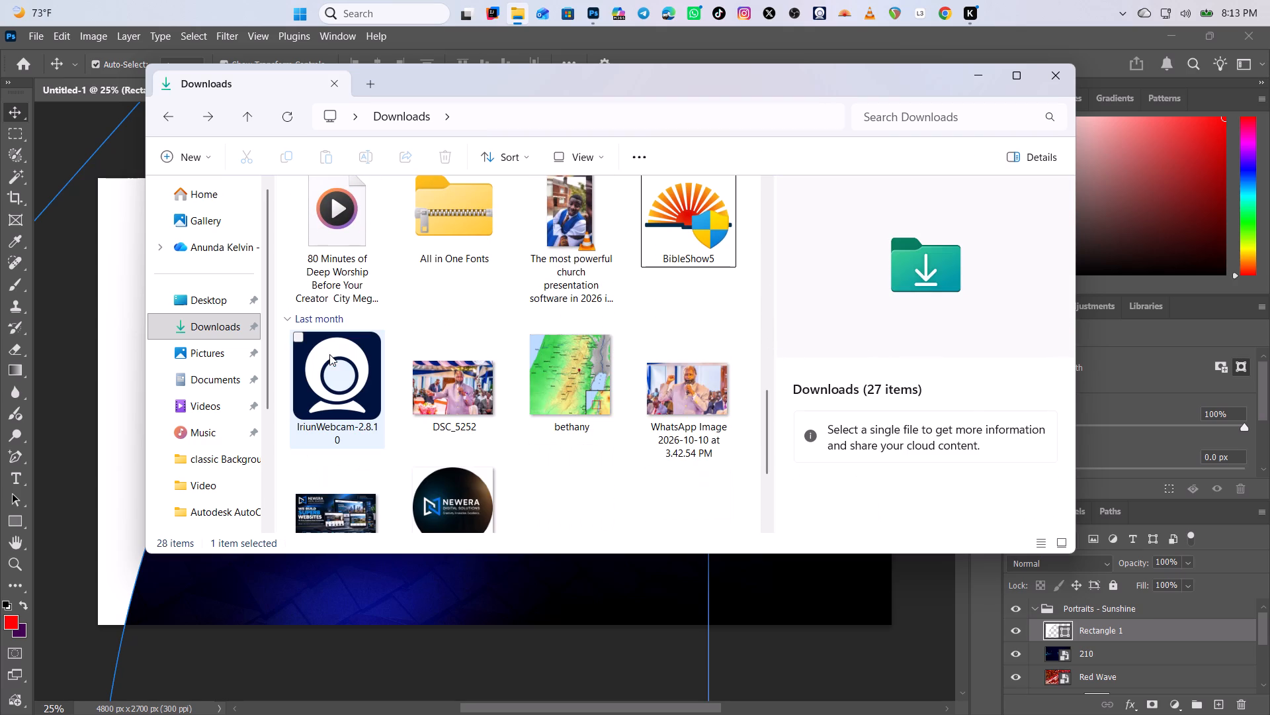
Look through the older items in Downloads, and check the CENTRAL RIFT and Adobe folders in Documents.
drag(765, 463, 770, 497)
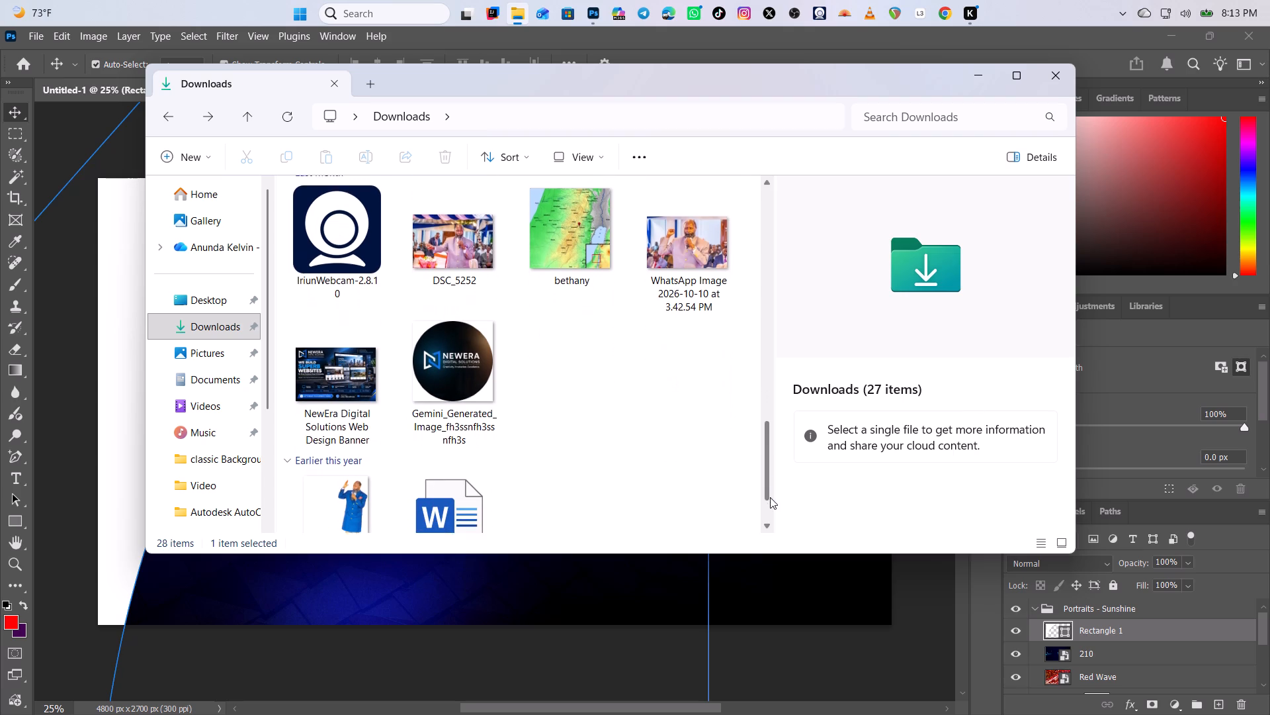
drag(770, 497, 763, 502)
click(249, 387)
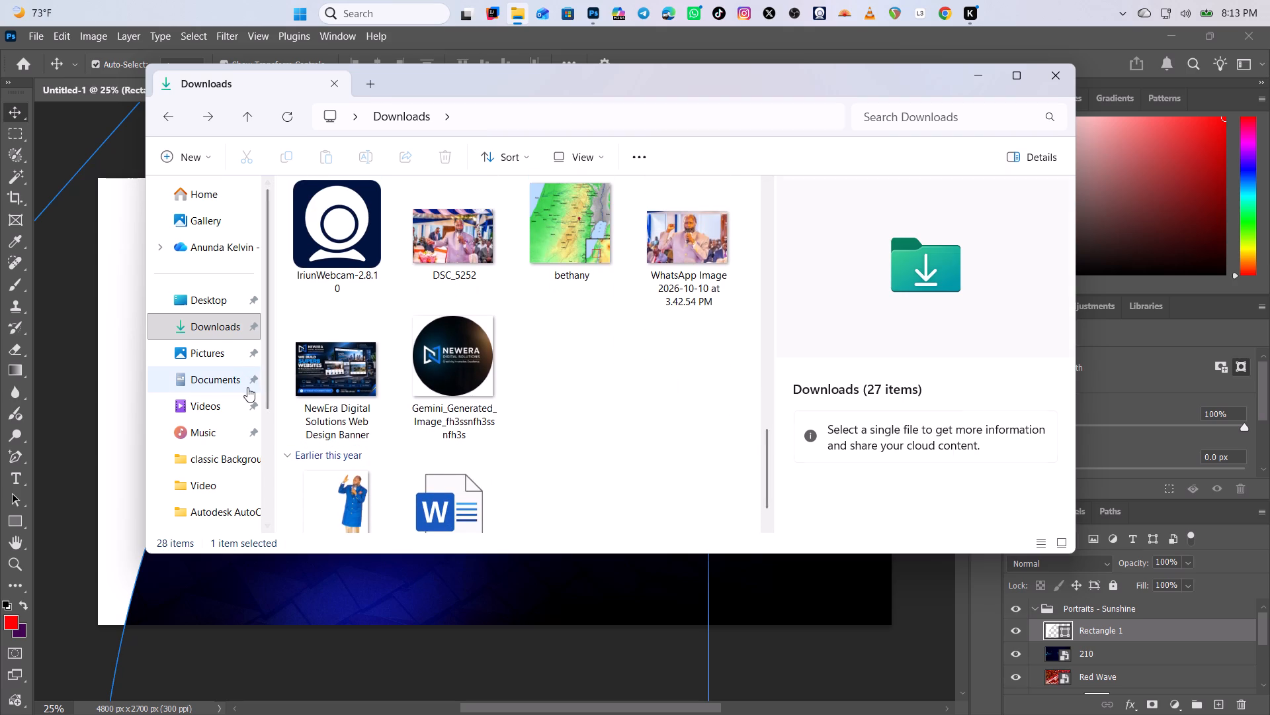
drag(767, 335, 768, 342)
double_click(603, 243)
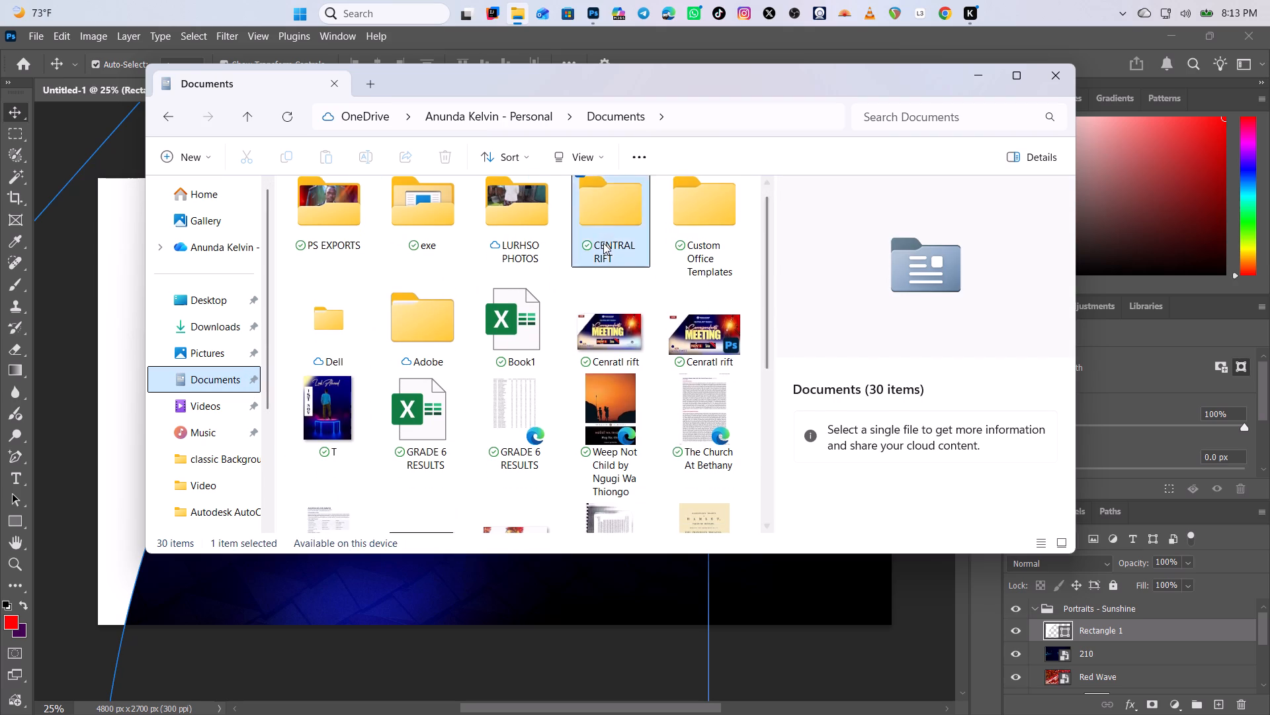
click(171, 112)
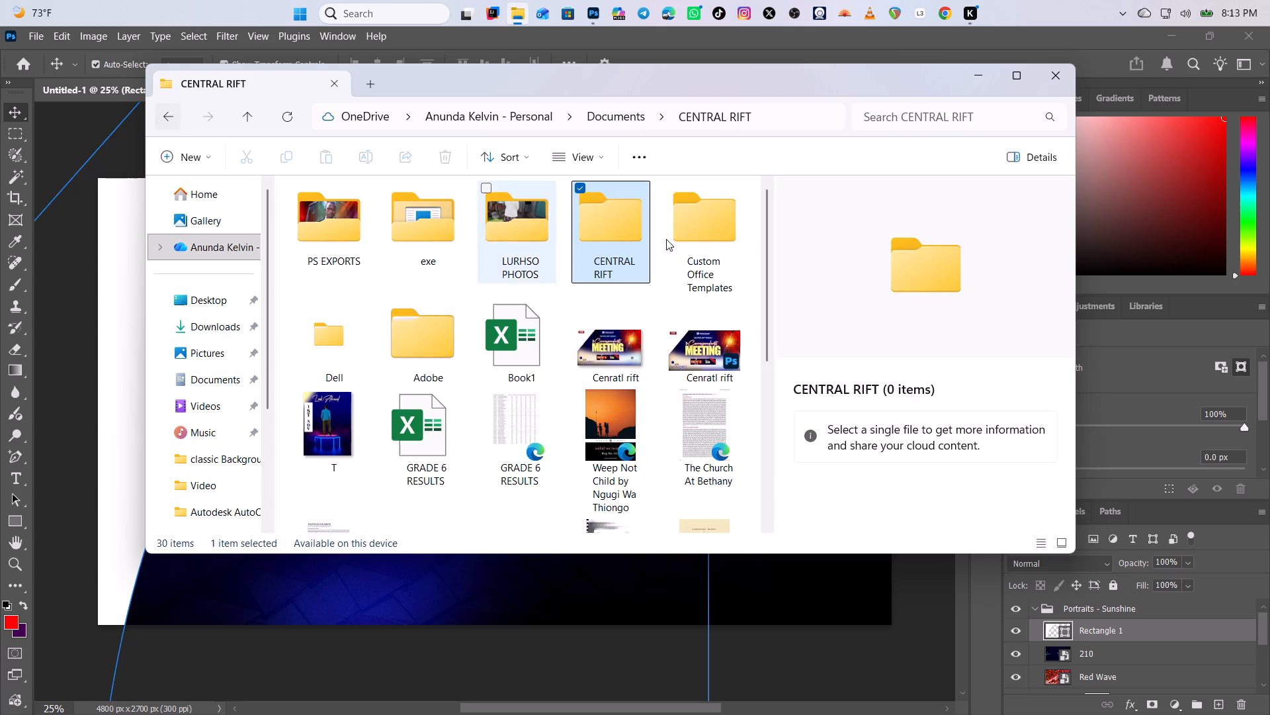
double_click(443, 346)
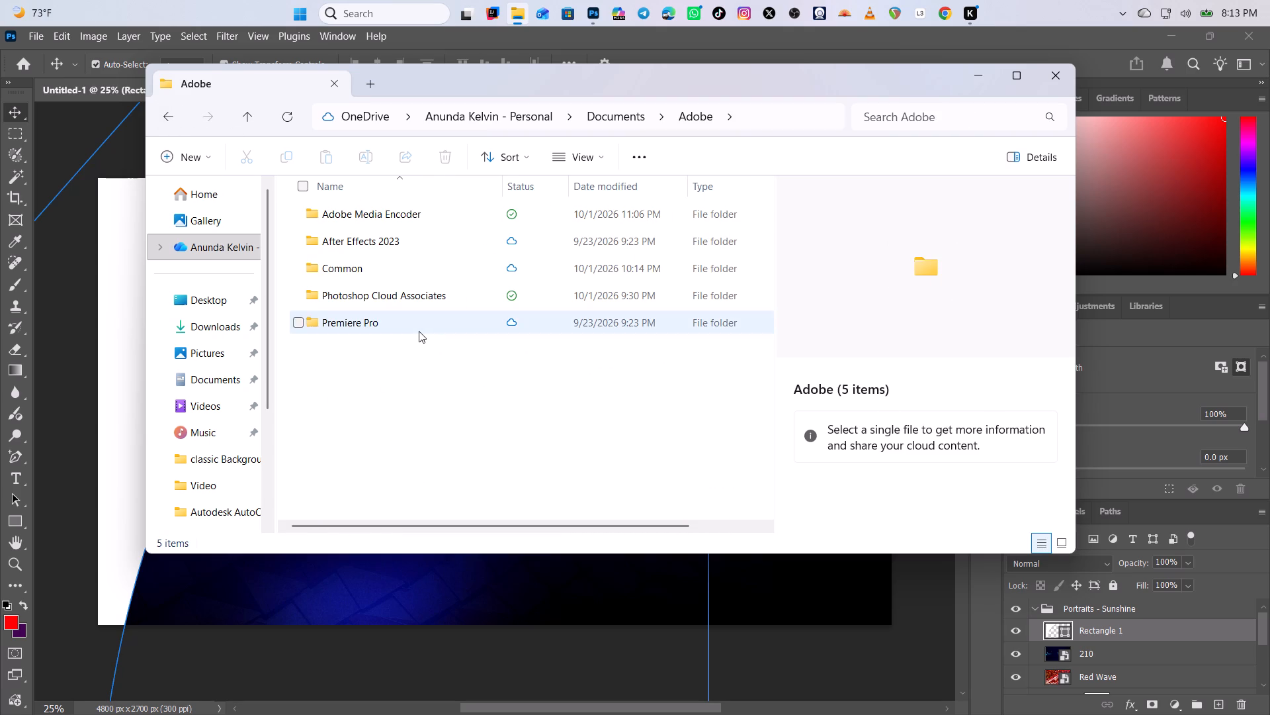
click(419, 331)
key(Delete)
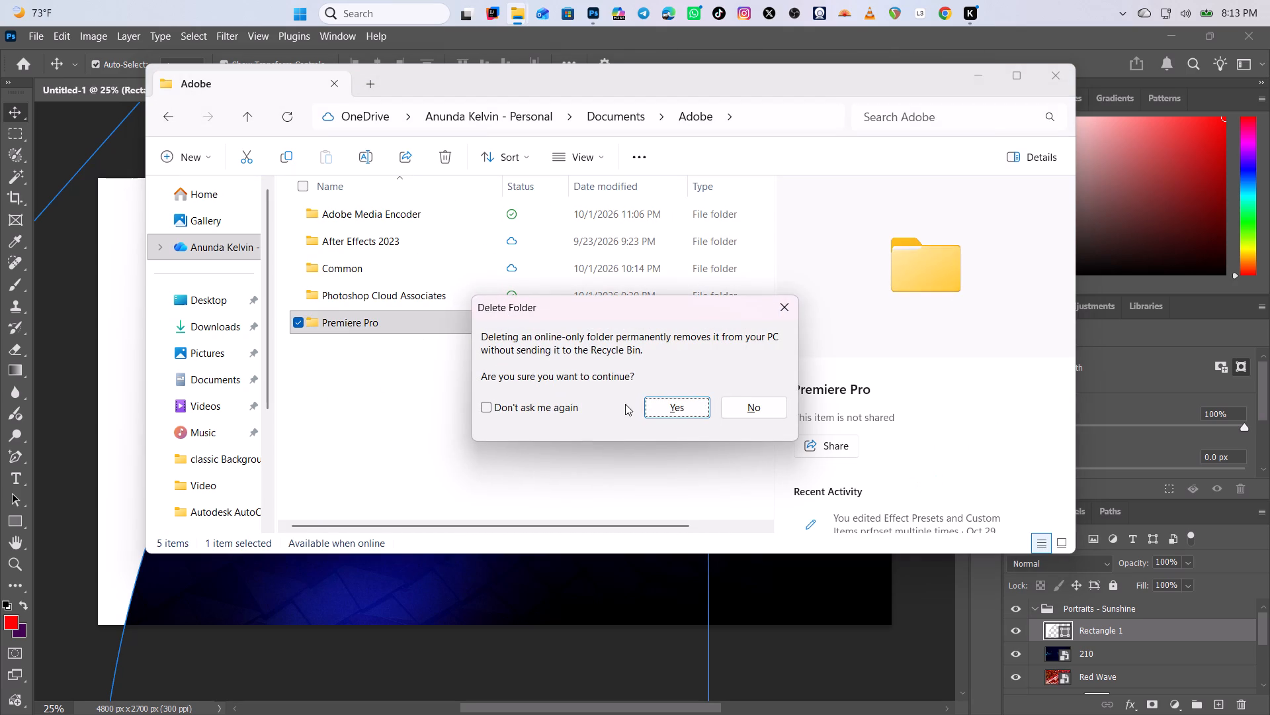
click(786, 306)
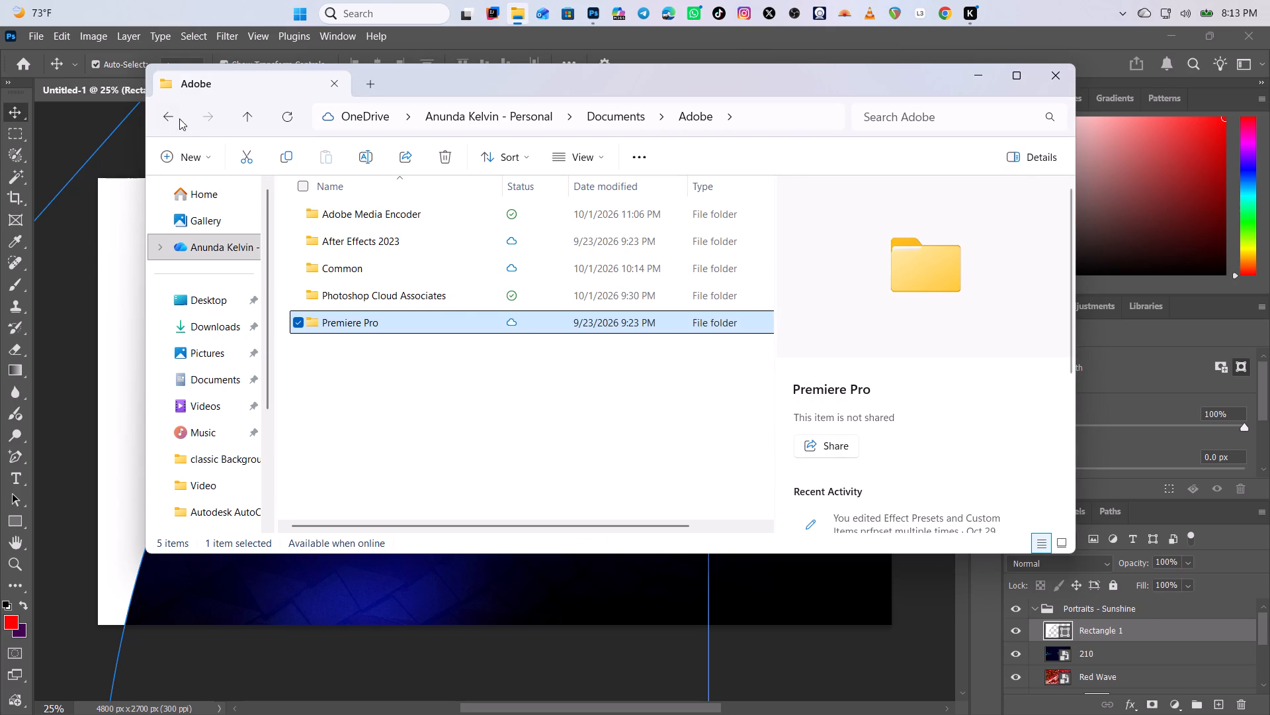
Return to the Documents folder and look through its remaining files and images.
click(175, 115)
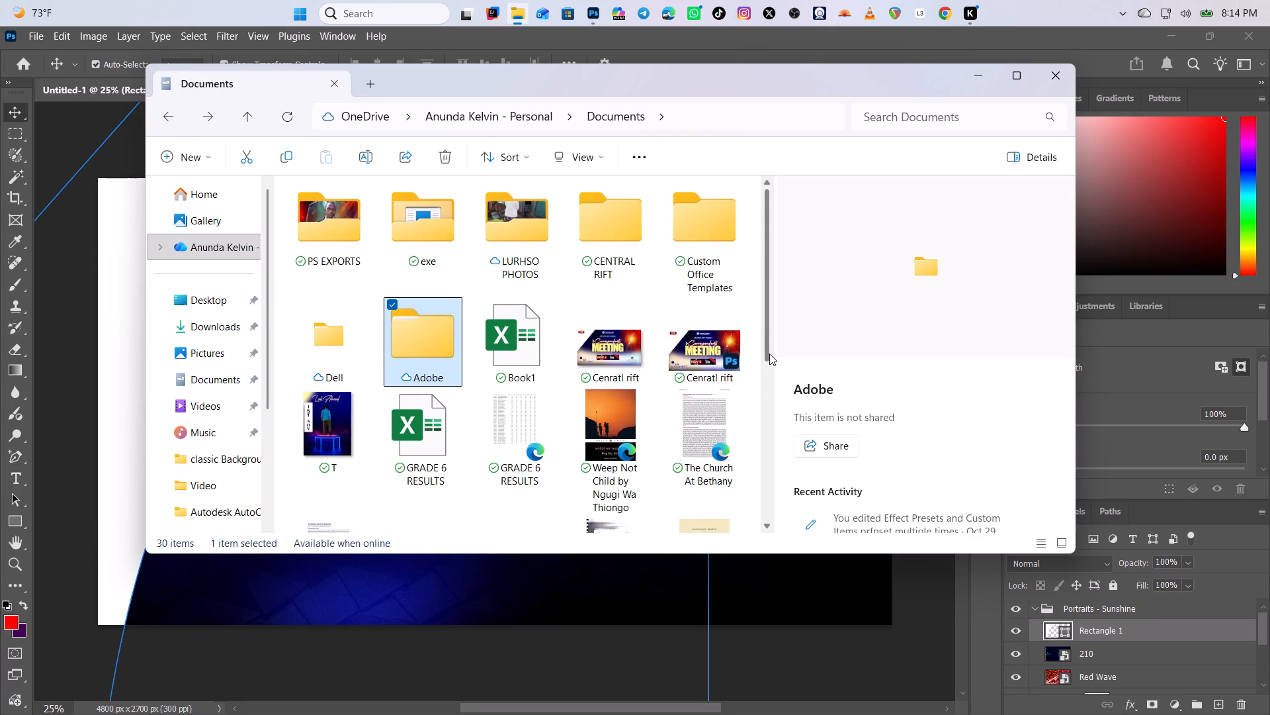
drag(769, 354, 783, 524)
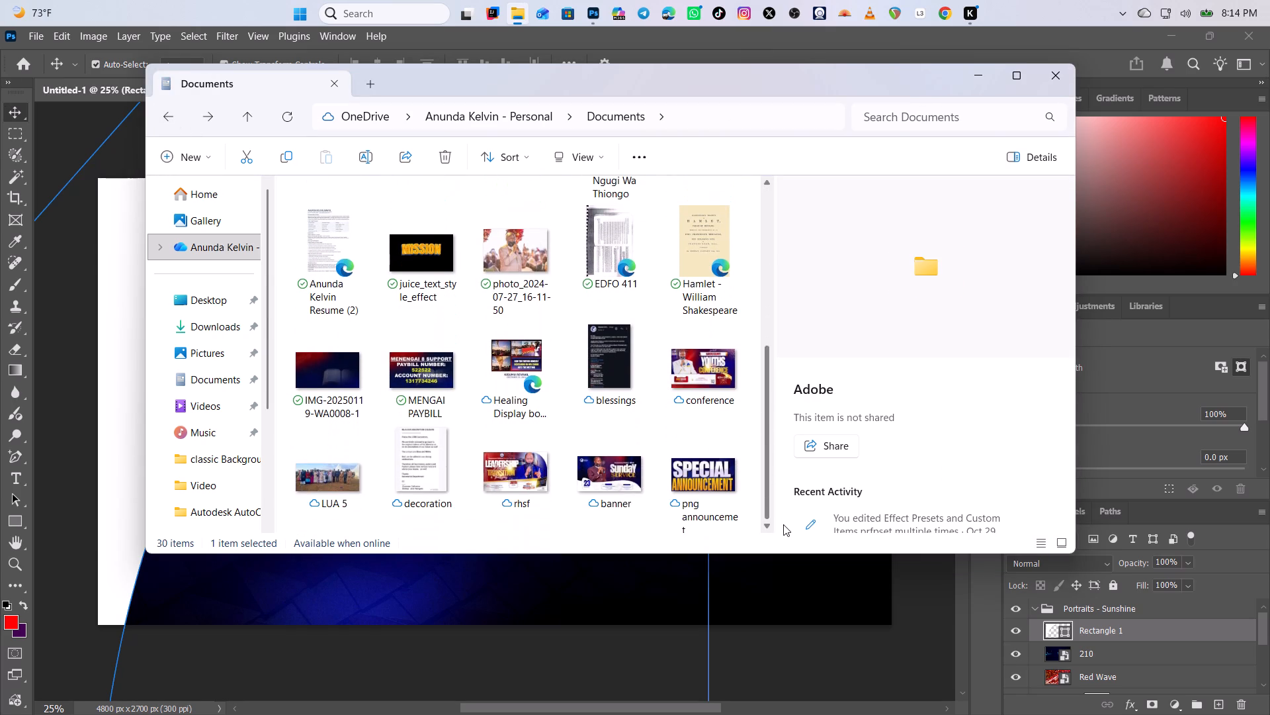
drag(783, 524, 753, 319)
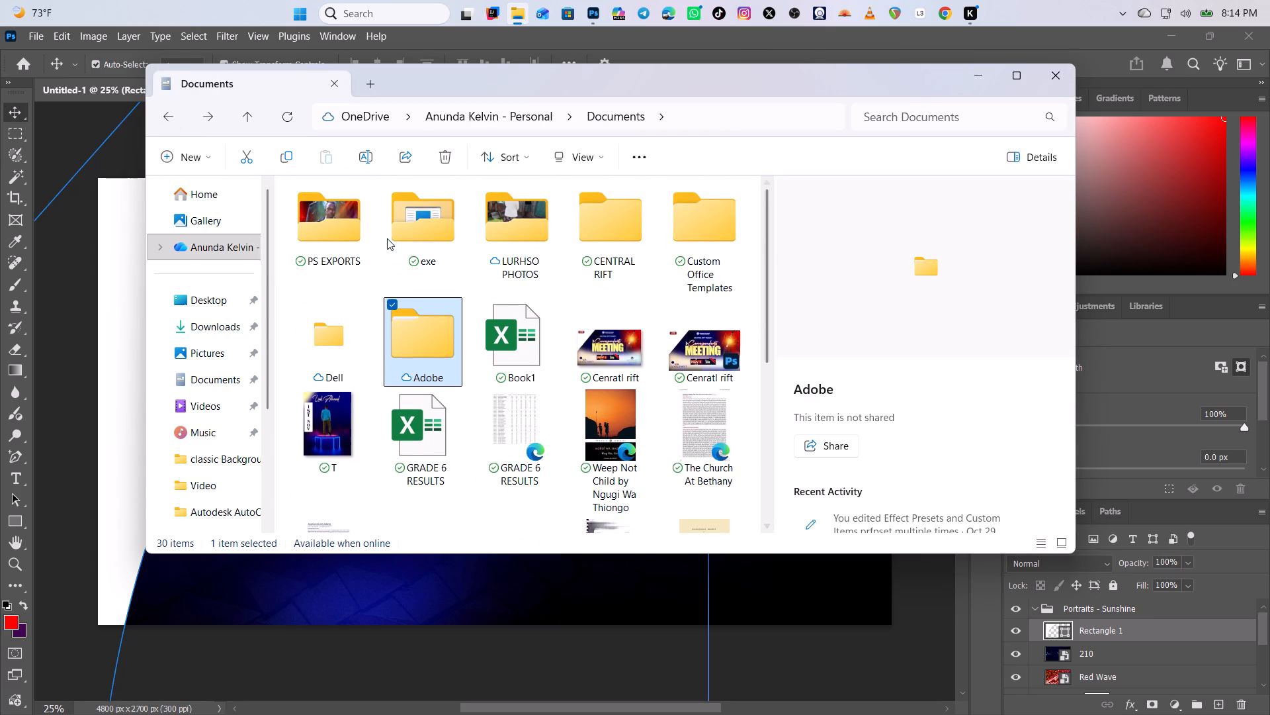
Check the Dell folder, and preview the 20.10.28 WhatsApp image of the seated congregation in LURHSO PHOTOS.
double_click(347, 320)
click(165, 115)
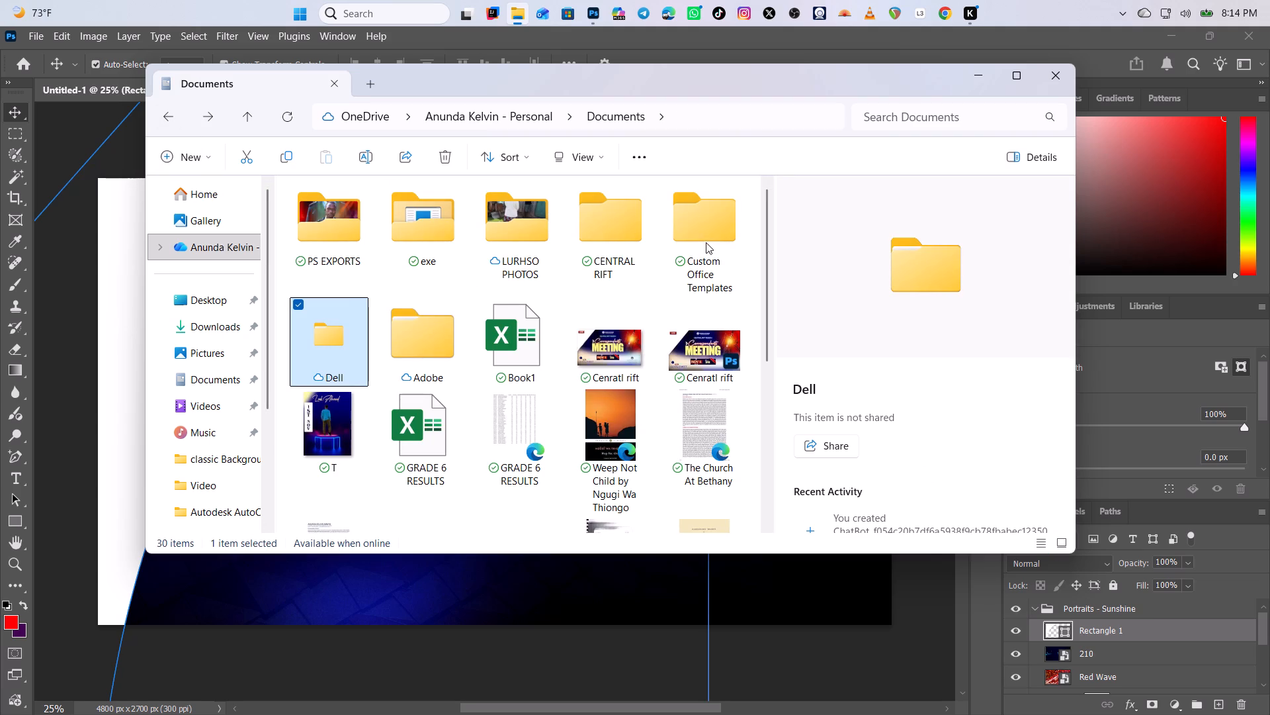
double_click(501, 233)
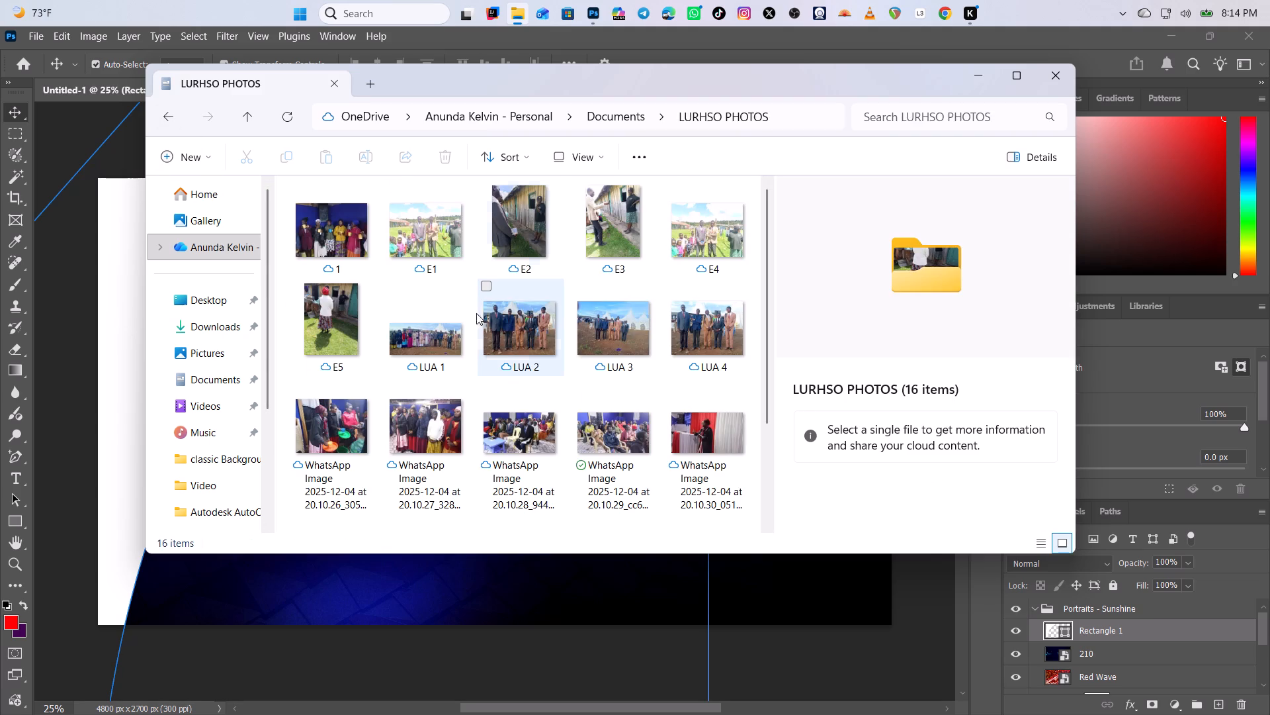
scroll(481, 342, down, 1)
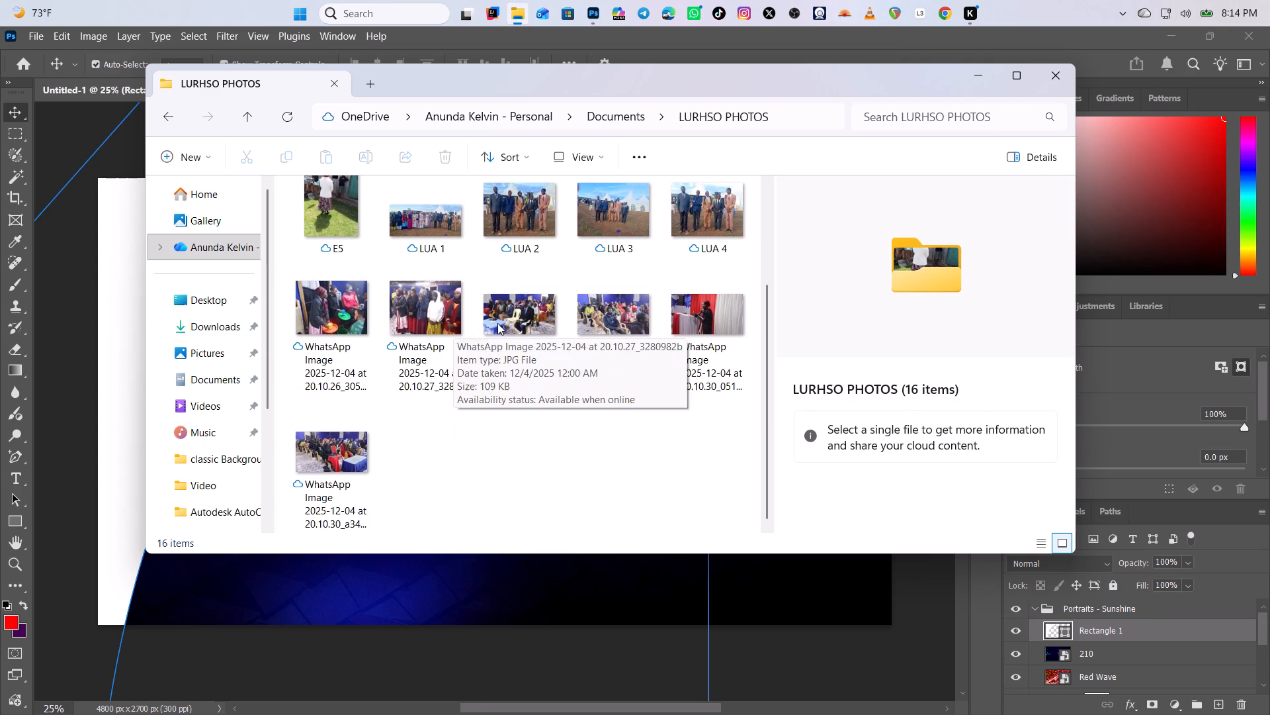
click(520, 313)
double_click(520, 308)
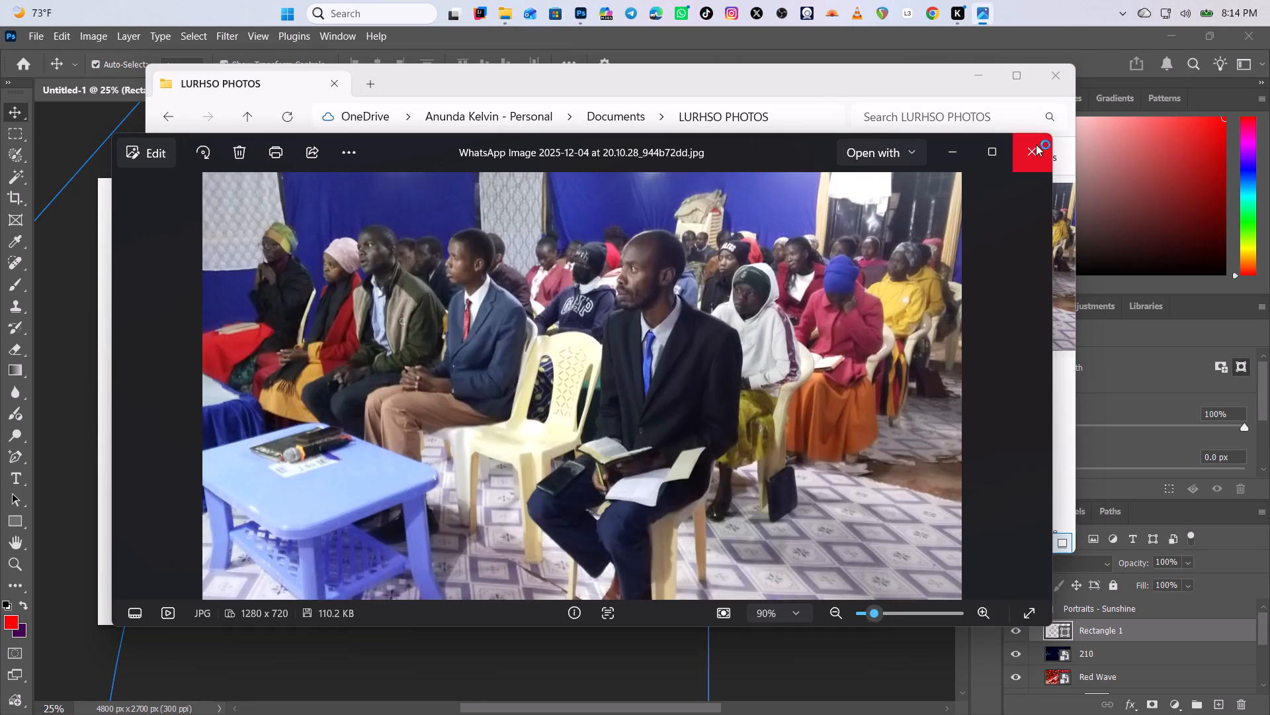
click(1036, 145)
Place the 20.10.28 congregation photo into the Photoshop design, scaled to about 52% against the canvas's upper-right corner.
drag(508, 343, 487, 541)
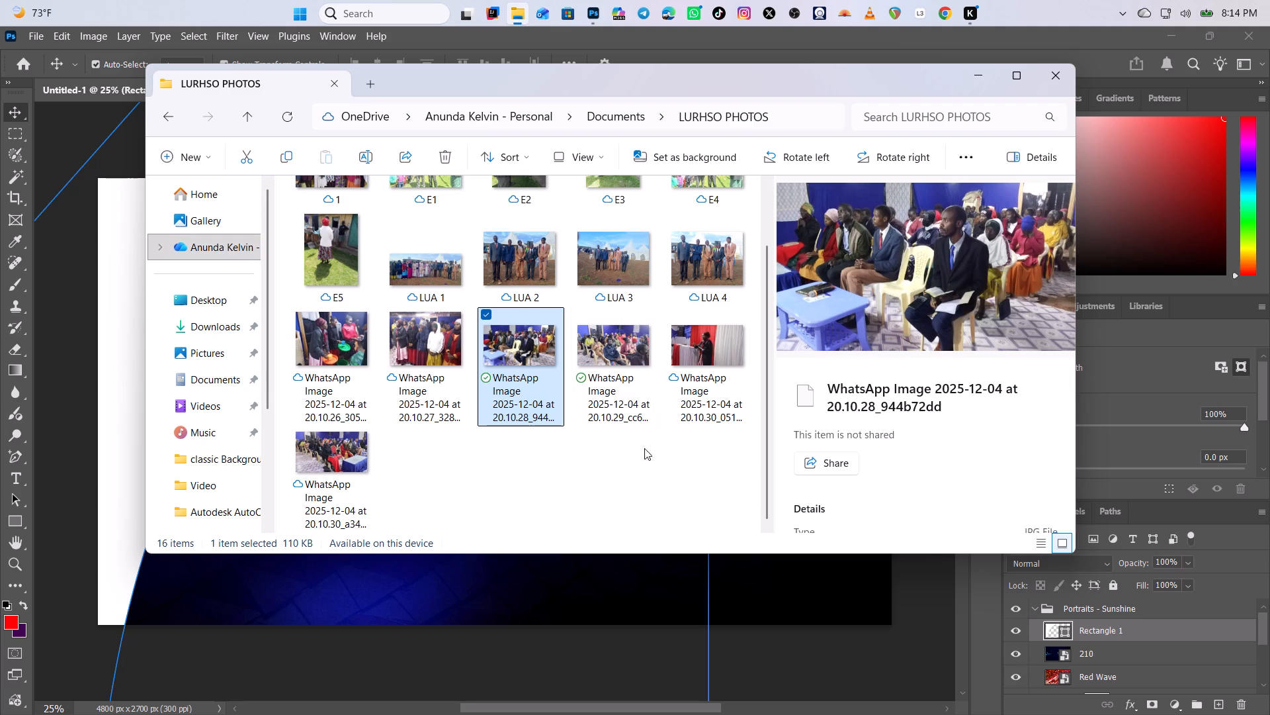
drag(515, 377, 79, 506)
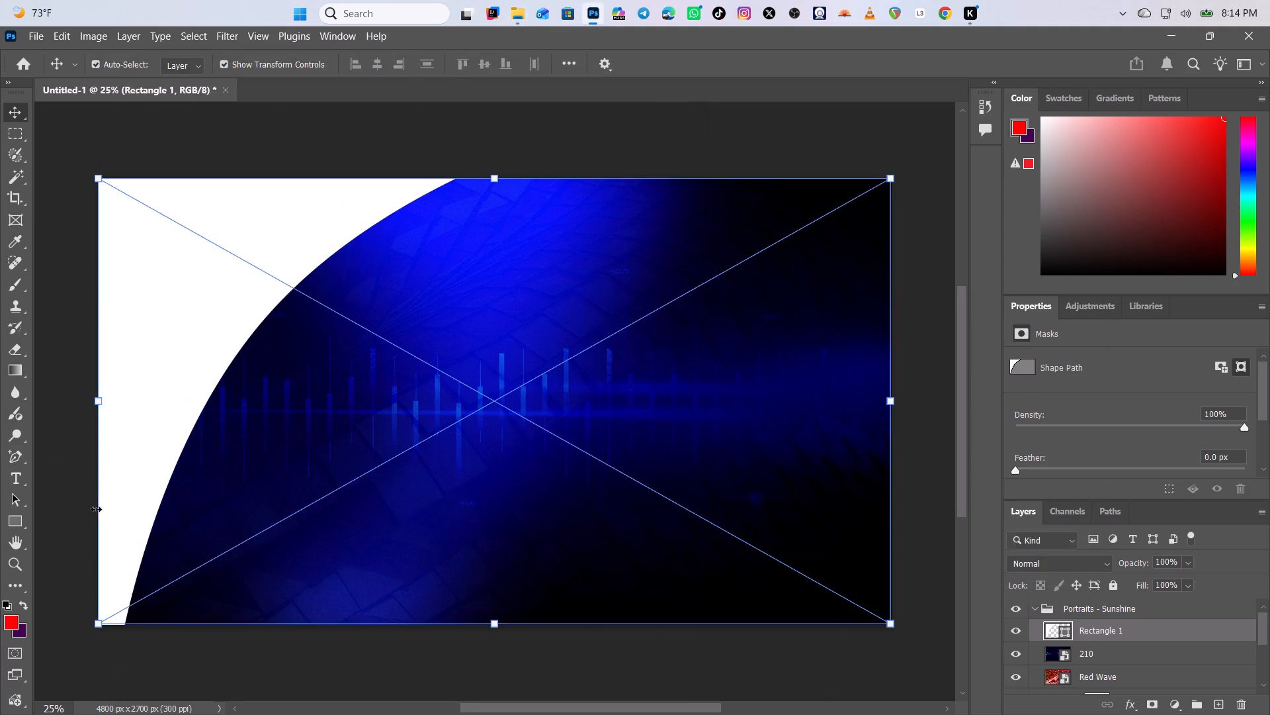
drag(96, 626, 306, 604)
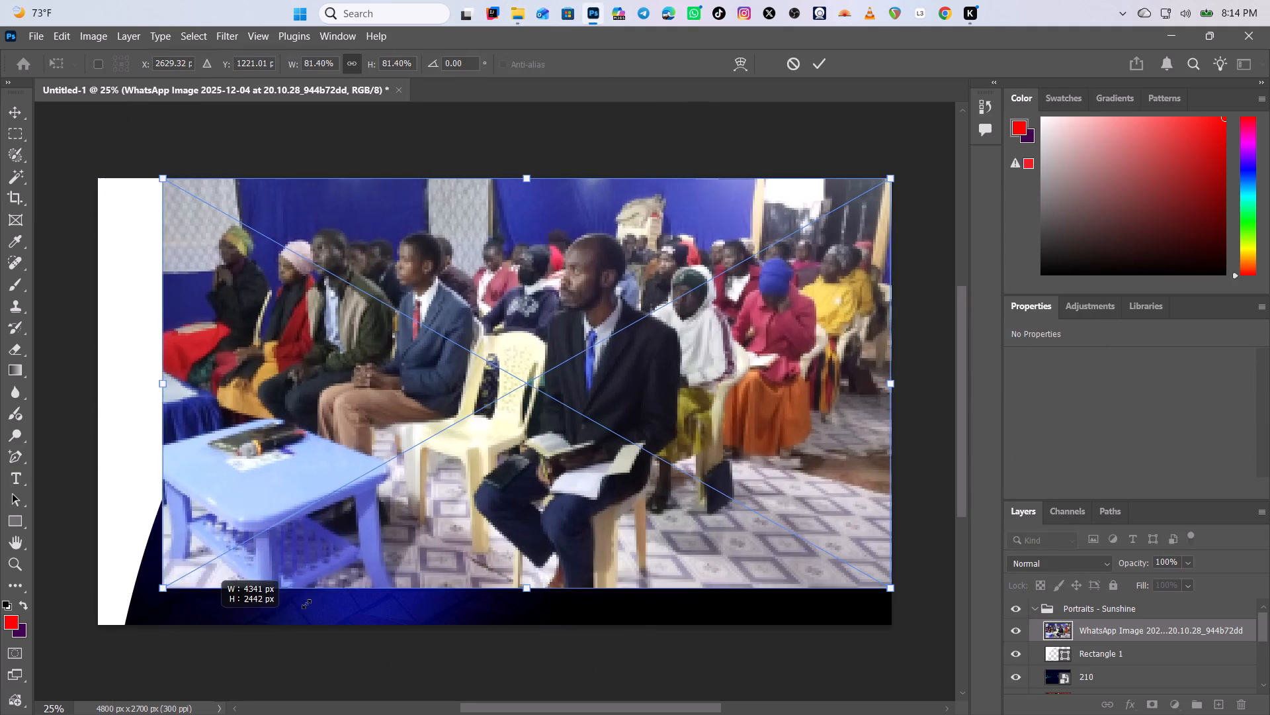
drag(306, 604, 485, 538)
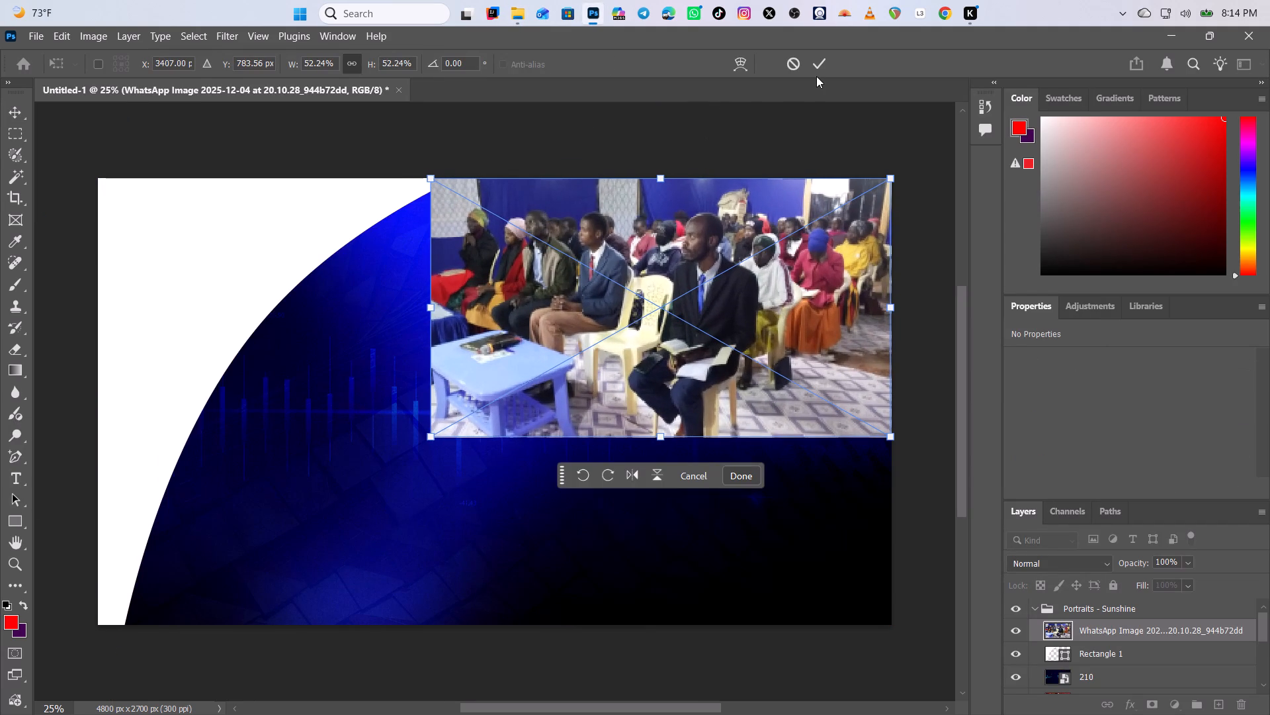
click(824, 62)
Move the congregation photo up past the canvas's top edge, to about X 1922 px, Y -171 px.
drag(808, 430, 796, 403)
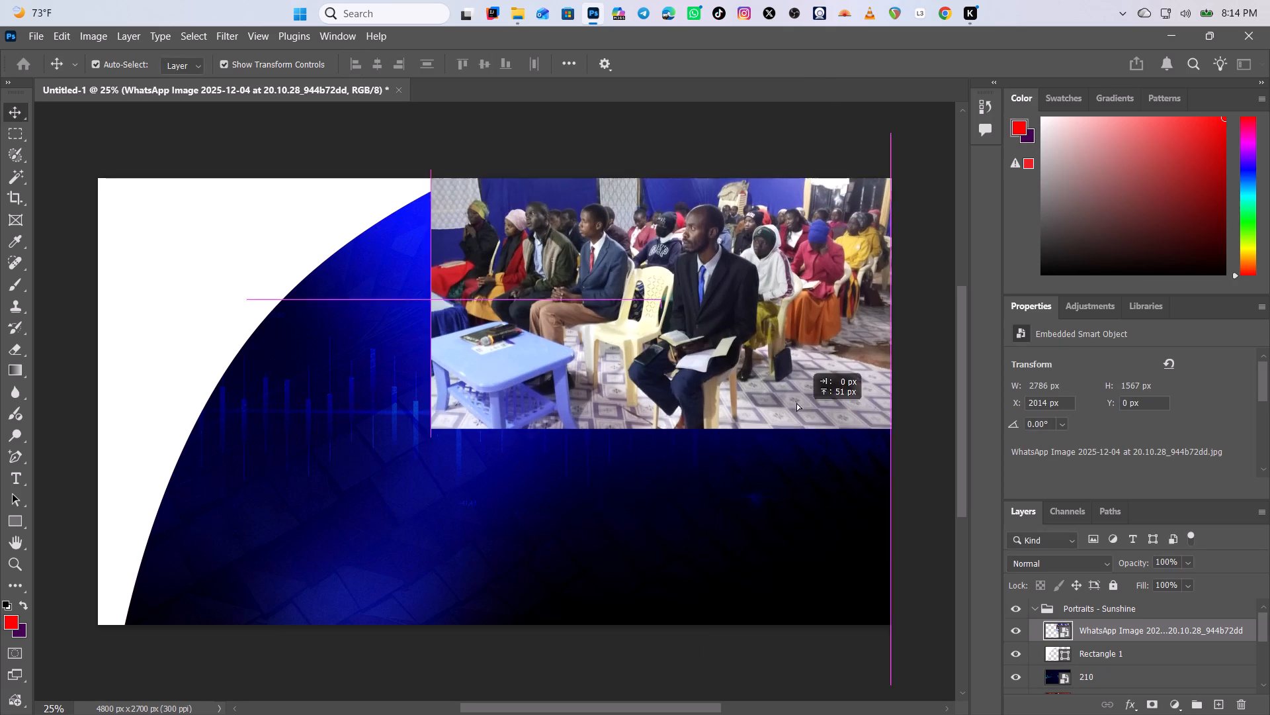
drag(796, 403, 795, 403)
click(800, 406)
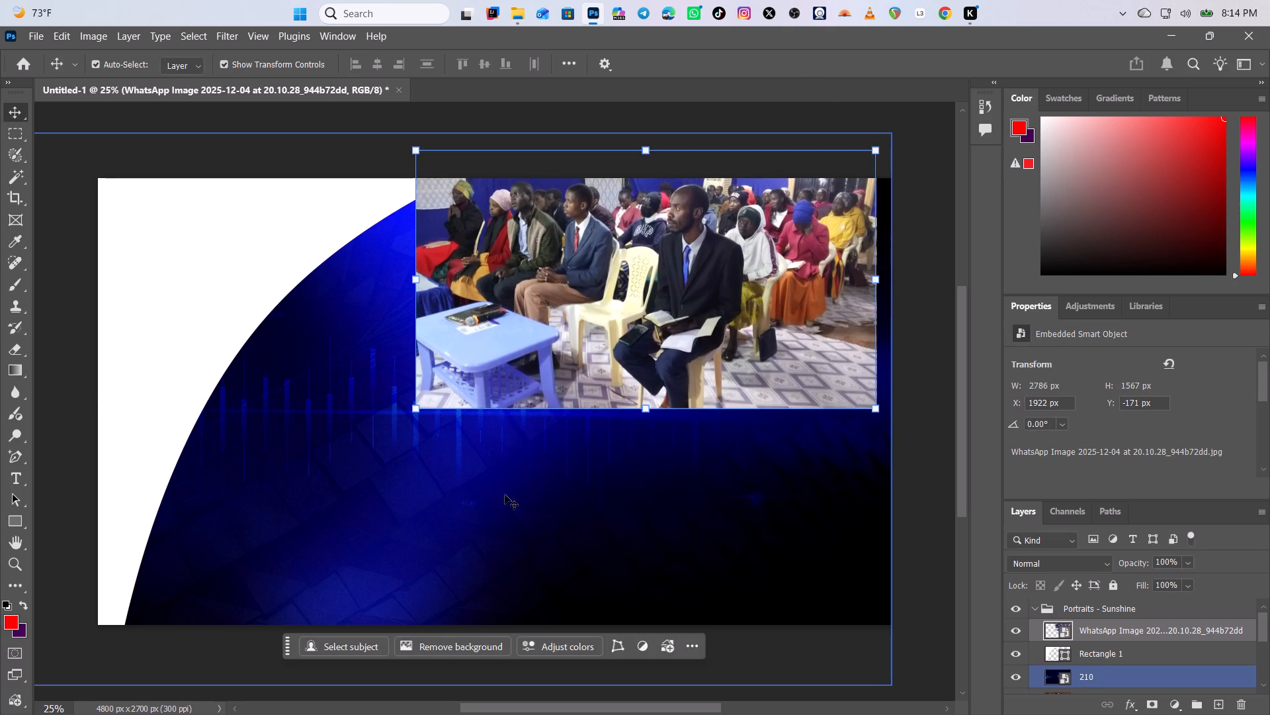
Rasterize the congregation photo's smart object for use with the Eraser tool.
click(15, 347)
click(327, 369)
click(628, 301)
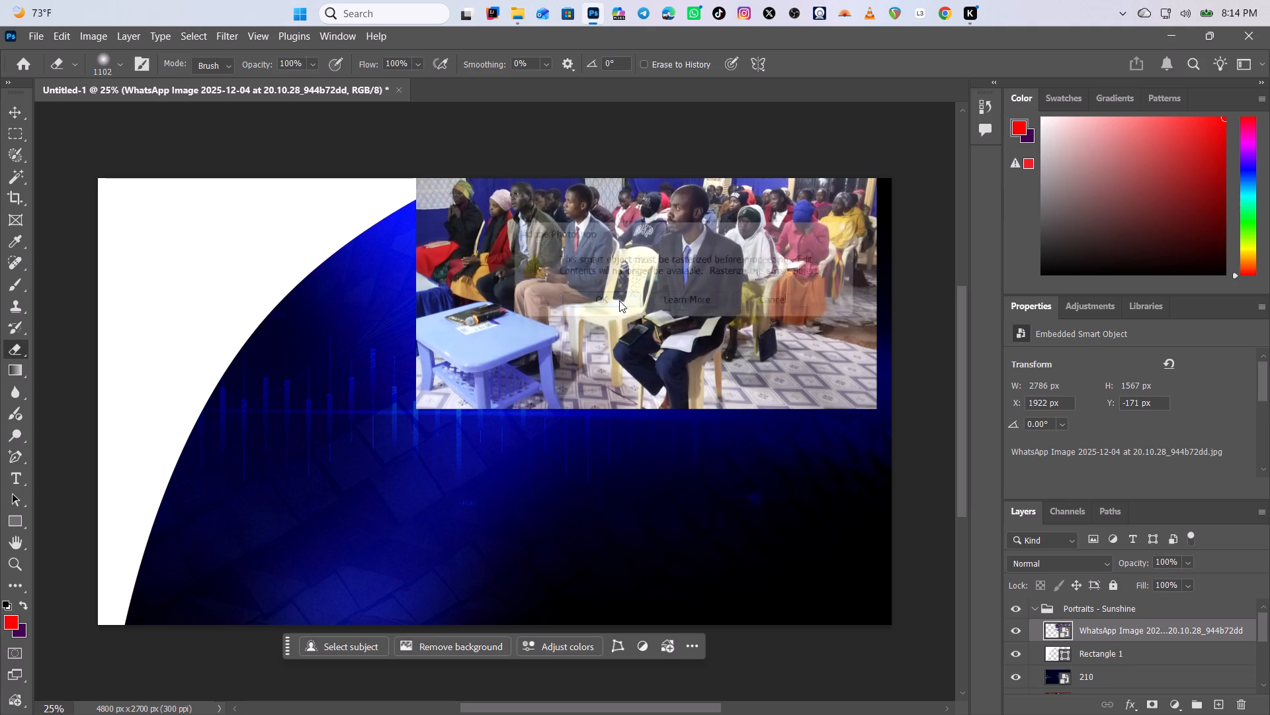
Erase the congregation photo's left edge with the large soft Eraser to fade it into the blue background.
drag(266, 127, 278, 146)
drag(317, 195, 342, 240)
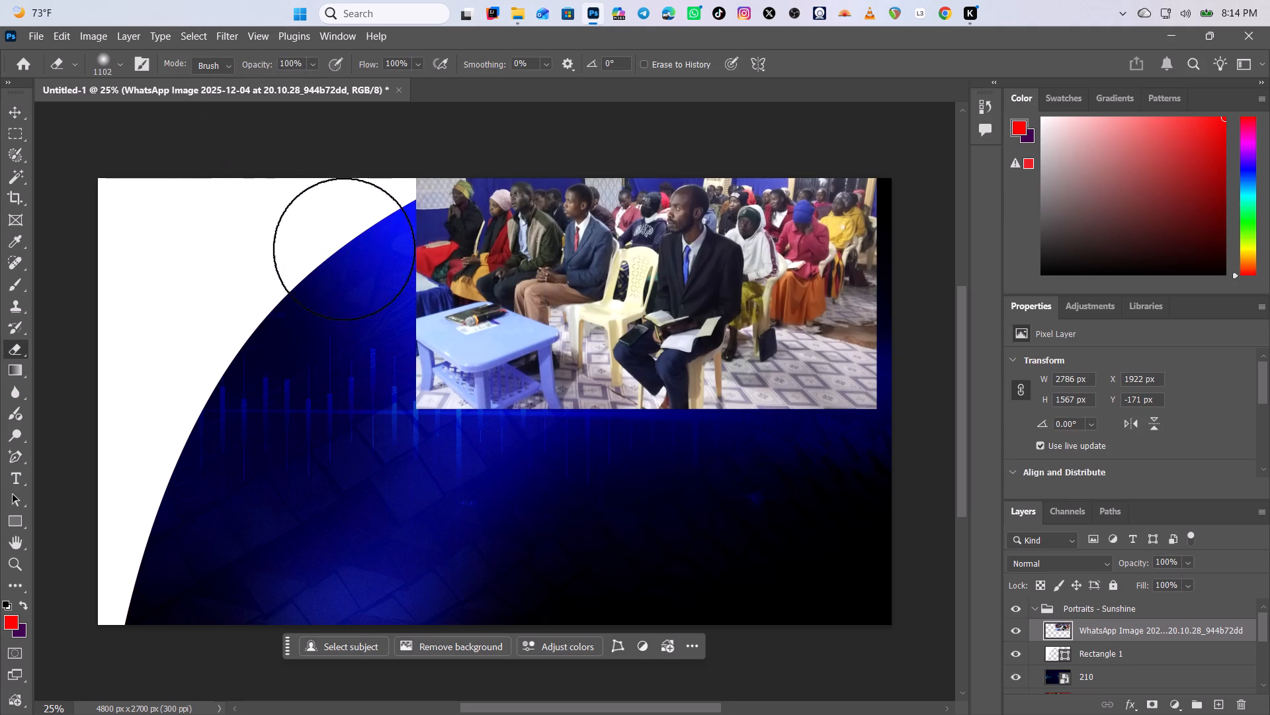
drag(351, 209, 362, 281)
drag(362, 213, 364, 336)
drag(351, 232, 333, 318)
drag(327, 240, 284, 475)
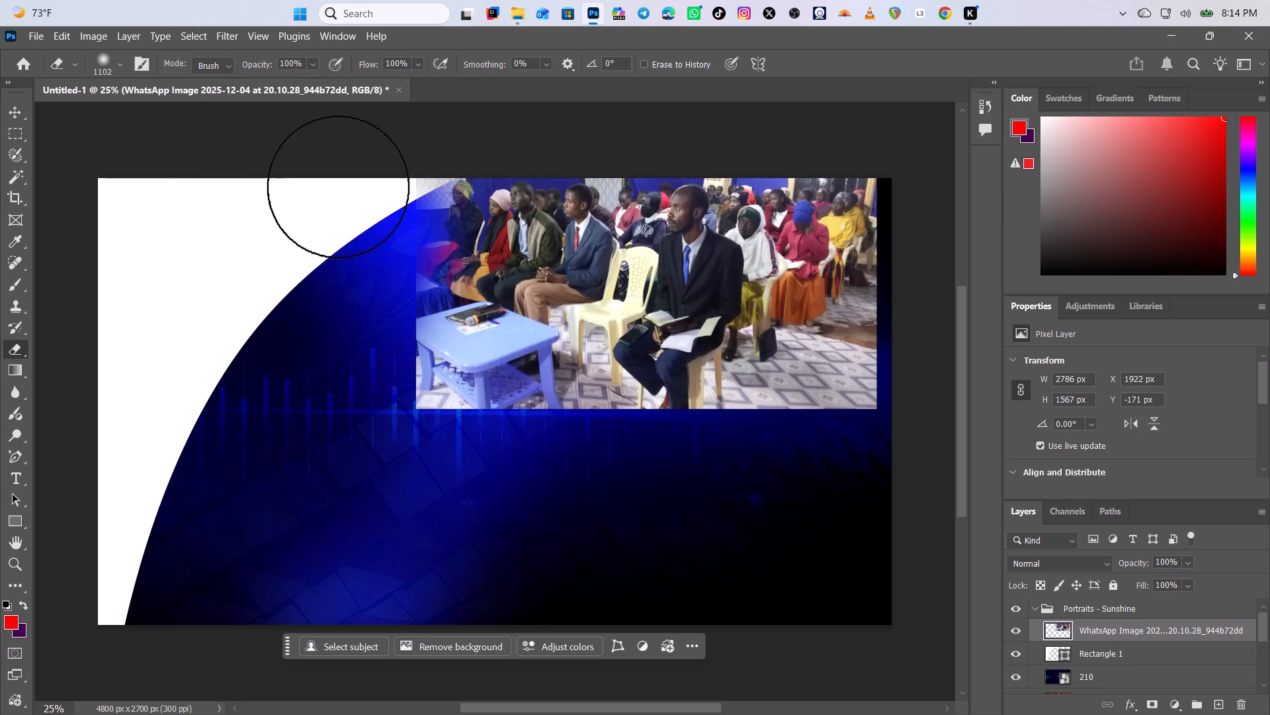
drag(338, 193, 325, 288)
drag(339, 191, 324, 264)
drag(339, 286, 345, 475)
drag(344, 410, 349, 469)
drag(348, 354, 374, 406)
drag(373, 349, 368, 416)
drag(364, 345, 370, 395)
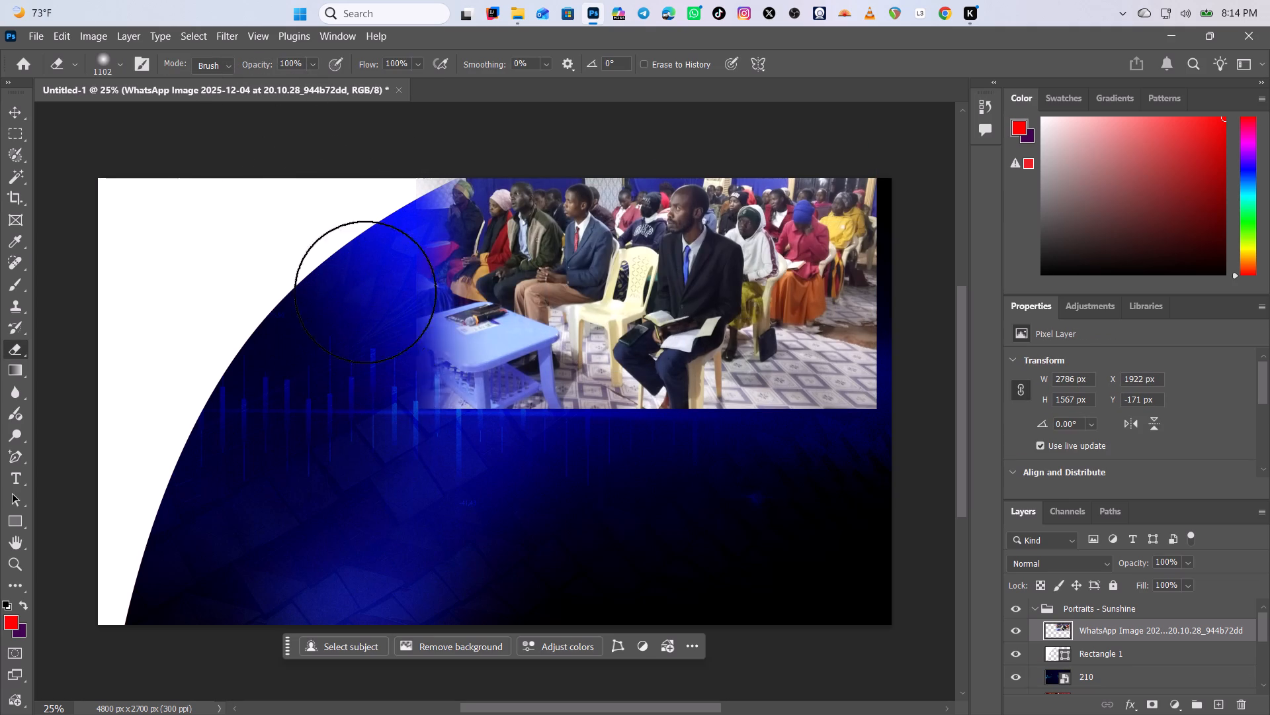
drag(373, 324, 375, 393)
drag(376, 329, 389, 426)
drag(378, 356, 403, 481)
Erase the congregation photo's lower-left corner and bottom edge with the soft Eraser to fade them into the background.
drag(390, 418, 475, 534)
drag(466, 501, 441, 450)
drag(411, 388, 415, 399)
drag(414, 394, 421, 403)
drag(435, 410, 449, 421)
drag(461, 408, 491, 424)
drag(498, 427, 573, 455)
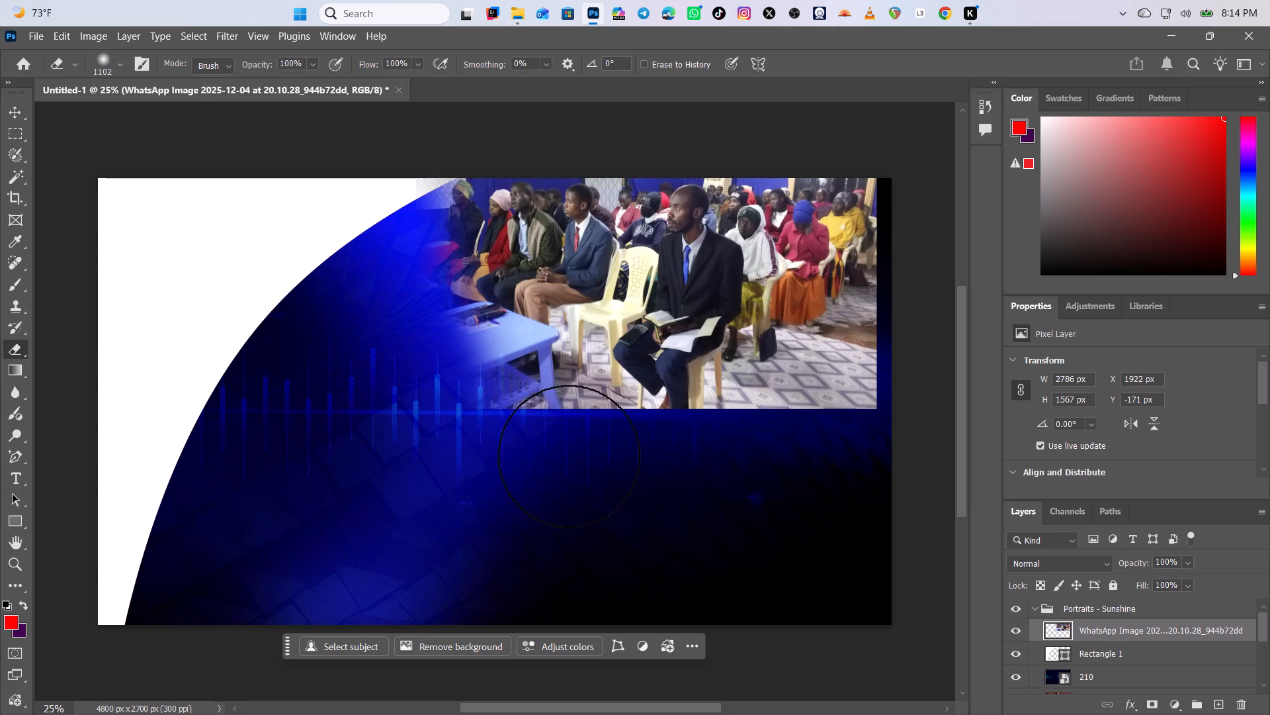
click(569, 456)
click(556, 446)
drag(546, 441, 540, 435)
click(528, 428)
click(551, 446)
drag(552, 448, 628, 485)
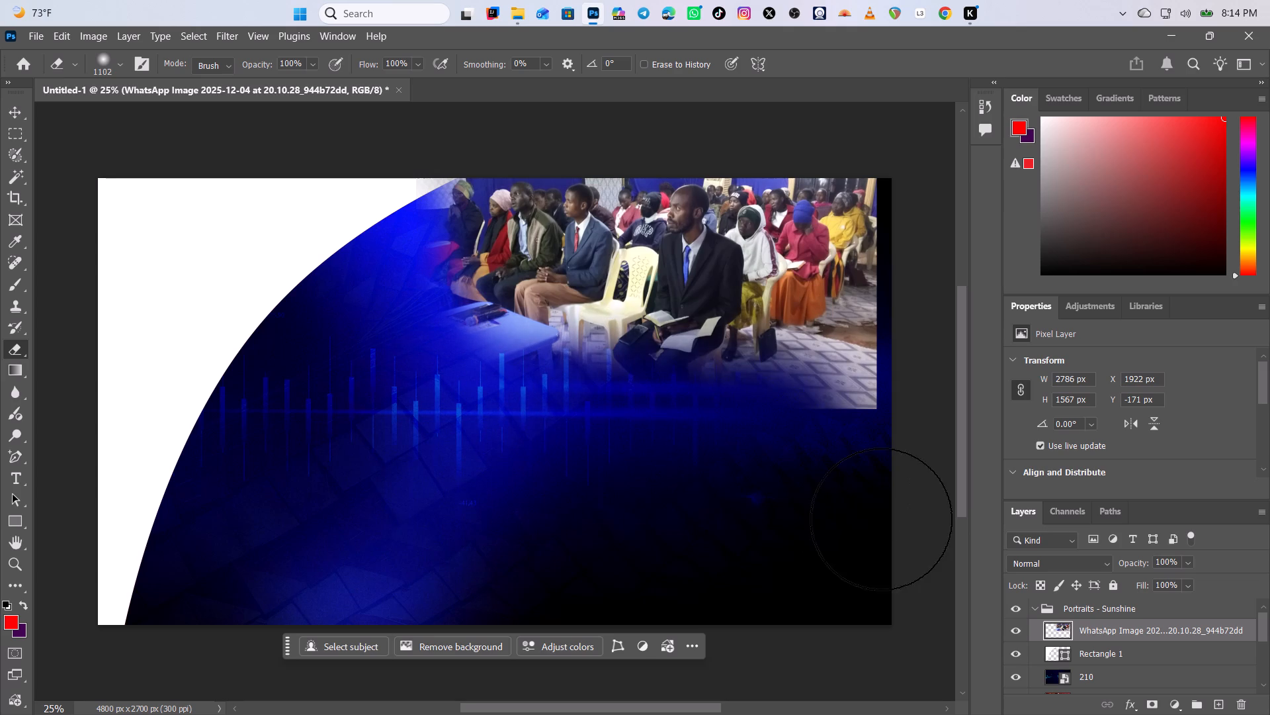
Switch to Photoshop and fade the congregation photo's lower-right corner and right edge with the 1102 px soft Eraser.
click(892, 422)
click(872, 427)
drag(863, 420, 859, 418)
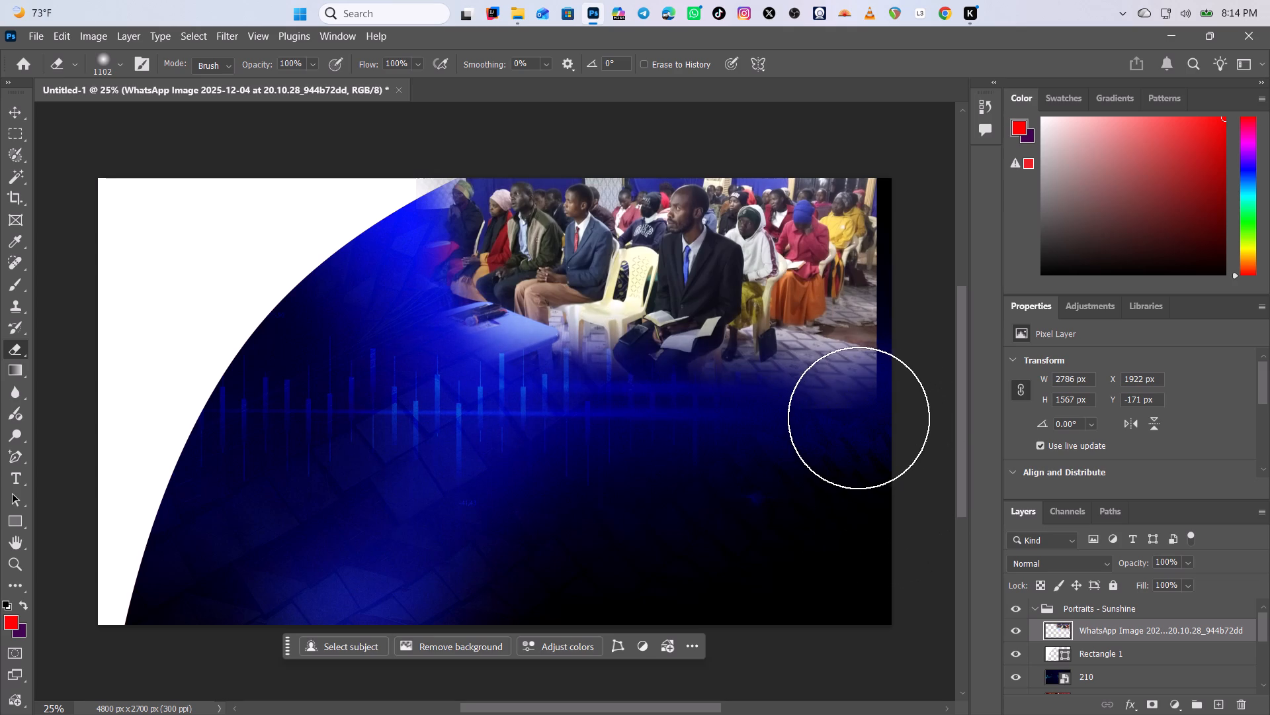
drag(859, 418, 855, 415)
click(841, 408)
click(911, 371)
drag(907, 309, 905, 299)
click(900, 263)
drag(901, 239, 901, 231)
click(900, 212)
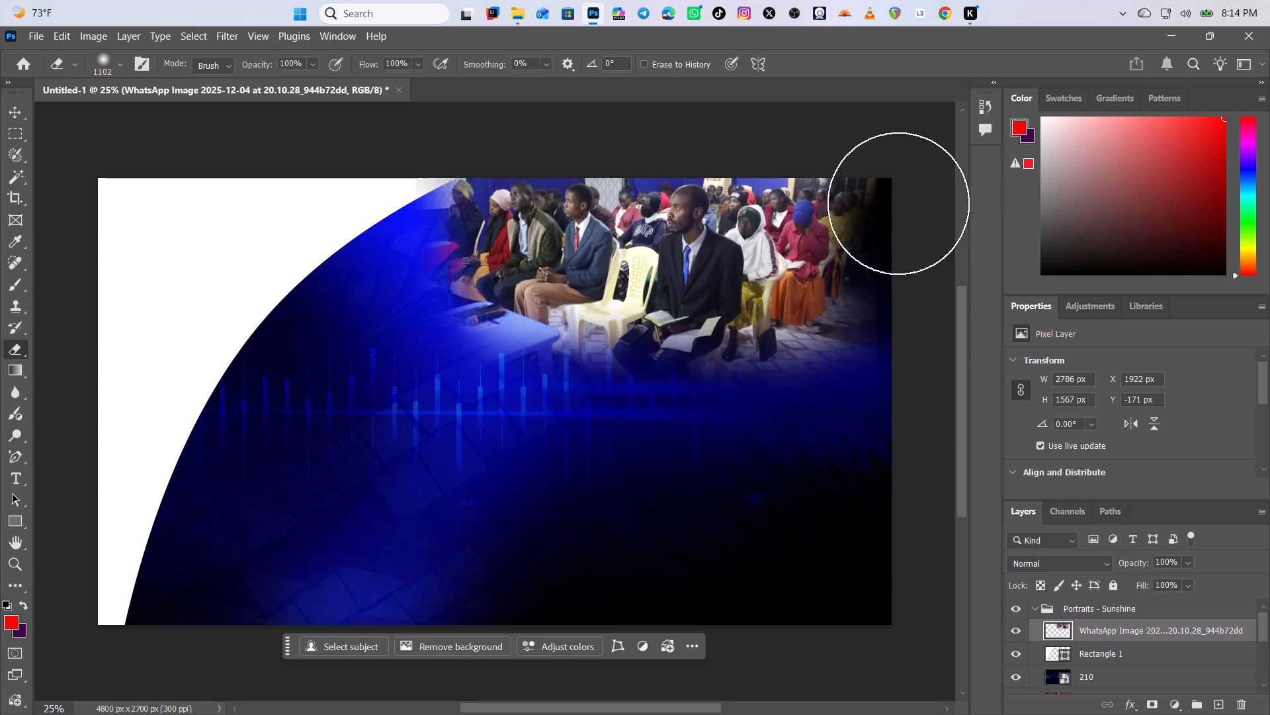
Erase further around the photo's lower-right corner and along its bottom edge to blend it into the blue background.
drag(919, 384, 919, 405)
drag(910, 393, 804, 523)
drag(837, 423, 783, 472)
drag(857, 351, 816, 387)
drag(864, 329, 847, 354)
drag(849, 348, 818, 379)
drag(824, 385, 777, 432)
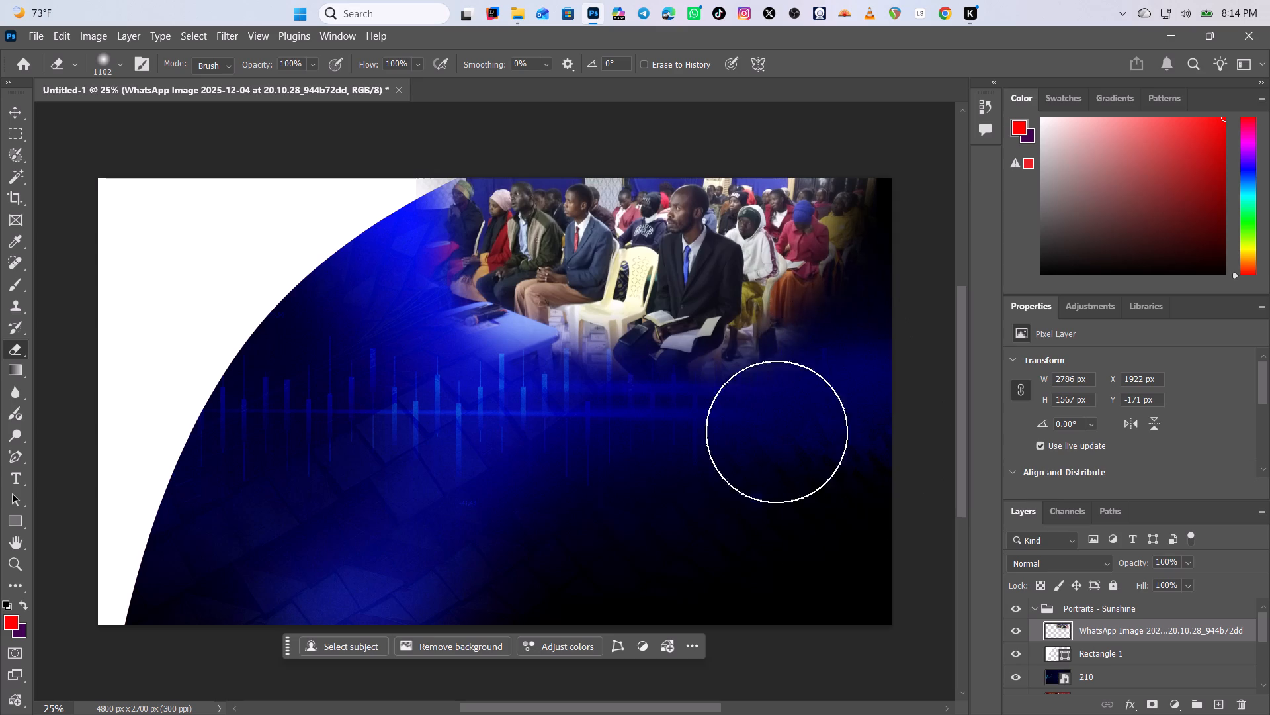
drag(777, 432, 761, 453)
drag(799, 430, 727, 479)
drag(769, 443, 677, 480)
drag(780, 436, 570, 445)
Erase the table area at the photo's lower-left corner so it fades softly into the background.
drag(395, 337, 408, 354)
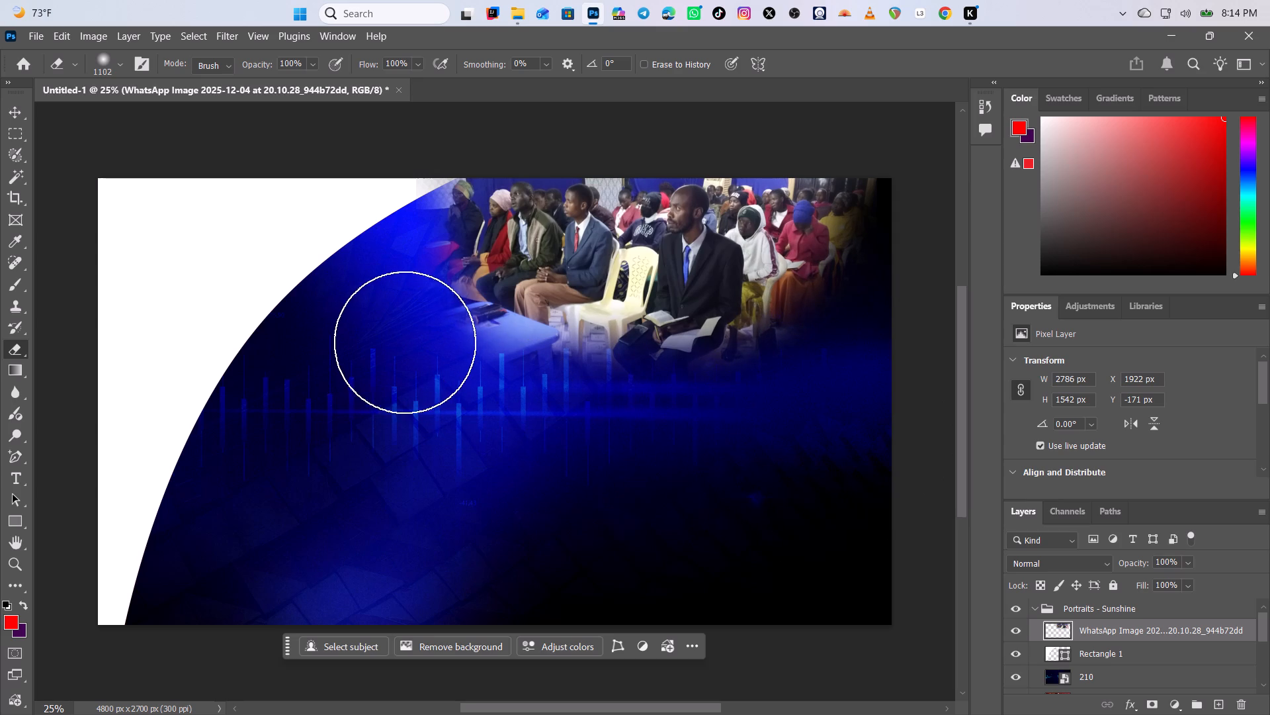
drag(412, 350, 449, 379)
drag(452, 369, 474, 389)
drag(467, 367, 490, 400)
drag(492, 366, 497, 373)
double_click(496, 368)
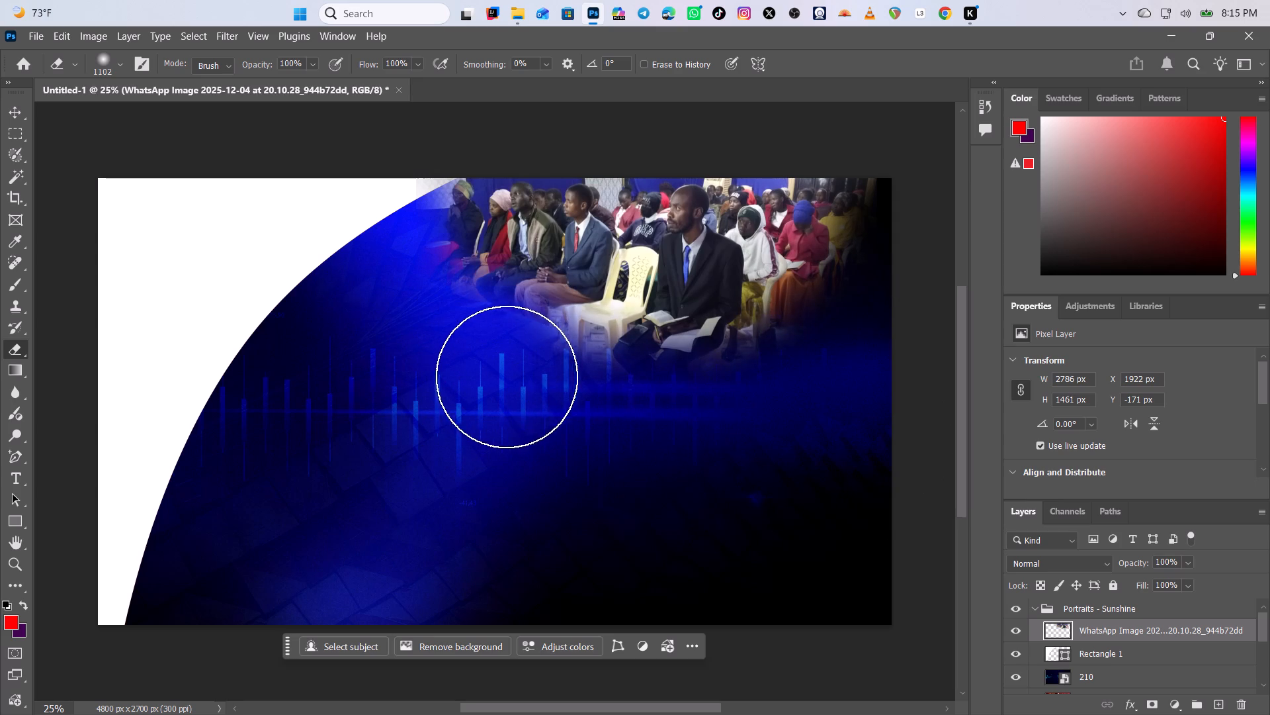
click(516, 379)
click(532, 397)
drag(414, 294, 417, 302)
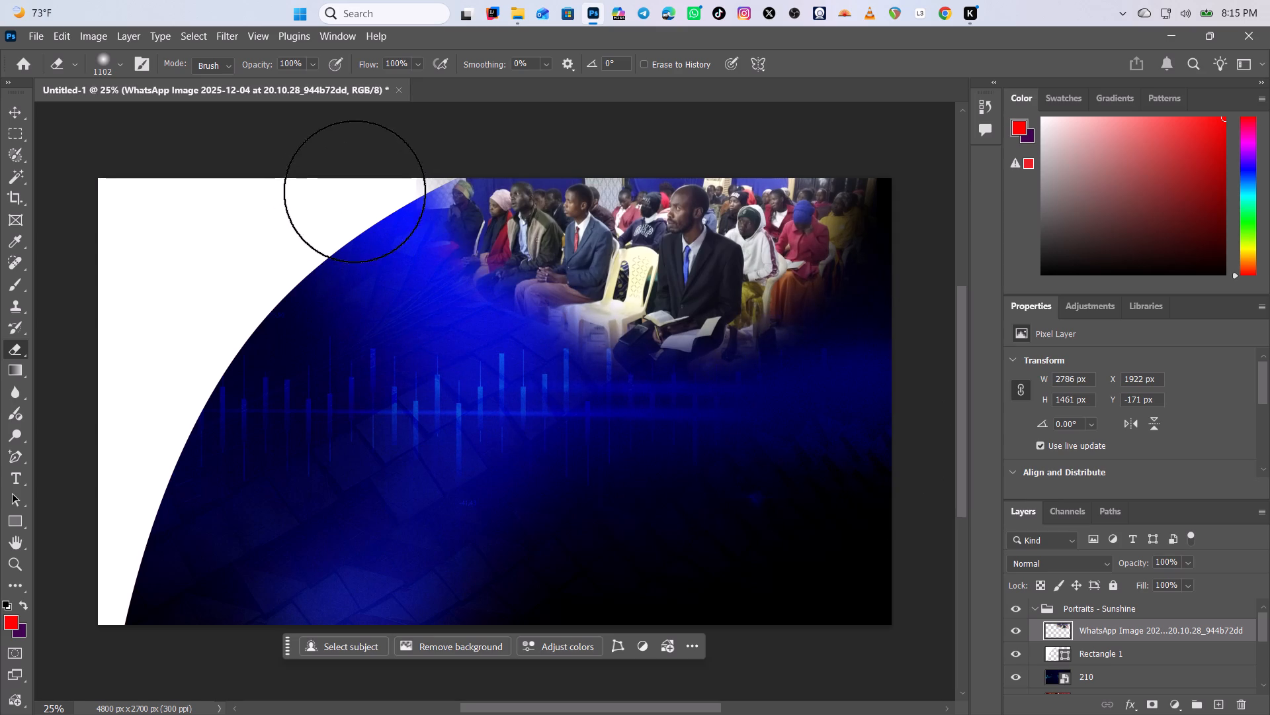
Soften the photo's left edge and sweep the Eraser along the full bottom edge toward the right.
drag(360, 196, 363, 252)
drag(372, 270, 465, 417)
drag(486, 382, 534, 427)
drag(546, 411, 614, 449)
drag(615, 438, 683, 440)
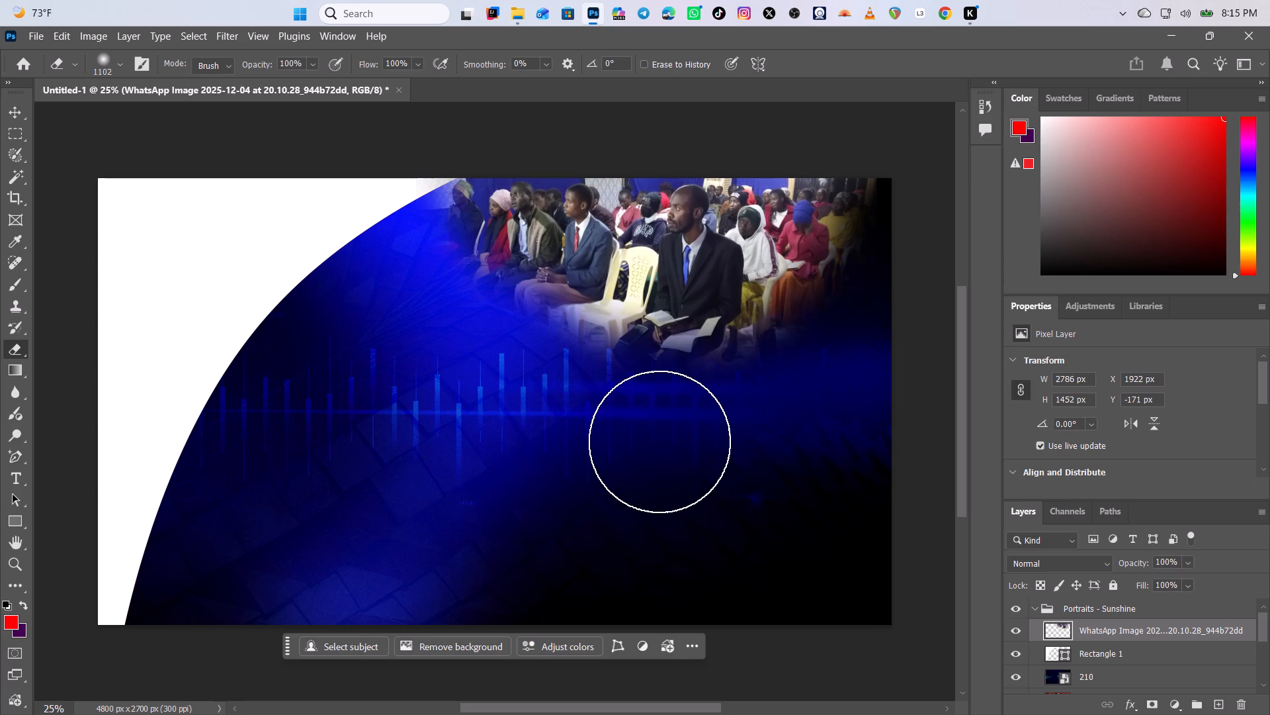
drag(662, 445, 716, 456)
drag(743, 432, 750, 438)
click(773, 446)
click(777, 437)
drag(795, 401, 836, 457)
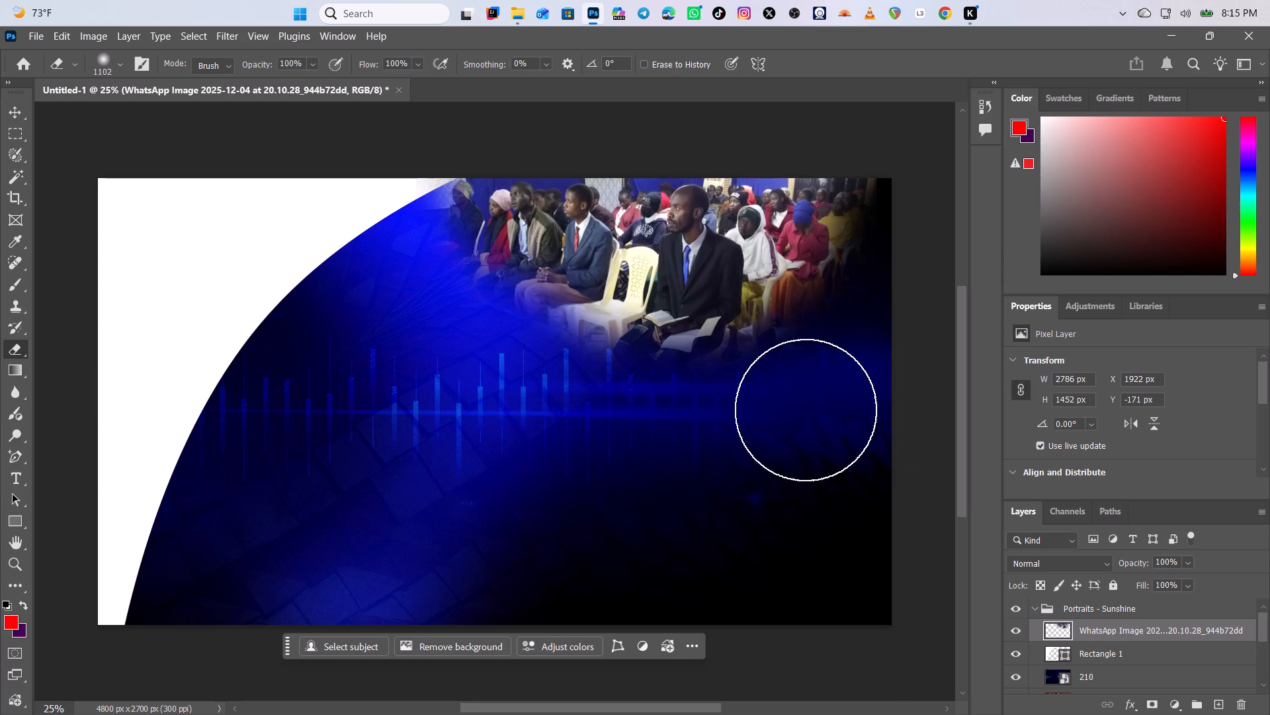
Fade the photo's bottom edge higher, then soften the seated people's legs at lower left and the right edge.
drag(746, 391, 766, 428)
click(681, 385)
click(614, 385)
drag(550, 342, 542, 337)
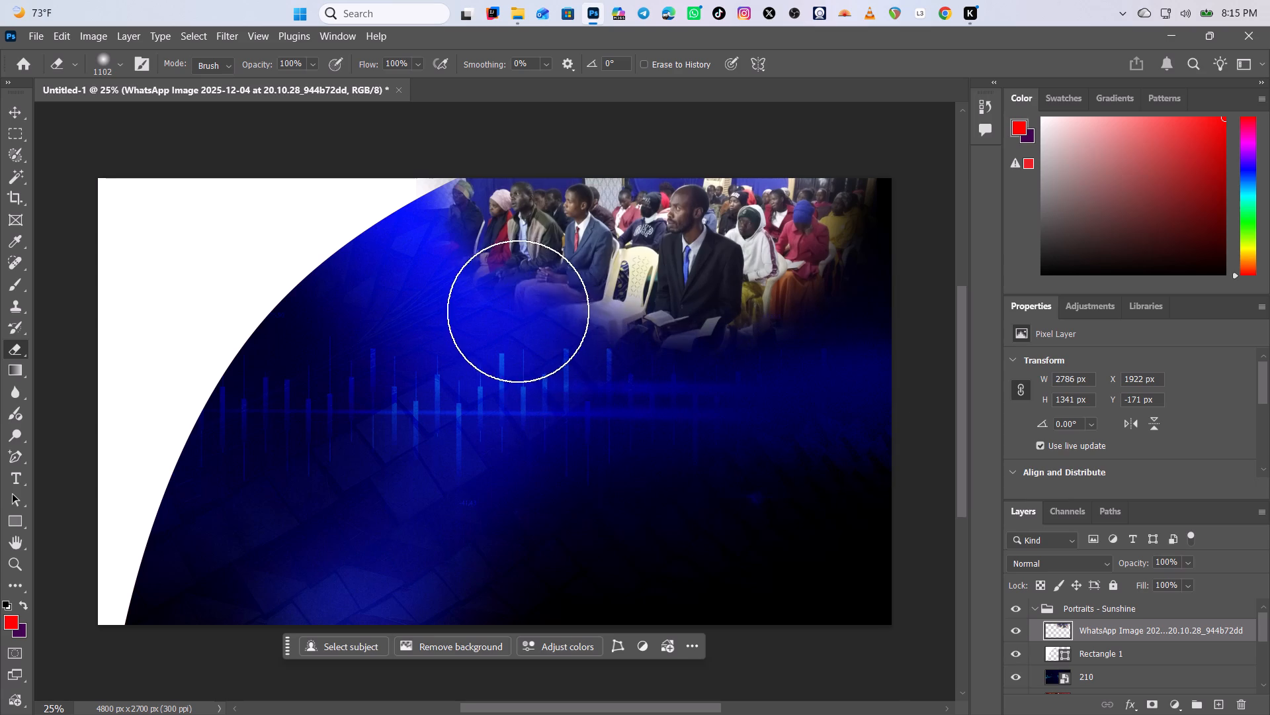
click(513, 304)
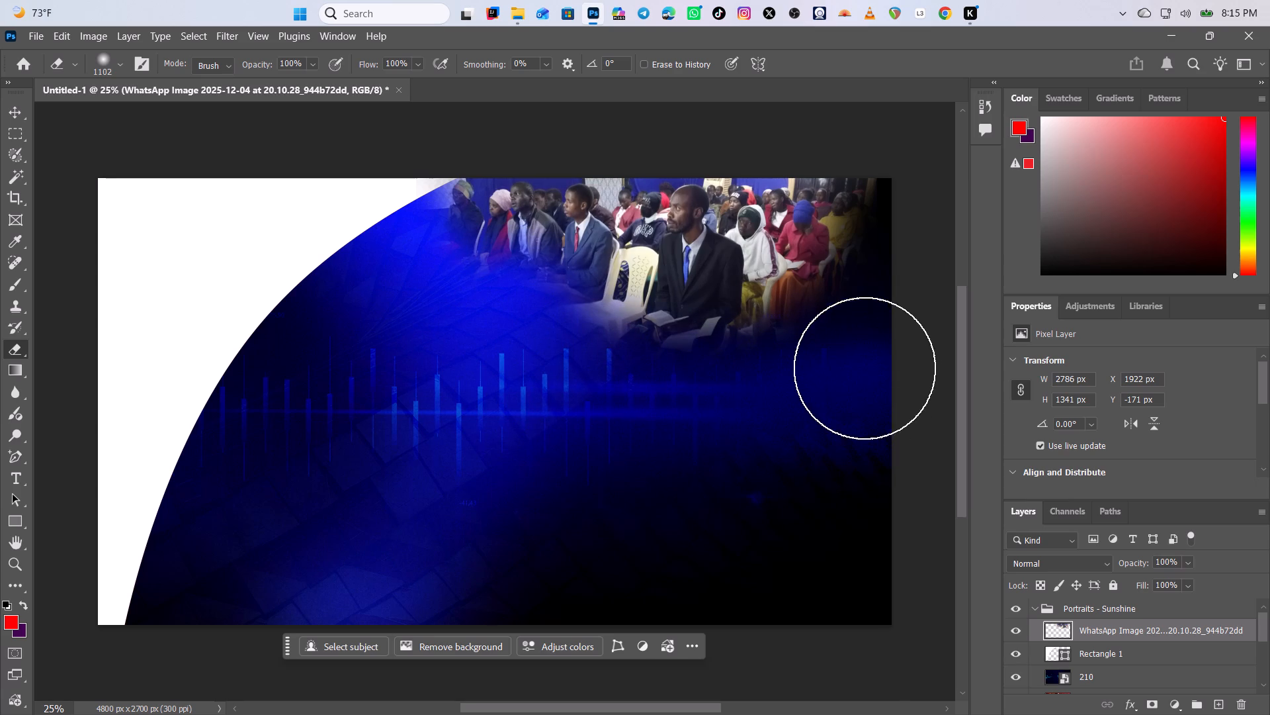
click(872, 318)
click(900, 245)
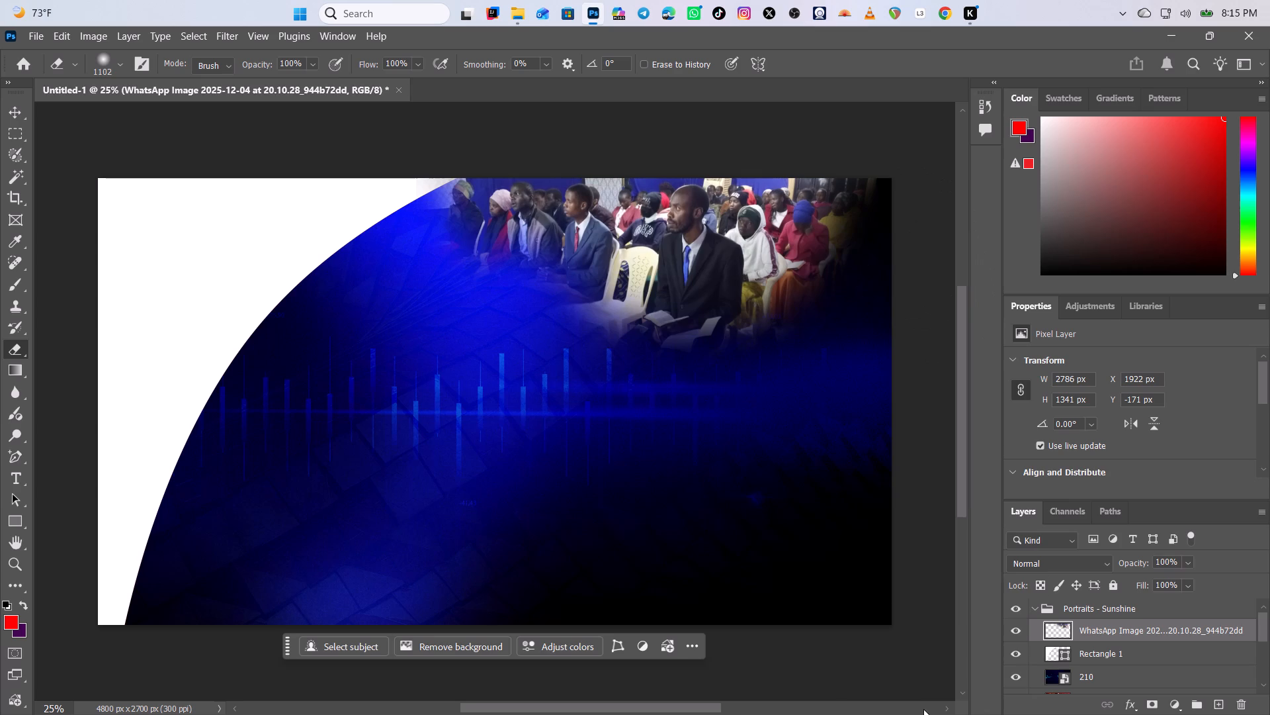
Apply Levels to the photo layer with black input 54 and midtone 0.91, and lower the white input to brighten highlights.
click(6, 131)
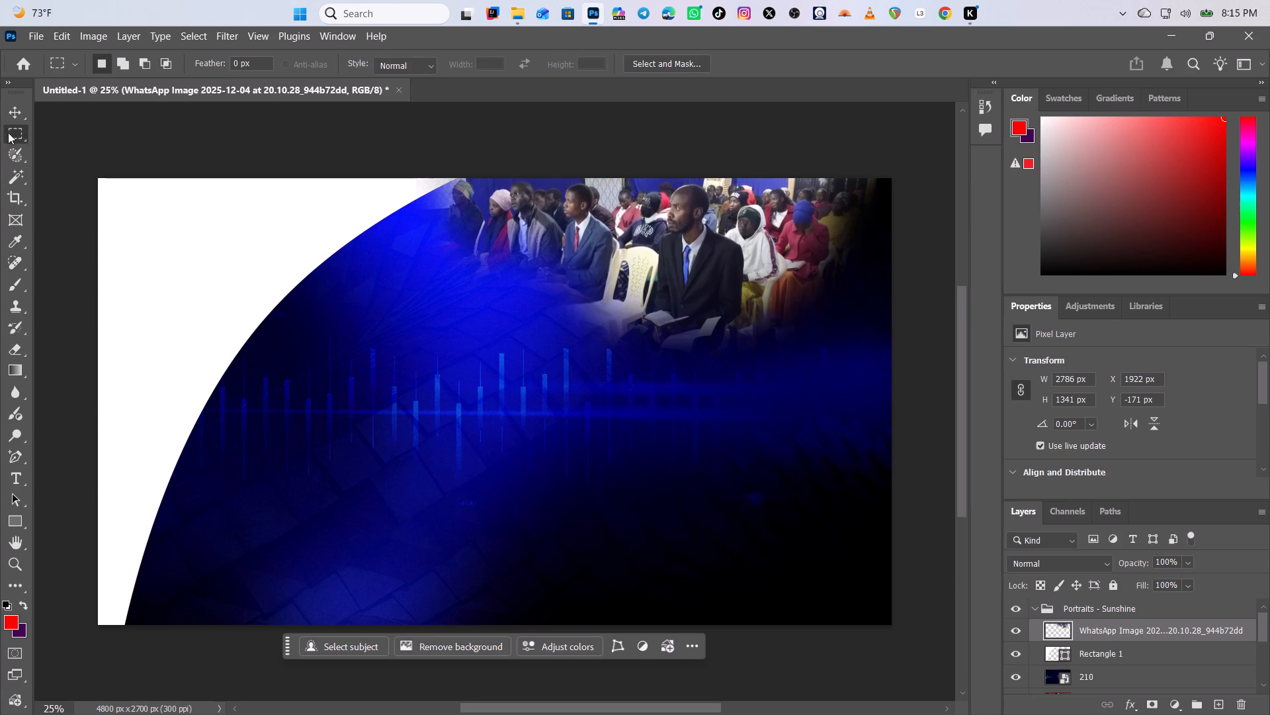
click(11, 104)
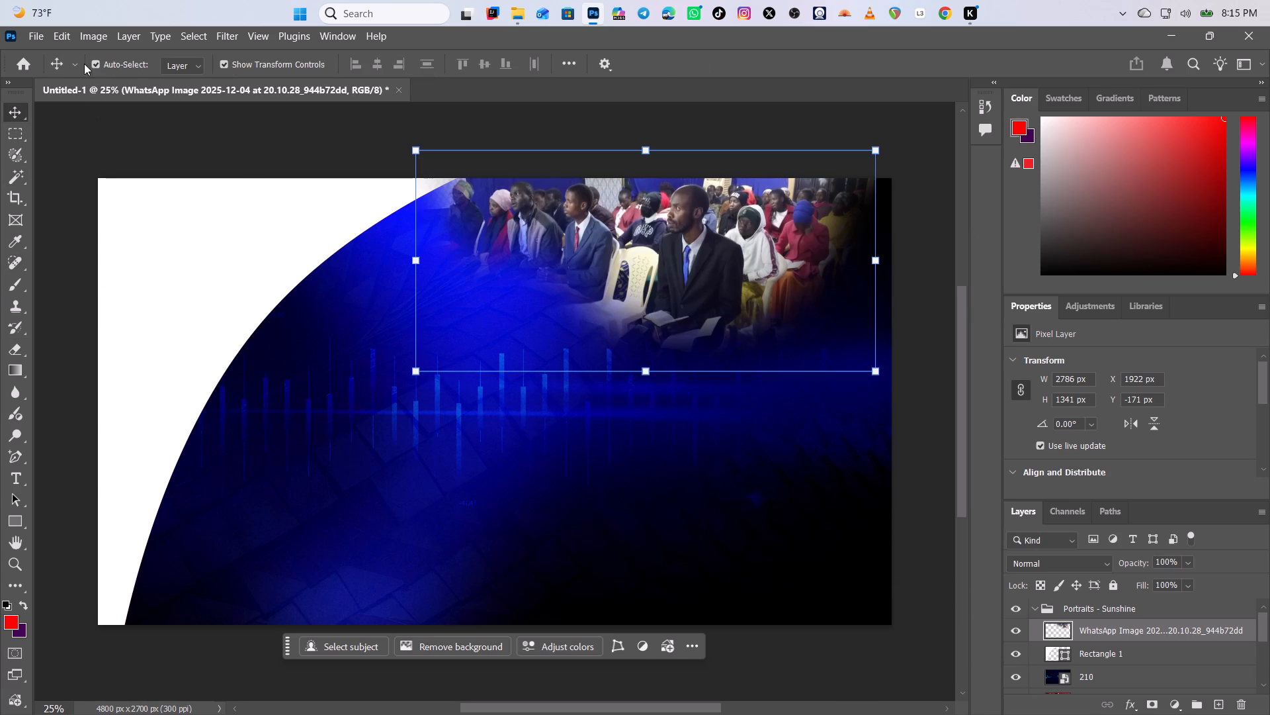
click(94, 23)
click(97, 34)
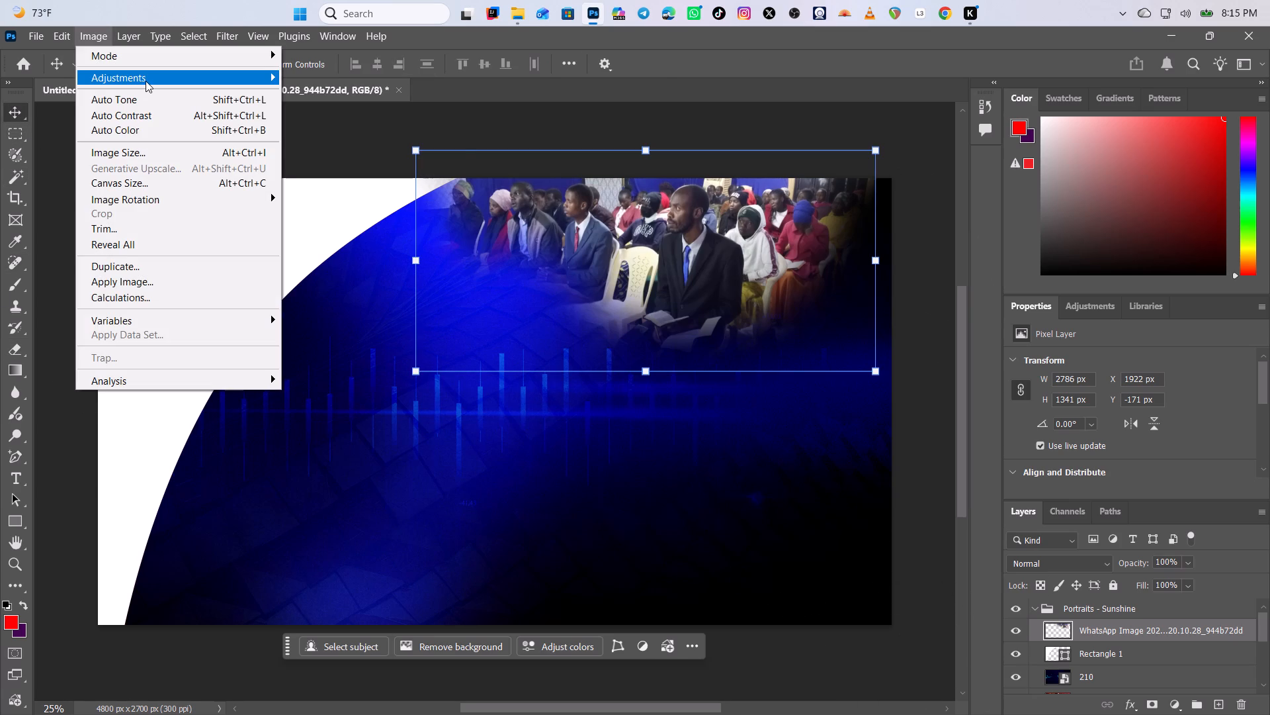
click(146, 80)
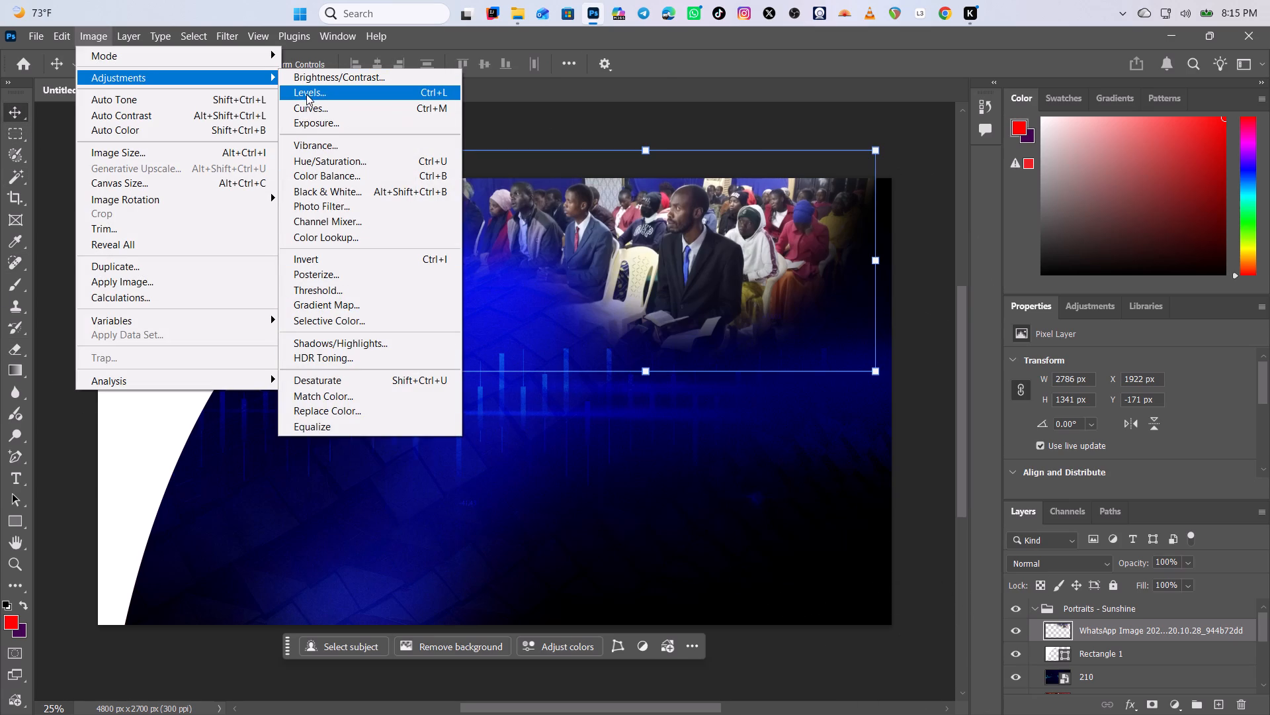
click(310, 94)
drag(308, 389, 286, 394)
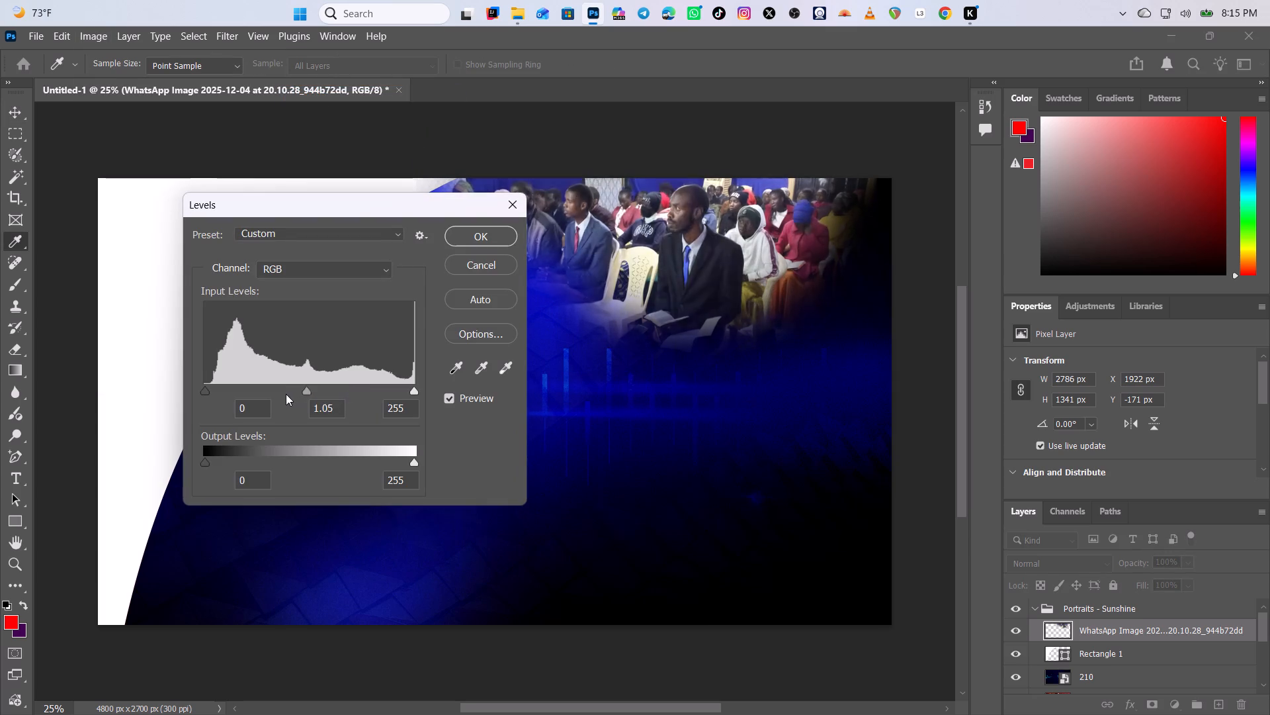
drag(286, 394, 317, 397)
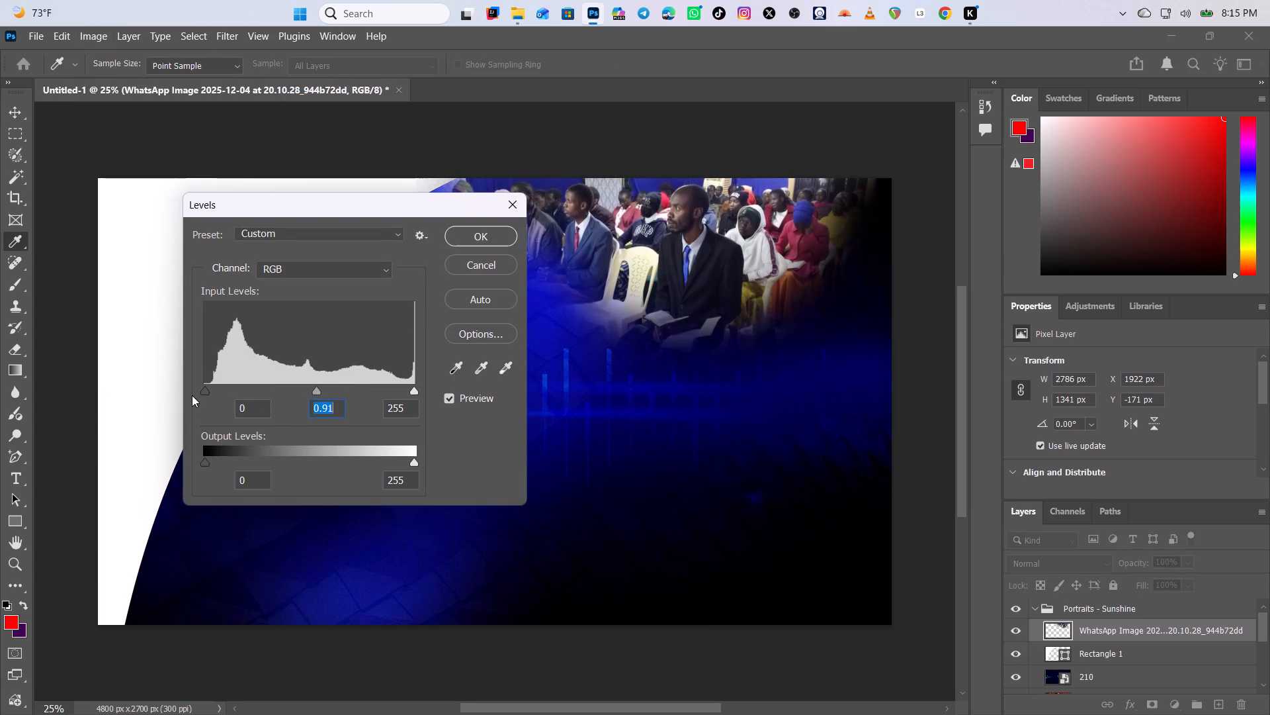
drag(204, 390, 246, 395)
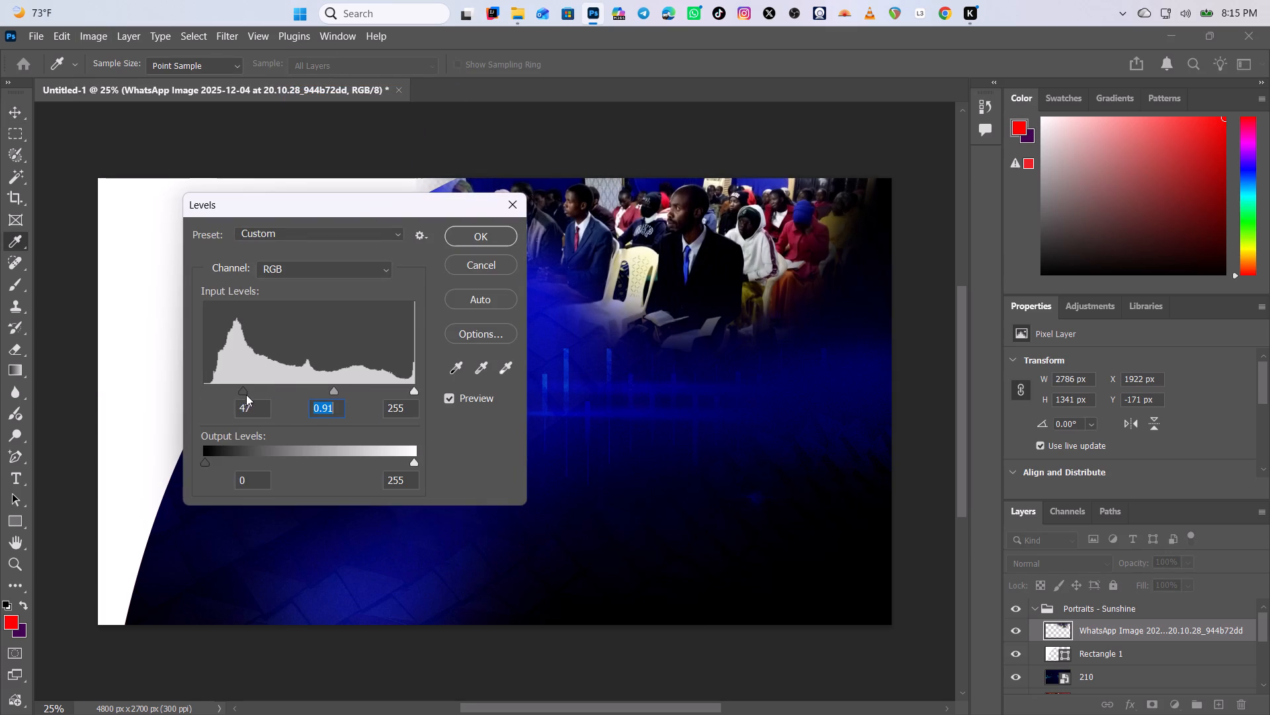
drag(246, 395, 250, 397)
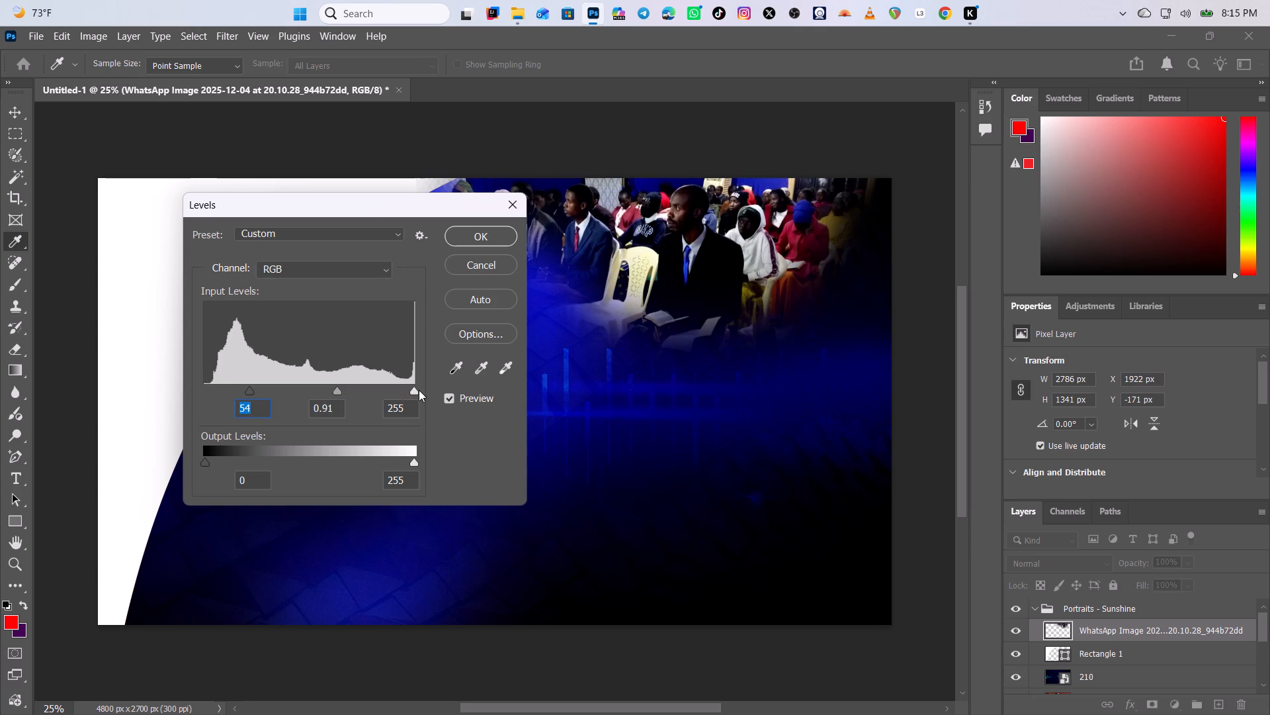
drag(411, 390, 382, 400)
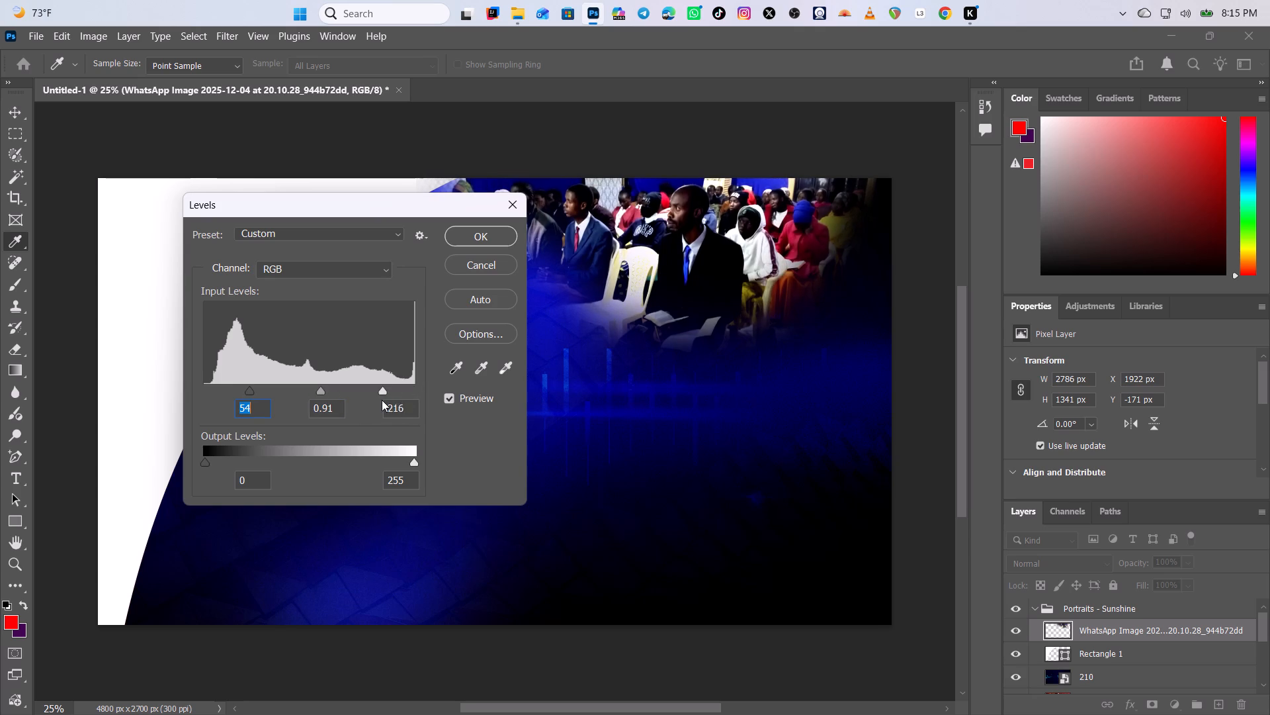
drag(382, 400, 386, 400)
click(493, 238)
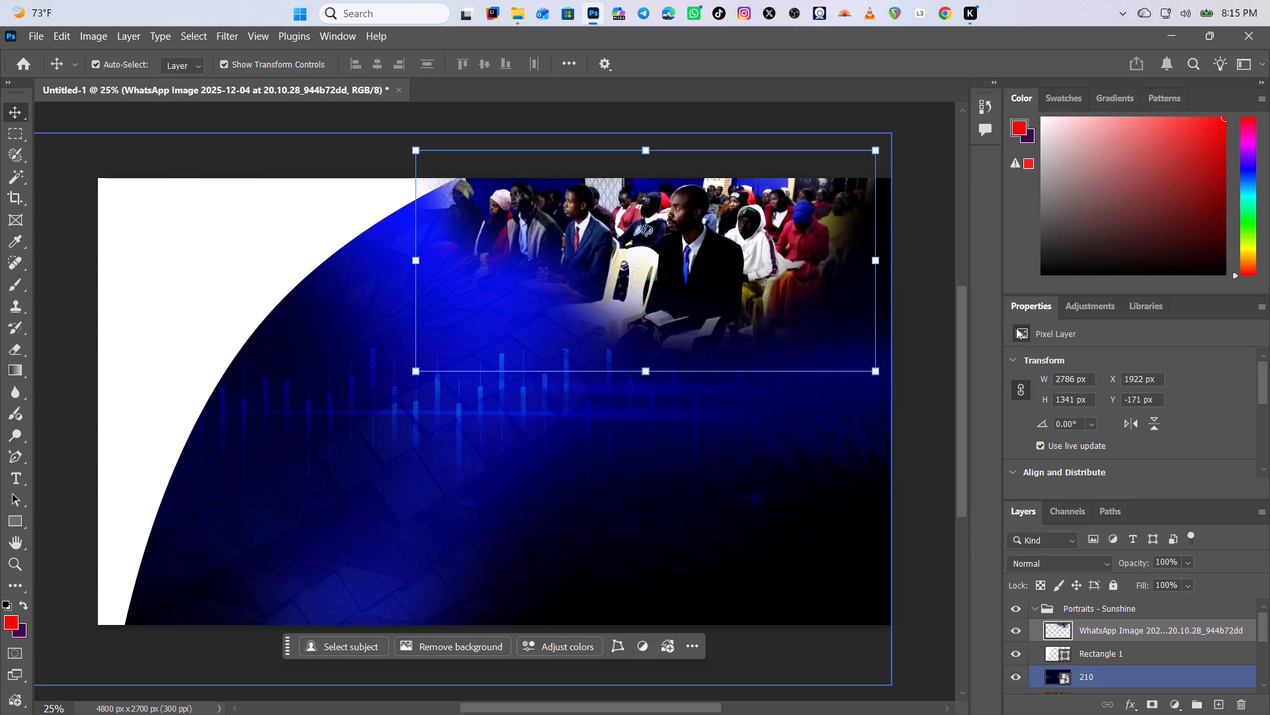
Try the Hard Light blend mode on the photo layer and set it to Soft Light instead.
click(1048, 561)
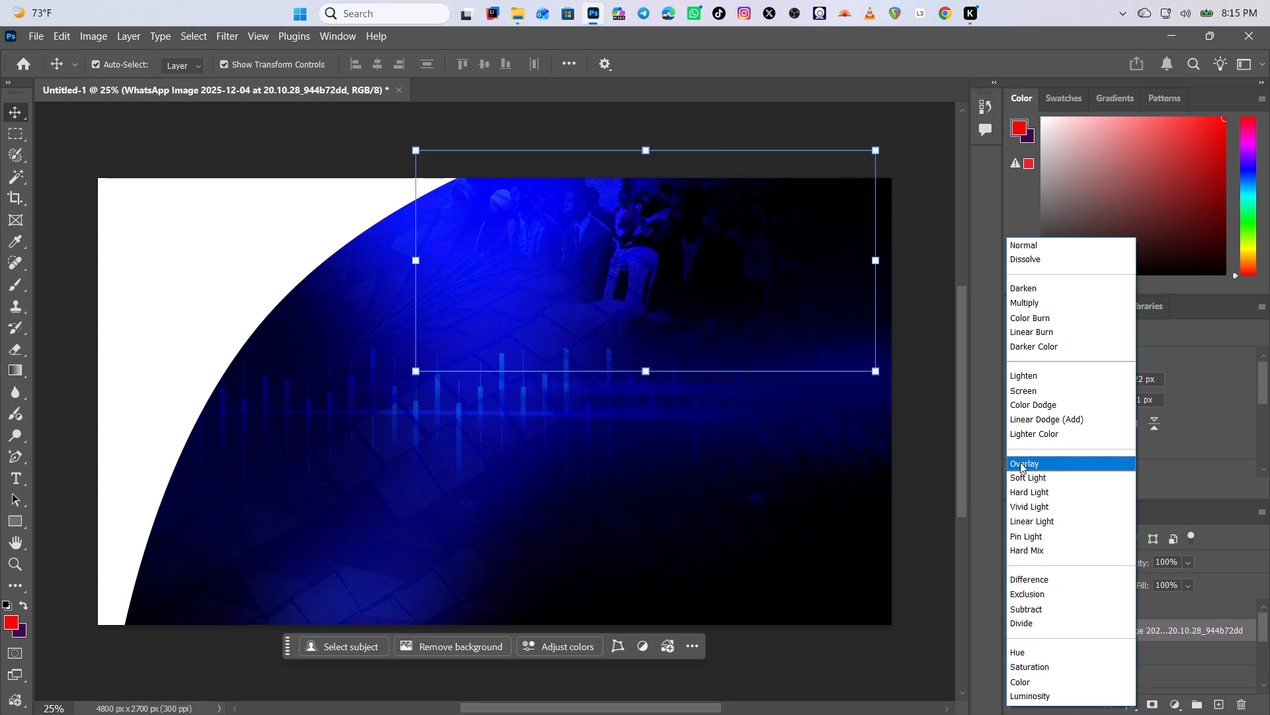
click(1027, 485)
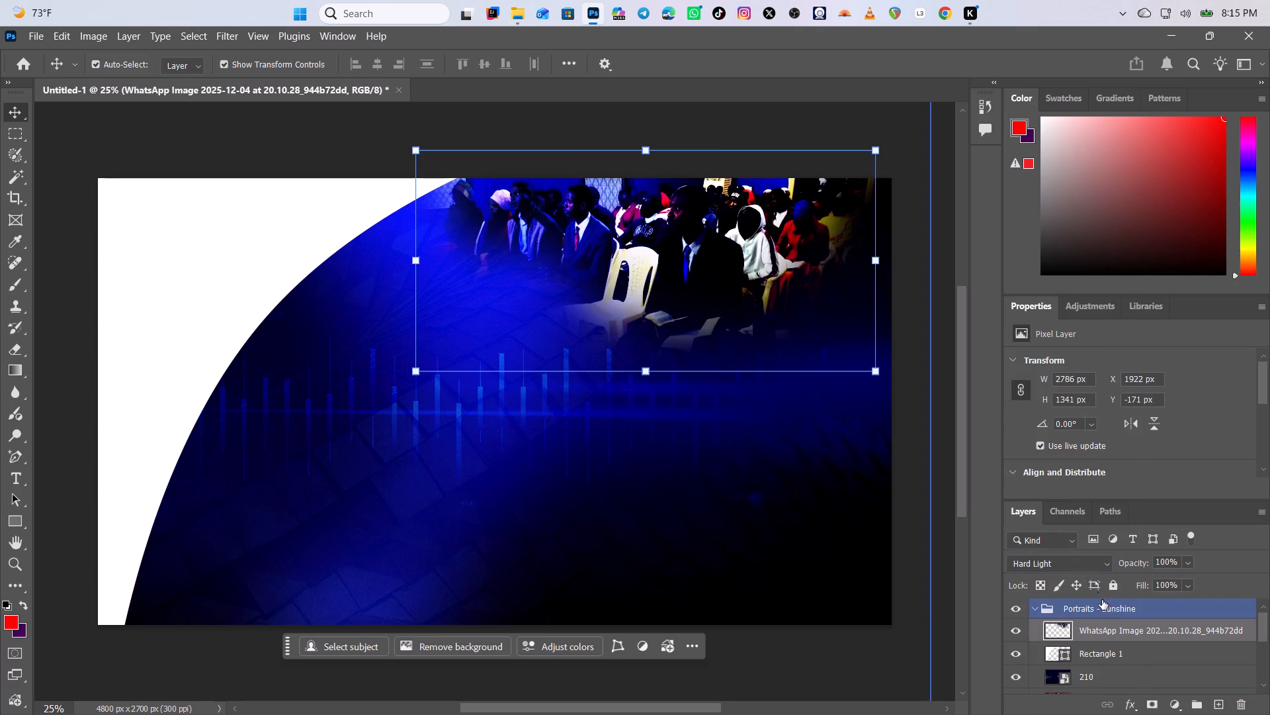
click(1081, 568)
click(1020, 479)
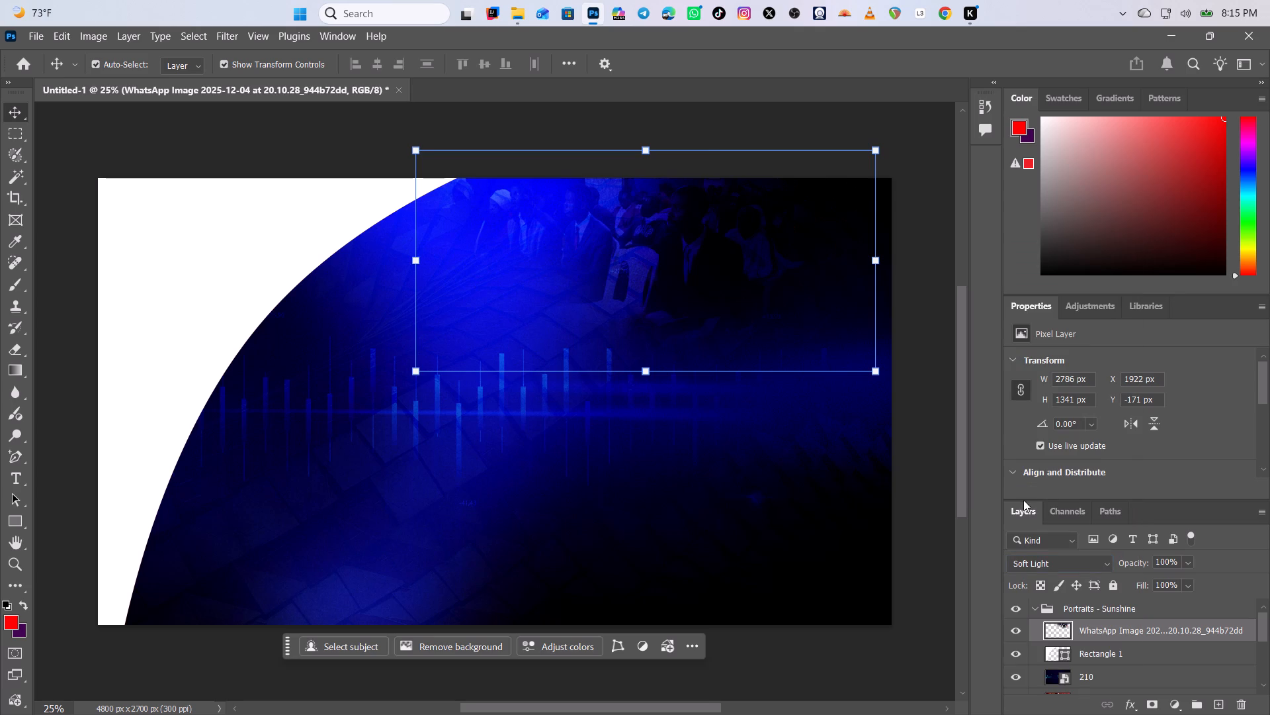
Apply Brightness/Contrast to the congregation photo layer with brightness 36 and contrast 100.
click(86, 36)
click(149, 73)
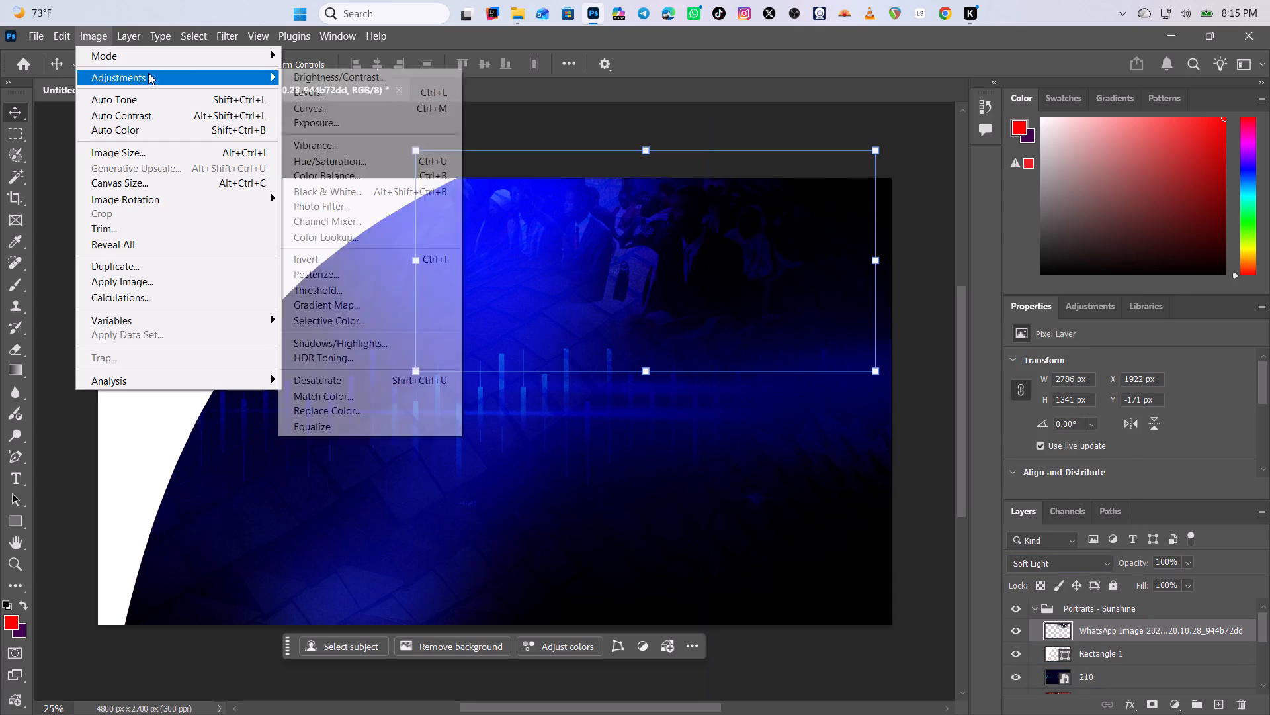
click(304, 75)
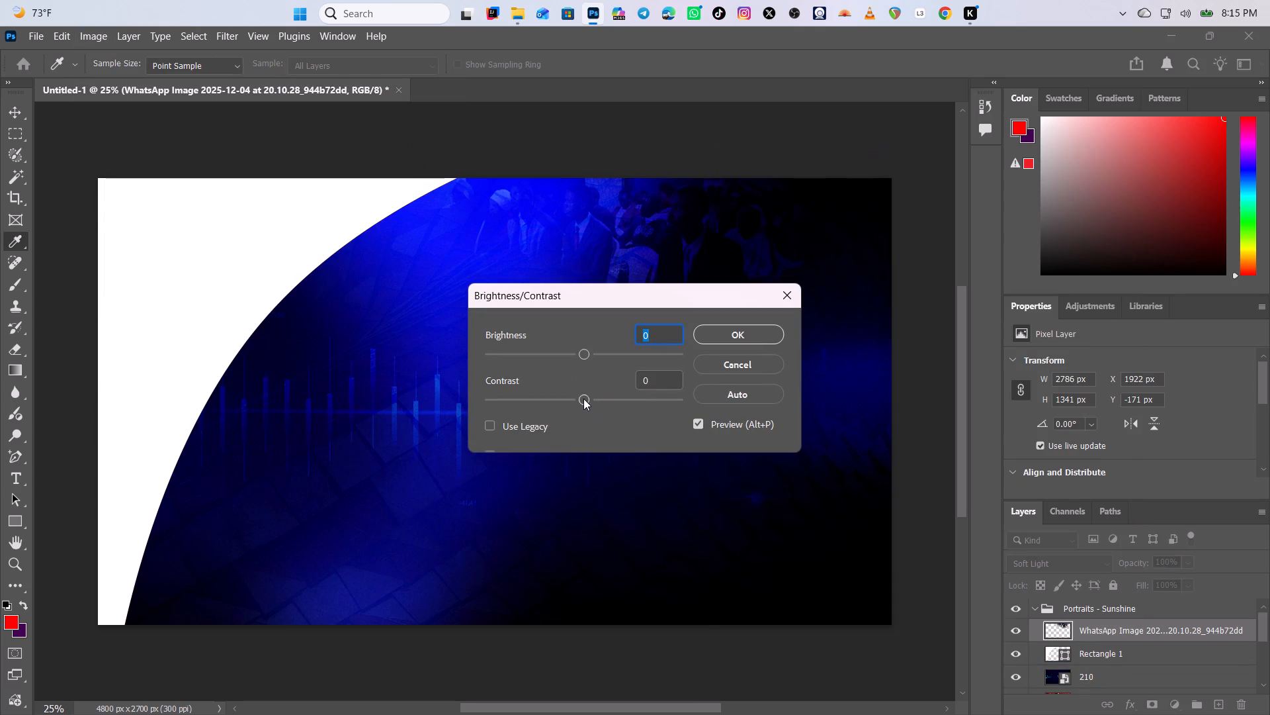
drag(583, 401, 593, 405)
drag(585, 354, 592, 356)
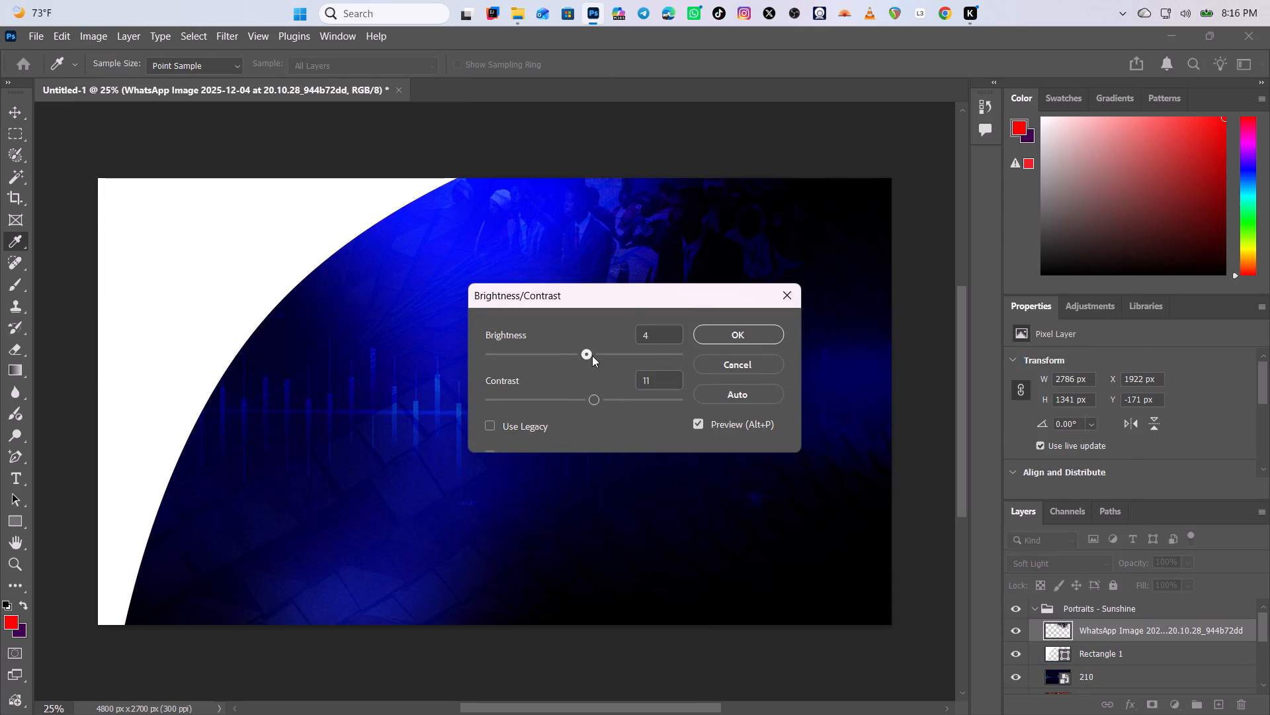
drag(592, 356, 566, 362)
drag(591, 396, 545, 406)
drag(545, 406, 683, 414)
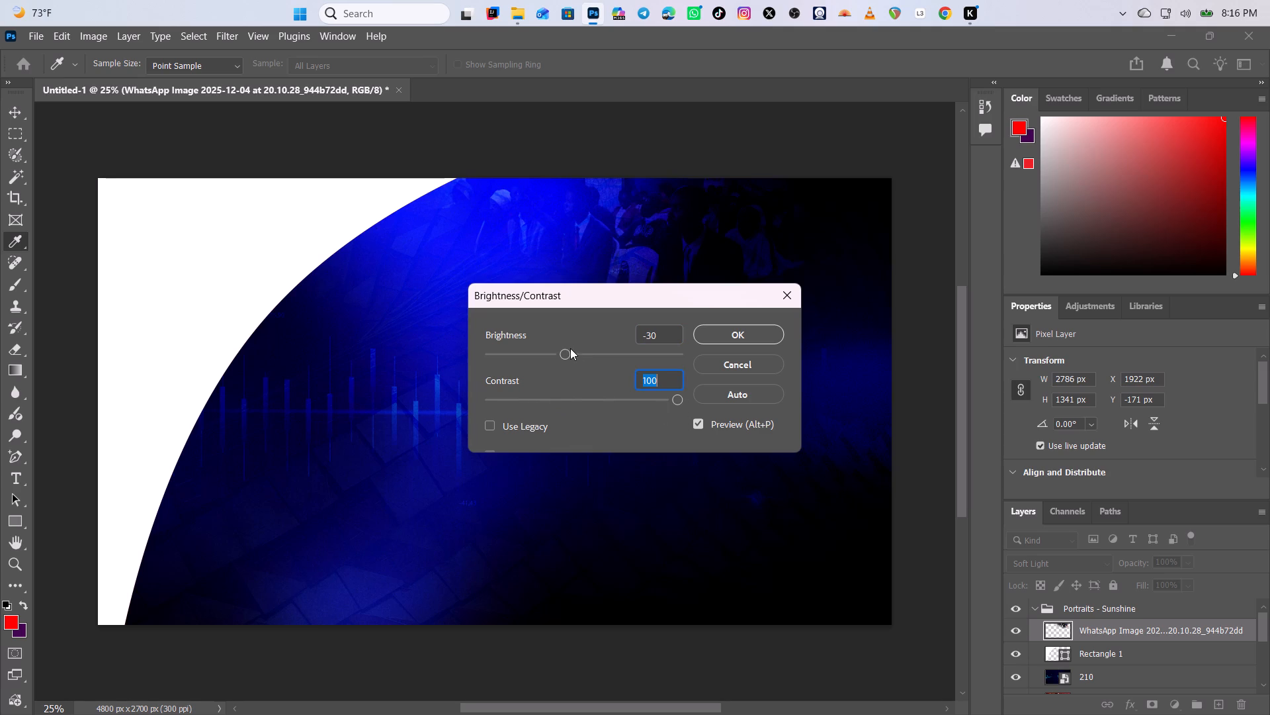
drag(564, 352, 710, 356)
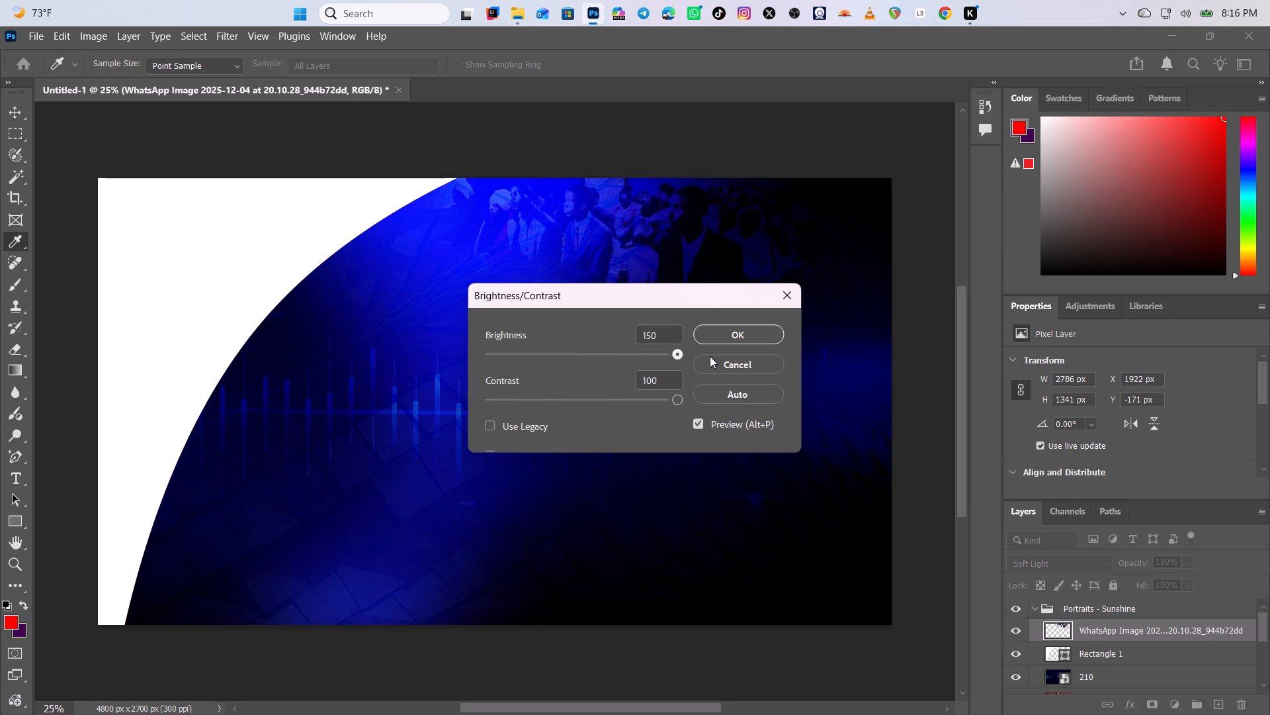
drag(710, 356, 605, 367)
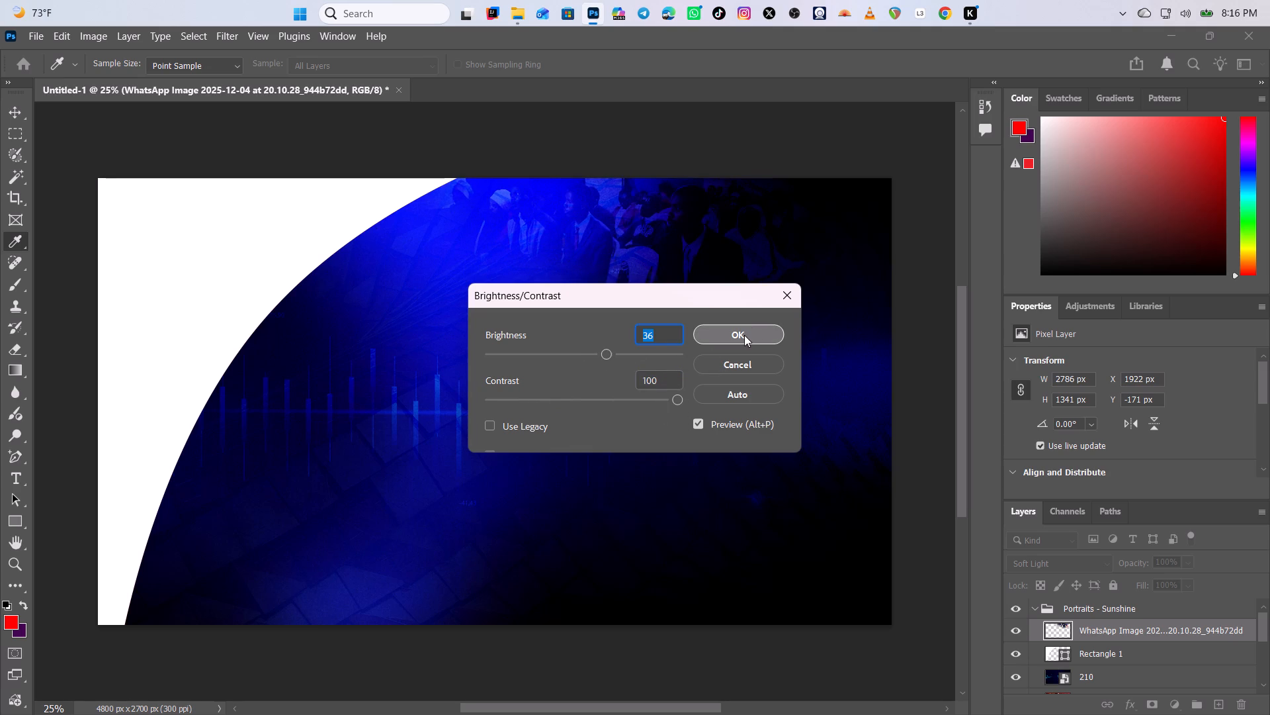
click(704, 335)
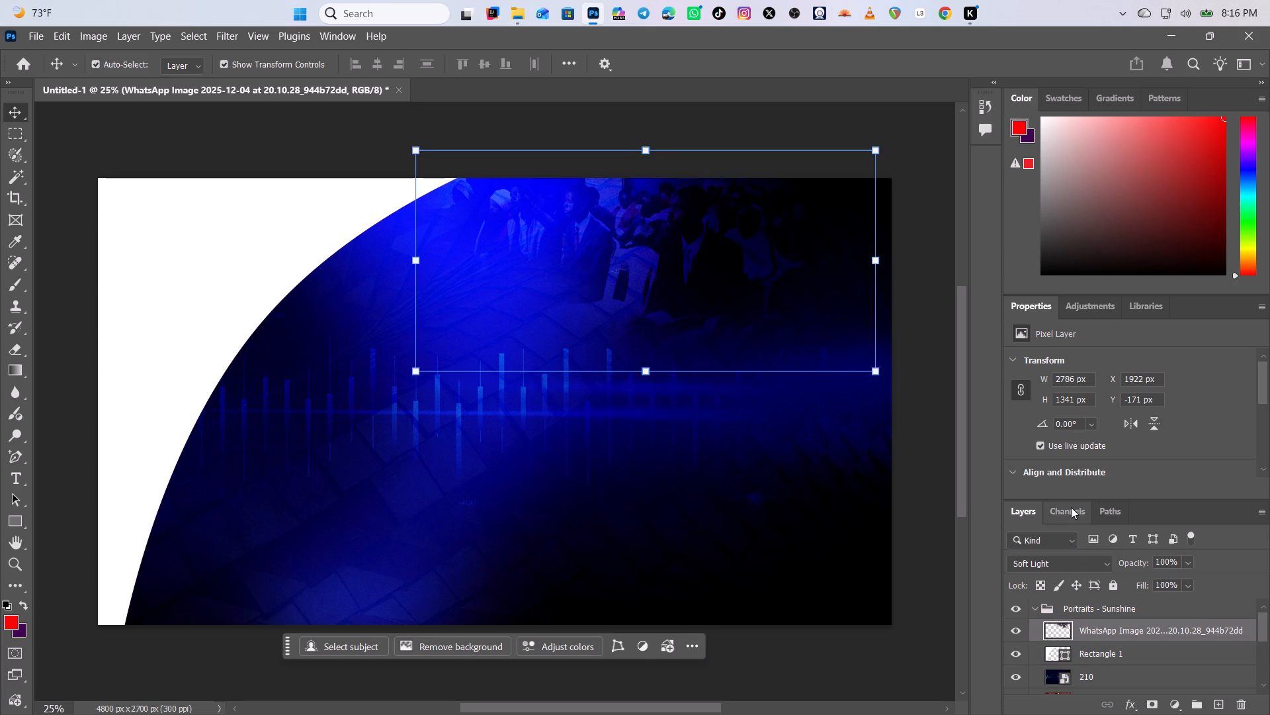
Give the layer list more height and set the congregation photo's blend mode to Screen.
drag(1072, 499, 1038, 306)
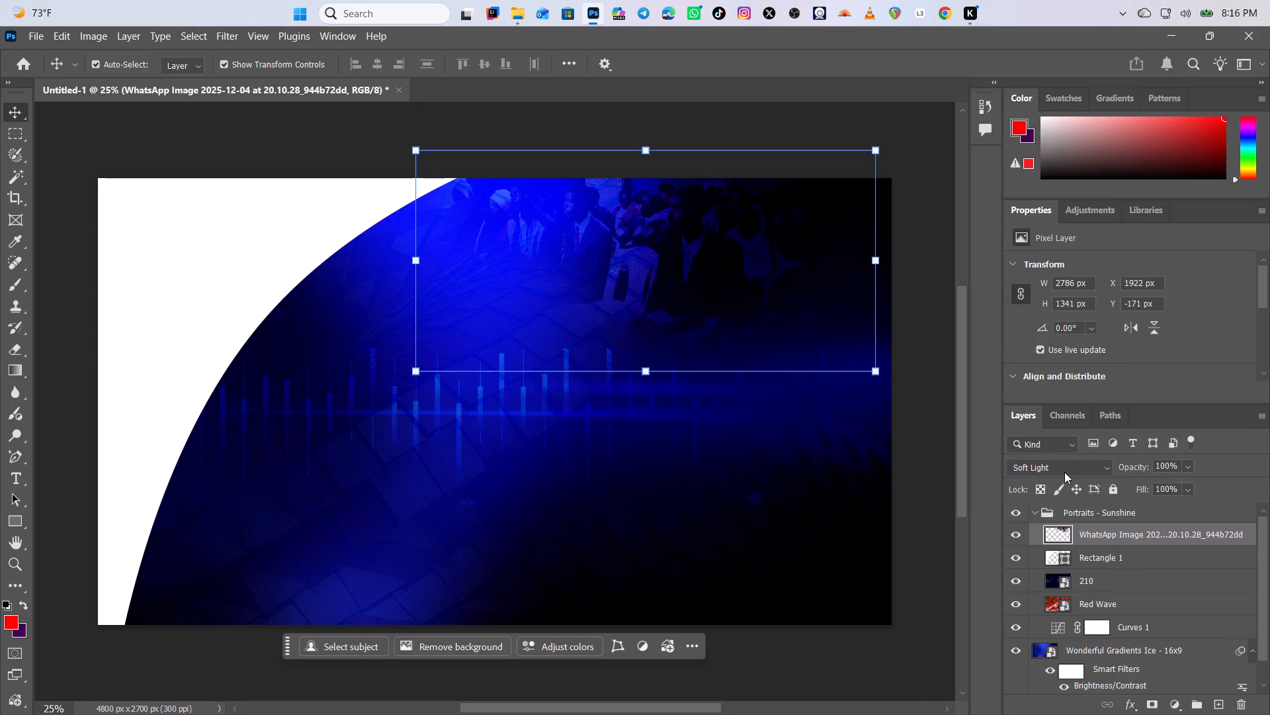
click(1065, 472)
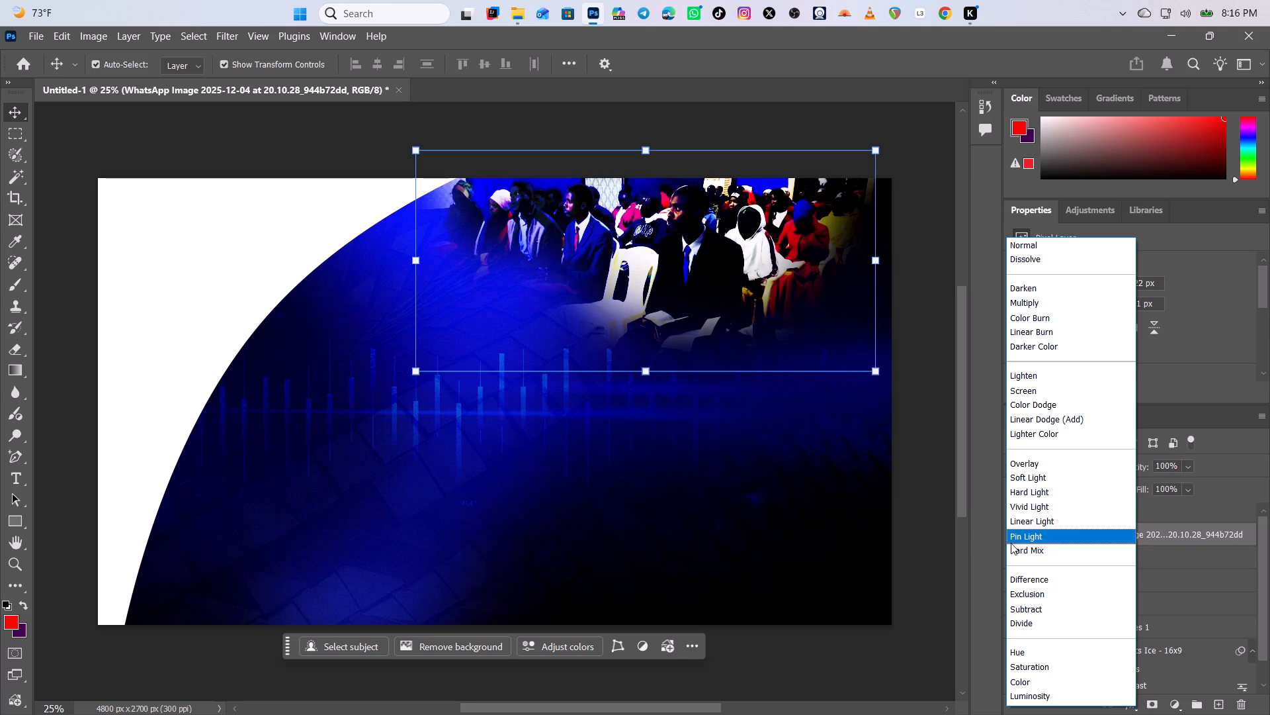
click(1018, 391)
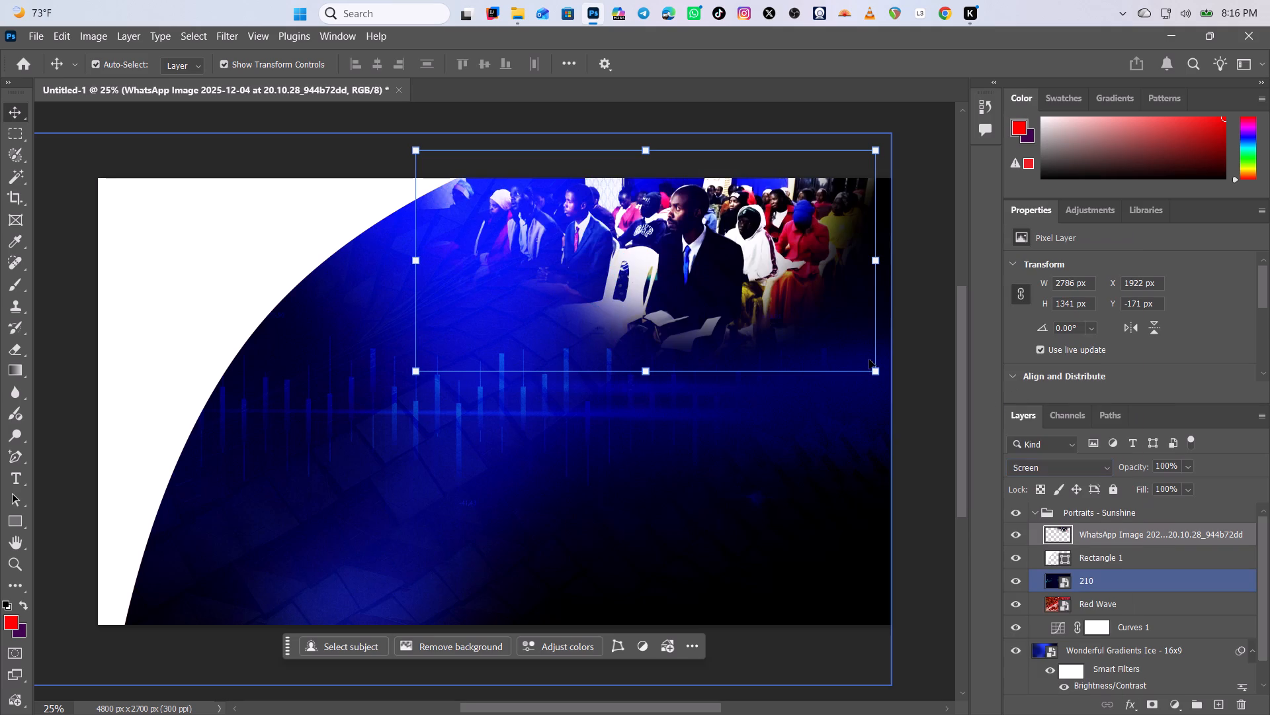
Undo the accidental move of the 210 texture layer and lock that layer.
drag(867, 367, 800, 311)
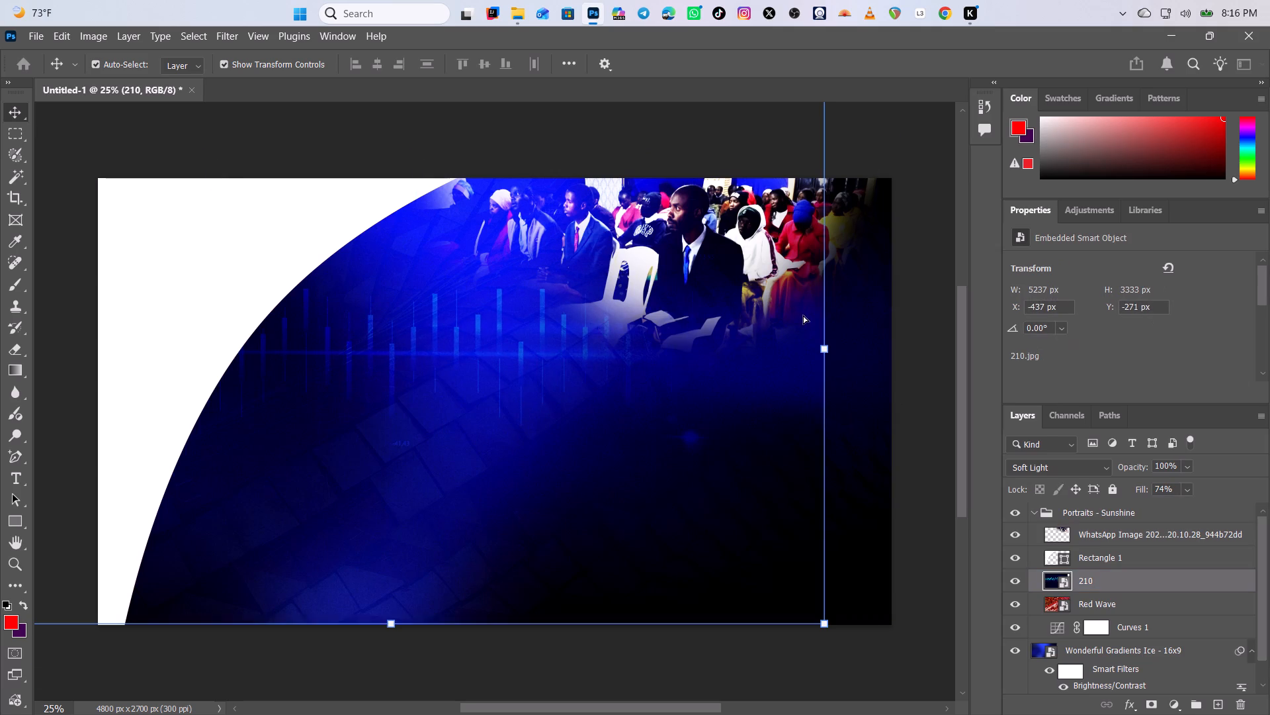
key(ctrl+z)
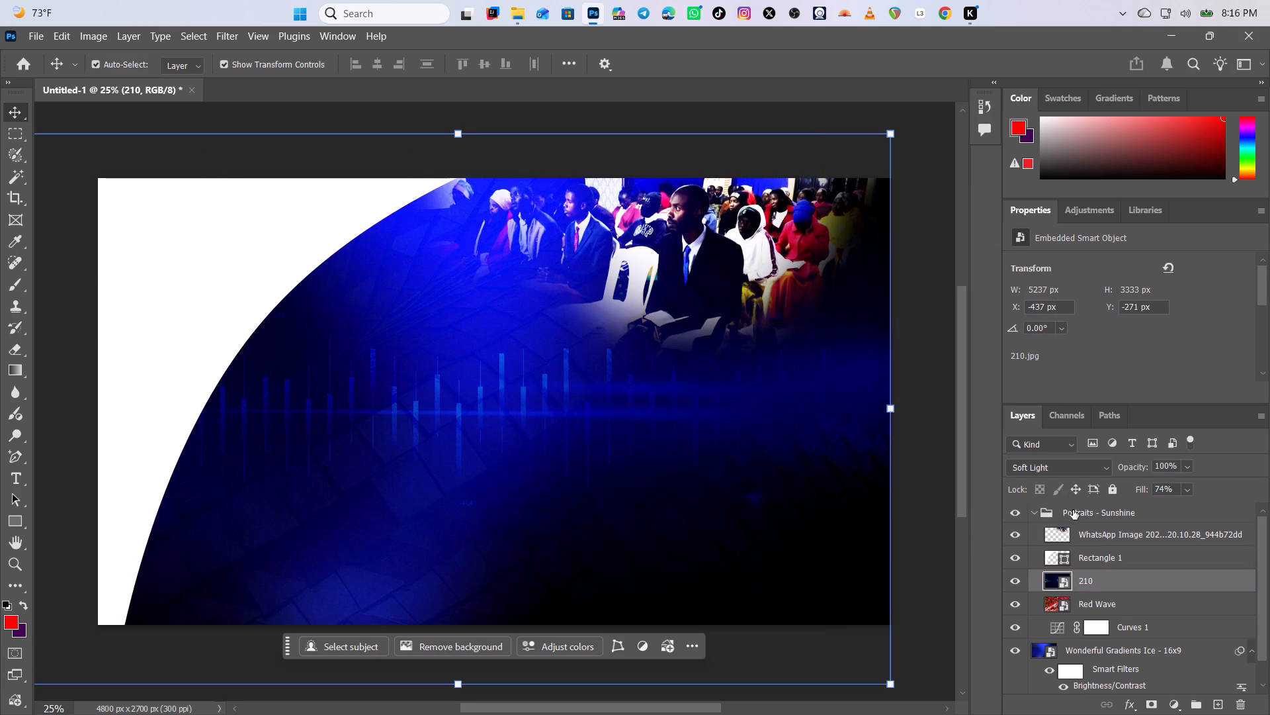
click(1107, 487)
Scale the congregation photo to about 1971 x 949 px and move it into the canvas's upper-right corner.
click(693, 243)
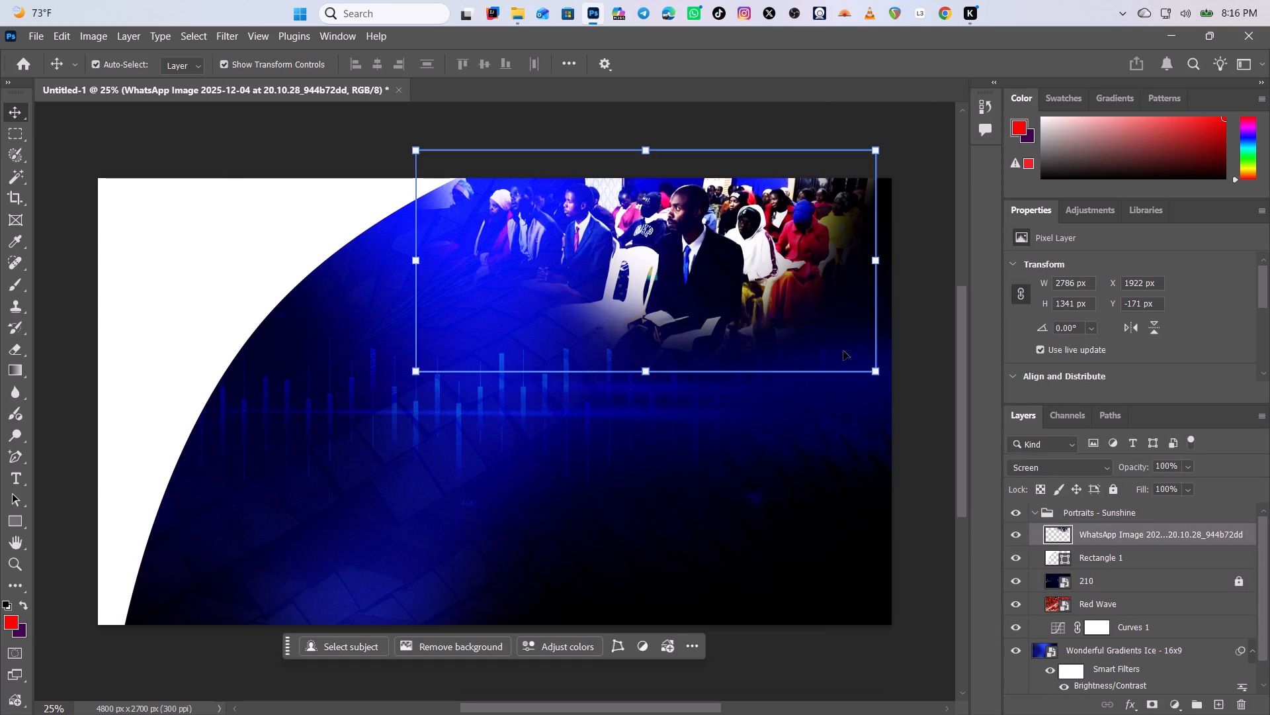
drag(873, 373, 747, 283)
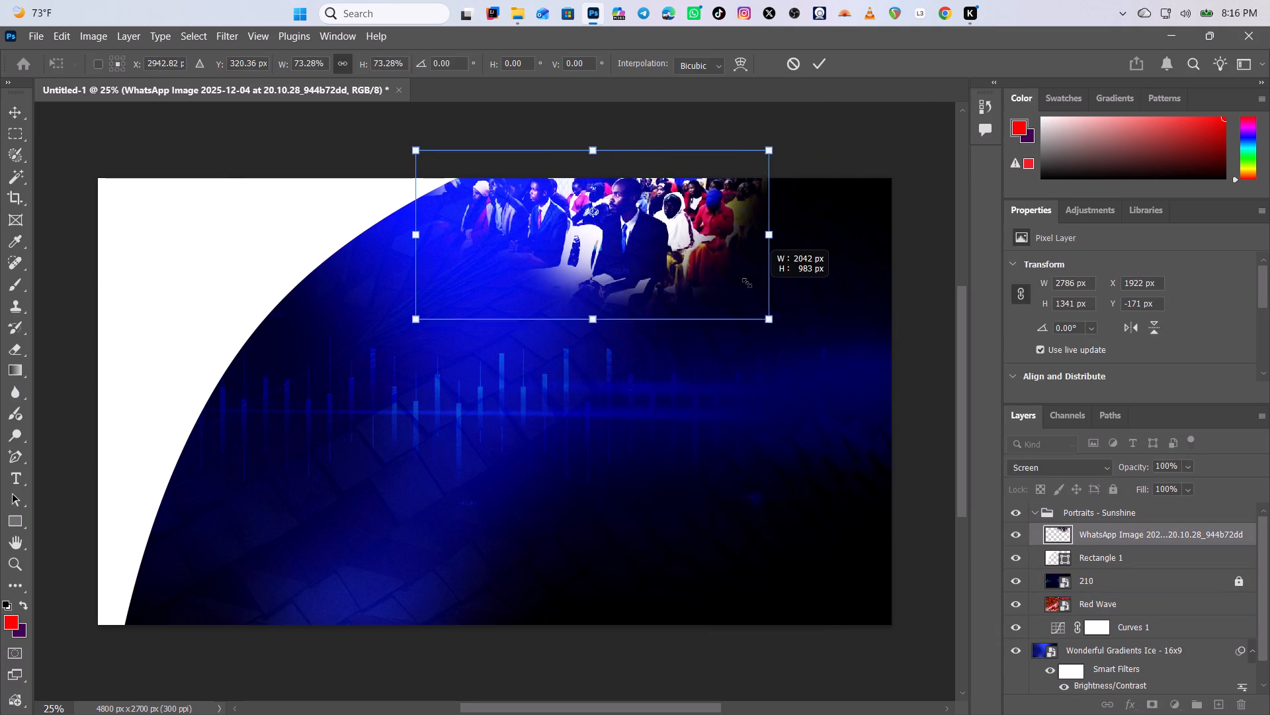
drag(747, 283, 749, 285)
drag(634, 257, 784, 262)
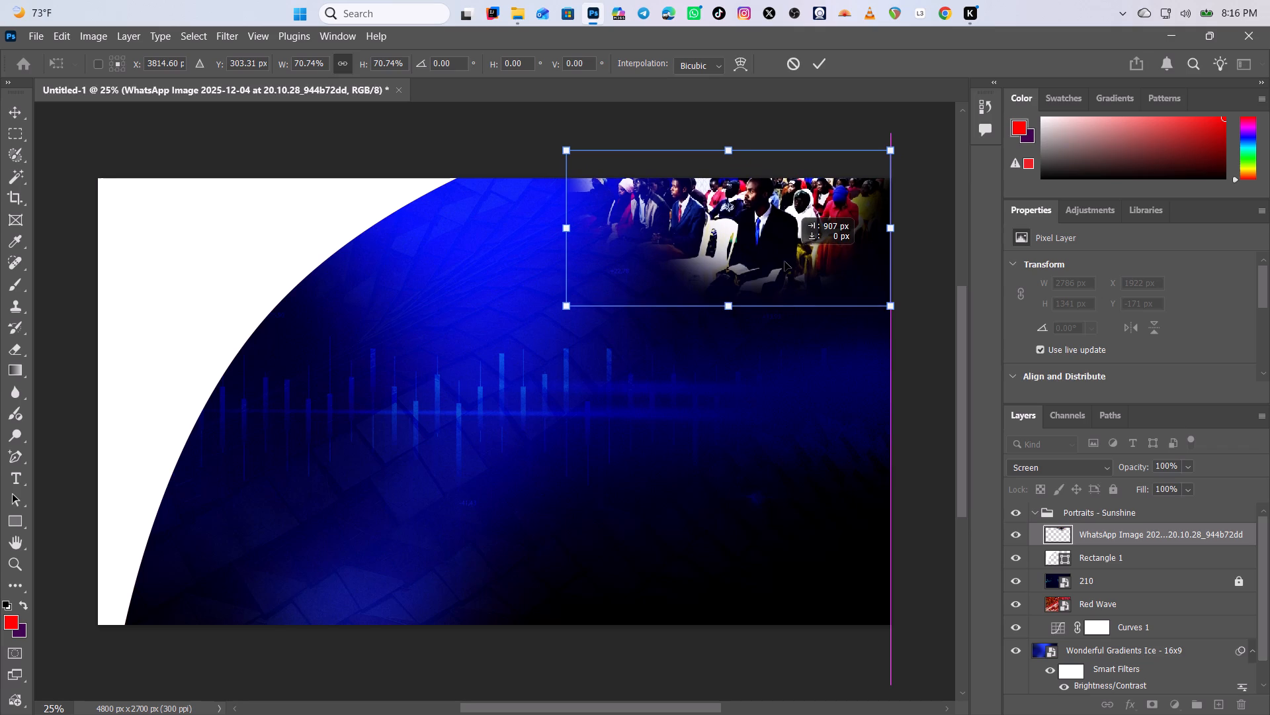
drag(784, 262, 777, 267)
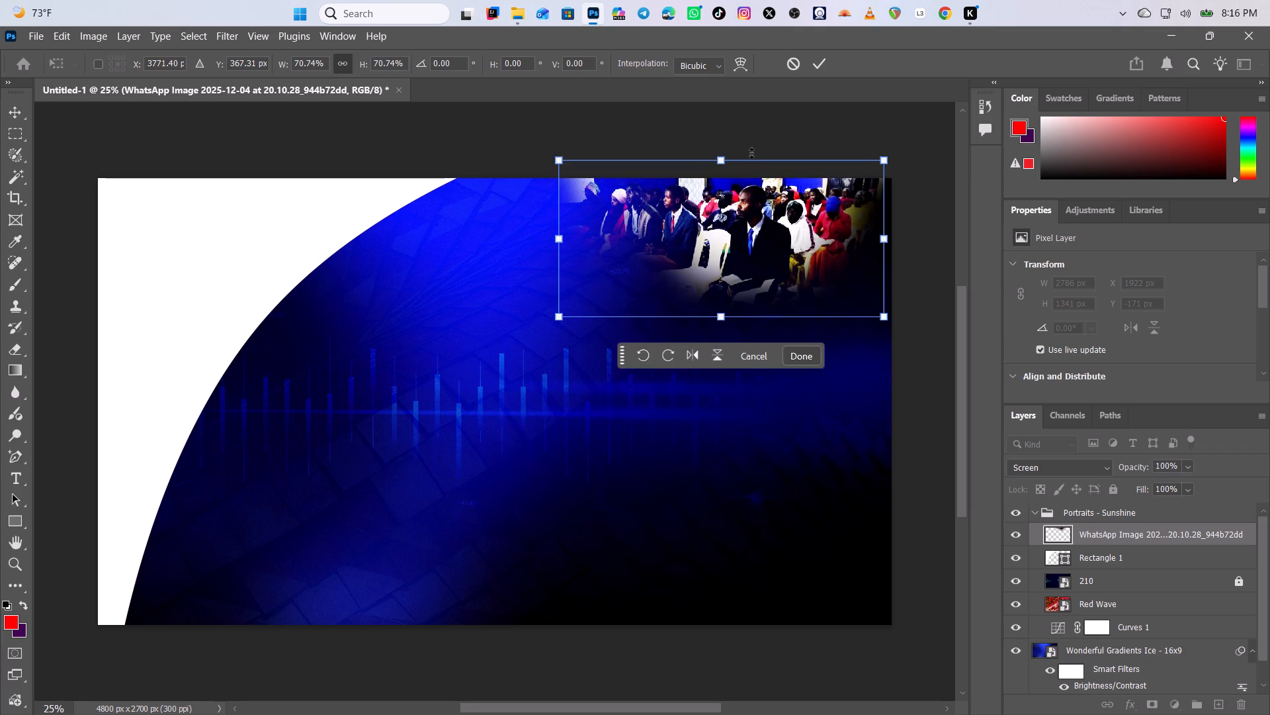
click(827, 68)
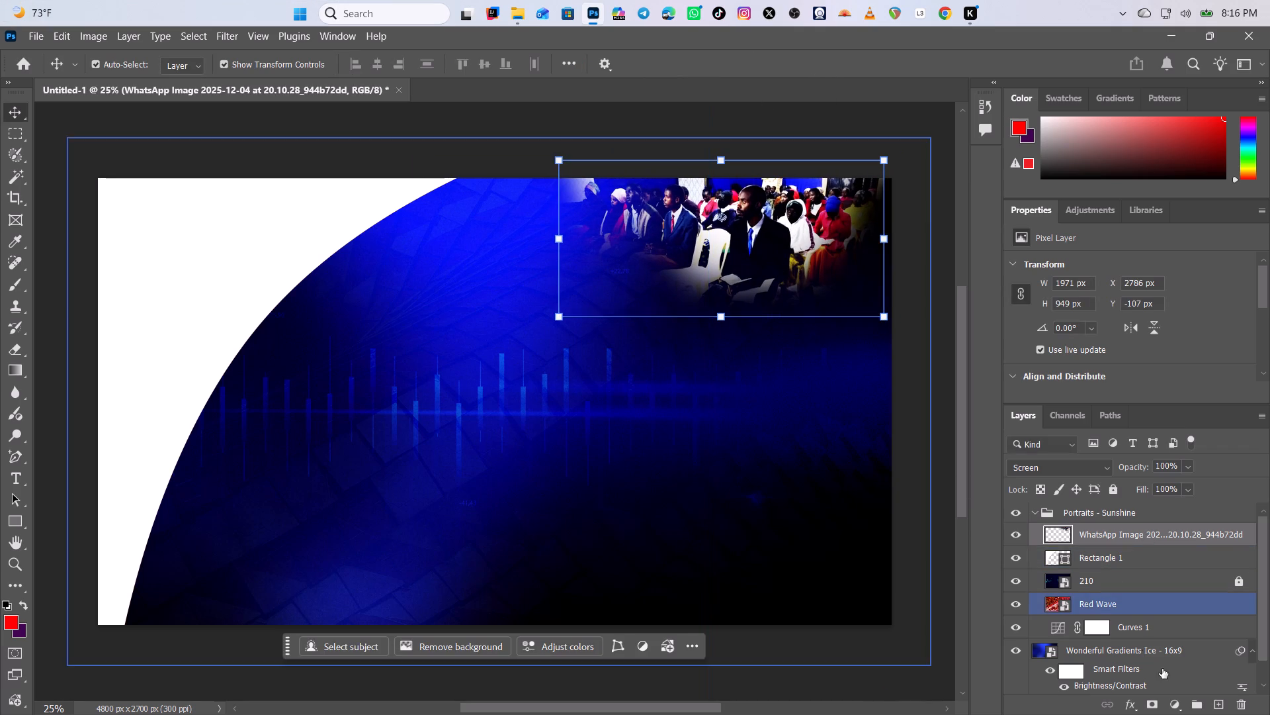
Add a new empty layer directly above the congregation photo and bring up the adjustment presets.
click(1218, 703)
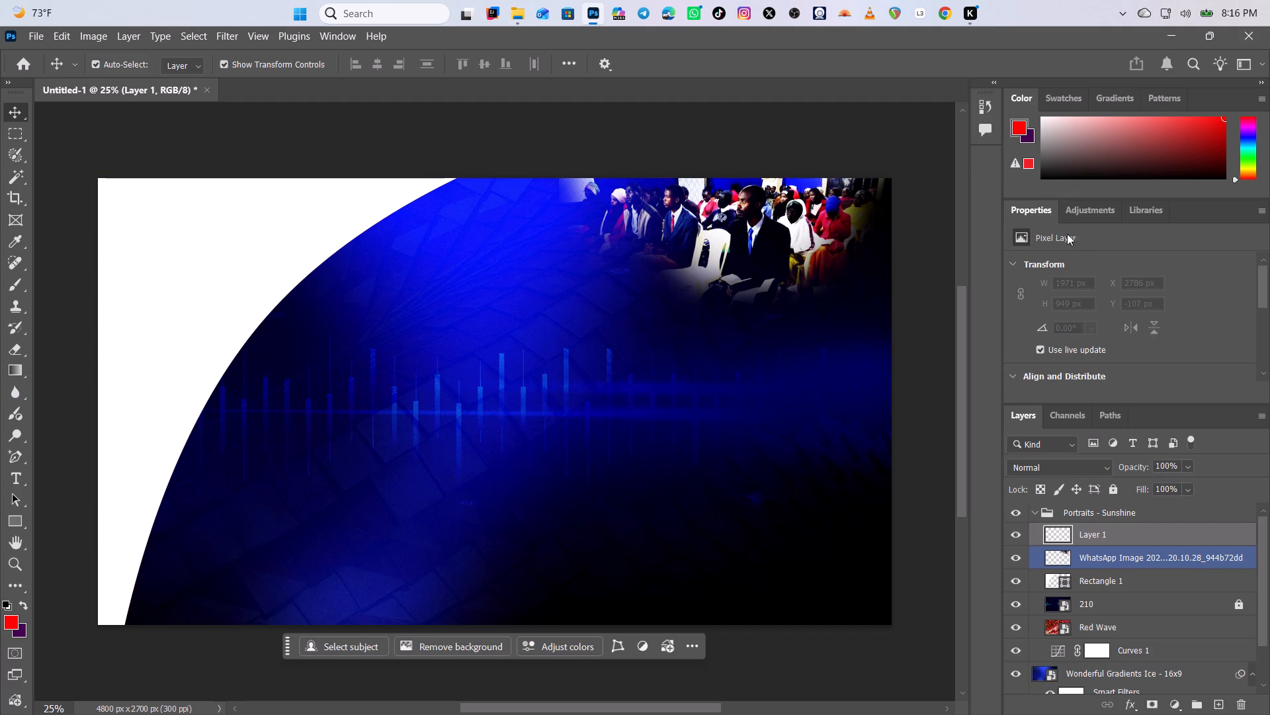
click(1085, 209)
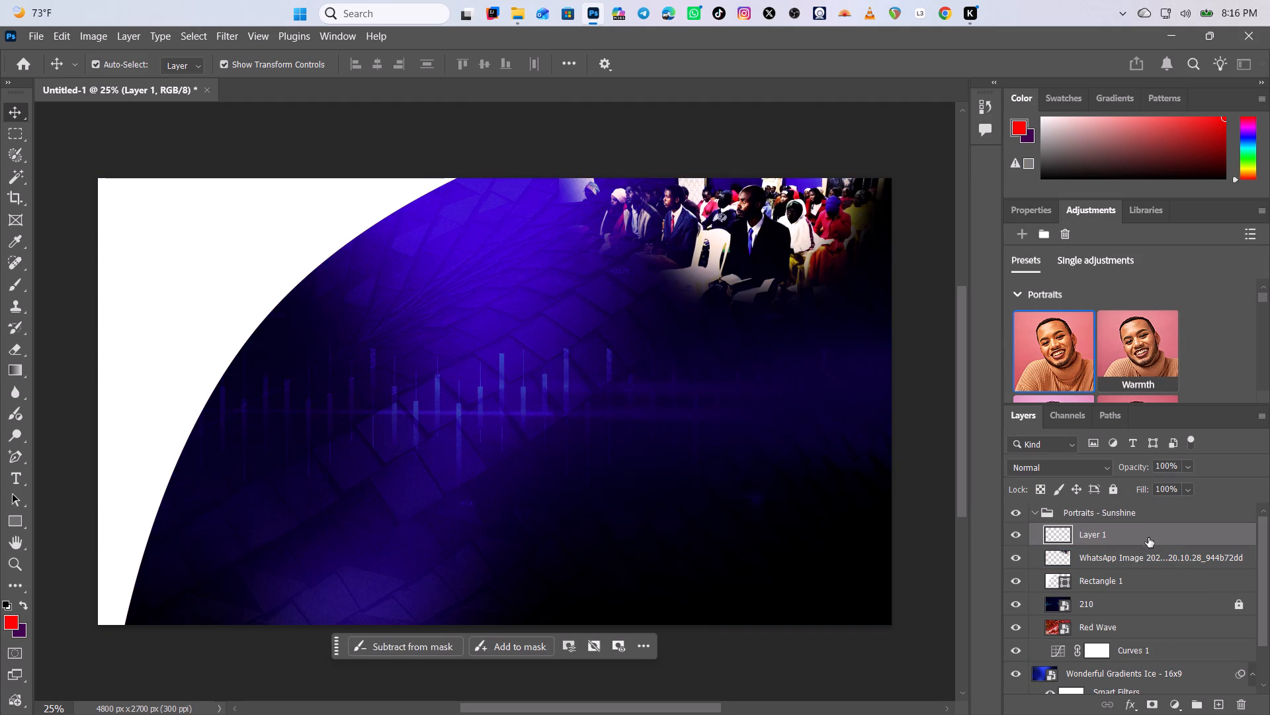
Add a Brightness/Contrast adjustment layer with brightness 50 above Layer 1 and clip it to Layer 1.
click(1176, 706)
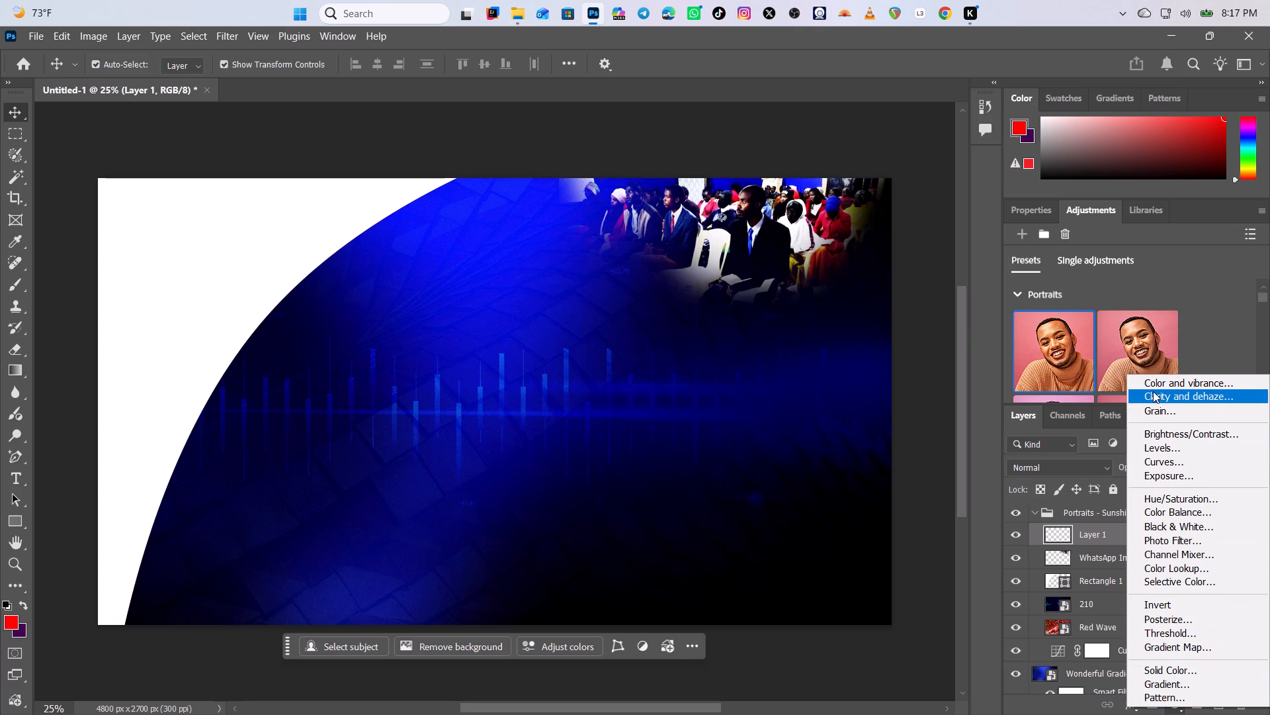
click(1179, 440)
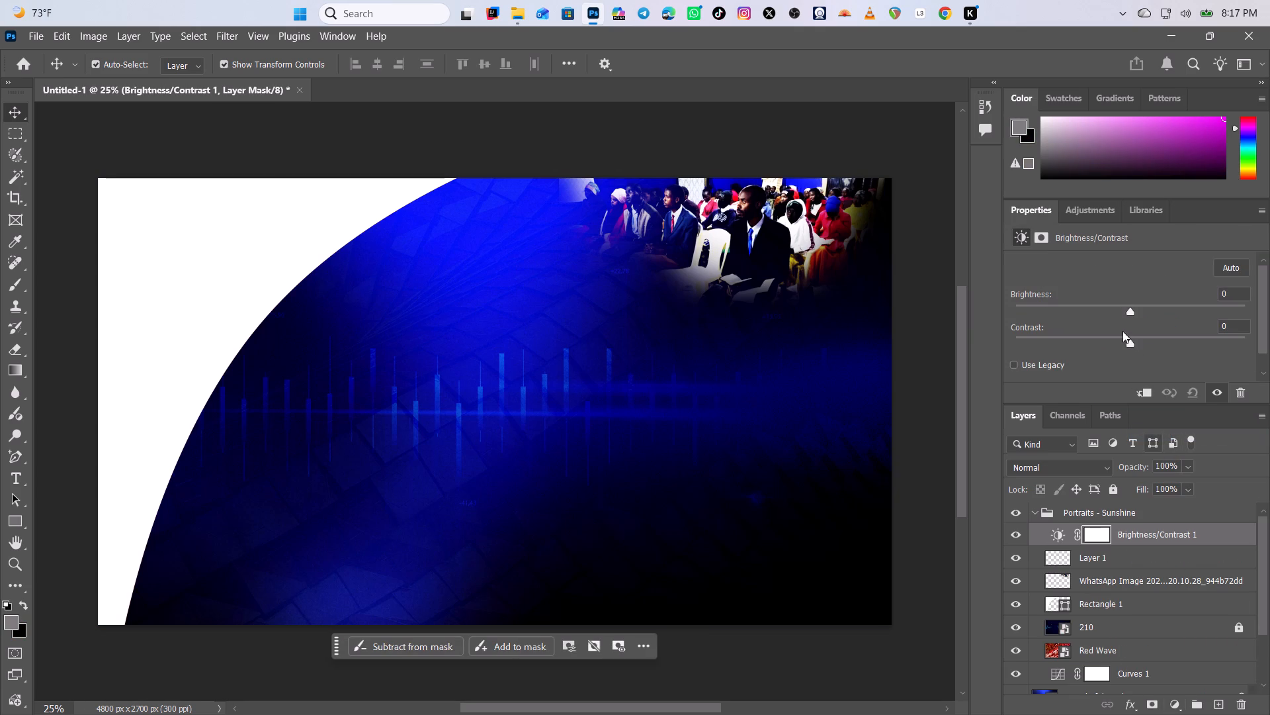
drag(1134, 310, 1178, 320)
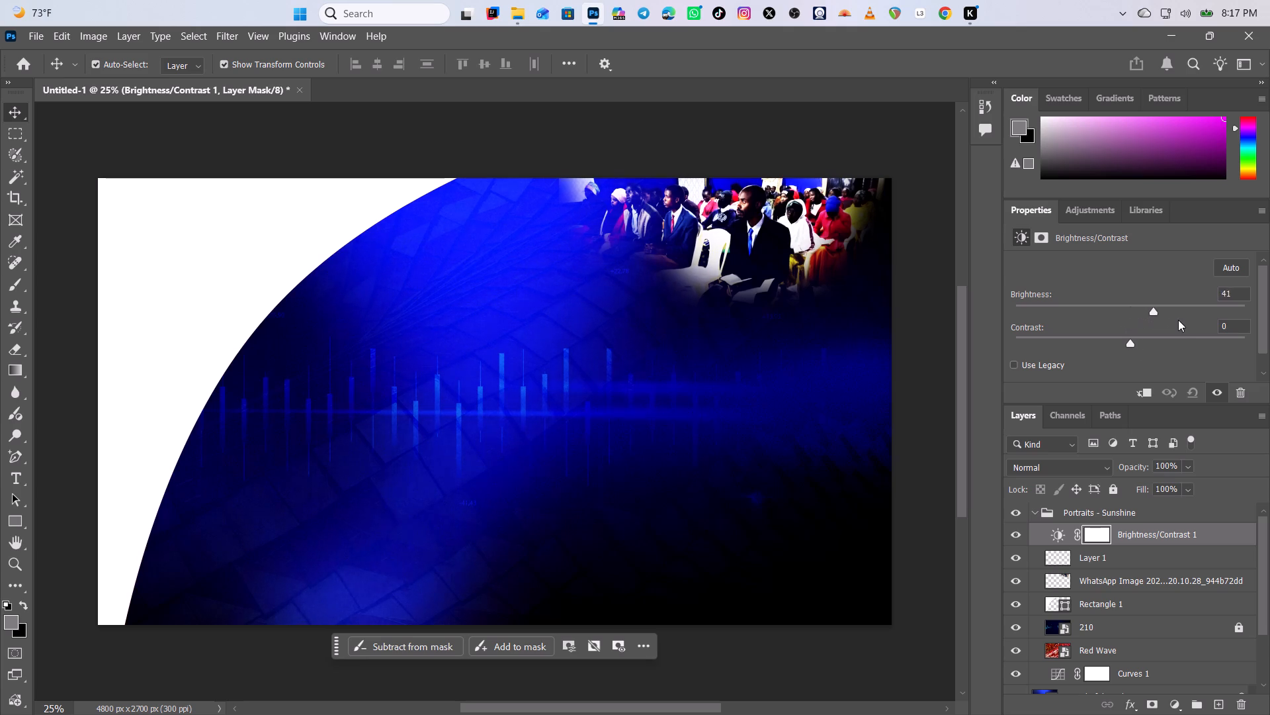
drag(1178, 320, 1168, 320)
right_click(1172, 527)
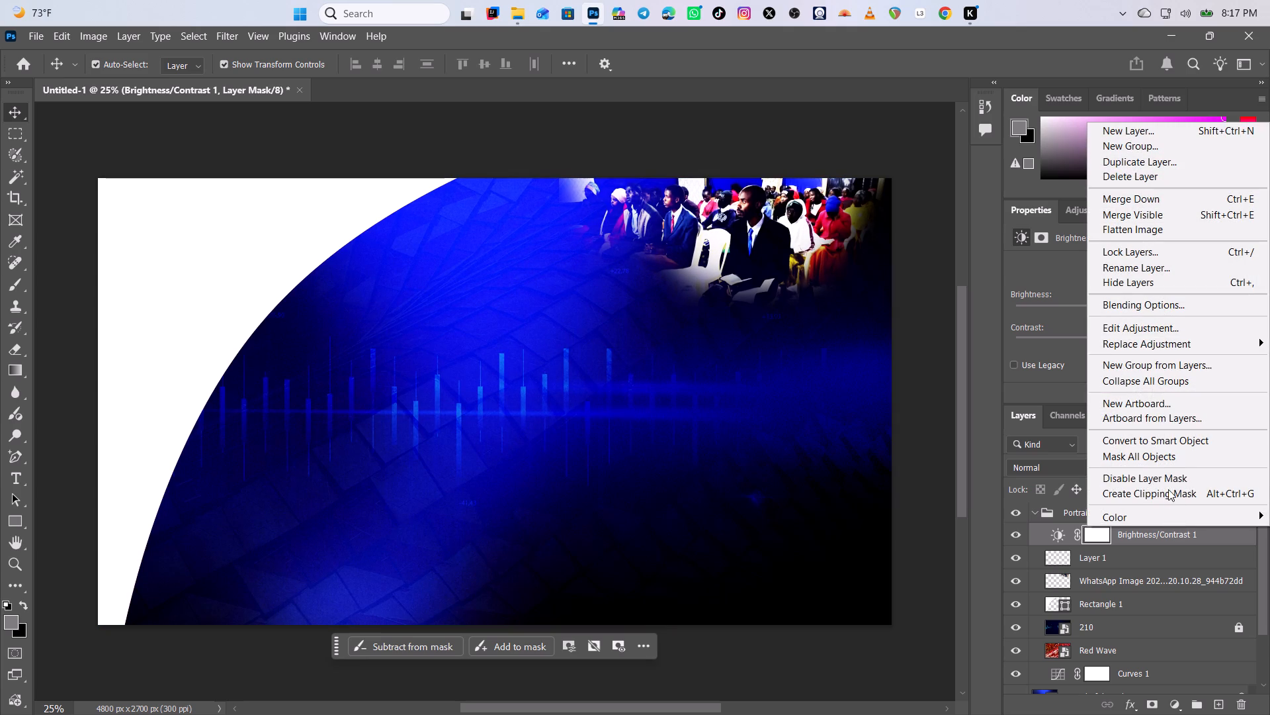
click(1158, 489)
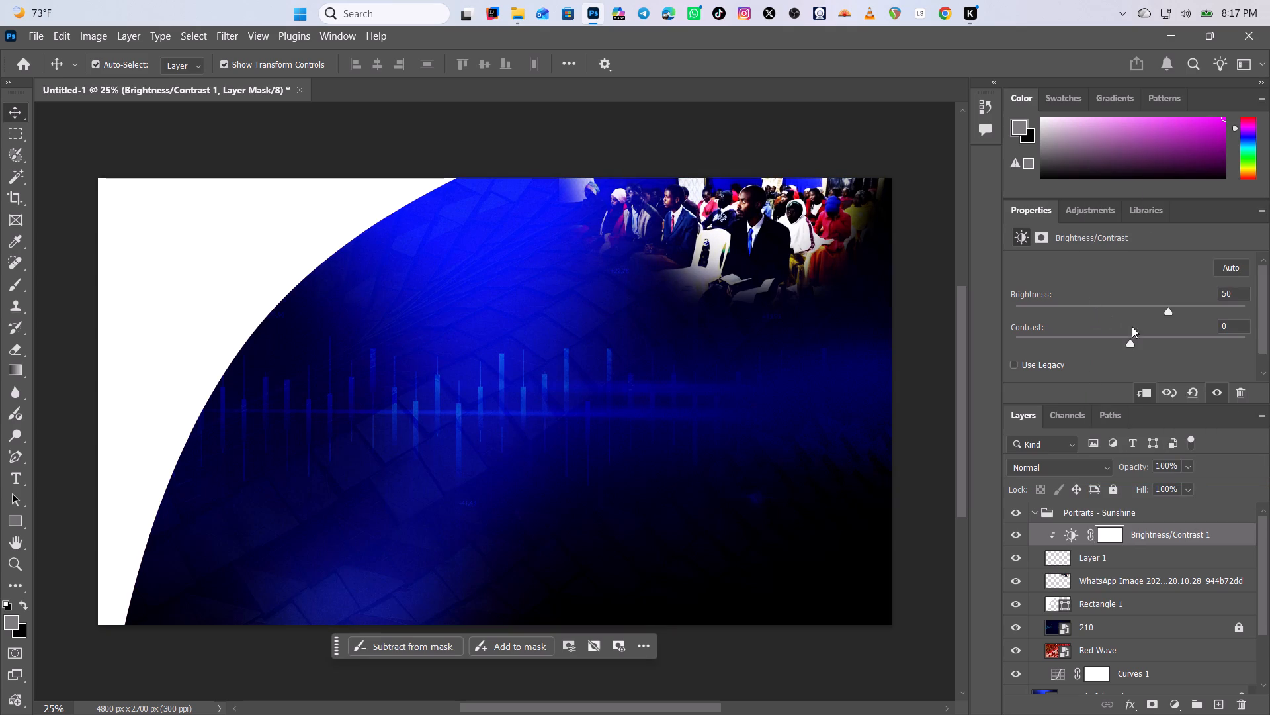
Set the clipped Brightness/Contrast adjustment to brightness -92 and contrast 60, then deselect all layers.
drag(1166, 309, 1195, 310)
drag(1195, 310, 1154, 309)
drag(1128, 343, 1180, 342)
drag(1180, 342, 1199, 339)
drag(1157, 310, 1074, 322)
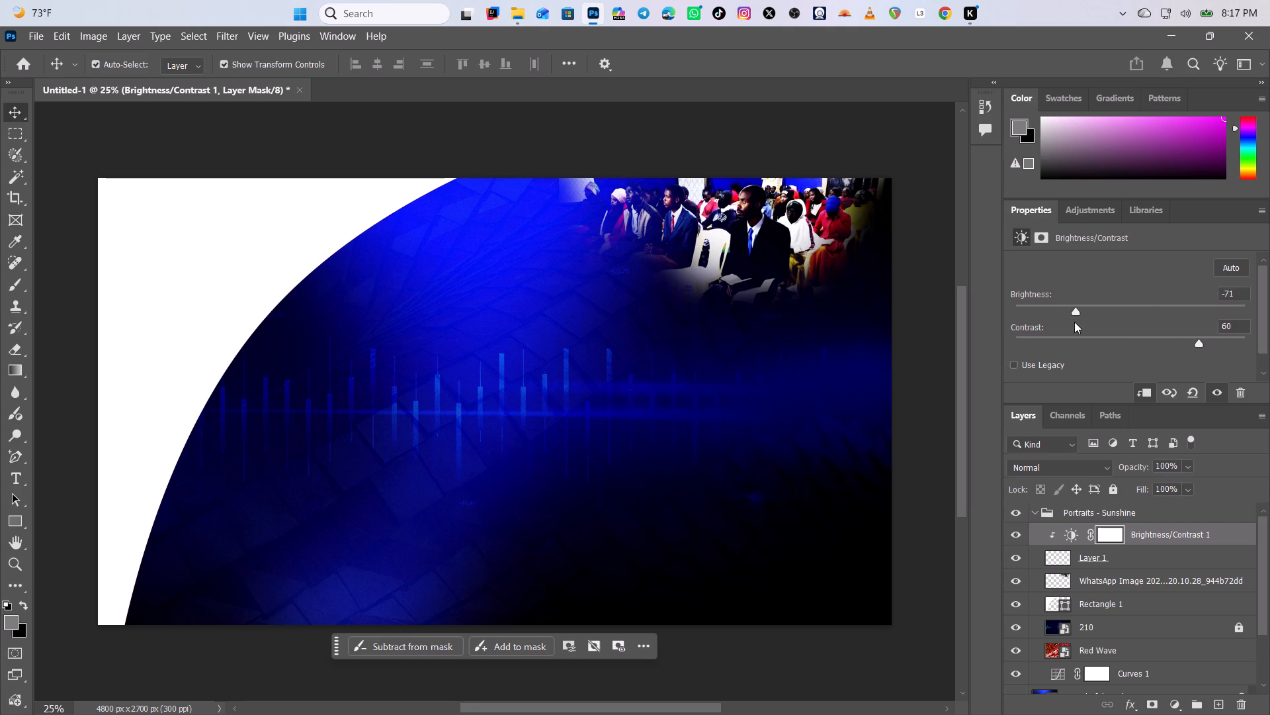
drag(1074, 322, 1060, 350)
click(939, 397)
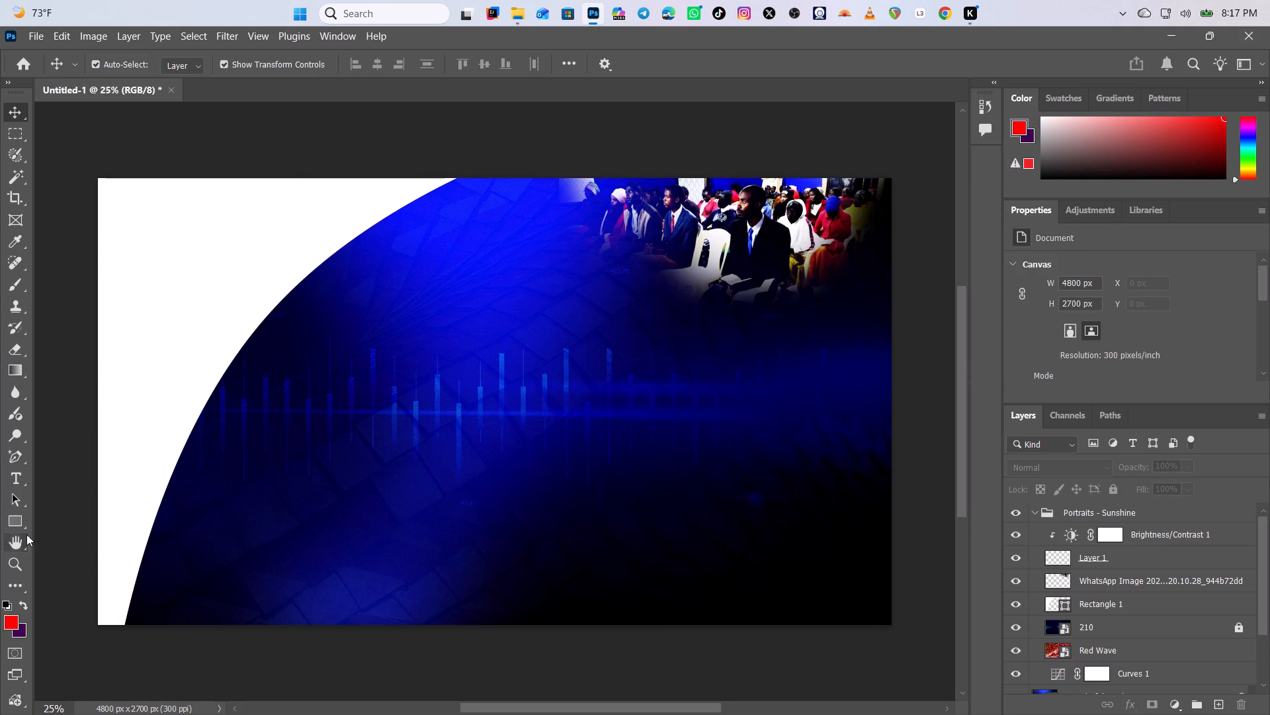
Create a tiny text box near the middle of the canvas, enter Y in Montserrat Bold 48 pt and commit it.
click(16, 479)
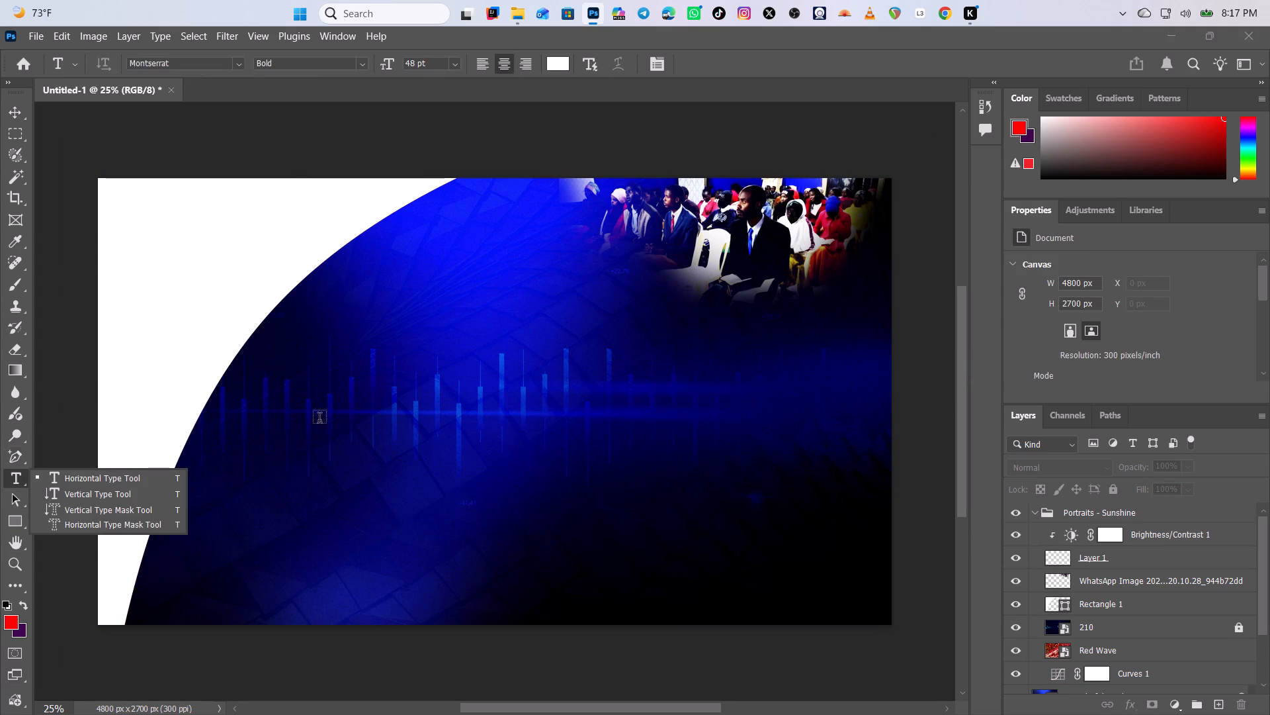
drag(476, 357, 480, 348)
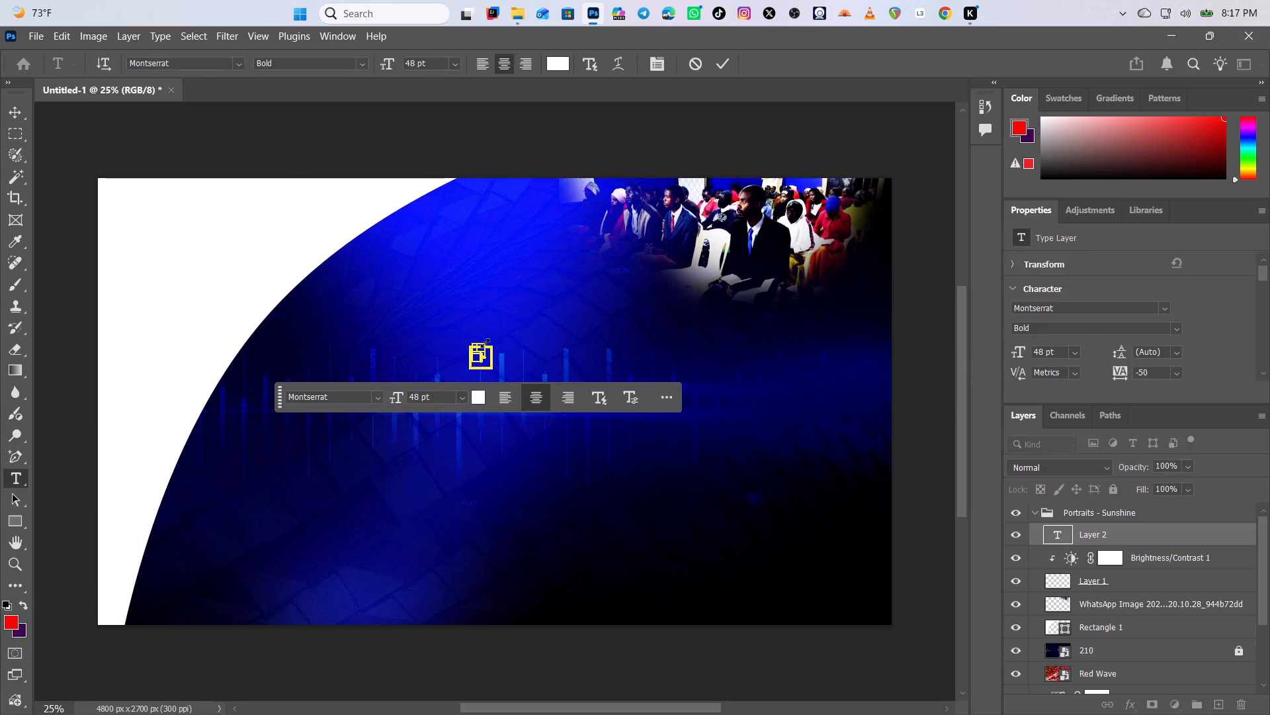
key(y)
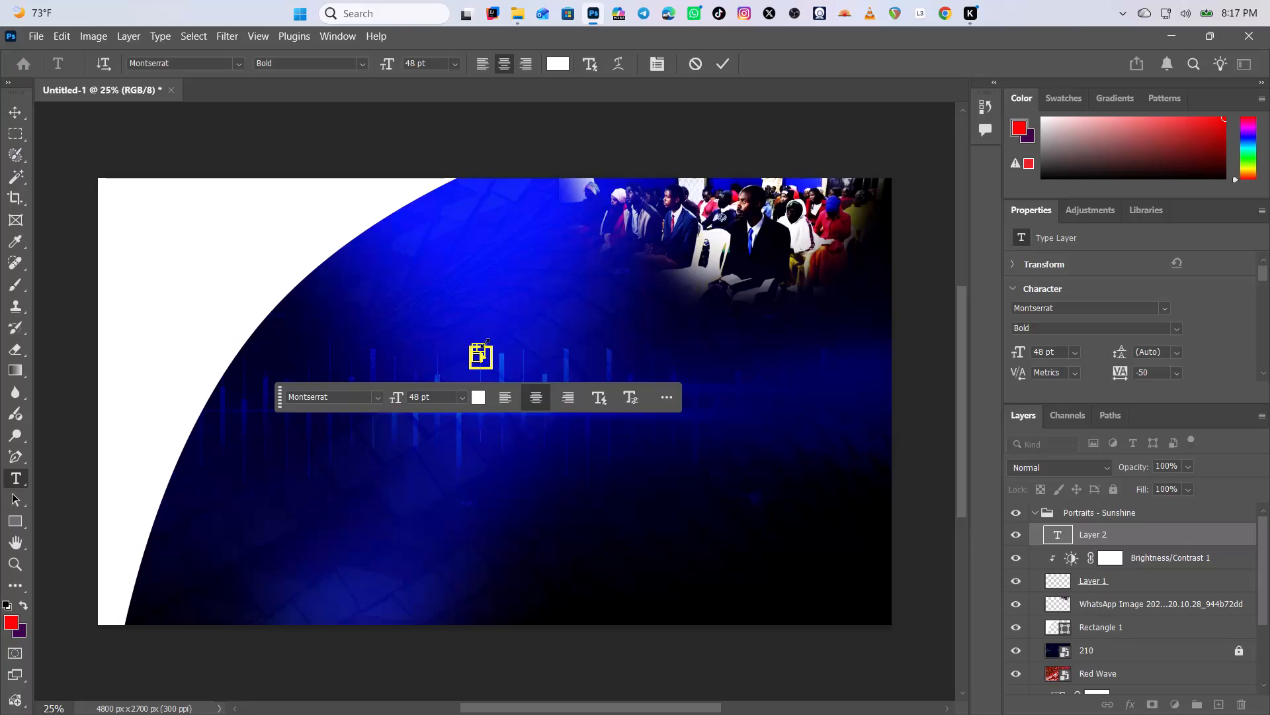
click(728, 59)
Add a separate horizontal text line reading YEARS near the middle of the canvas in white Montserrat Bold 48 pt and commit it.
right_click(19, 477)
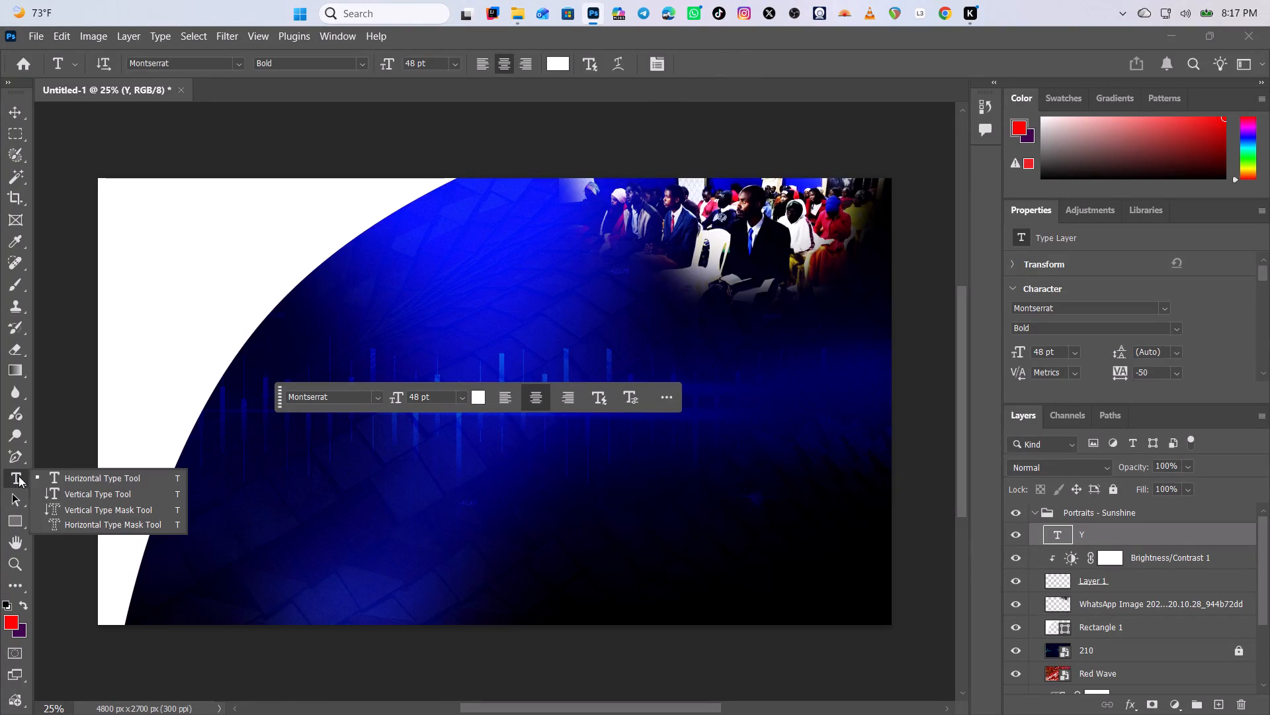
click(52, 469)
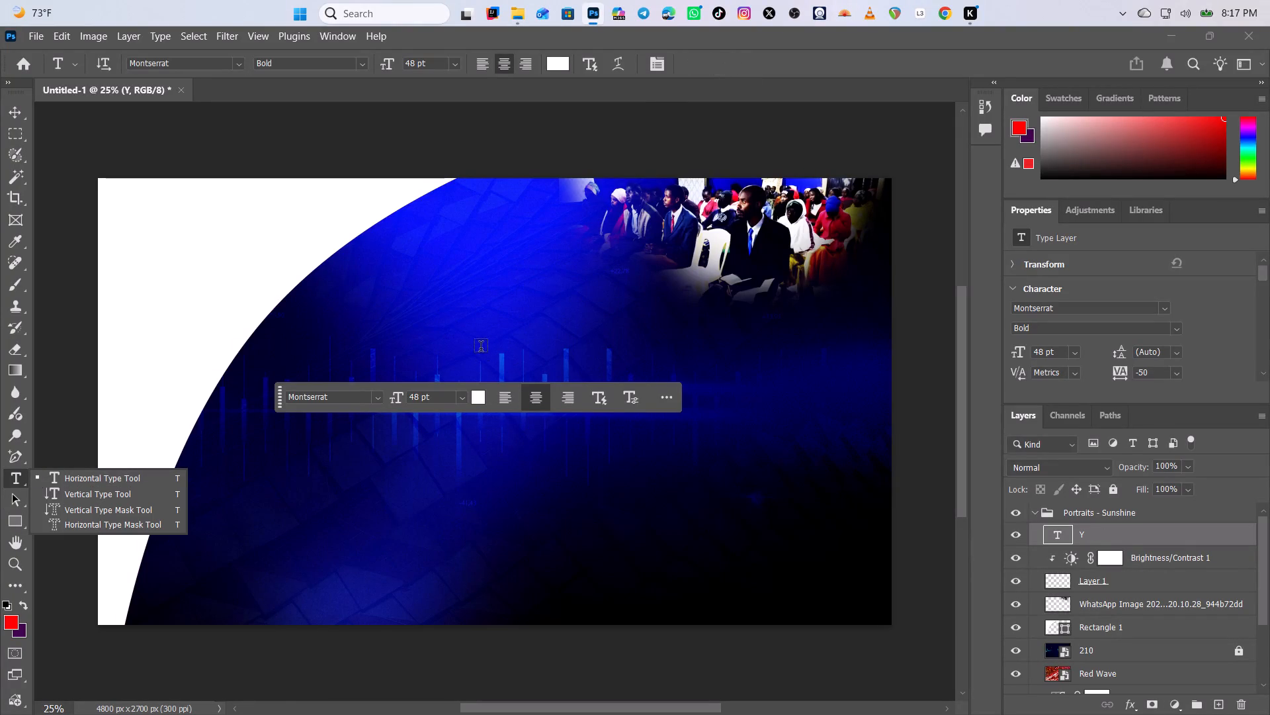
click(480, 354)
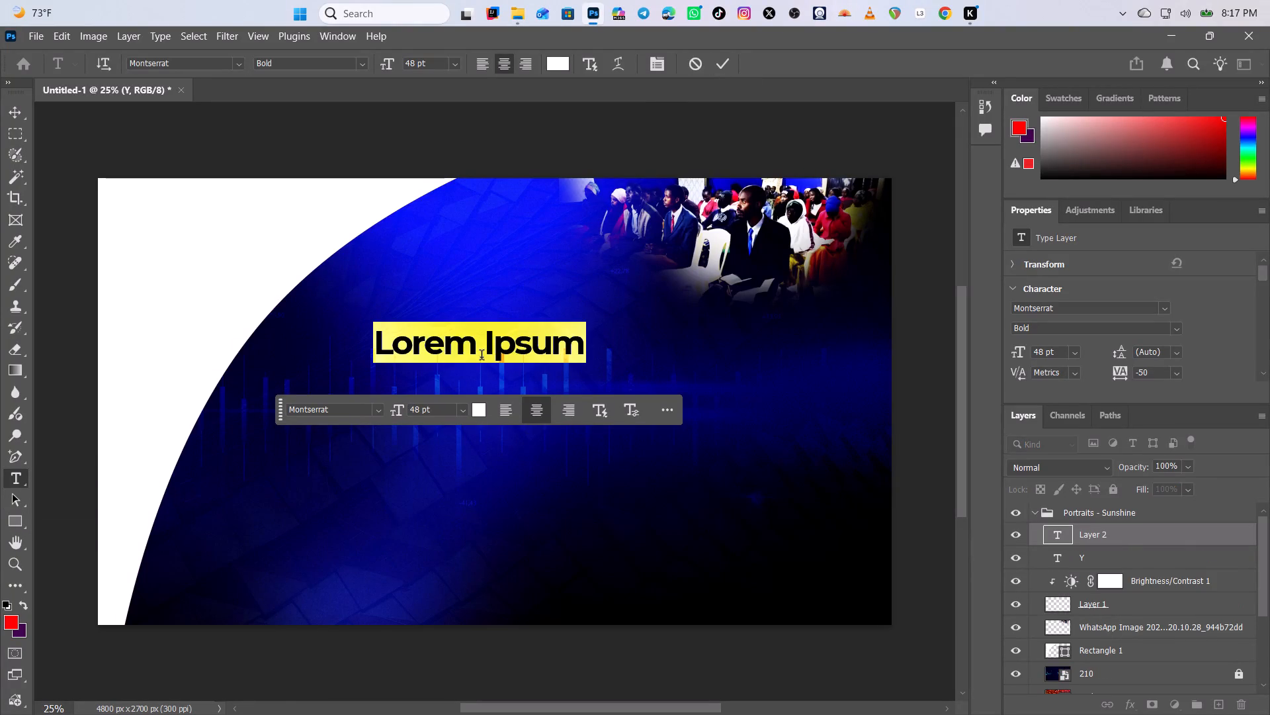
text(UEARS)
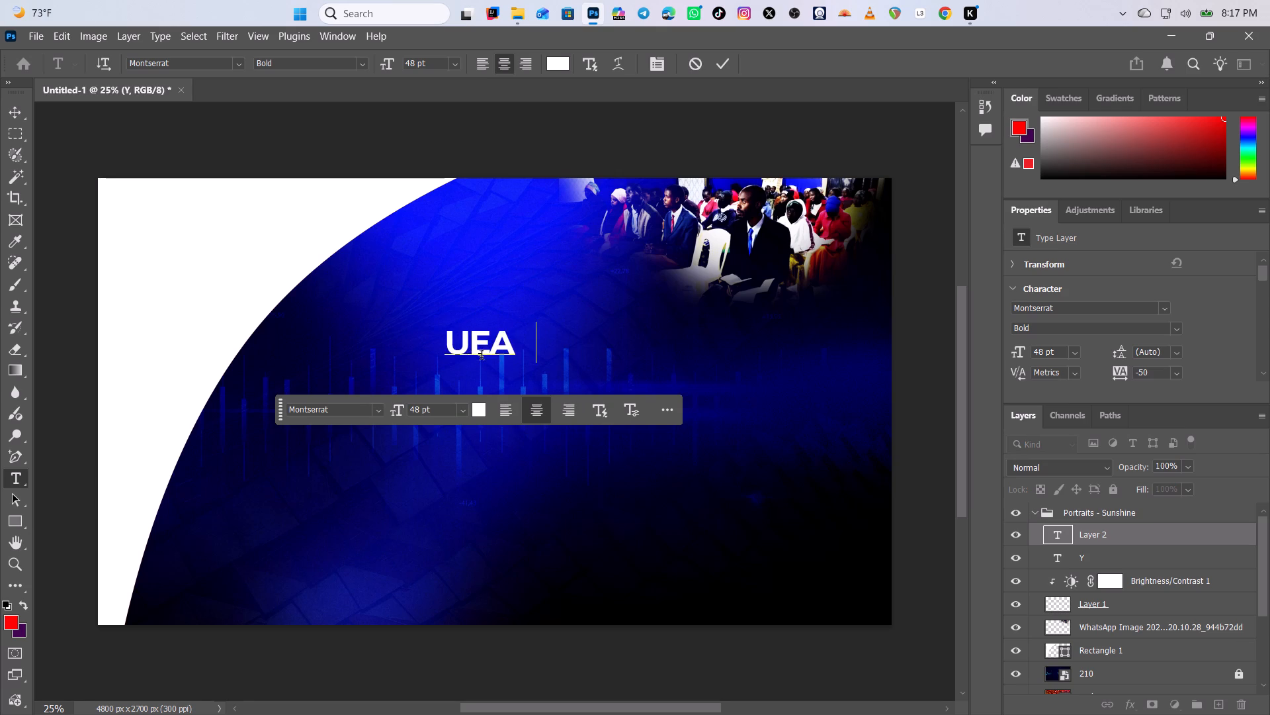
key(BackSpace)
key(BackSpace)
key(BackSpace)
key(BackSpace)
key(BackSpace)
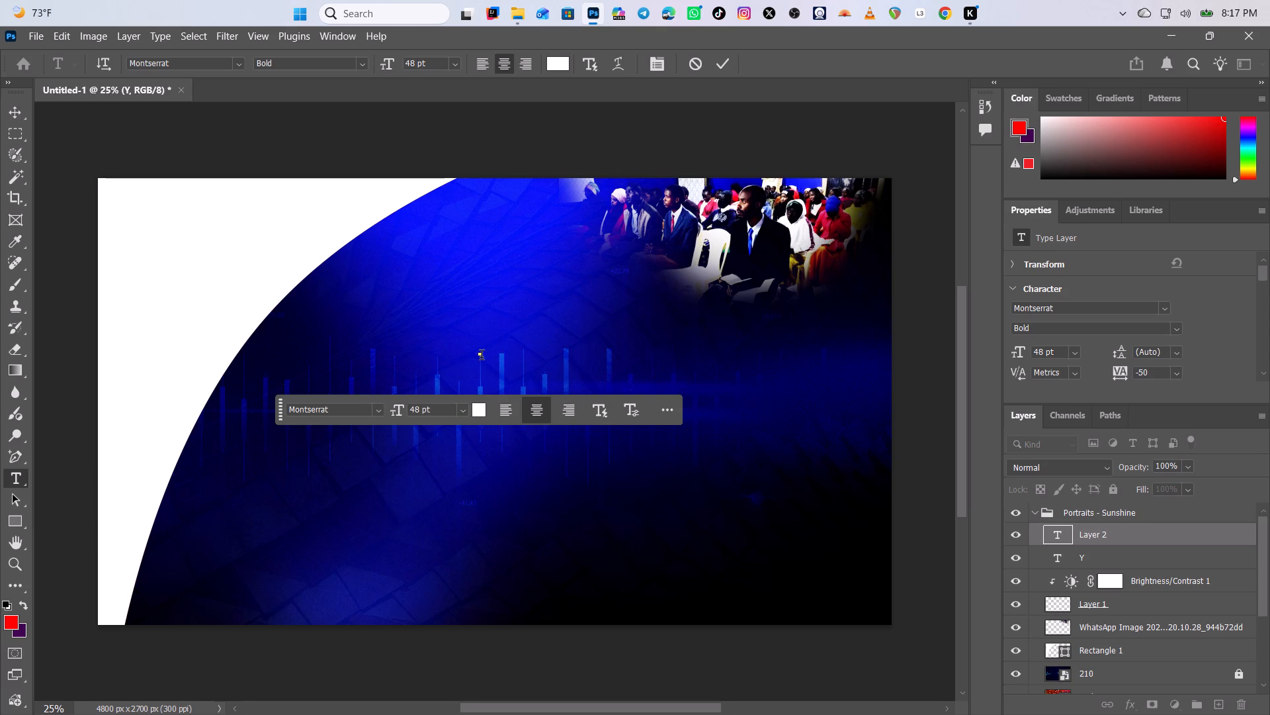
text(YEARS)
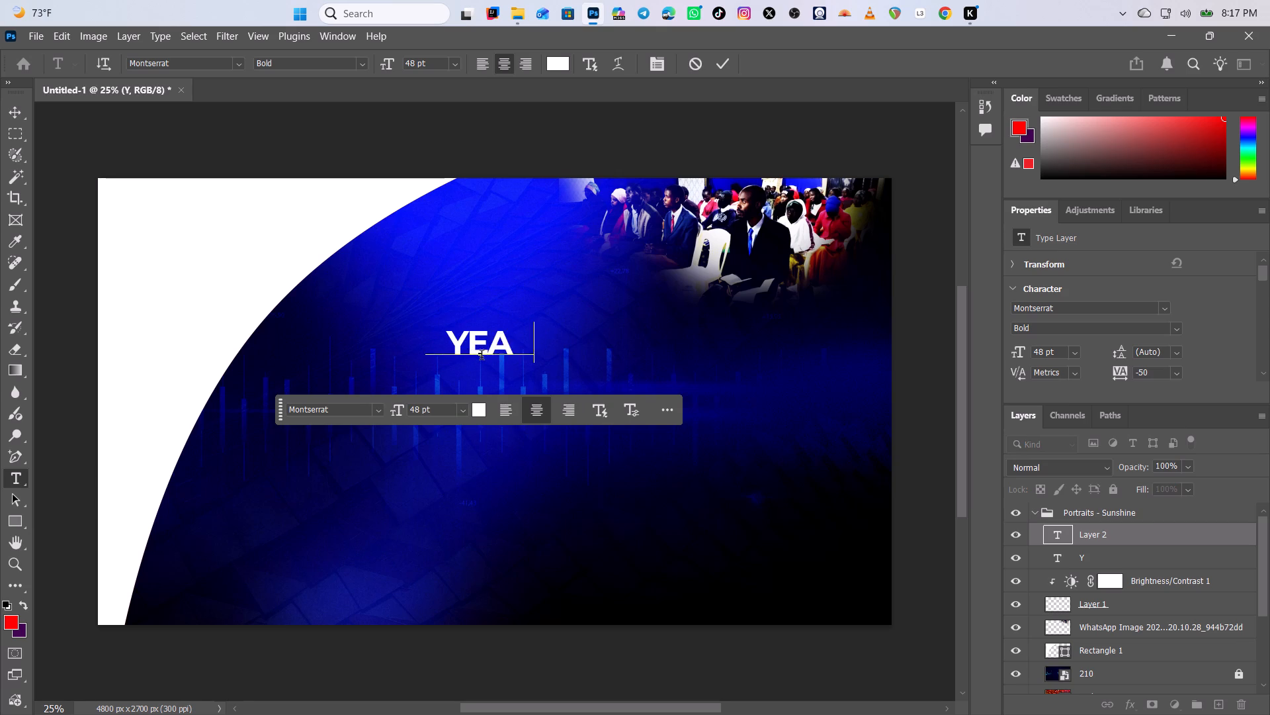
click(714, 66)
Scale the YEARS text up proportionally to about 170 pt, place it around the canvas centre and commit the transform.
click(7, 107)
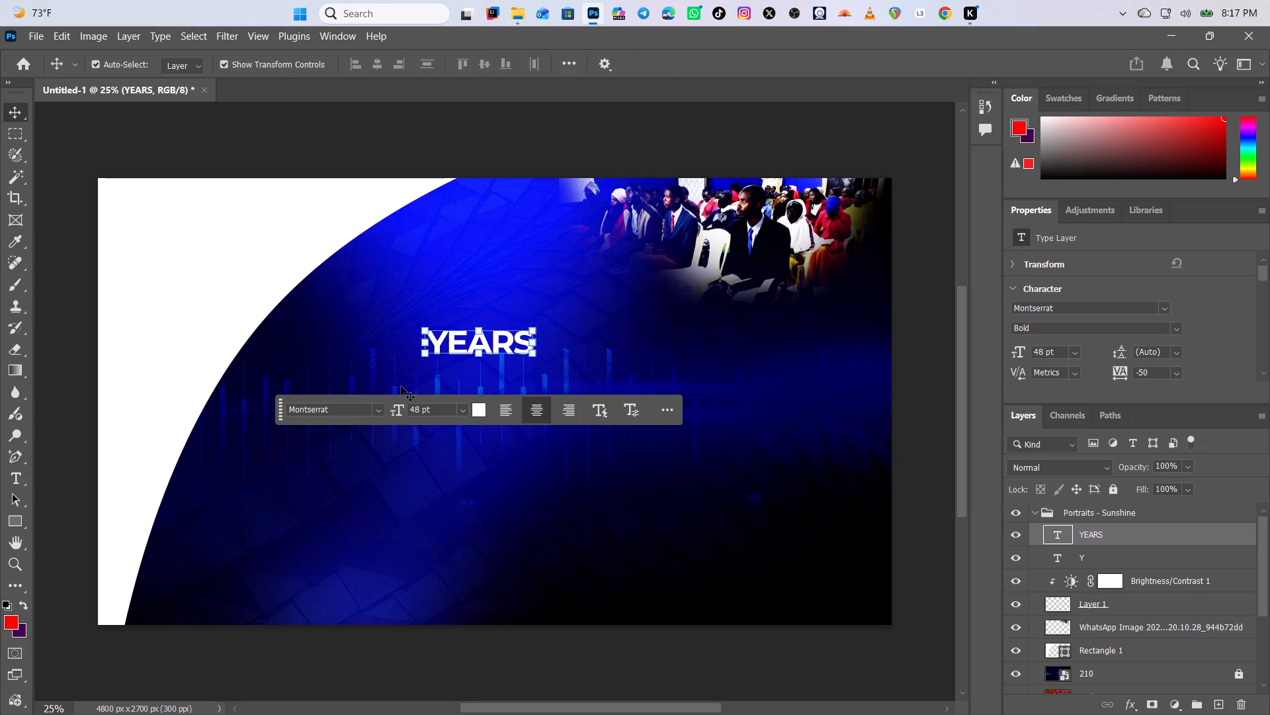
drag(480, 330, 482, 316)
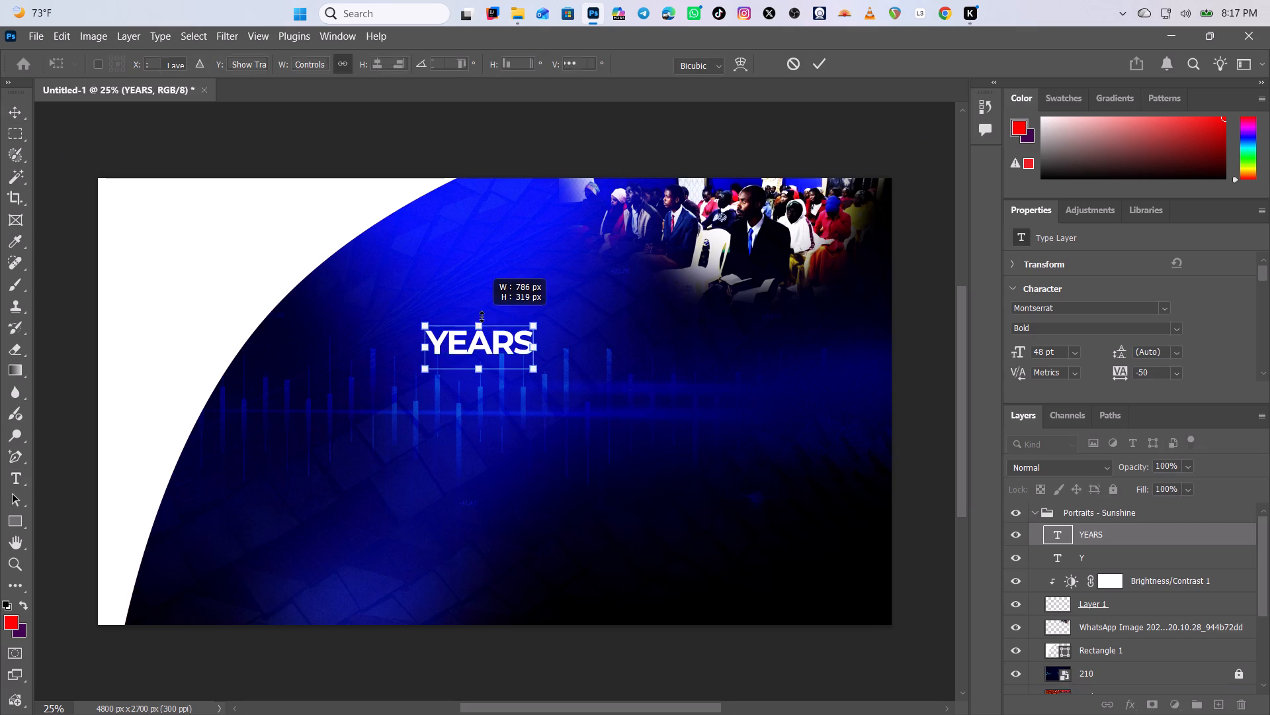
drag(482, 316, 512, 218)
drag(503, 293, 556, 384)
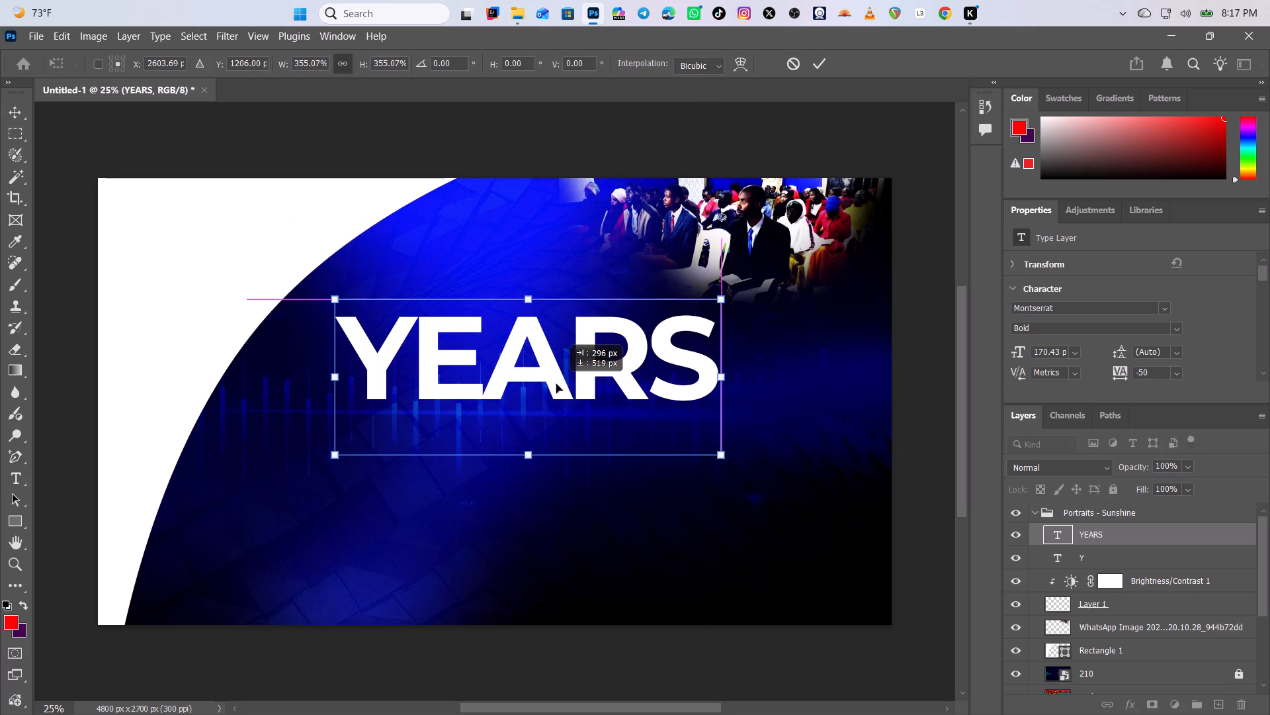
drag(556, 384, 557, 374)
drag(555, 374, 568, 374)
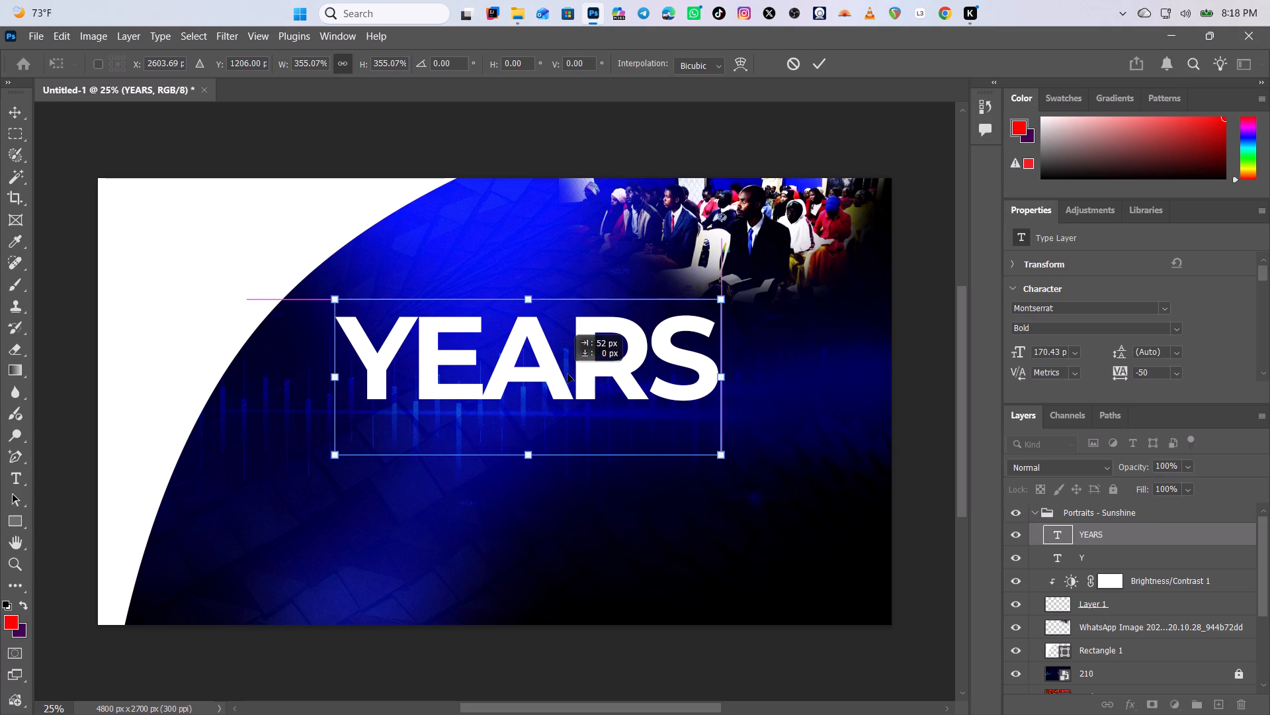
drag(568, 374, 570, 374)
click(824, 67)
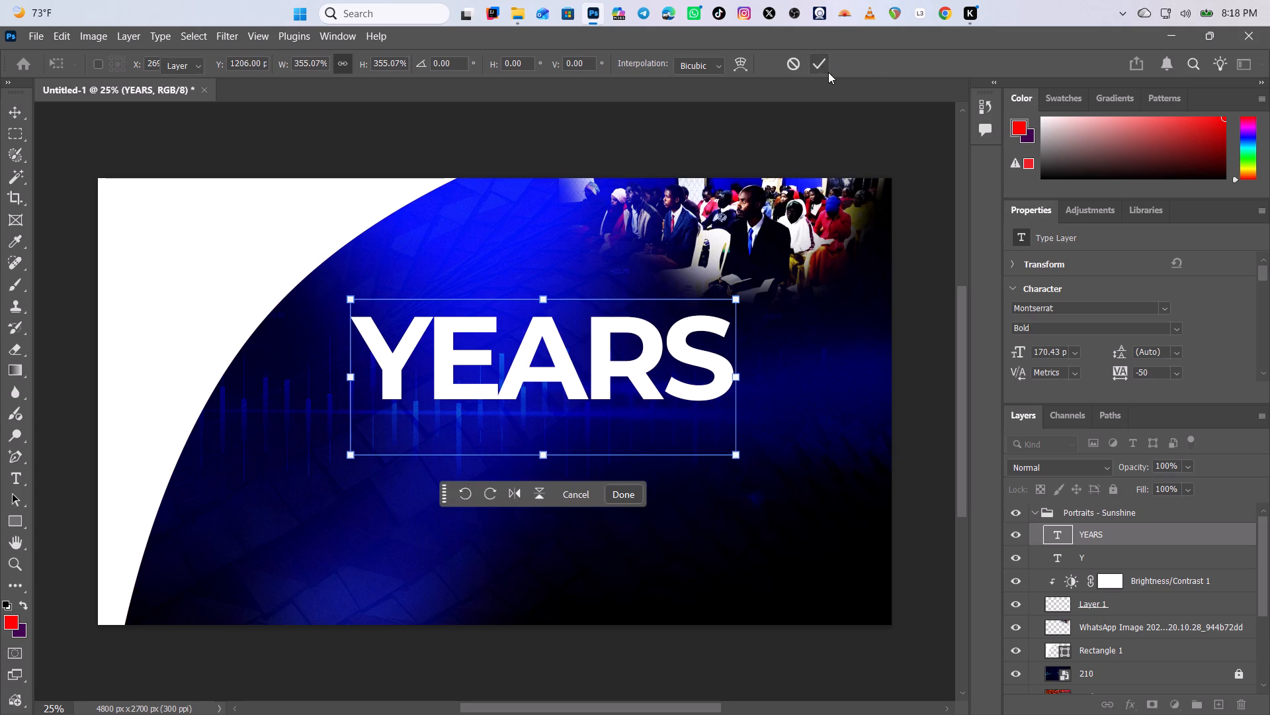
Delete the WhatsApp congregation photo layer.
click(1051, 627)
key(Delete)
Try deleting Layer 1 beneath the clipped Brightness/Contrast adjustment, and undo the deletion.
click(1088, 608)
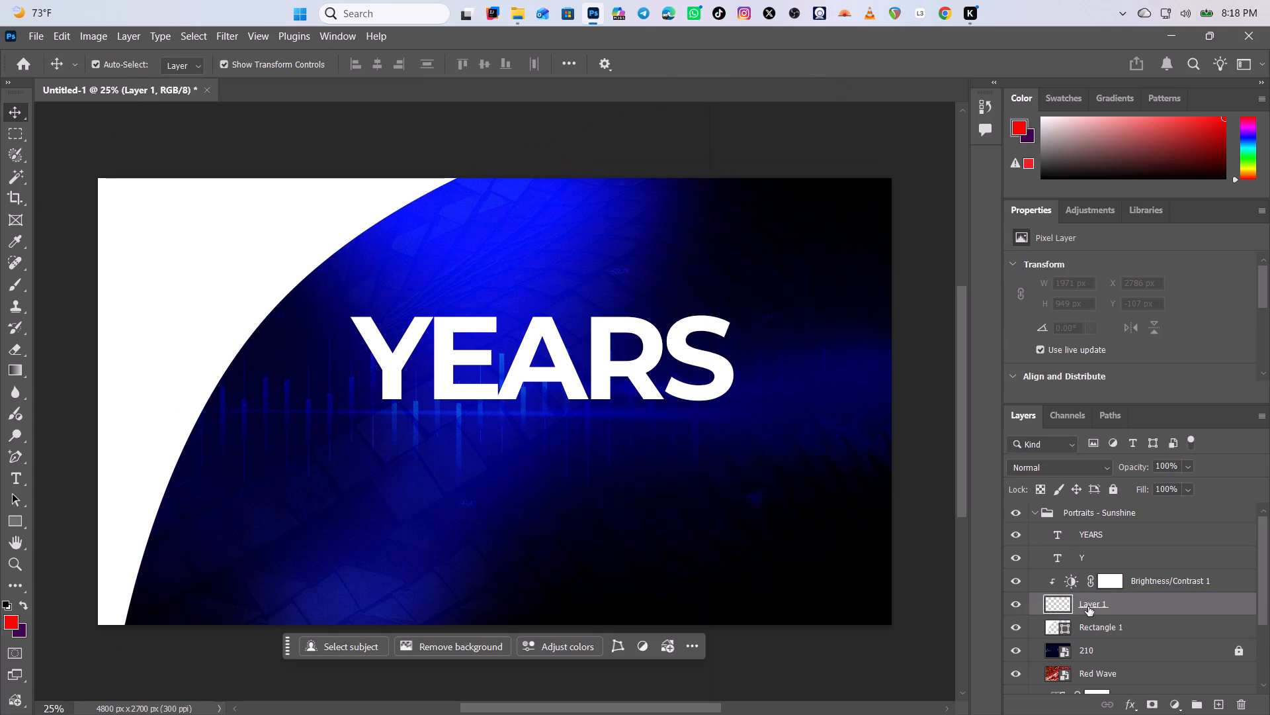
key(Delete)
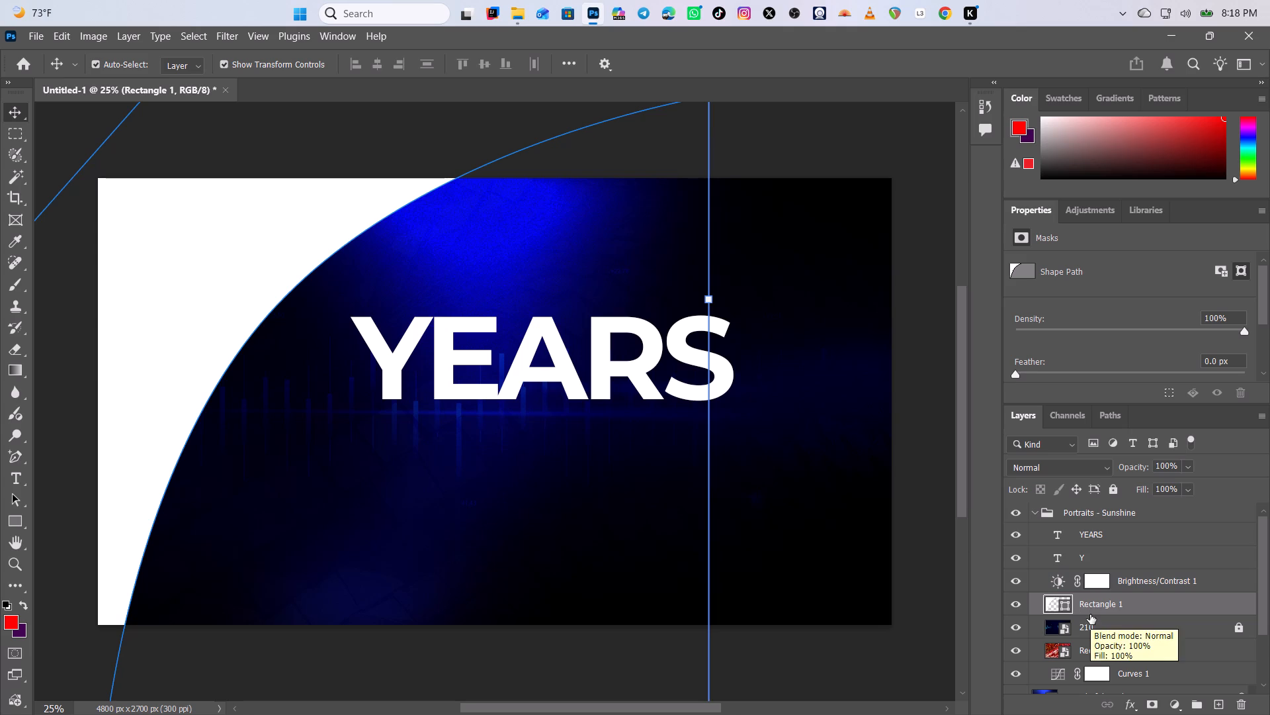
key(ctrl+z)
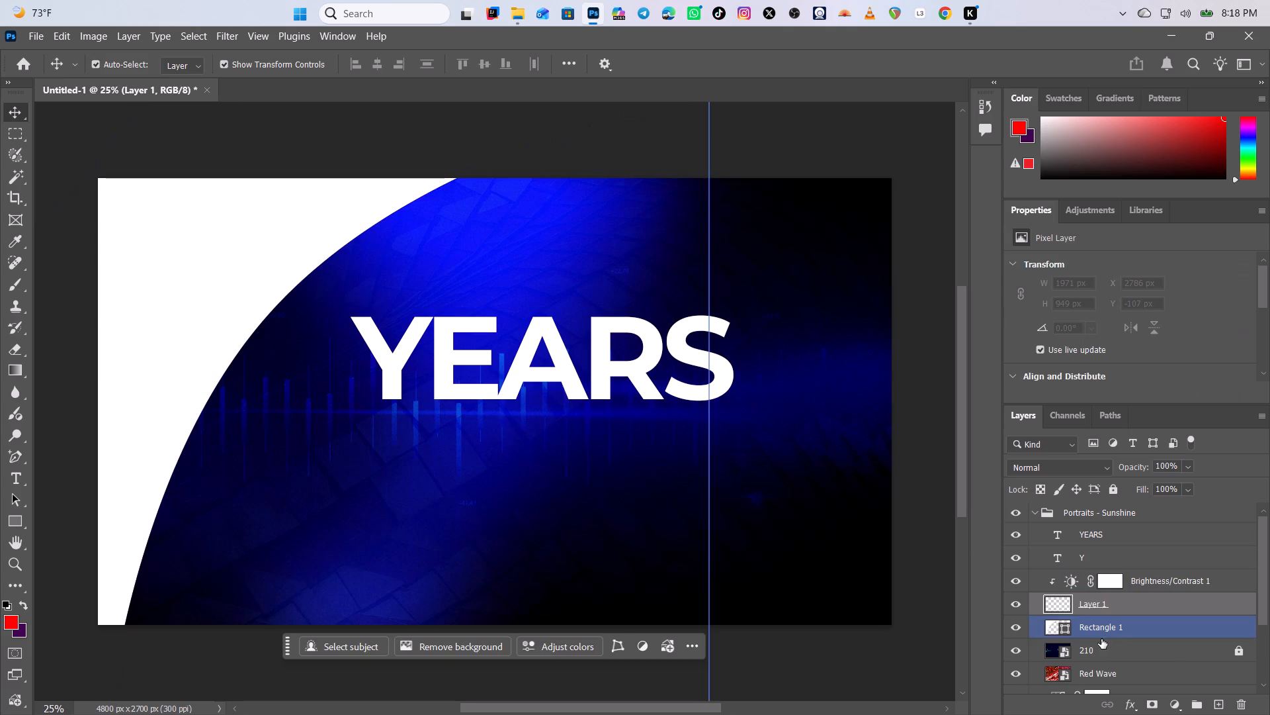
Enlarge the YEARS text to about 197 pt, commit it and reposition it around the canvas centre, just clear of the white curve.
drag(584, 375, 590, 314)
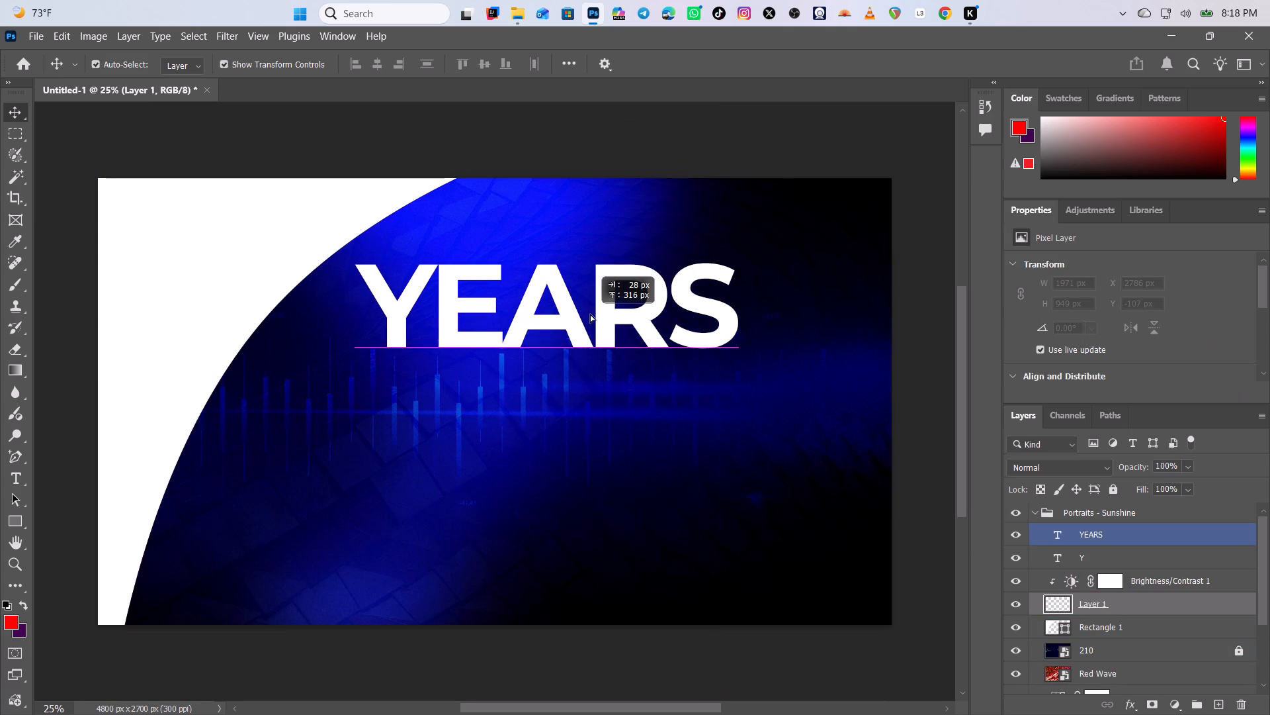
drag(590, 314, 592, 332)
drag(551, 359, 552, 363)
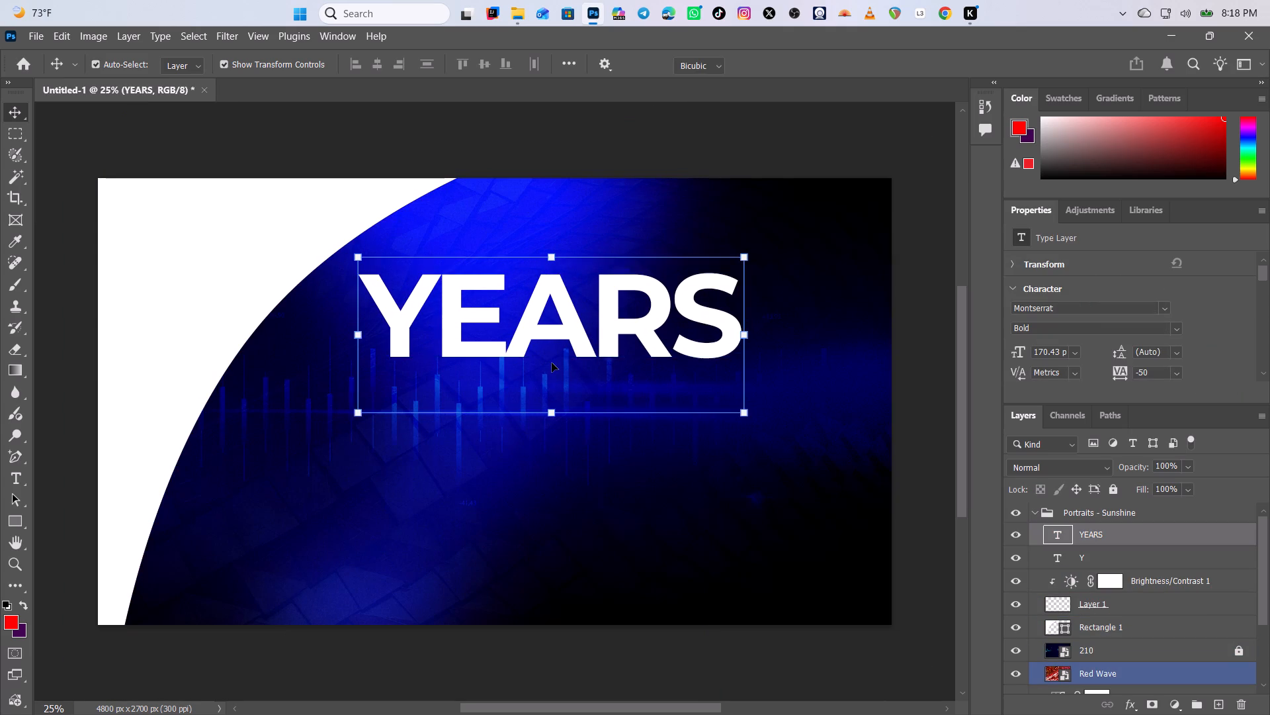
drag(552, 363, 532, 372)
drag(529, 428, 536, 453)
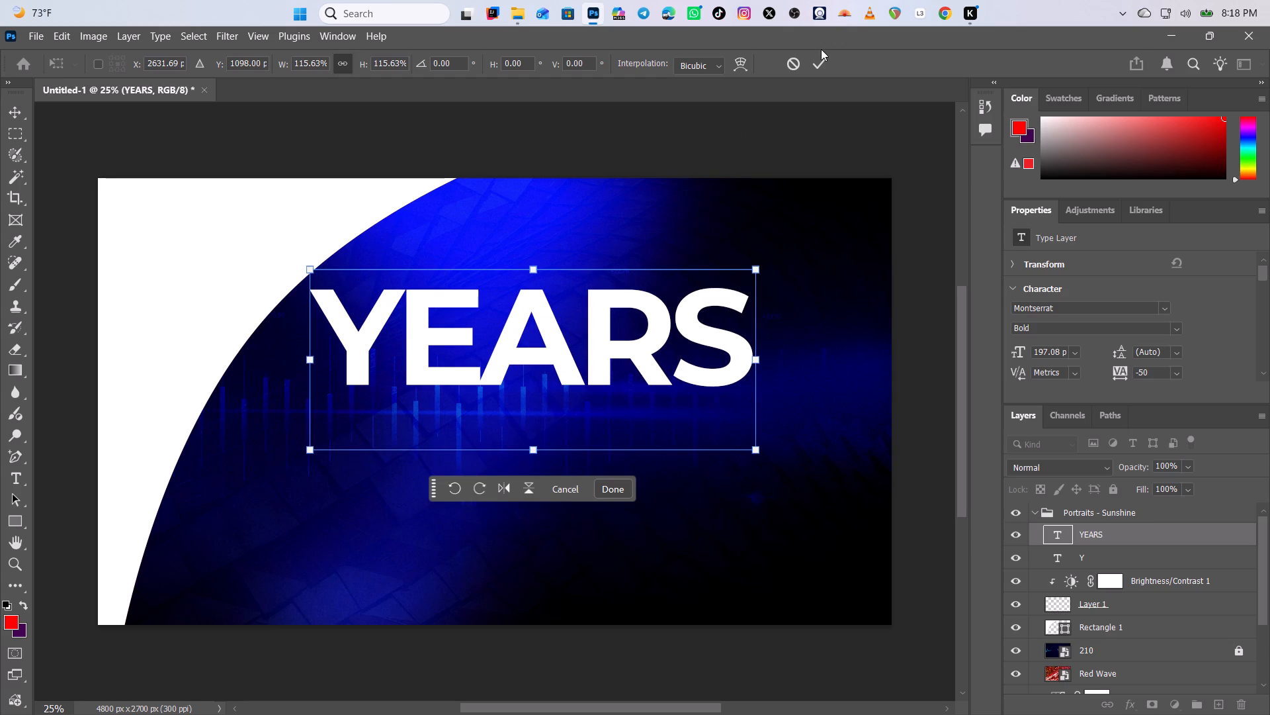
click(824, 60)
drag(530, 356, 538, 367)
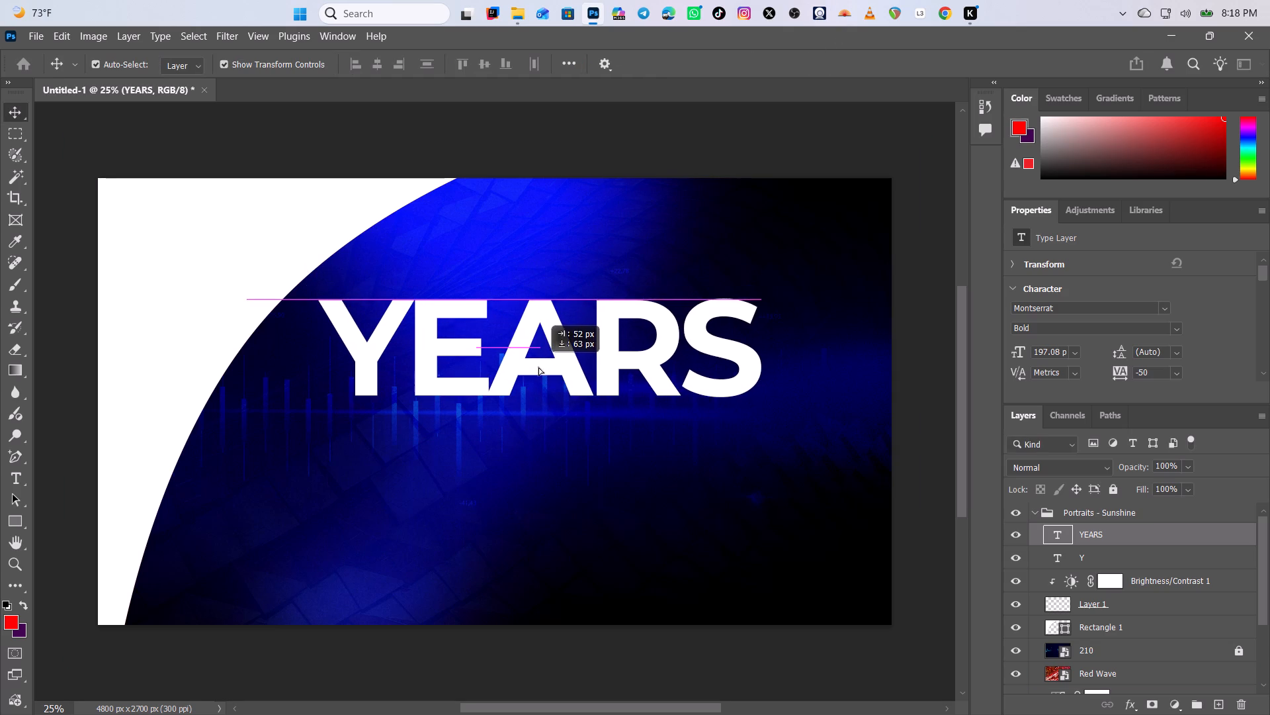
drag(538, 367, 534, 390)
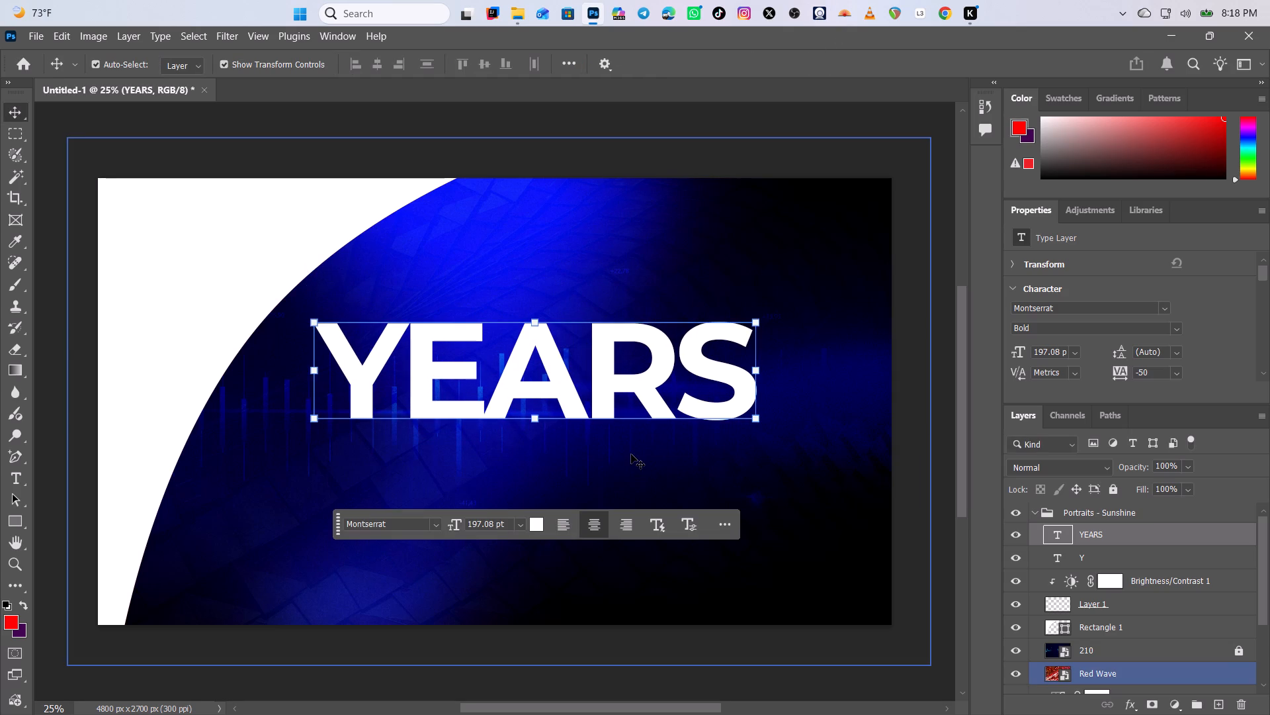
drag(593, 370, 583, 372)
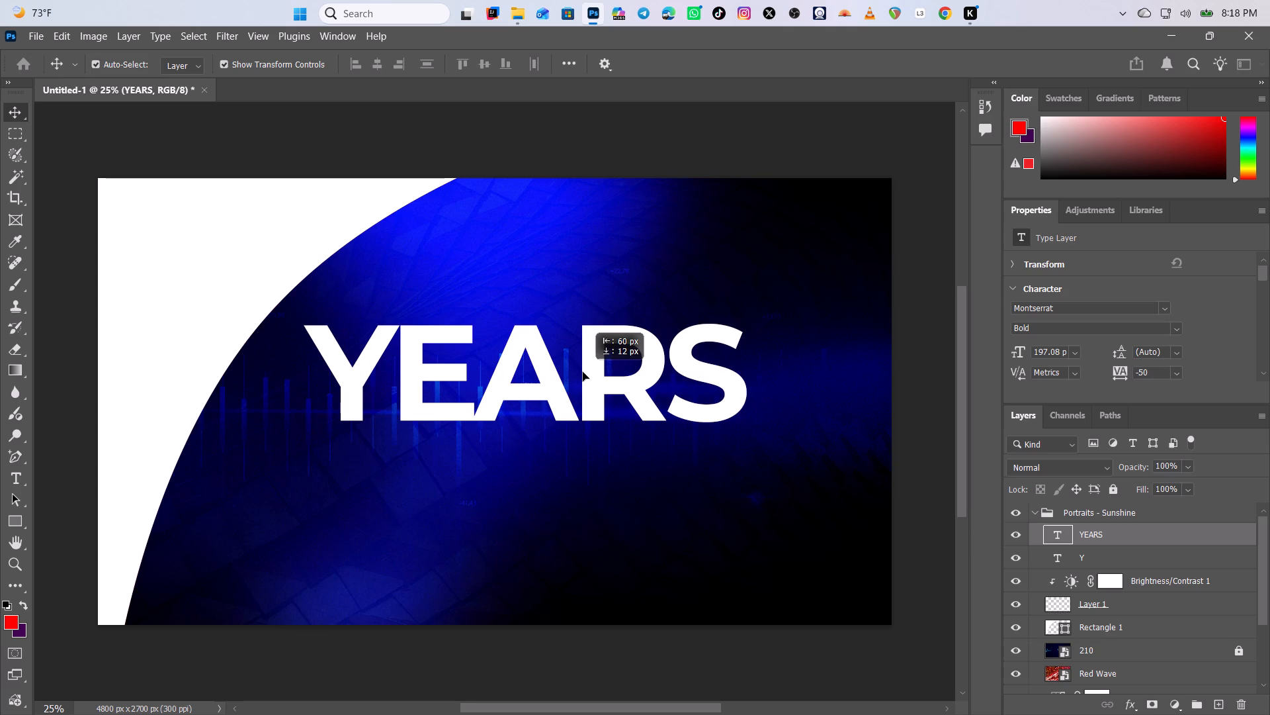
drag(583, 372, 582, 363)
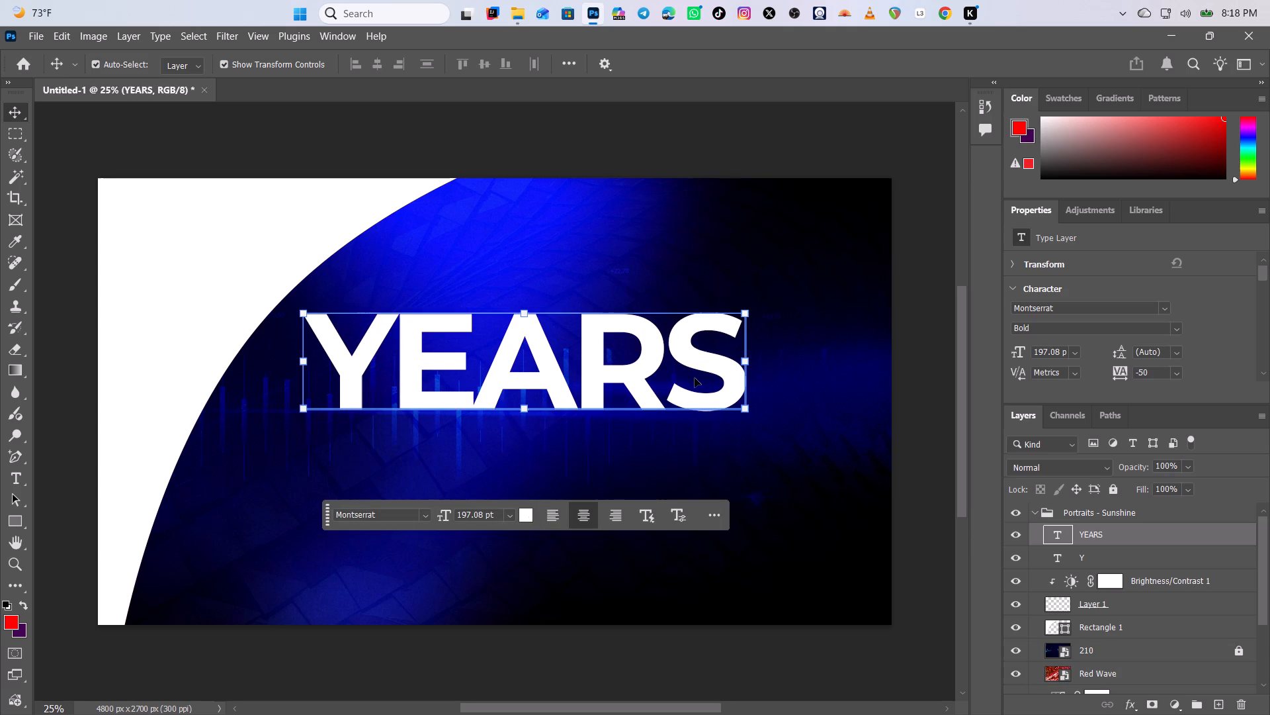
Change the YEARS text's font to Netflix (Bebas Neue) Regular.
click(1154, 303)
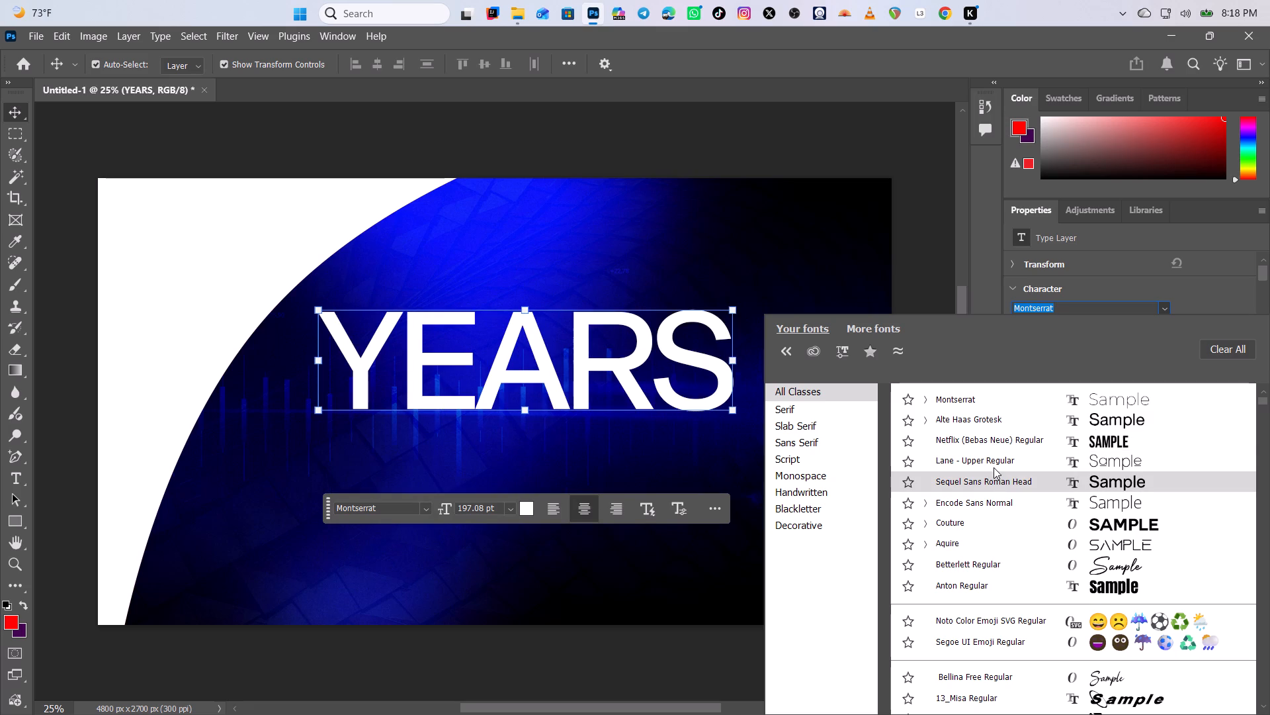
click(990, 450)
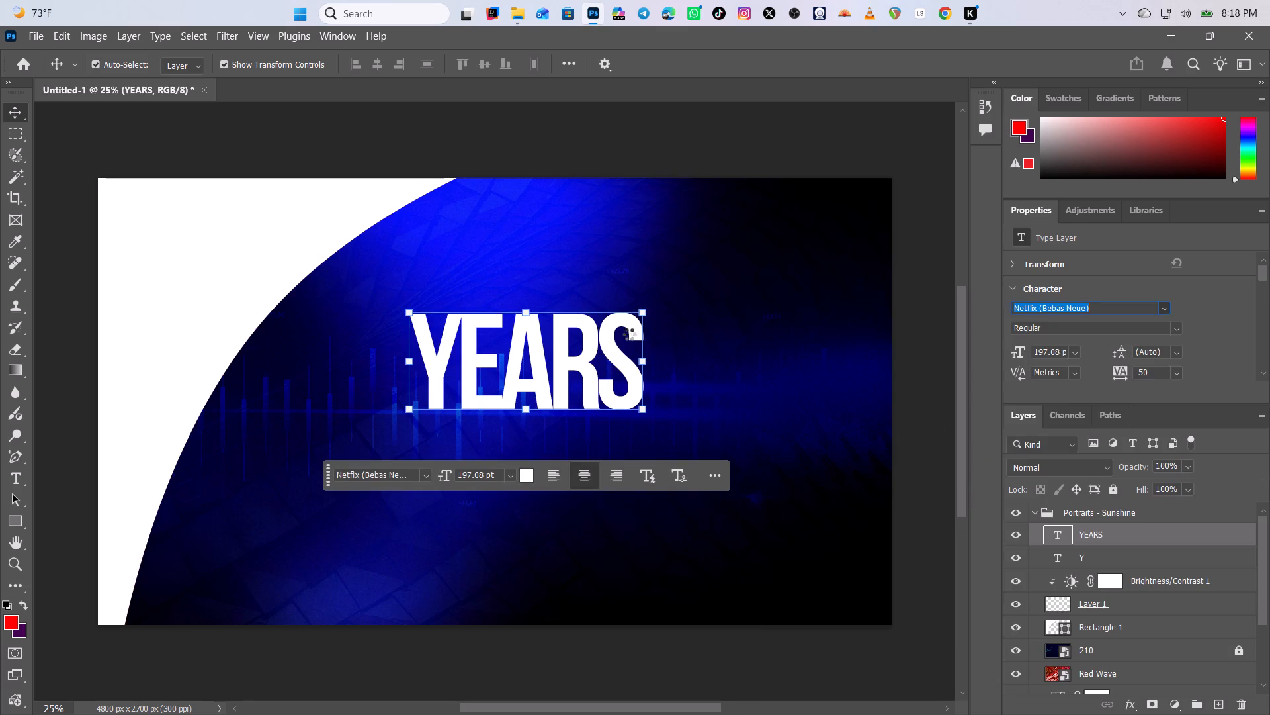
Scale the YEARS text up proportionally to about 300 pt, centre it on the blue area and commit the transform.
drag(646, 309, 679, 295)
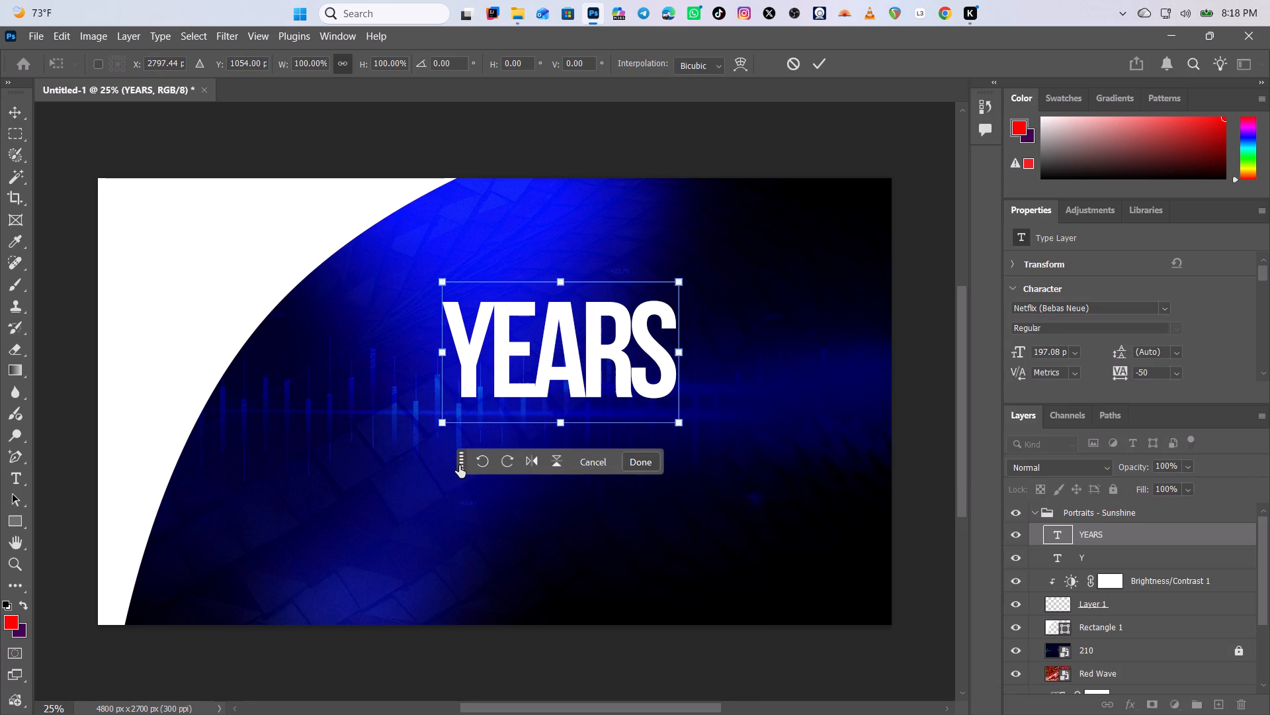
drag(444, 421, 374, 465)
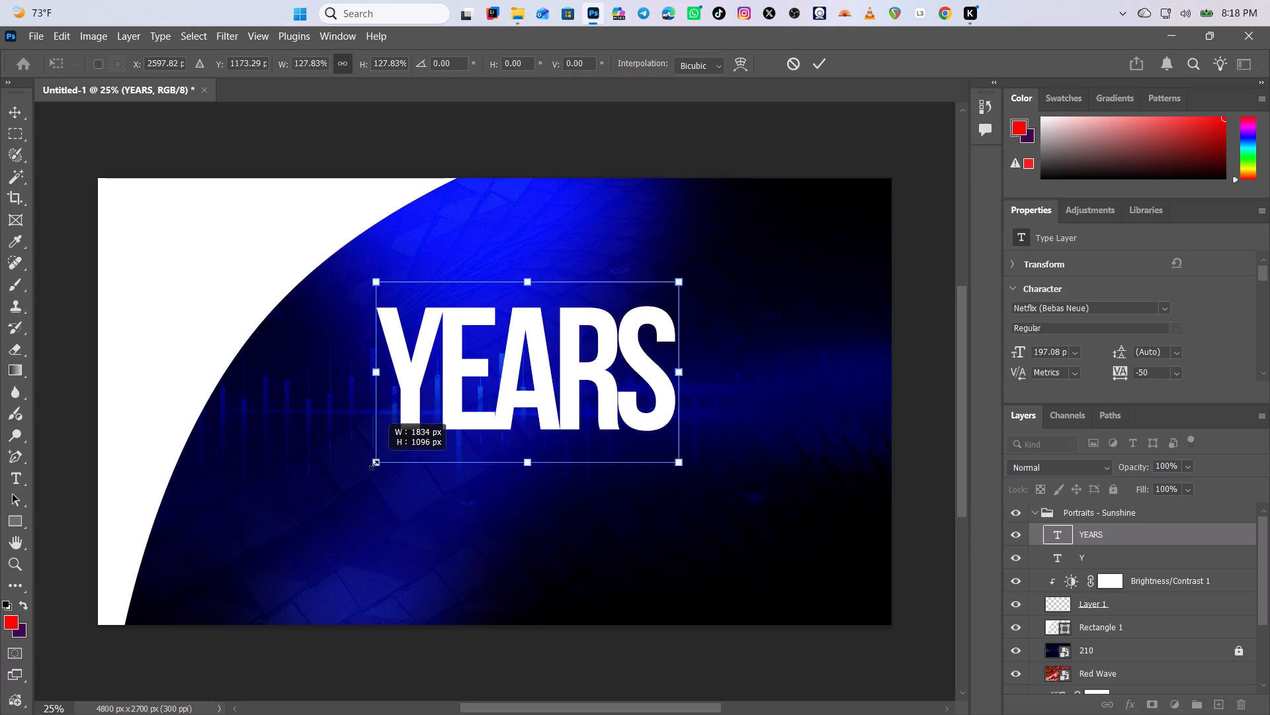
drag(374, 465, 372, 465)
drag(675, 462, 685, 469)
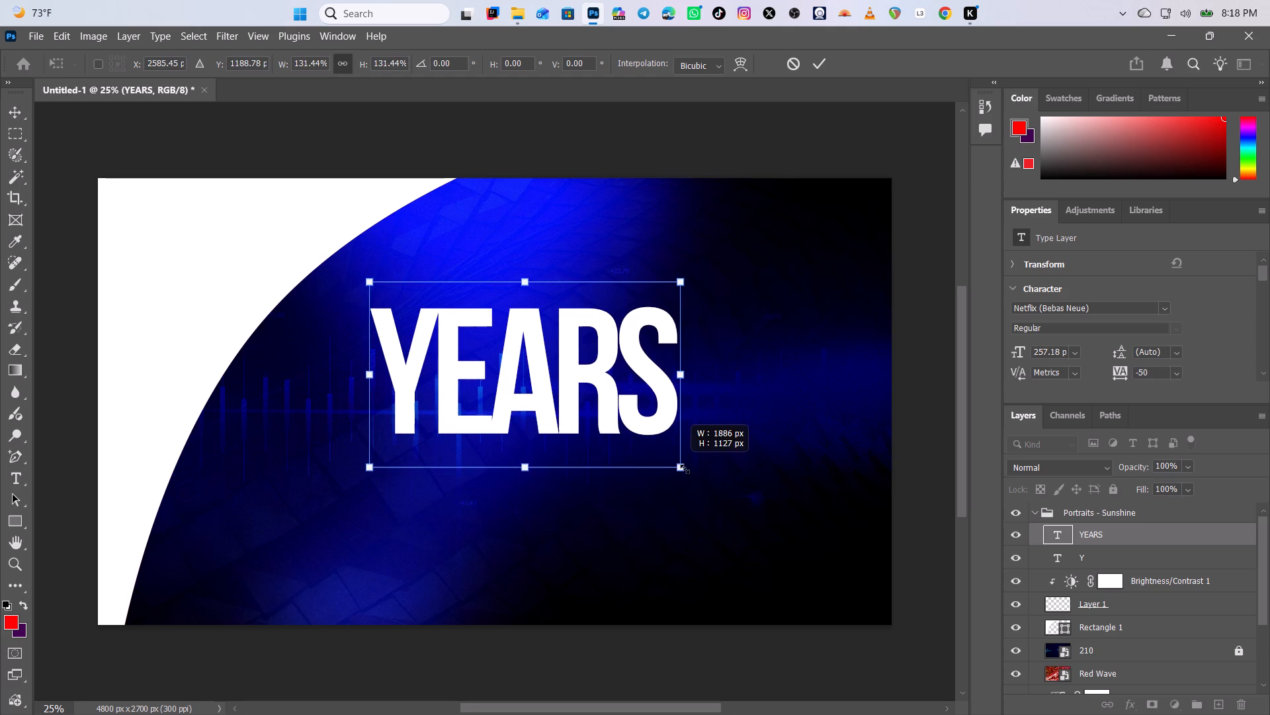
drag(685, 469, 713, 514)
drag(604, 387, 611, 359)
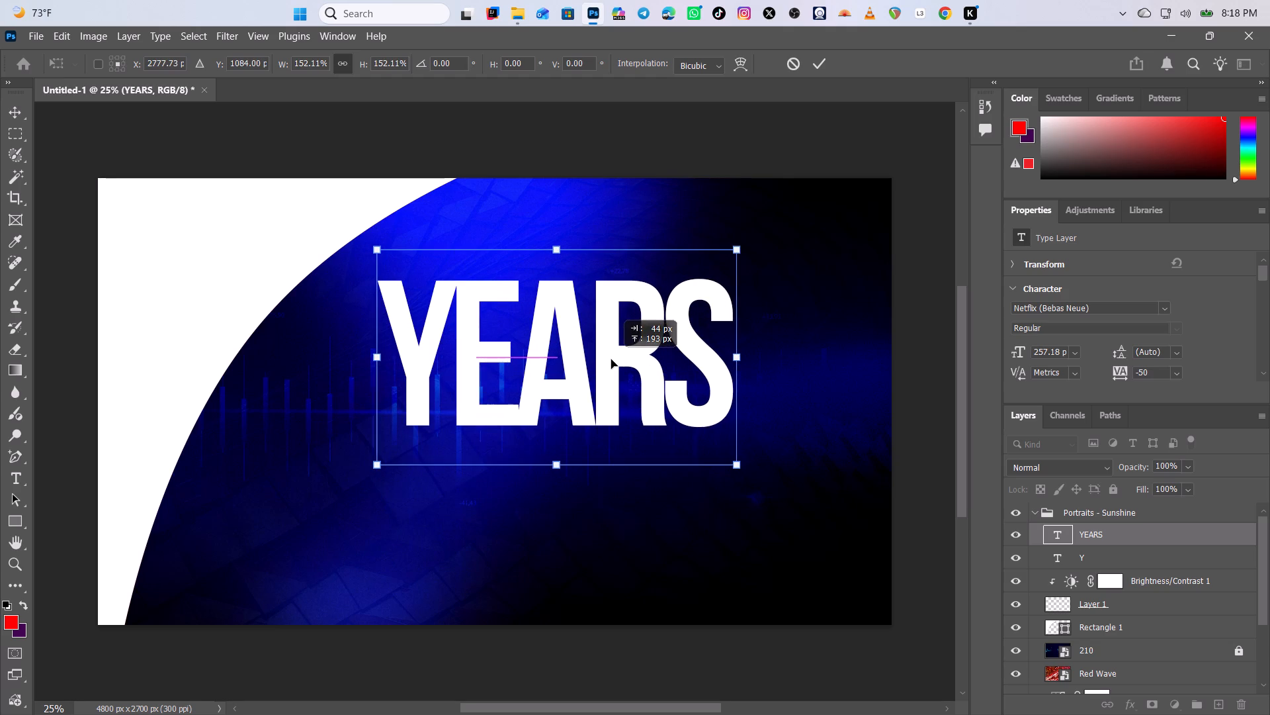
drag(611, 359, 605, 375)
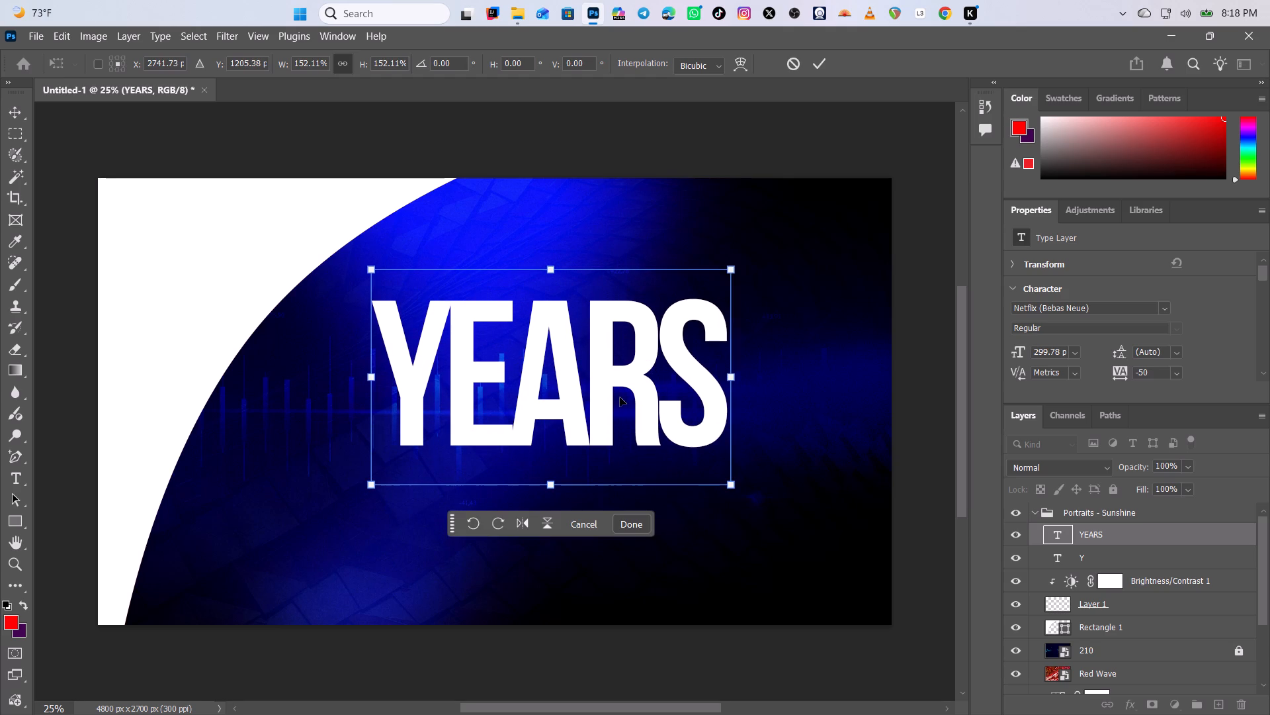
click(626, 526)
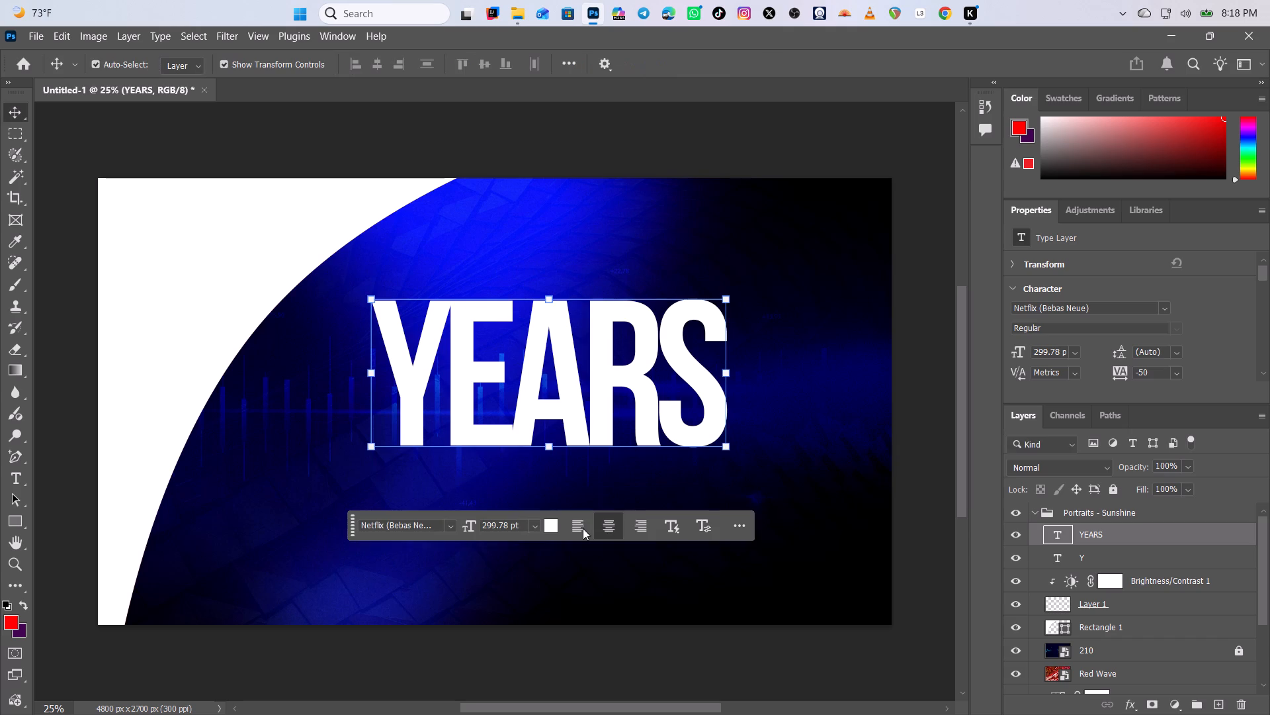
Recolour the YEARS text to a pale yellow with hue 56.
click(555, 521)
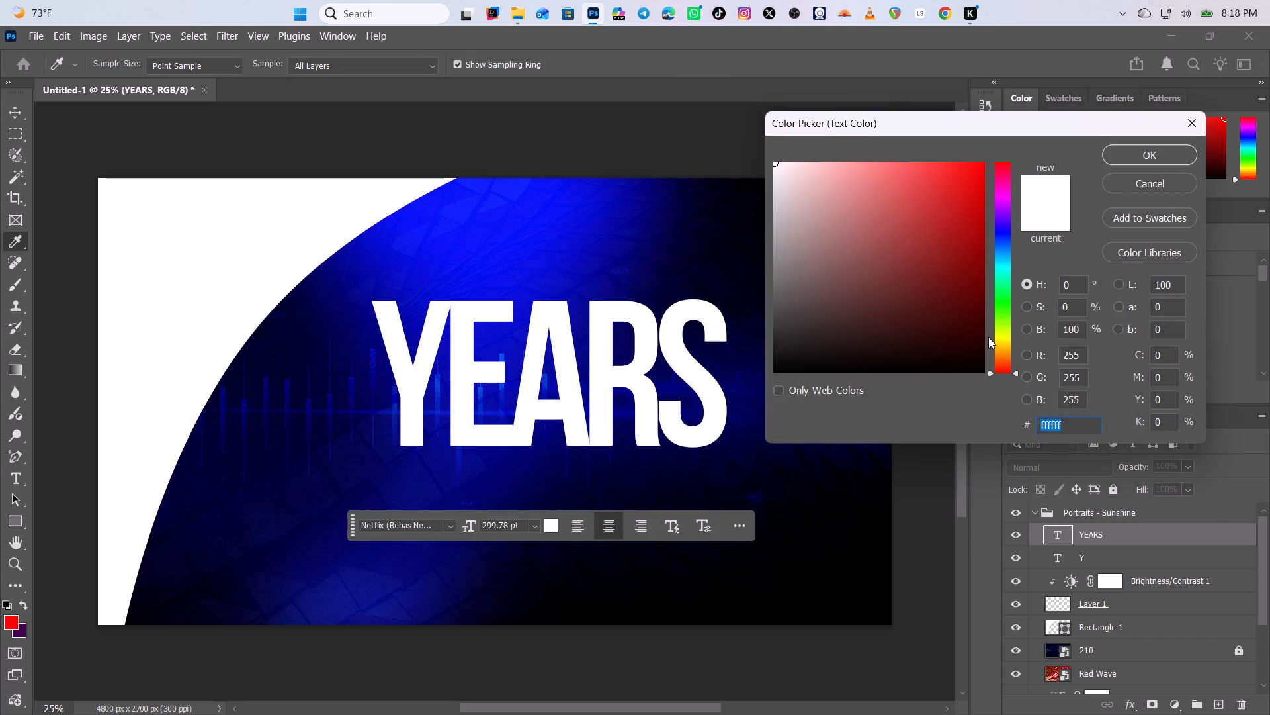
click(1005, 339)
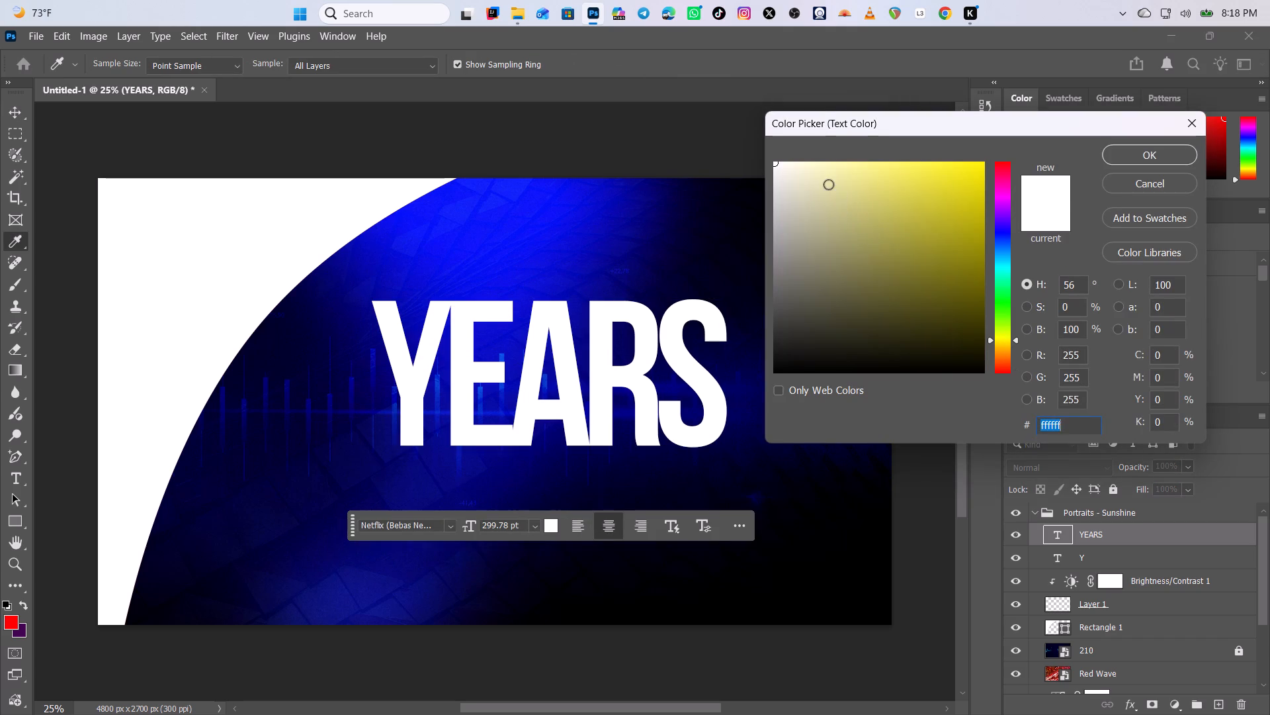
drag(828, 184, 825, 118)
drag(847, 169, 843, 134)
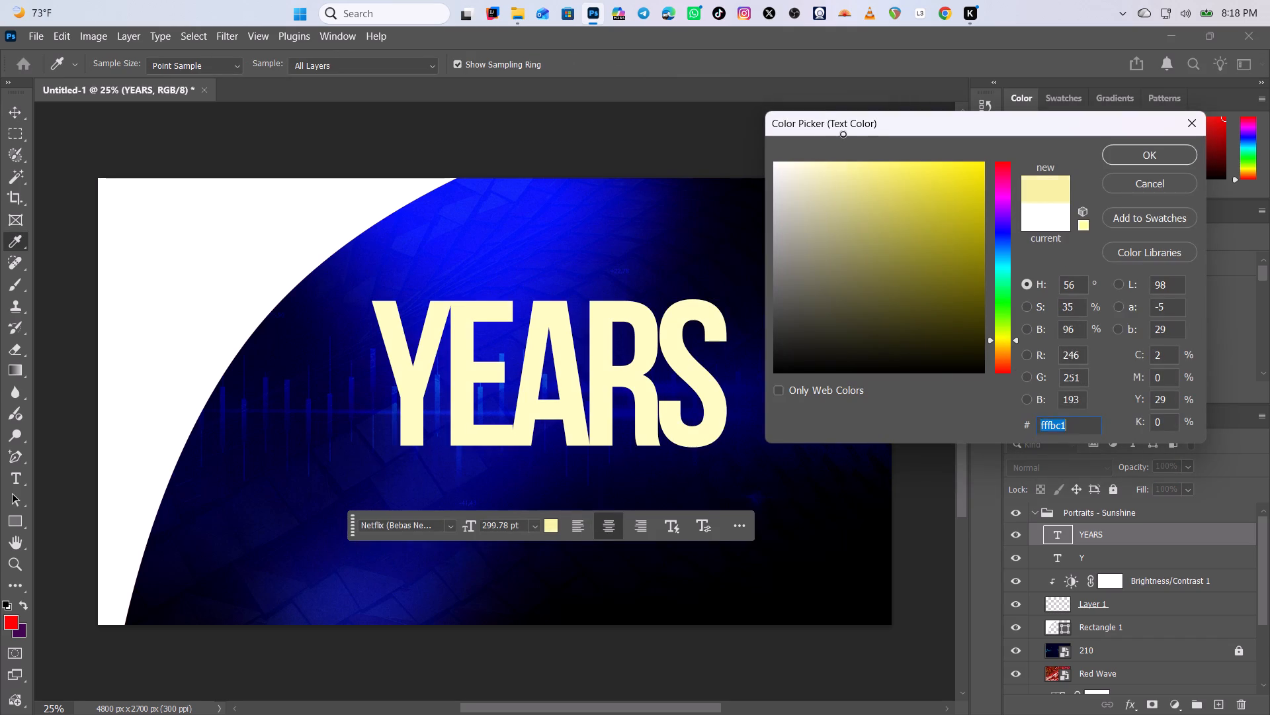
drag(843, 134, 843, 142)
click(1122, 148)
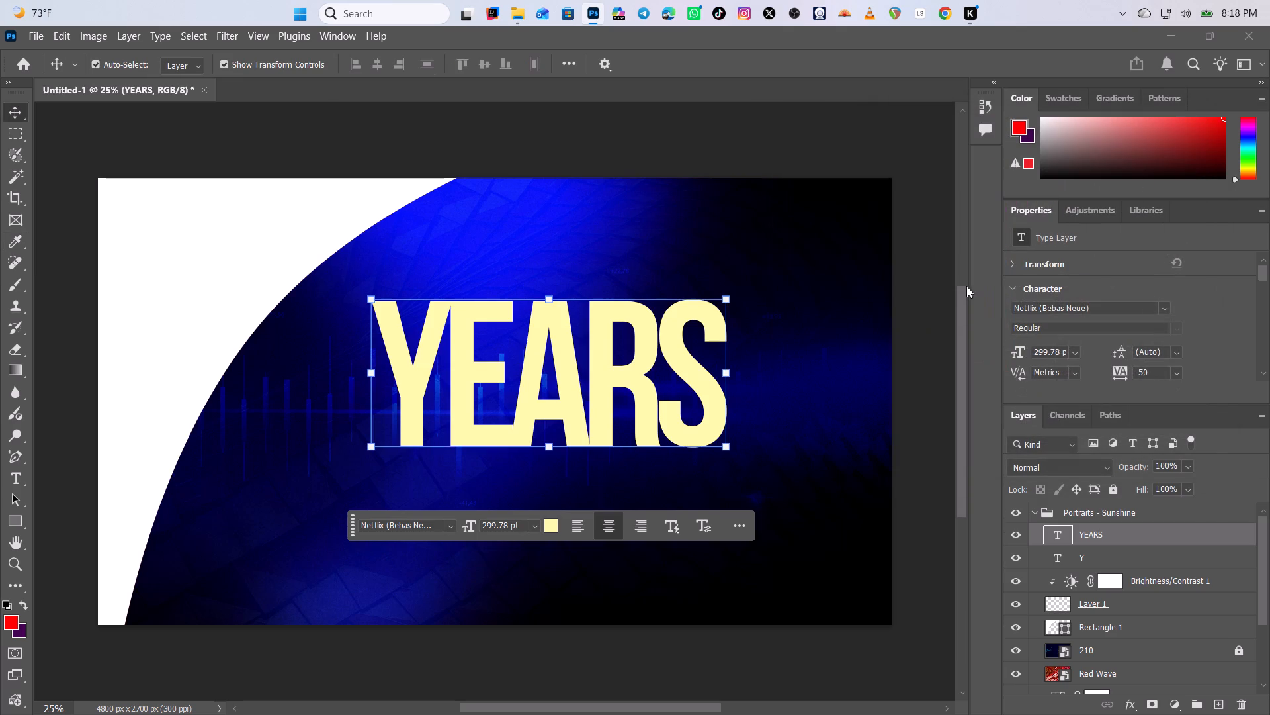
Add the text FELLOWSHIP as a new type layer just below the YEARS headline and commit it.
click(22, 475)
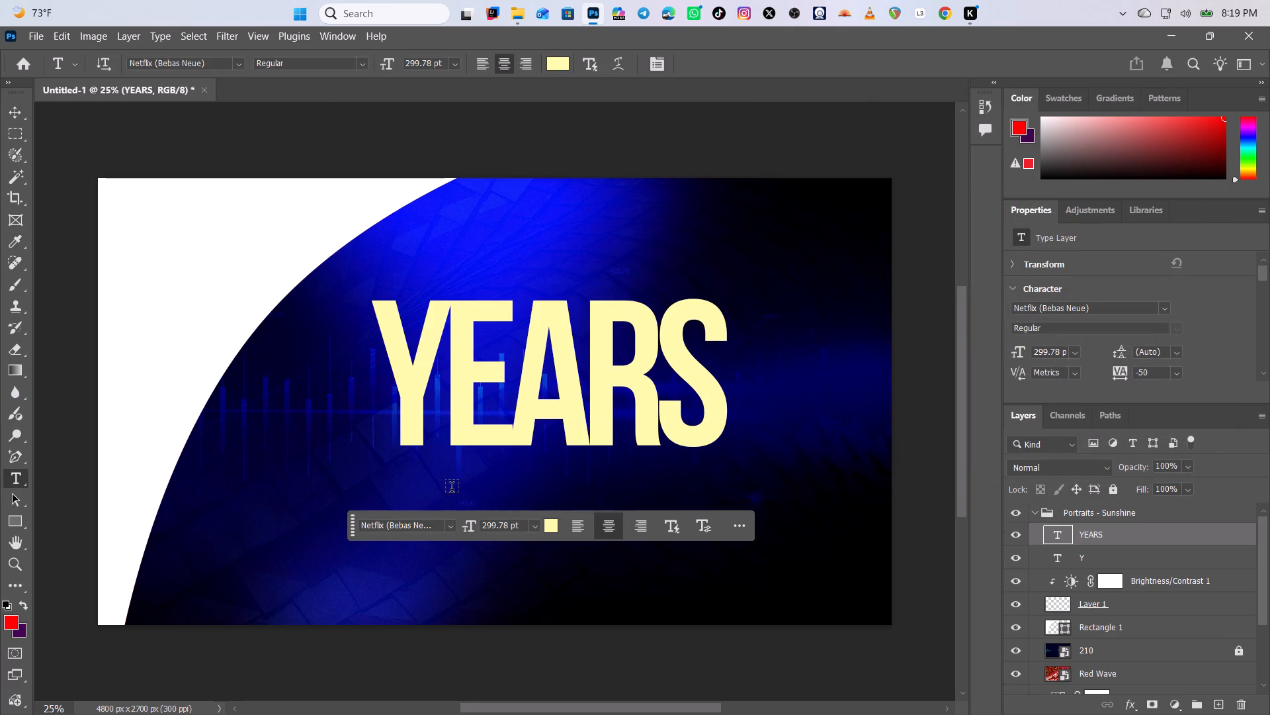
click(435, 496)
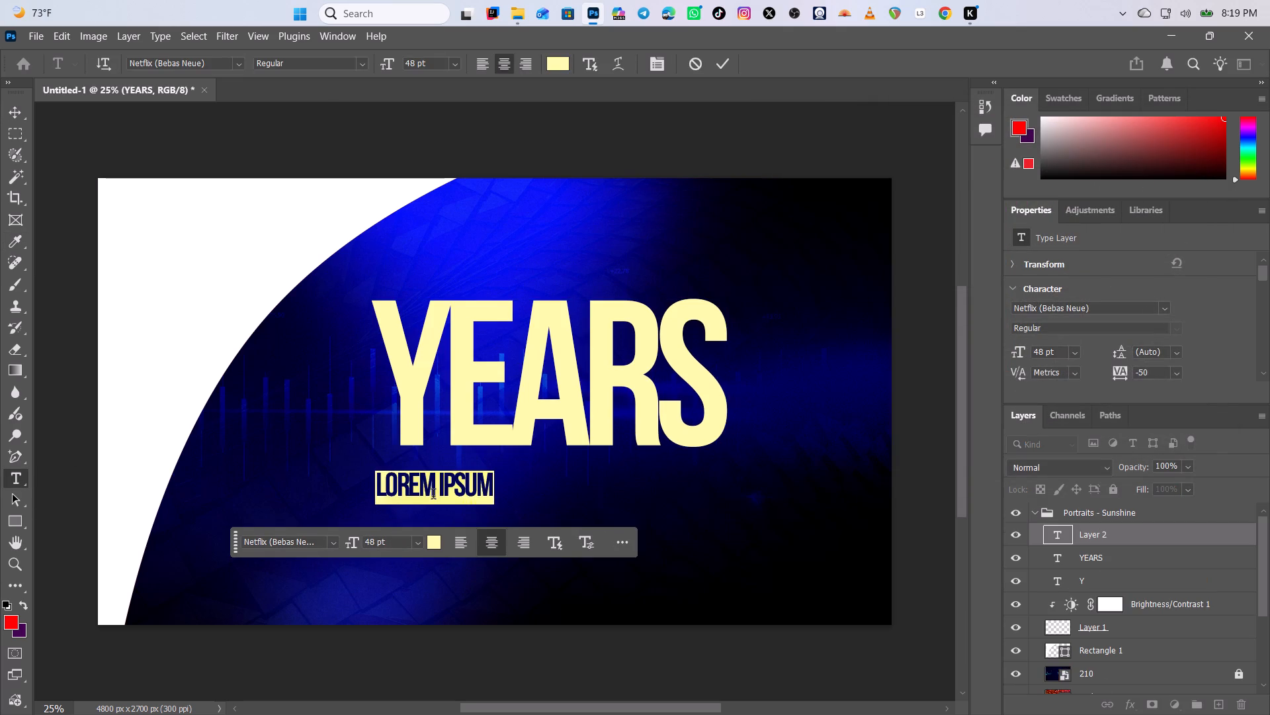
key(f)
text(ELL)
key(o)
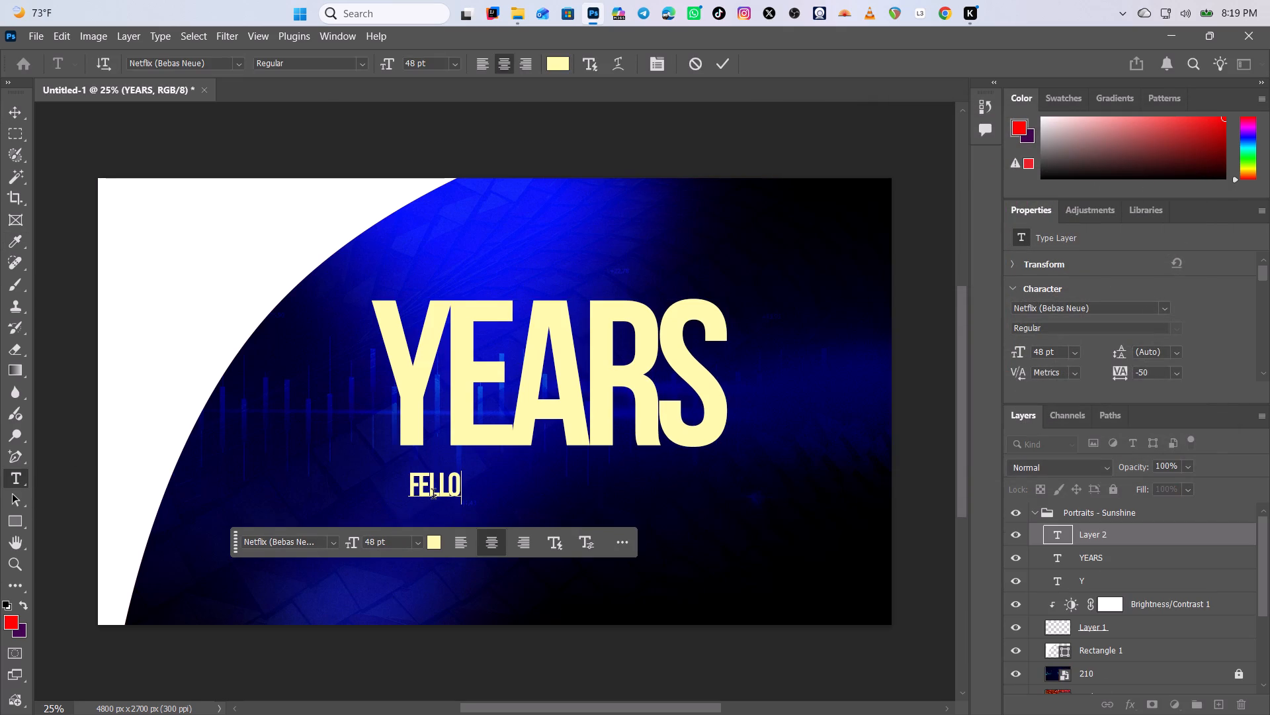
key(w)
key(s)
key(h)
key(i)
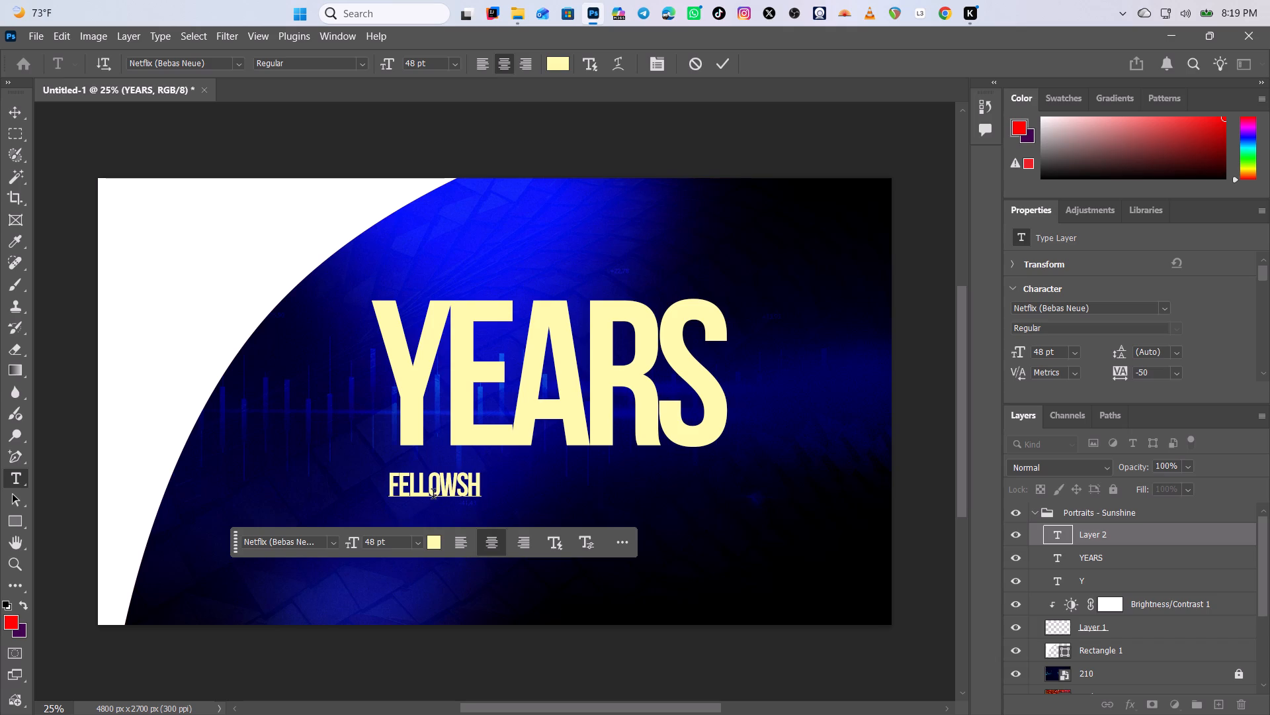
key(p)
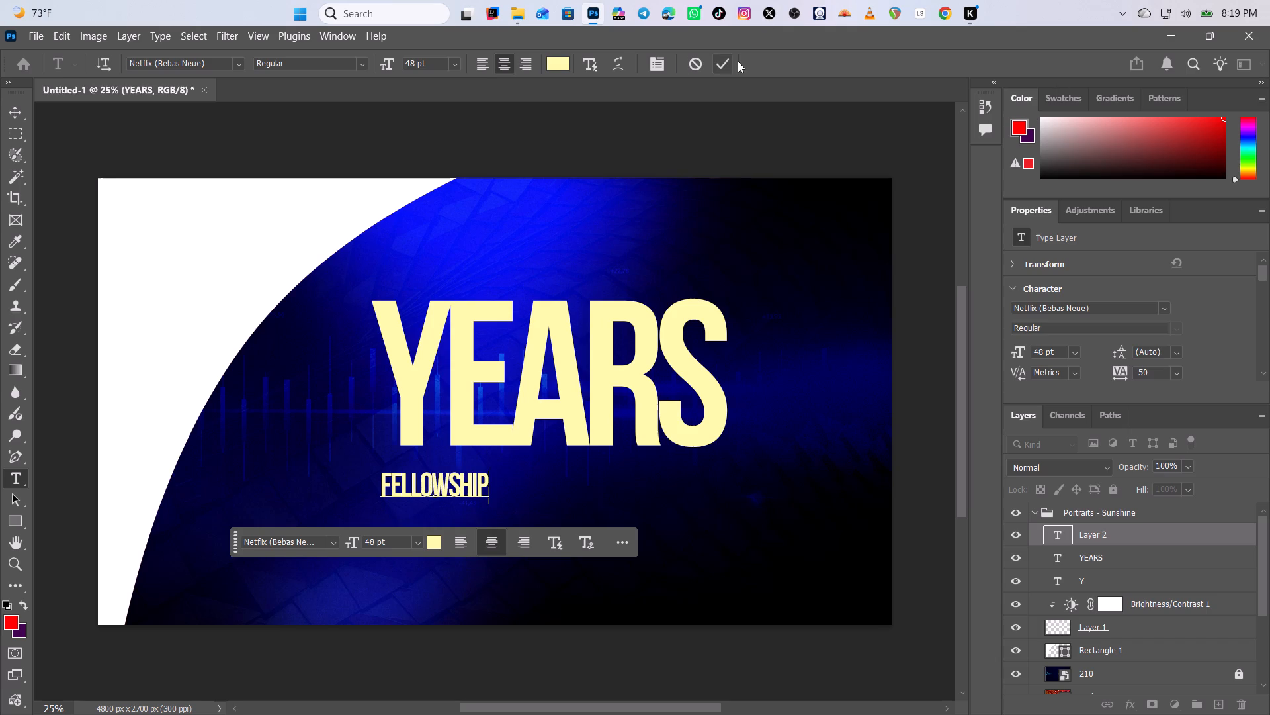
click(738, 61)
click(719, 67)
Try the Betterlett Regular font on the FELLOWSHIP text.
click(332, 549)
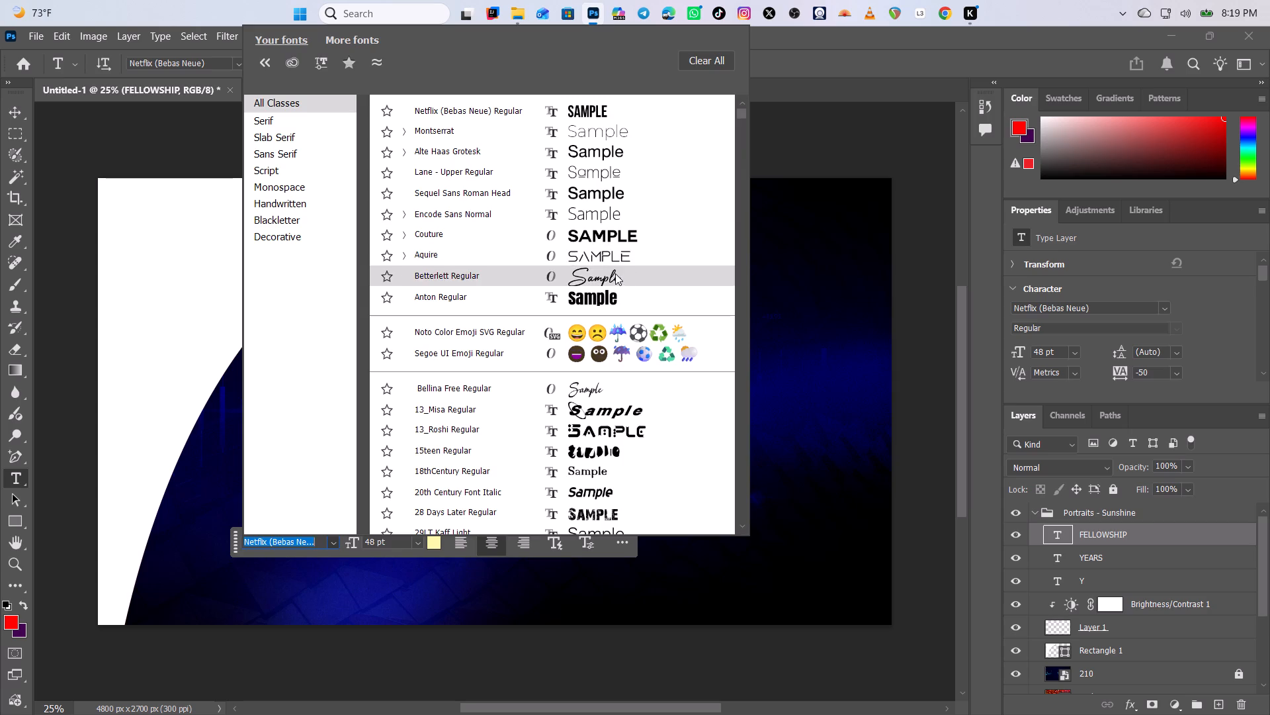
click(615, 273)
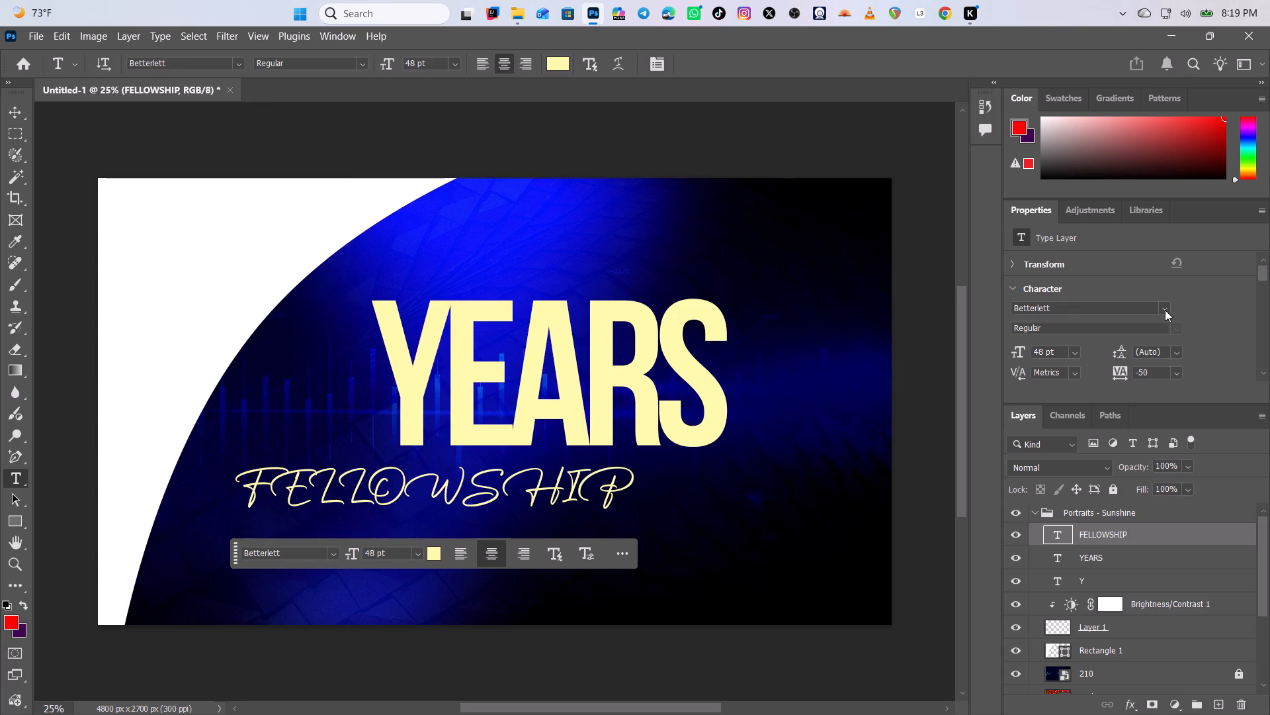
Change the FELLOWSHIP text's font to Montserrat Thin.
click(1165, 310)
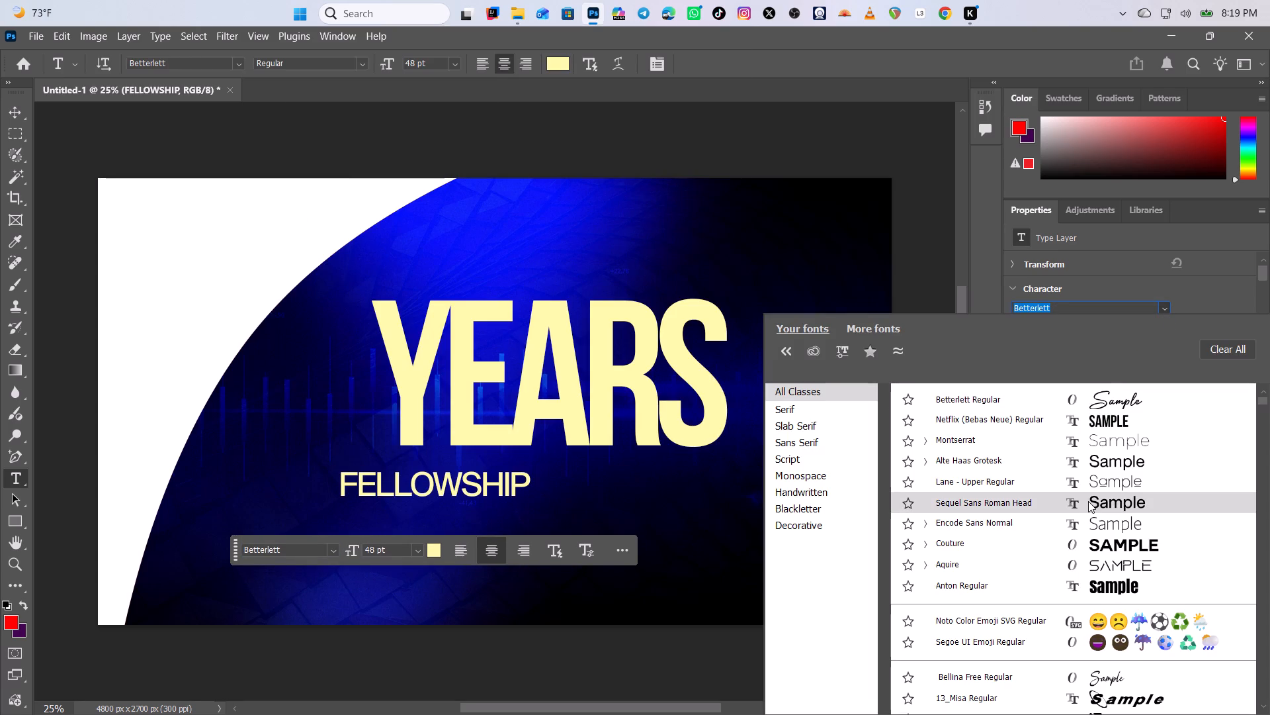
click(1109, 442)
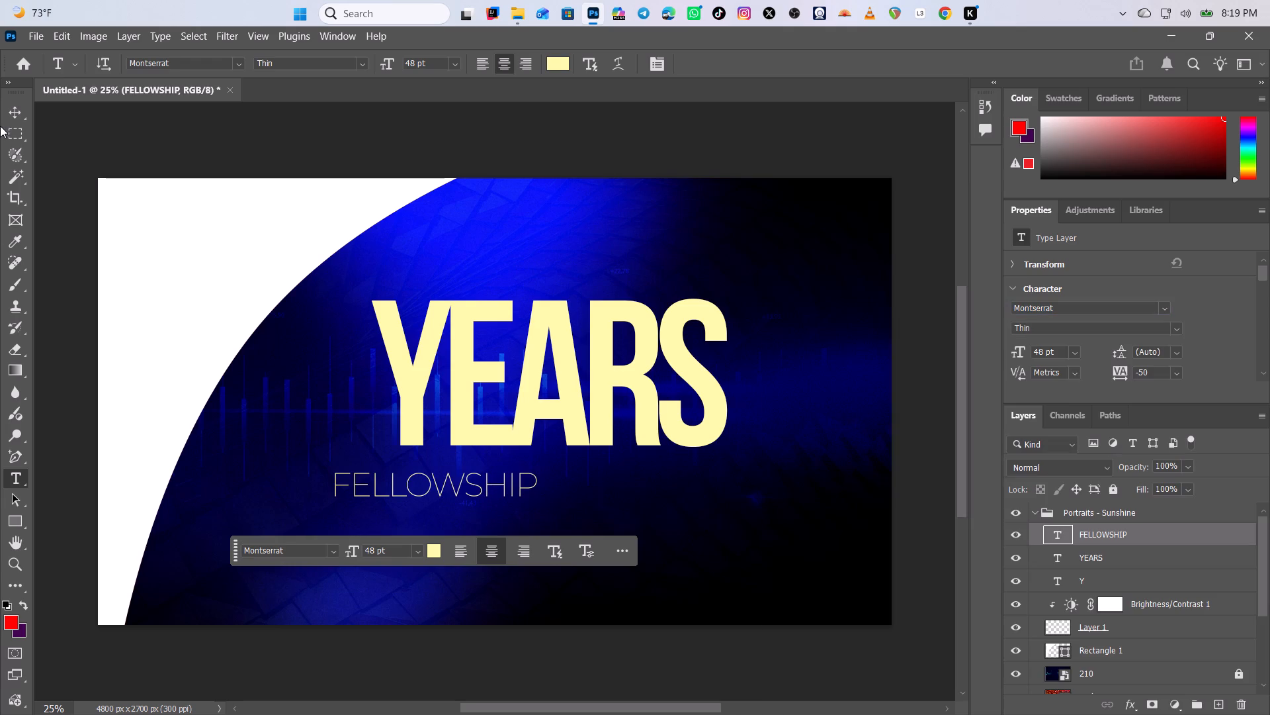
Scale the FELLOWSHIP text up proportionally to about 68 pt, centre it directly beneath YEARS, commit and nudge it slightly right.
click(20, 110)
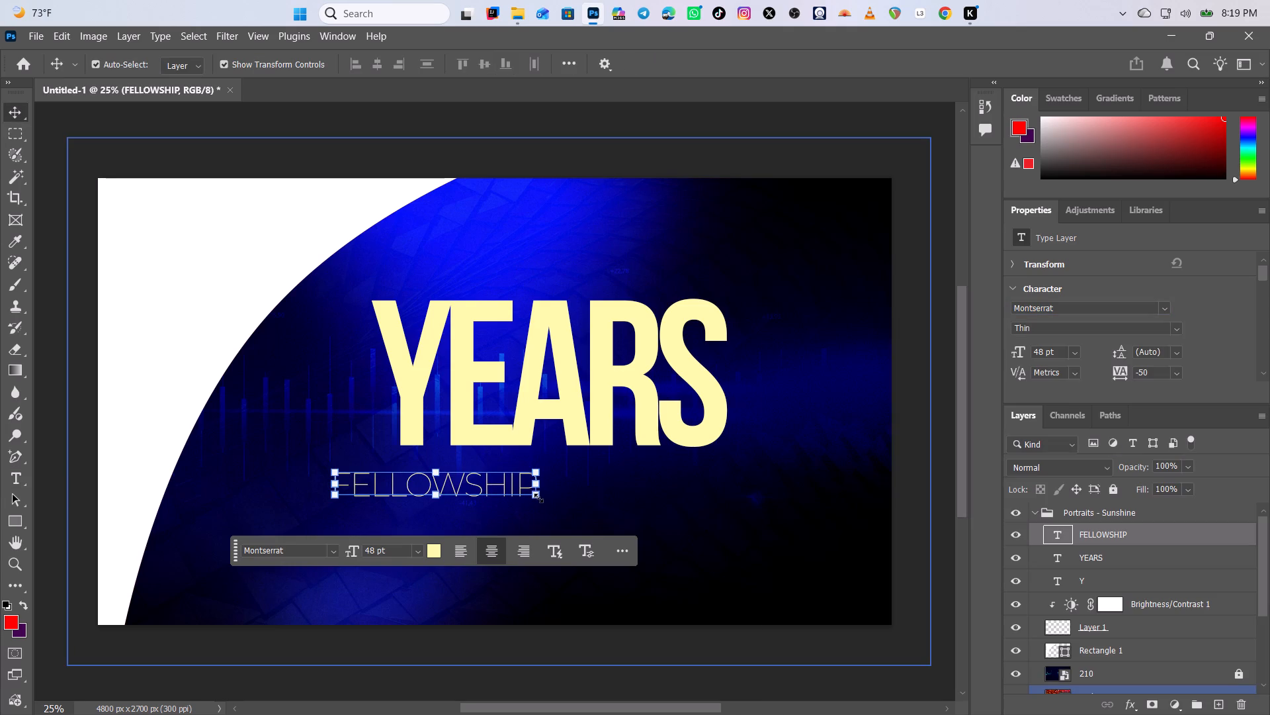
drag(538, 498, 589, 530)
drag(510, 478, 552, 484)
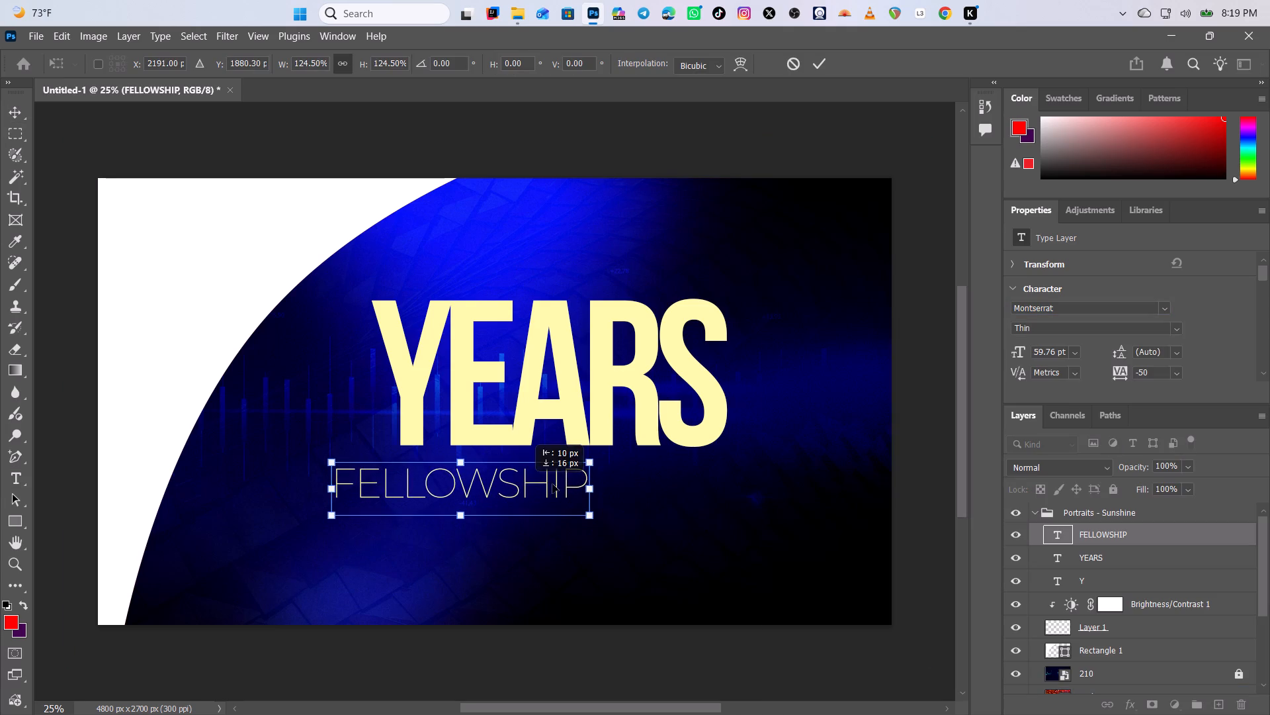
drag(552, 484, 622, 469)
click(632, 466)
drag(443, 502, 409, 512)
drag(525, 479, 525, 479)
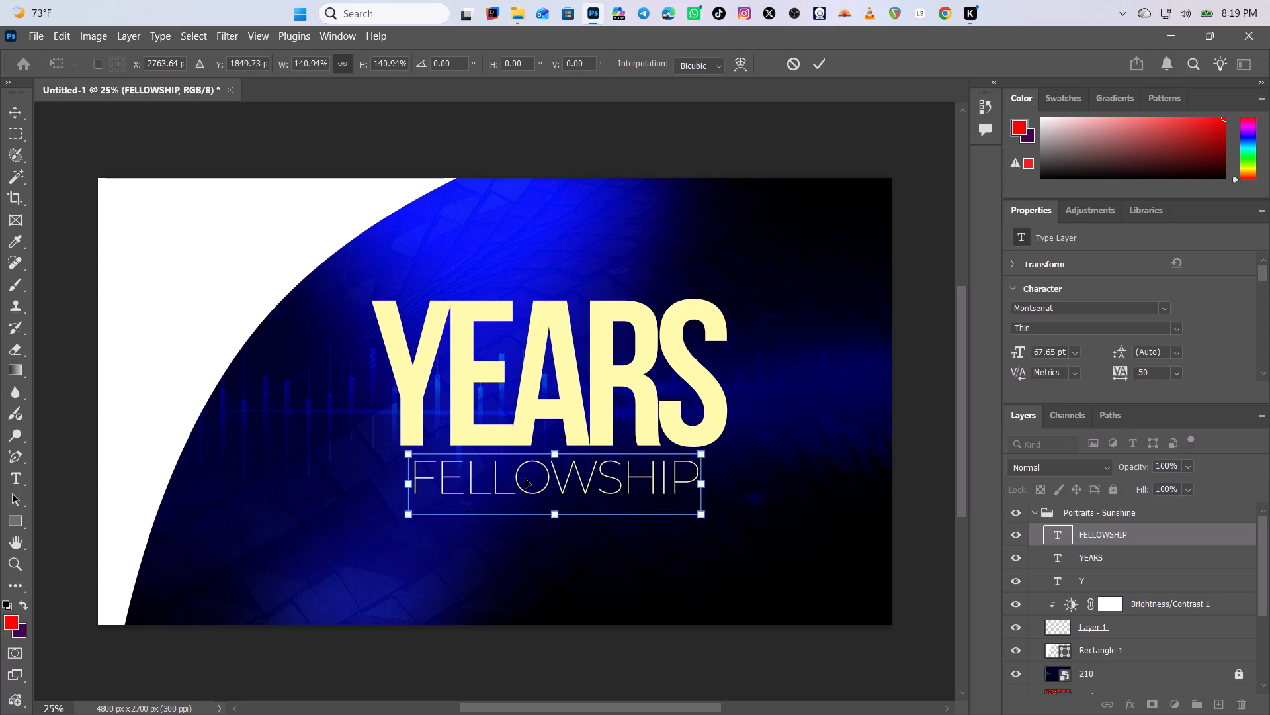
drag(525, 479, 525, 472)
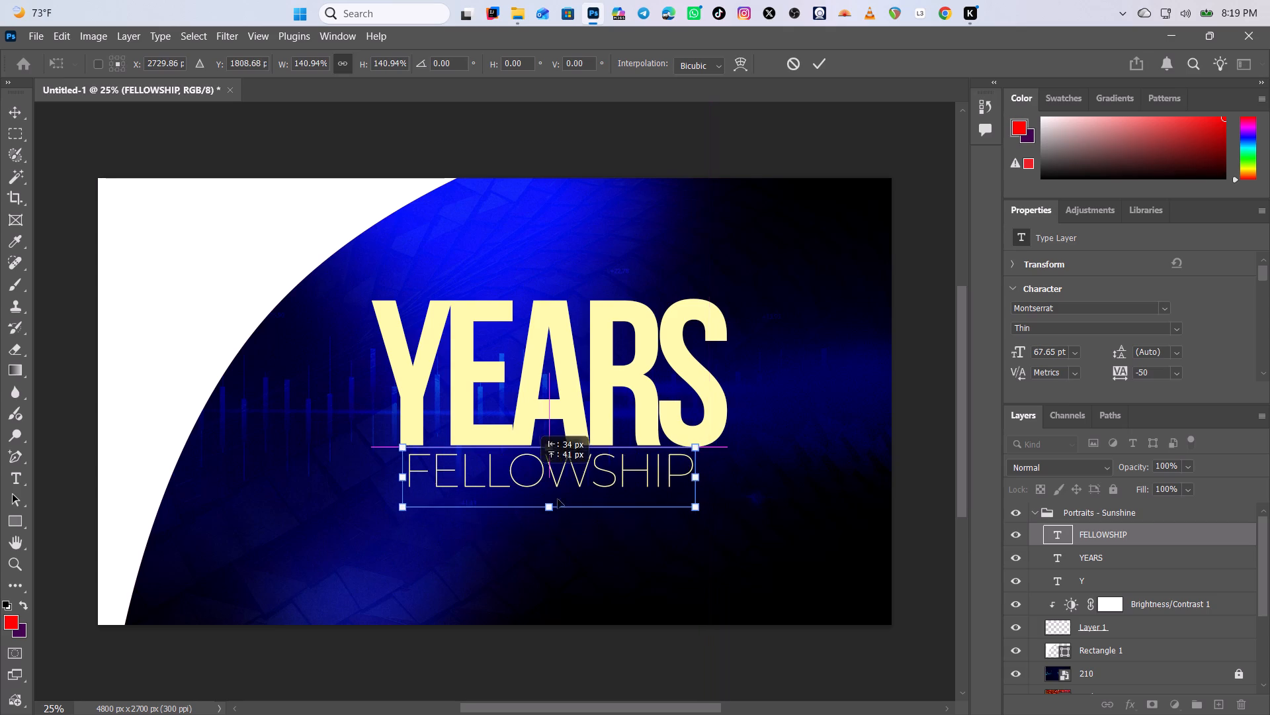
click(626, 549)
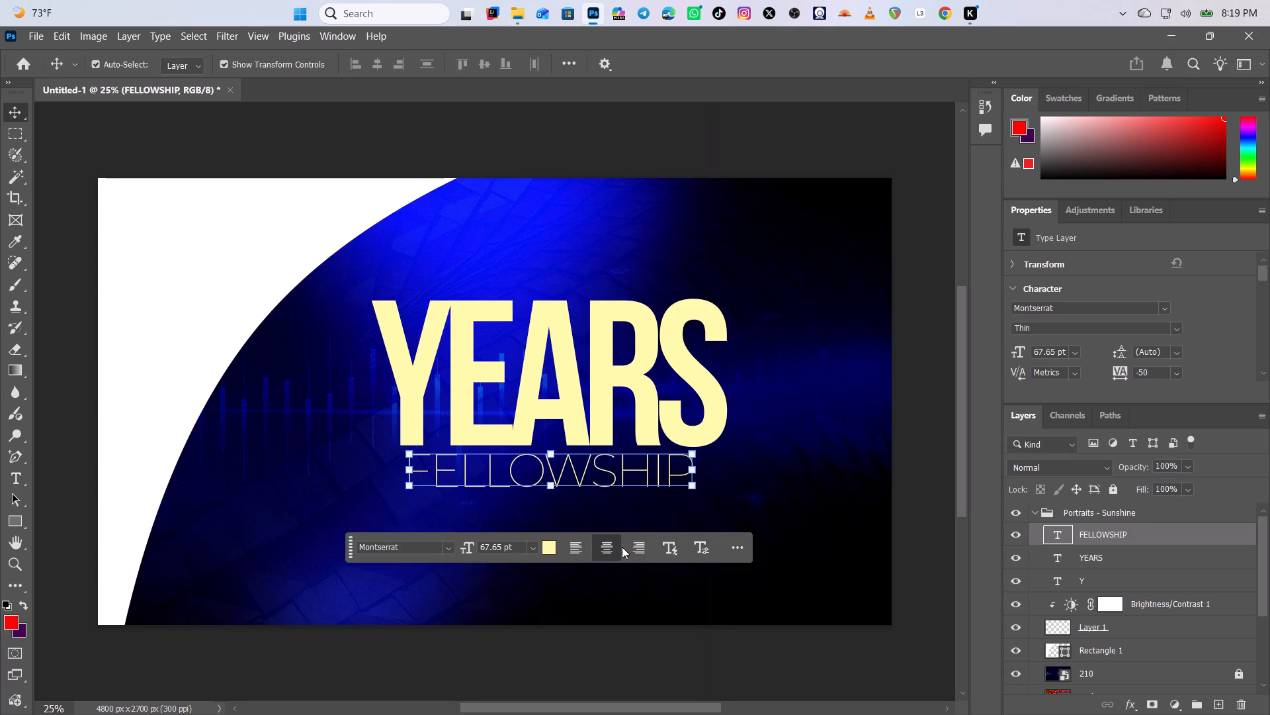
key(Right)
key(Right)
key(Right)
key(Right)
key(Right)
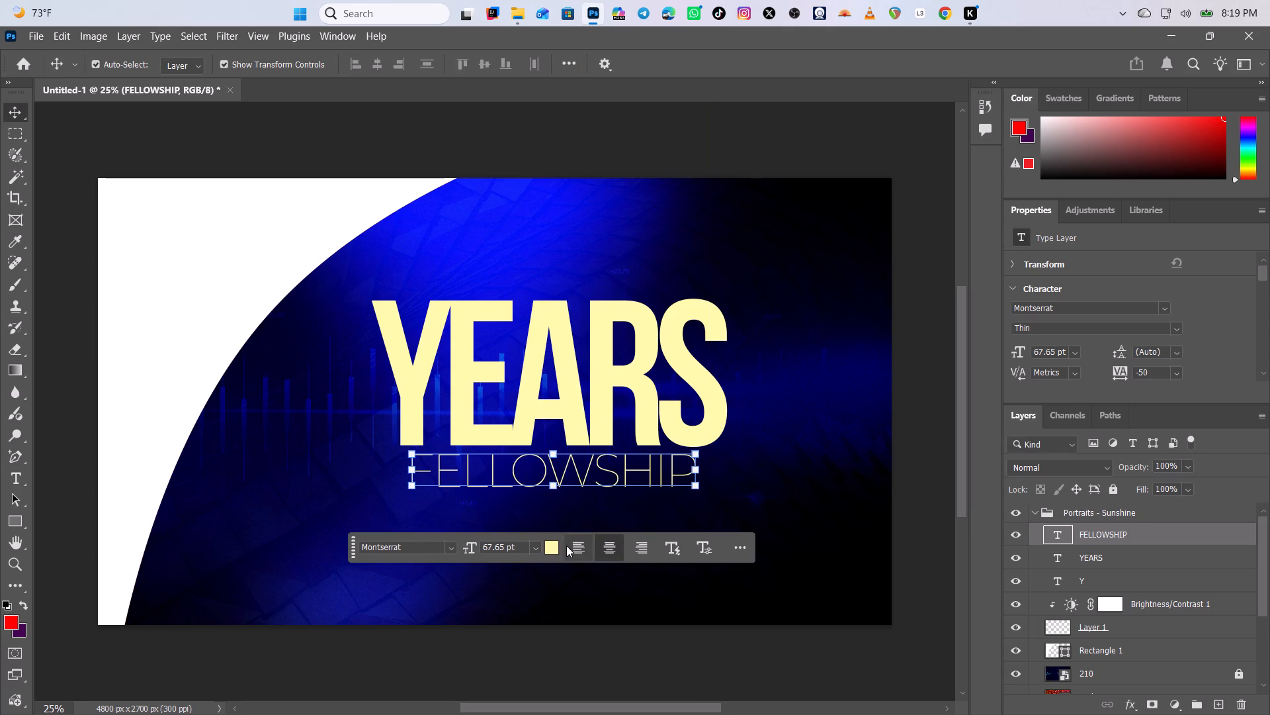
Recolour the FELLOWSHIP text to white (ffffff).
click(552, 546)
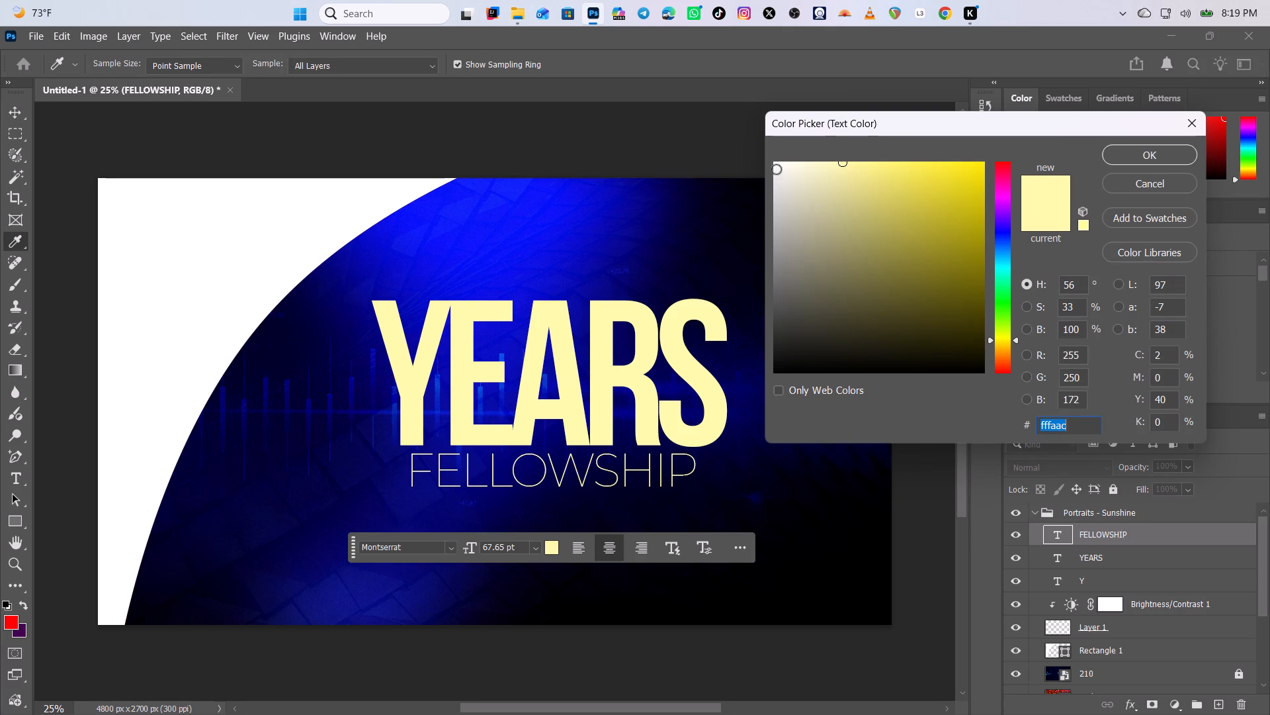
drag(776, 166, 723, 103)
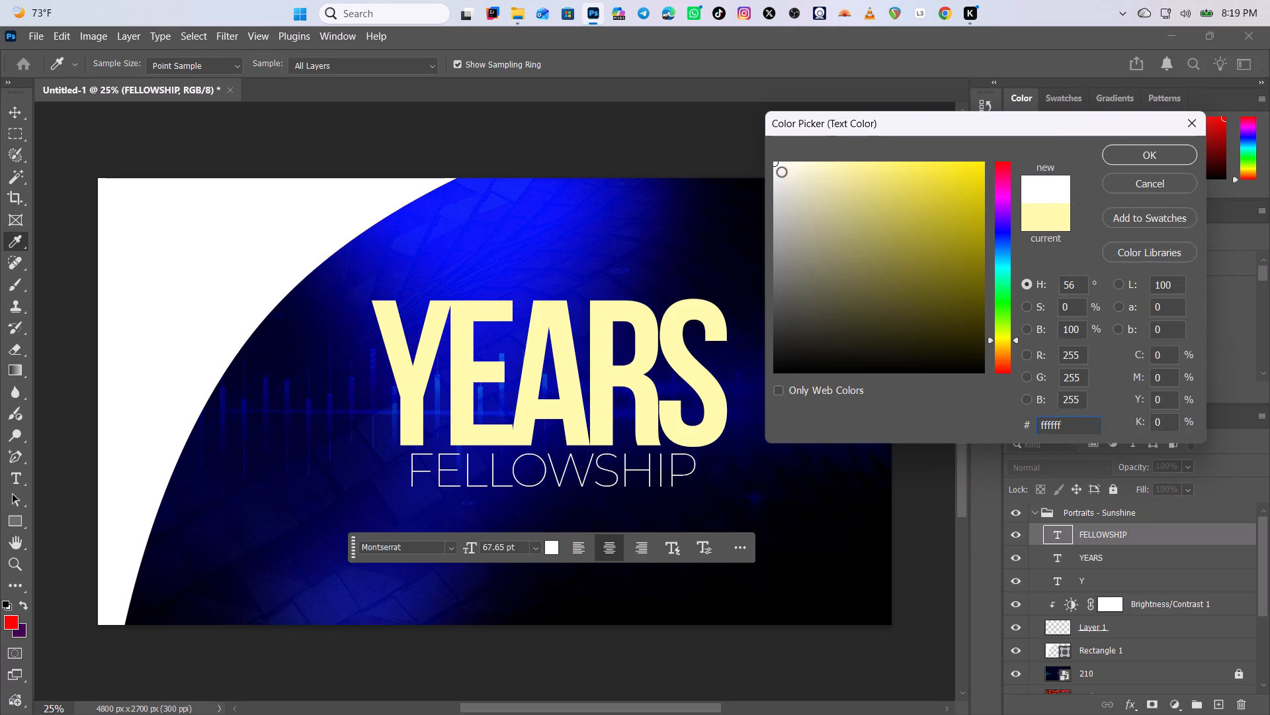
drag(777, 167, 743, 134)
drag(1009, 337, 1012, 361)
drag(1012, 361, 1007, 432)
click(1145, 159)
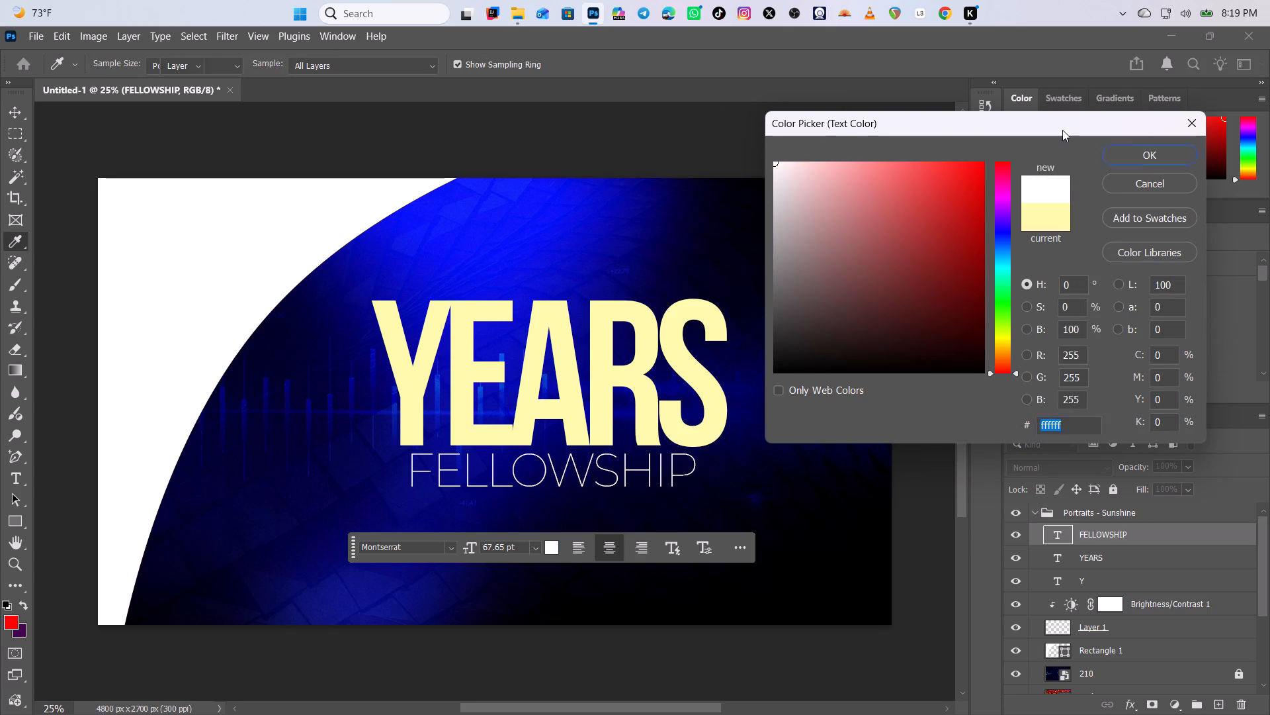
Reselect the FELLOWSHIP text and nudge it a few more pixels to the right beneath YEARS.
click(693, 205)
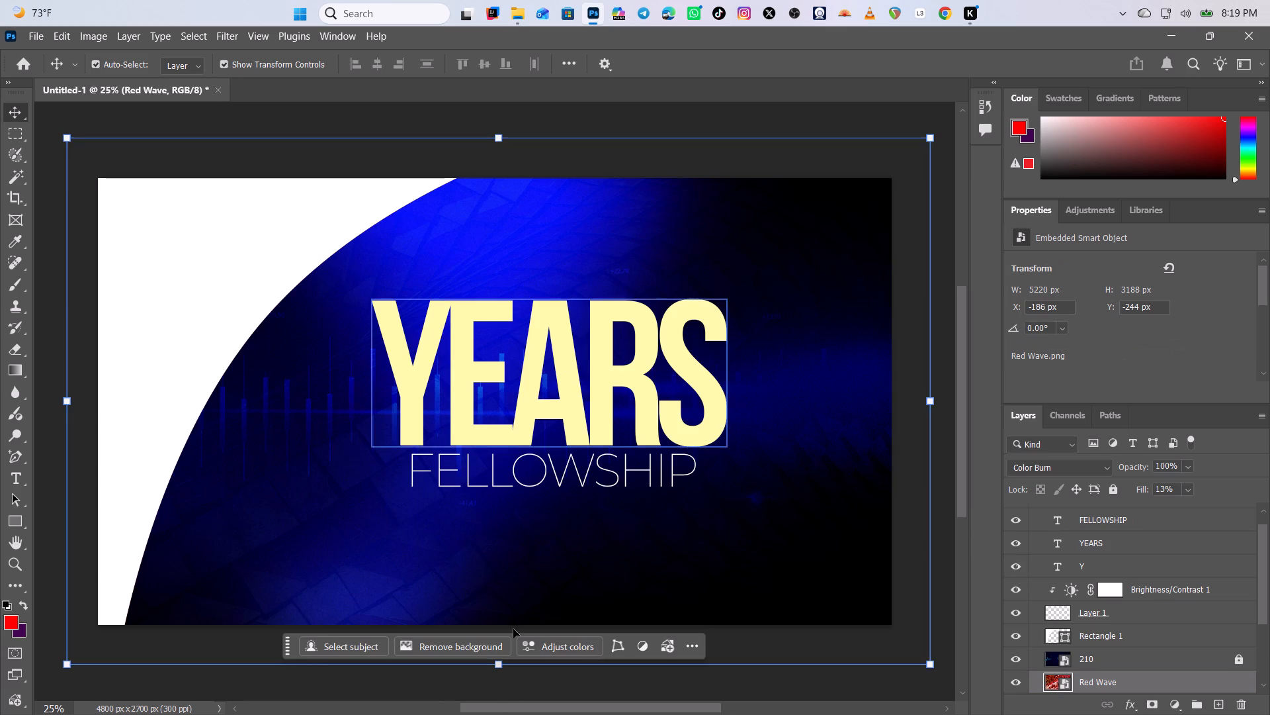
click(519, 472)
key(Right)
key(Right)
key(Right)
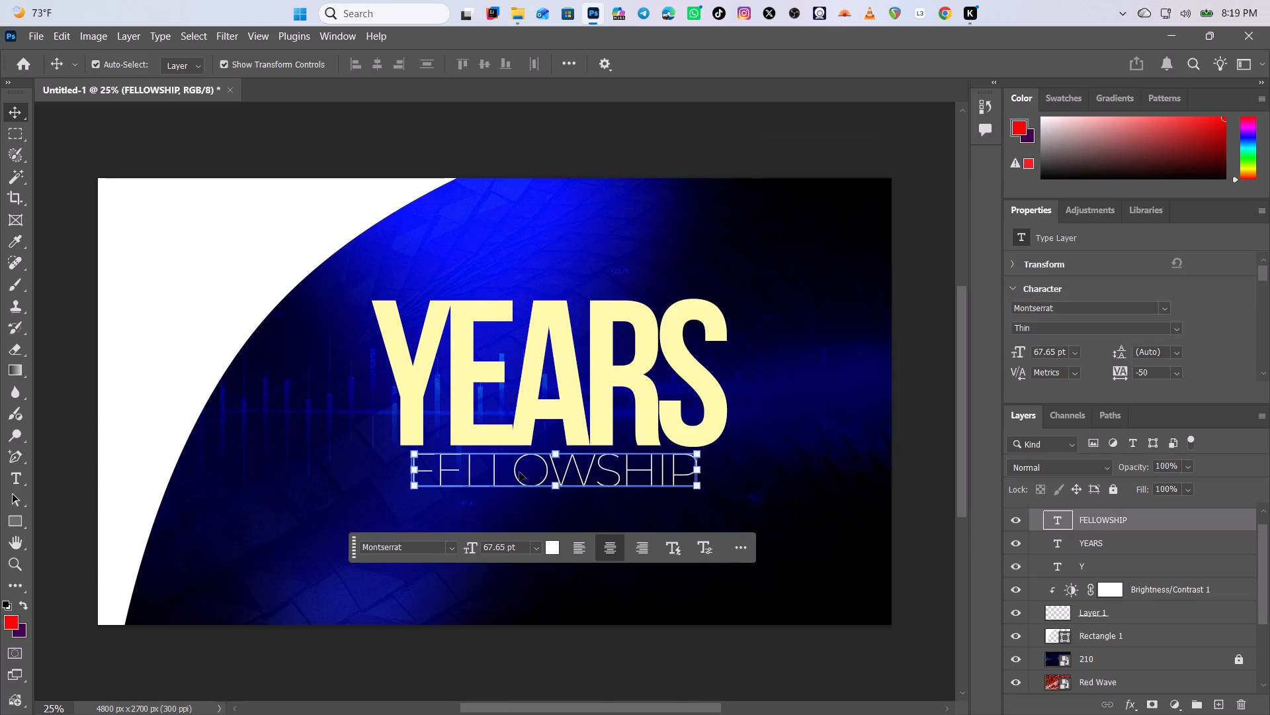
key(Right)
key(Right)
key(Right)
key(Right)
key(Right)
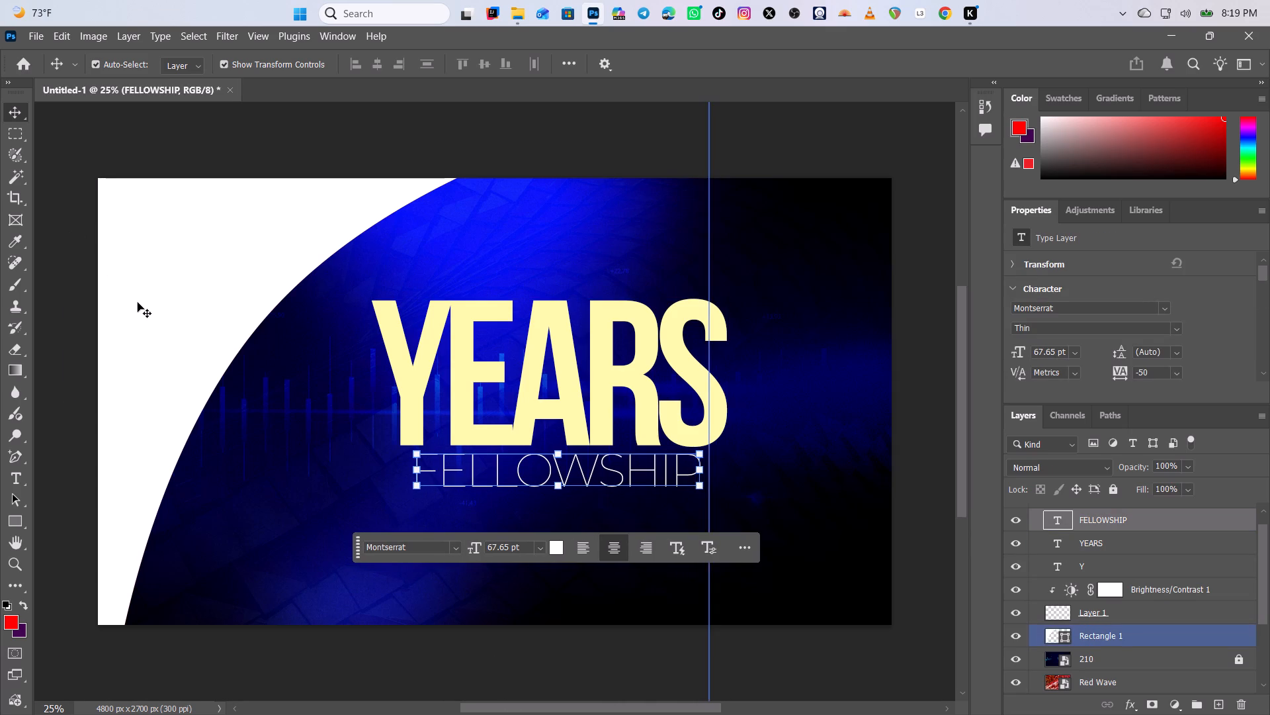
Move the white curved shape up and slightly left so its curve ends near the canvas's lower-left corner.
click(138, 303)
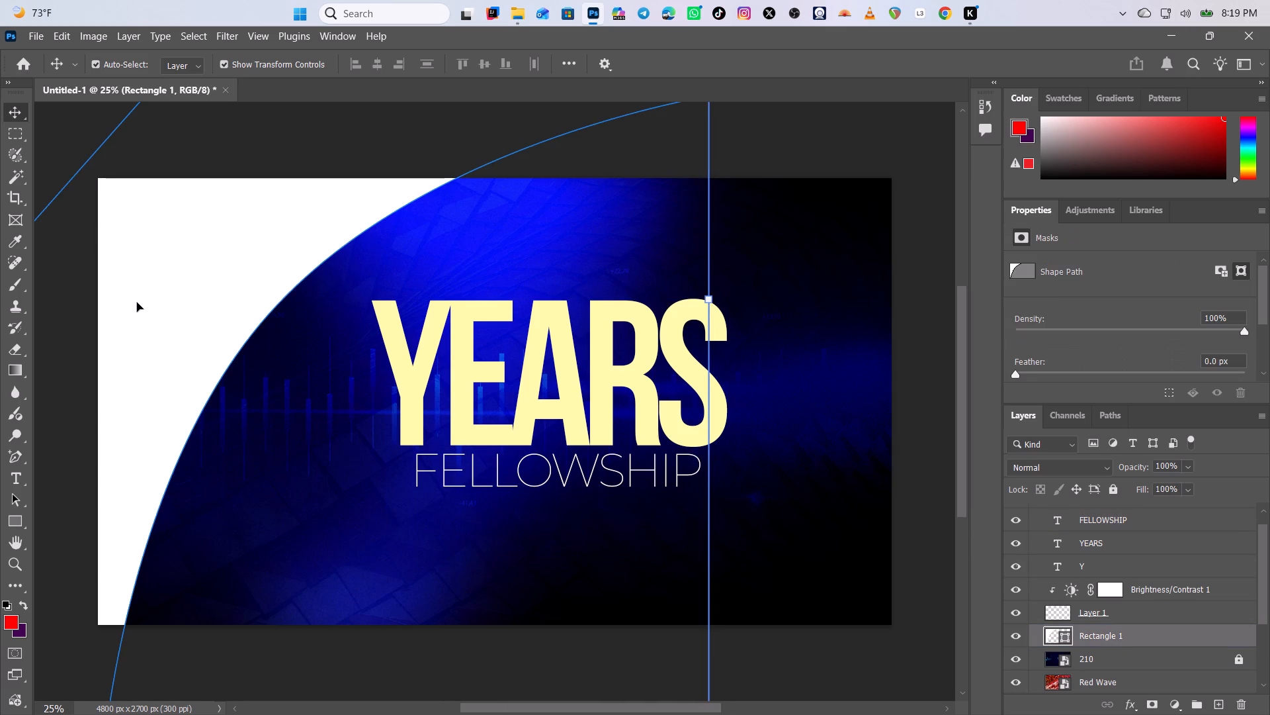
drag(132, 349, 147, 285)
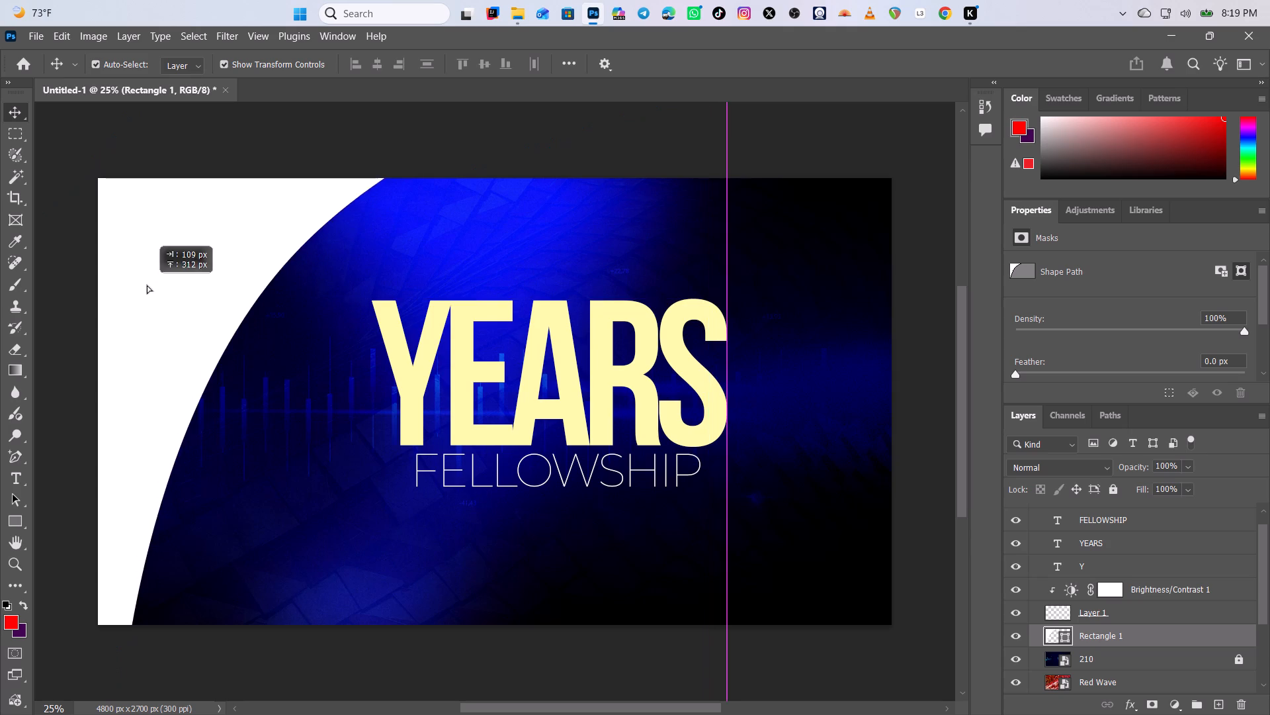
drag(147, 285, 134, 227)
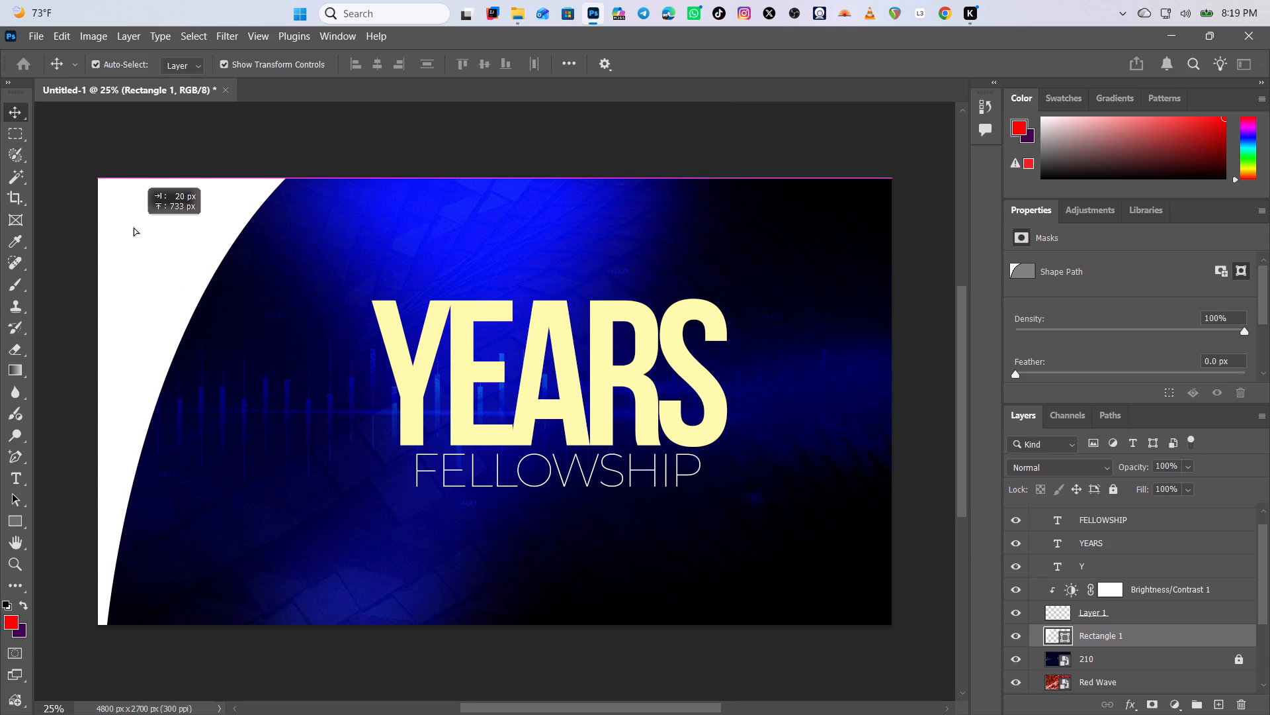
drag(134, 227, 134, 230)
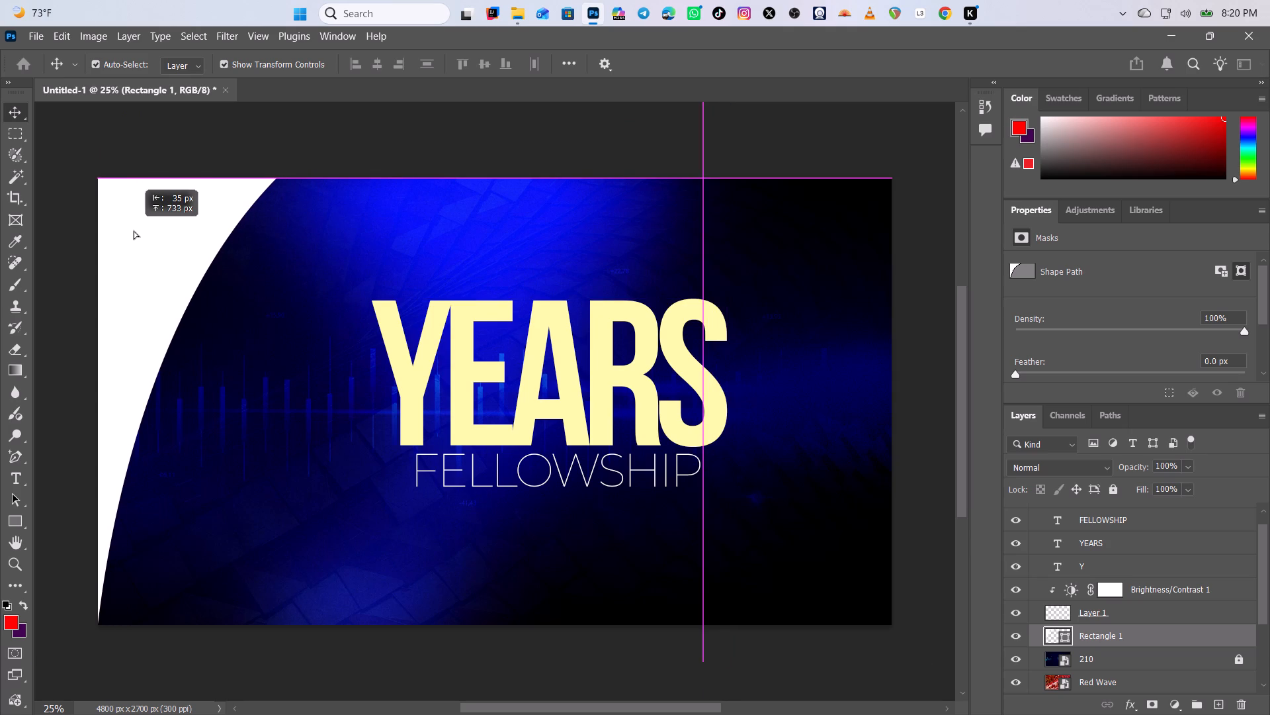
drag(134, 230, 131, 232)
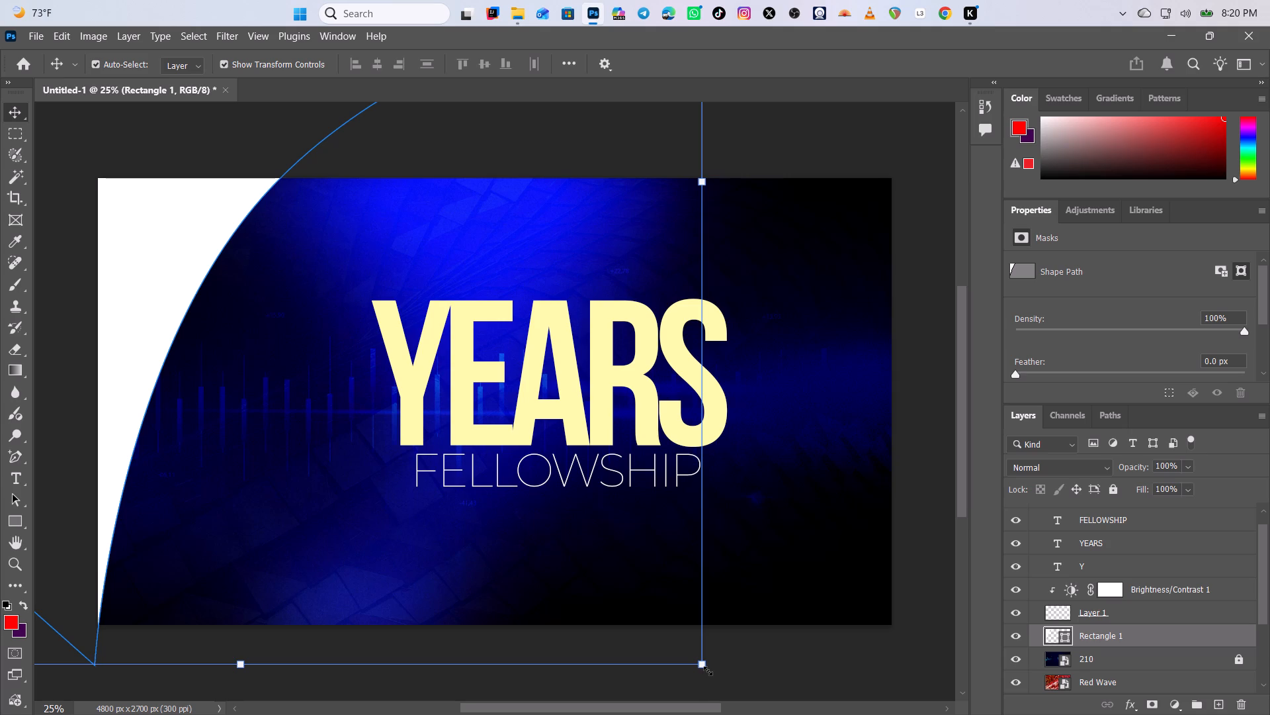
Rotate the white curved shape about 5.1° clockwise, shift it right until its curve meets the canvas's lower-left corner, and commit.
drag(714, 675, 650, 692)
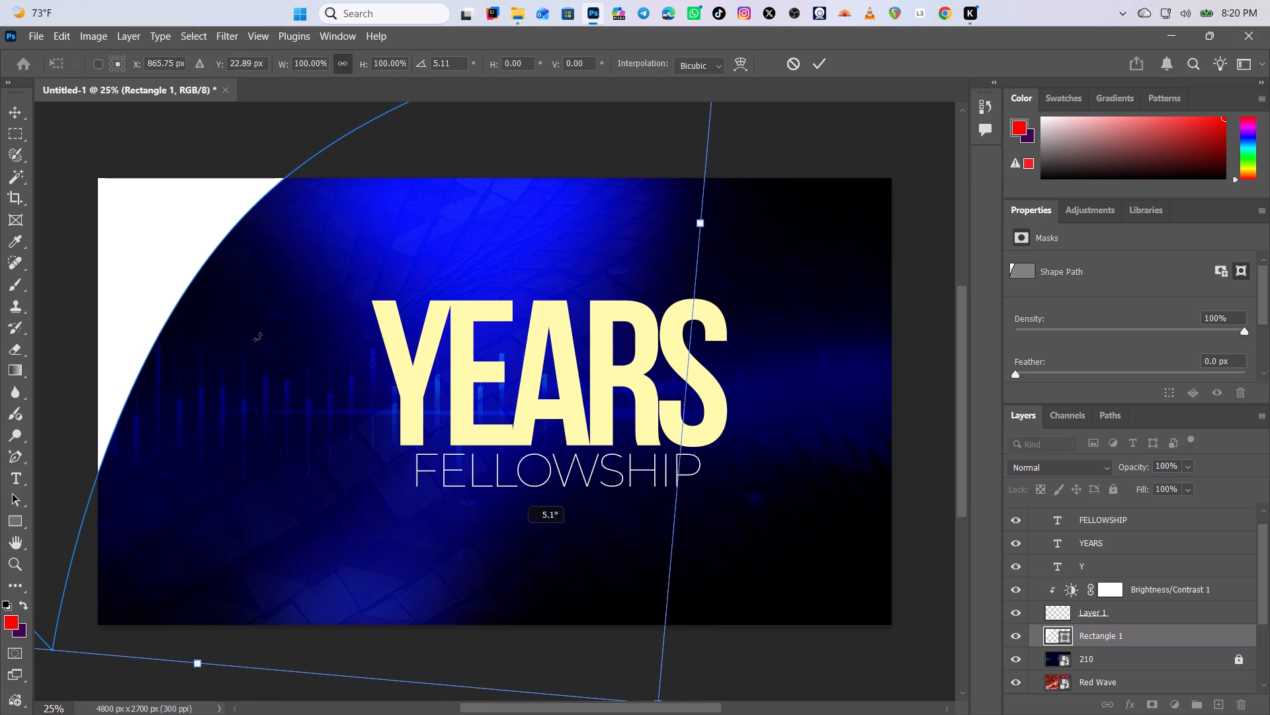
drag(149, 263, 190, 272)
click(824, 54)
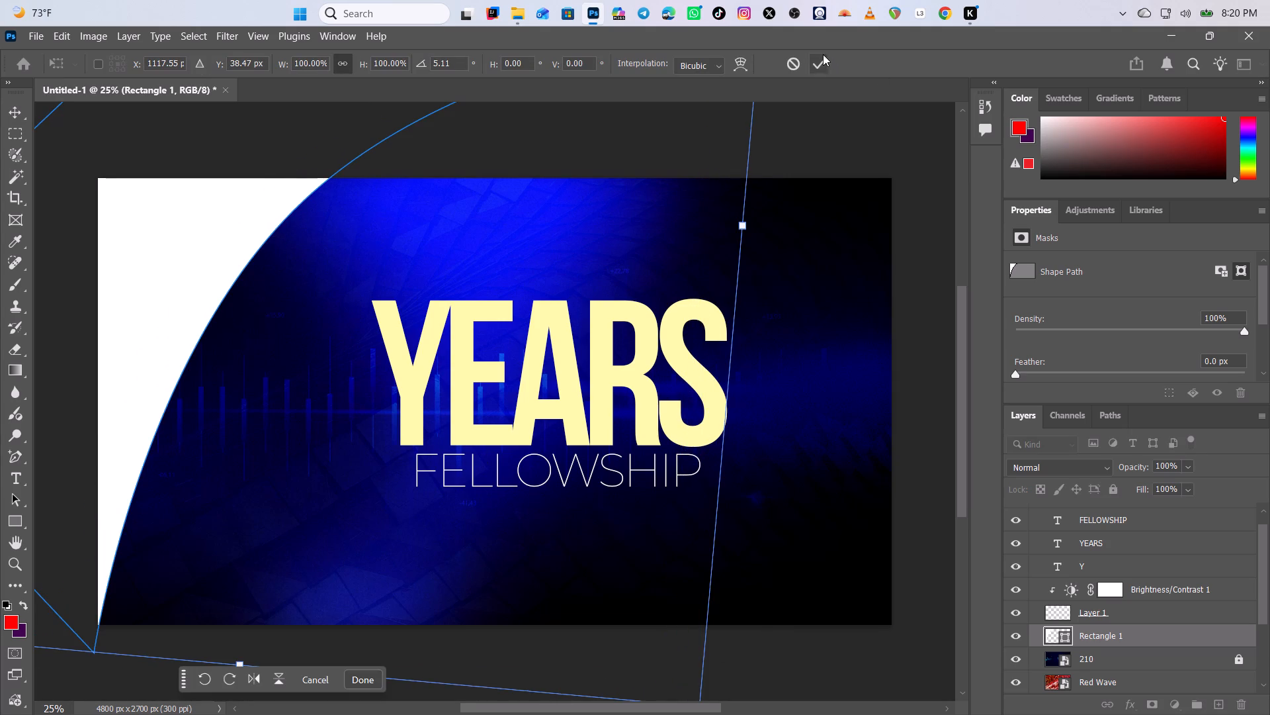
Lock the white curved shape's layer, Rectangle 1.
click(1120, 491)
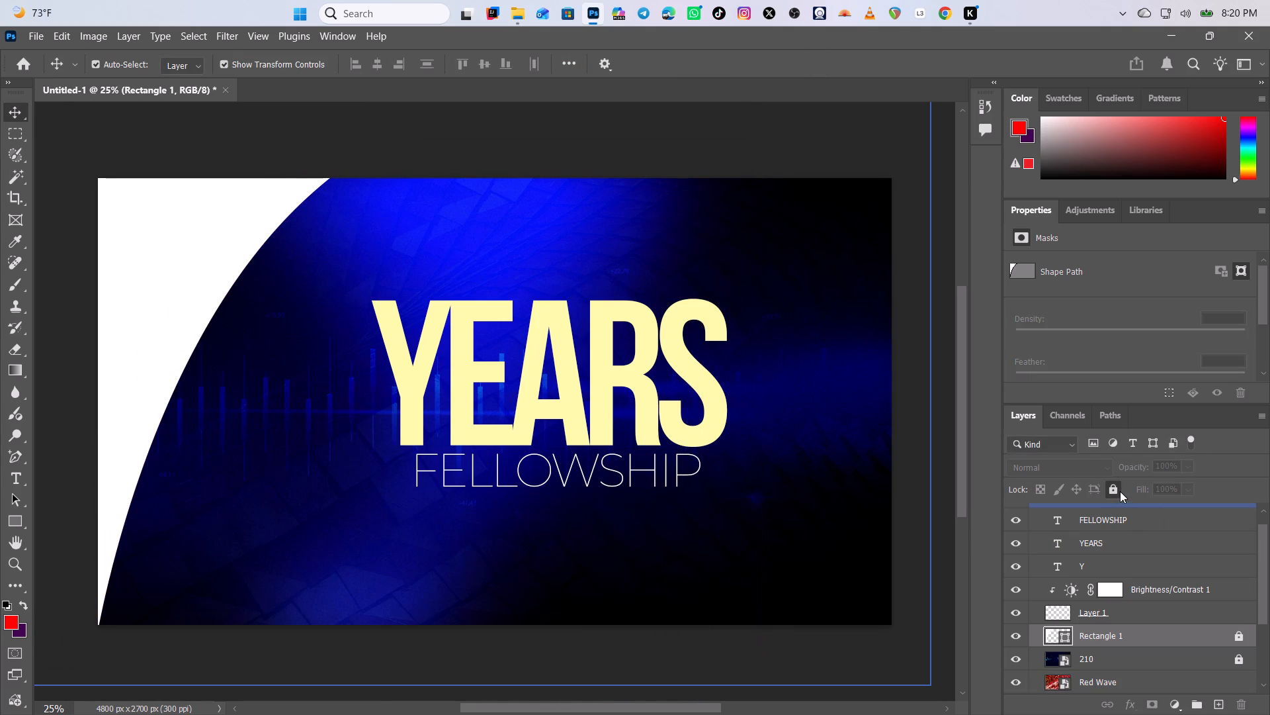
click(470, 358)
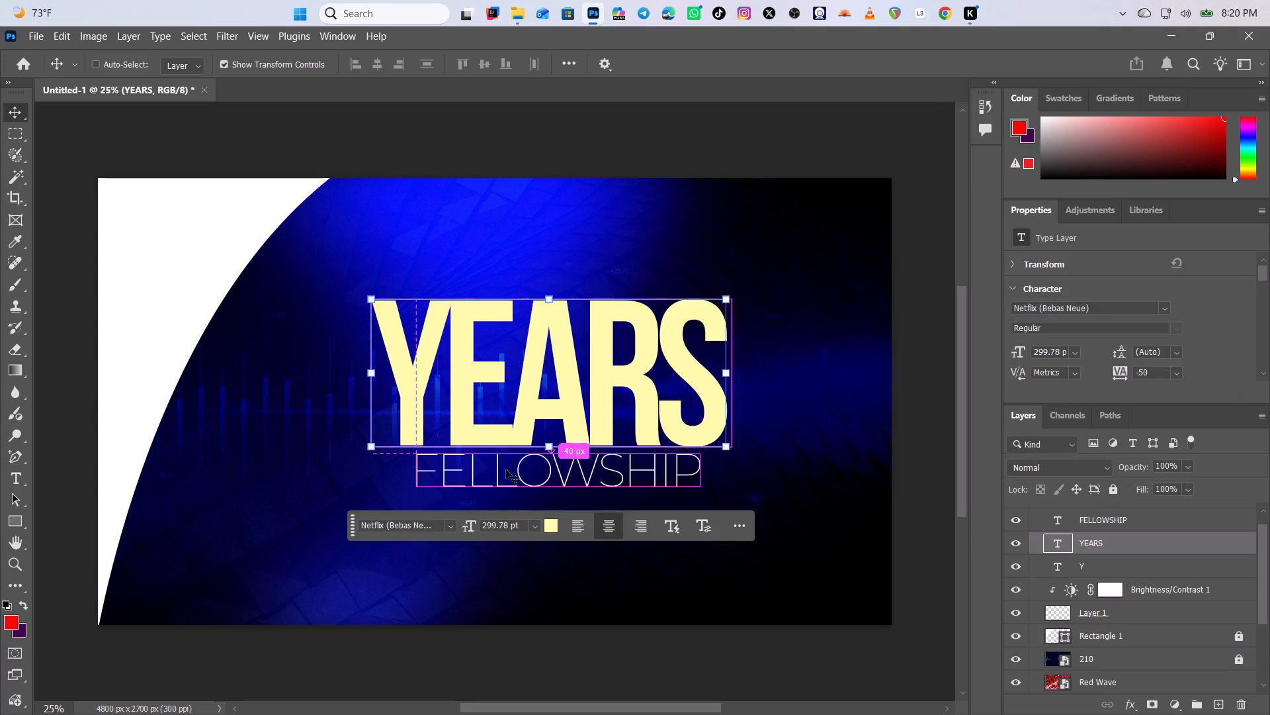
ctrl+click(507, 469)
ctrl+click(515, 472)
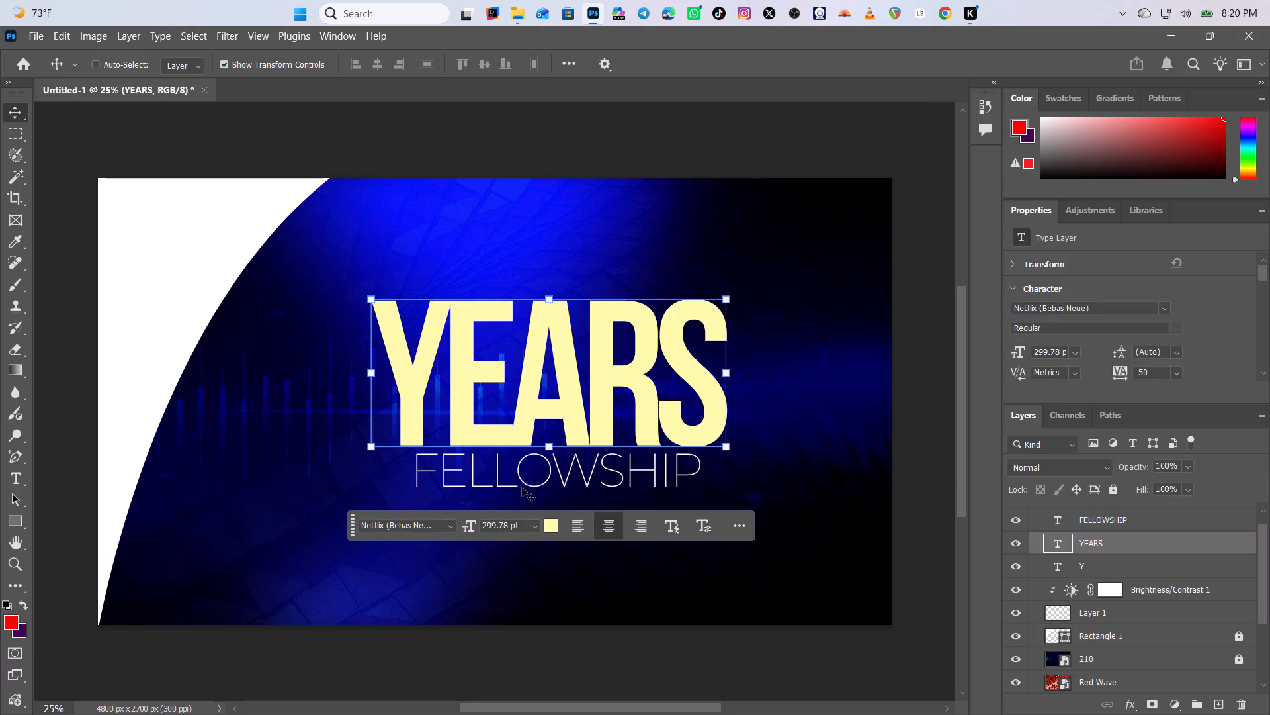
ctrl+click(513, 479)
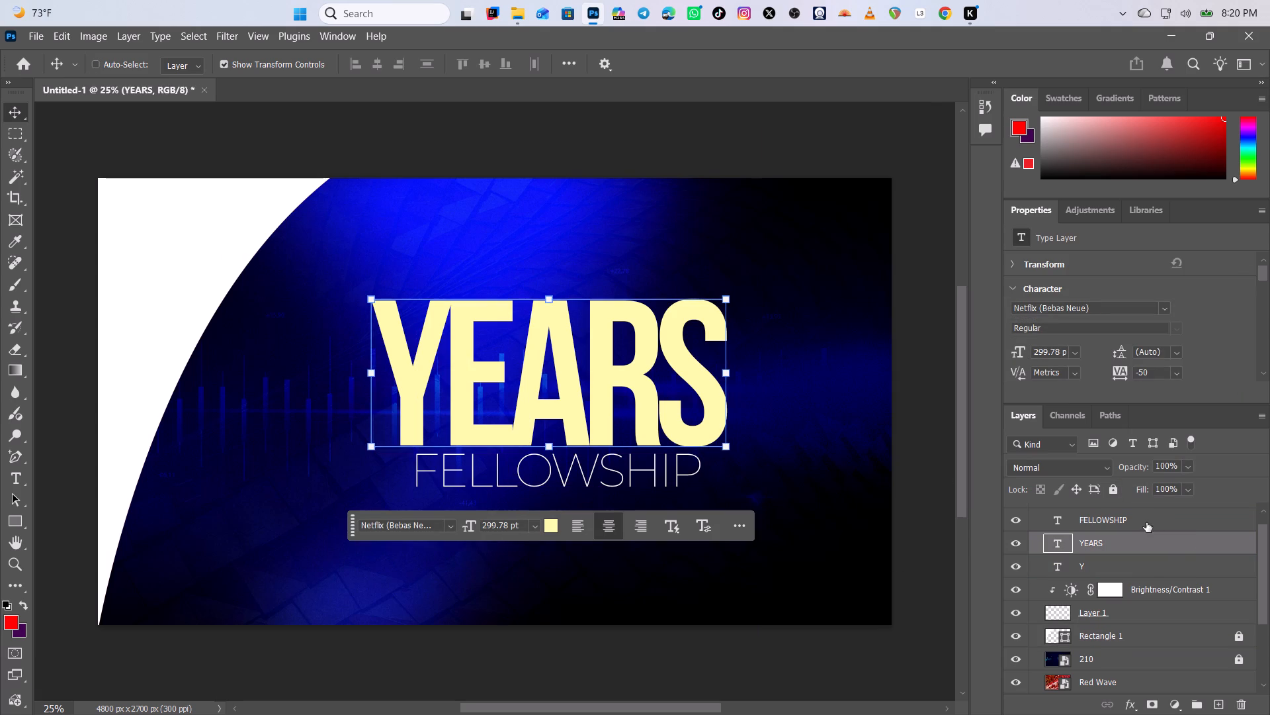
ctrl+click(1145, 522)
drag(511, 394, 481, 388)
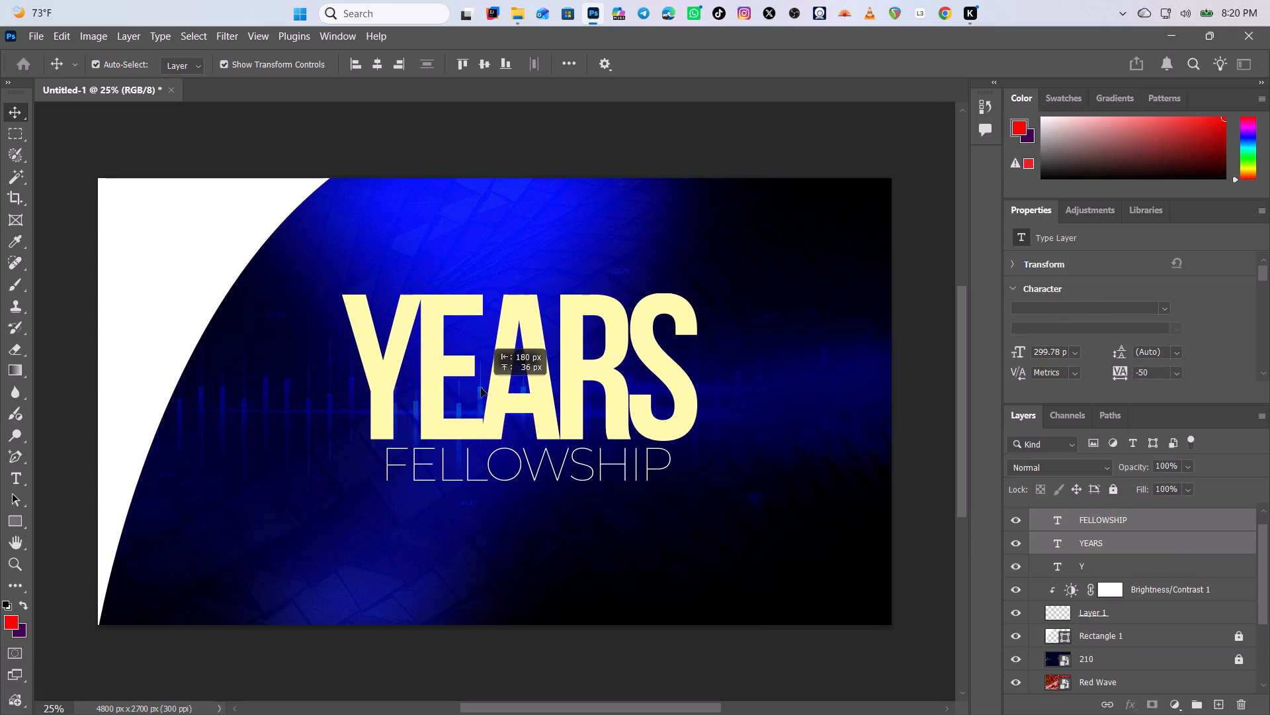
drag(481, 388, 493, 373)
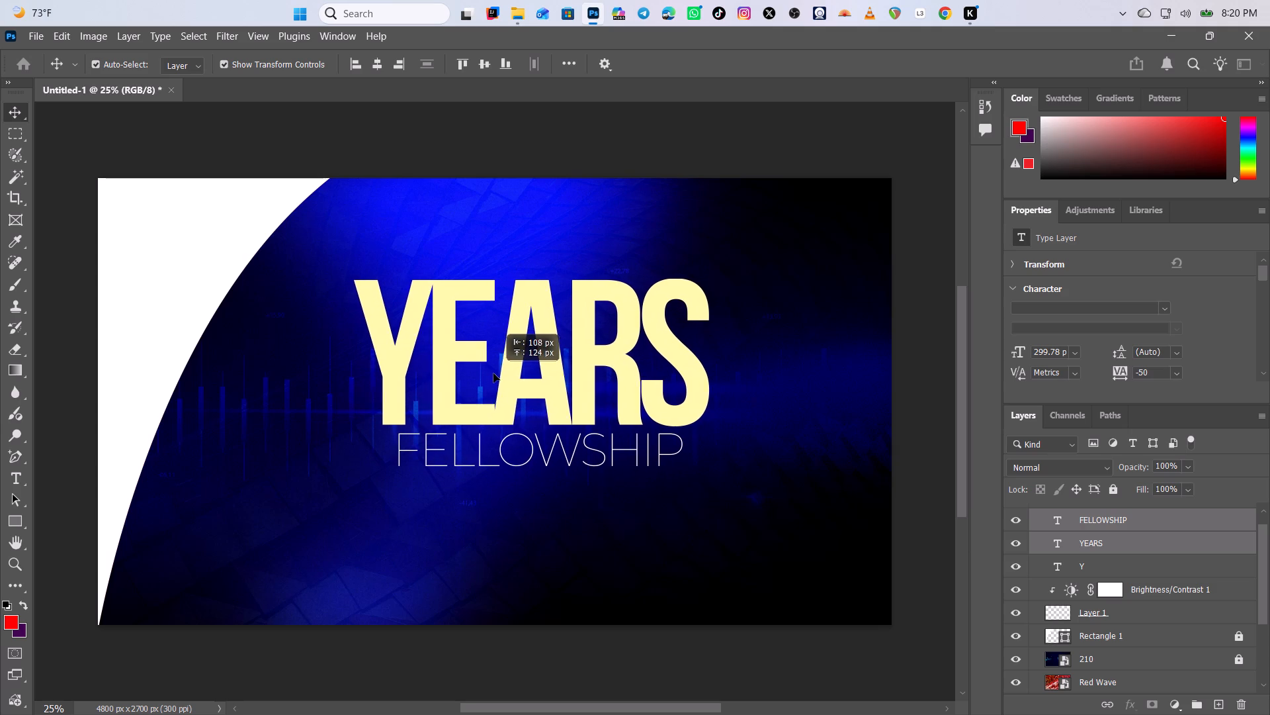
drag(493, 373, 495, 366)
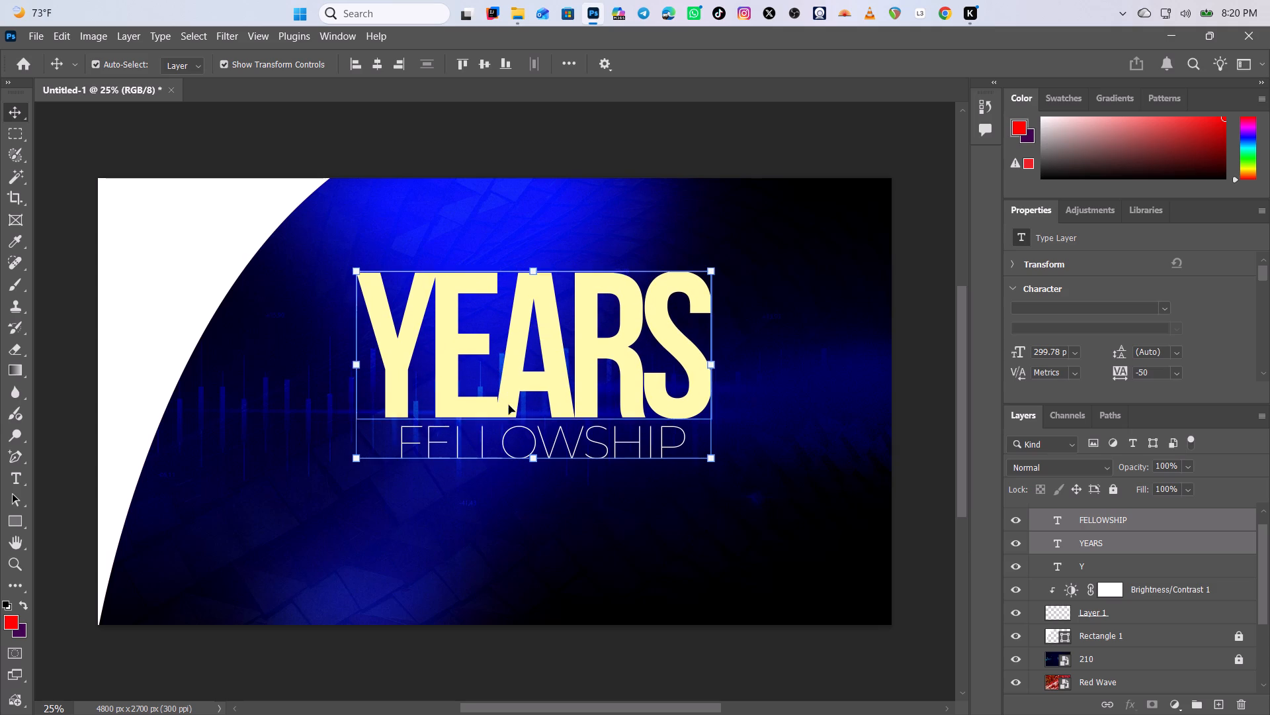
click(142, 244)
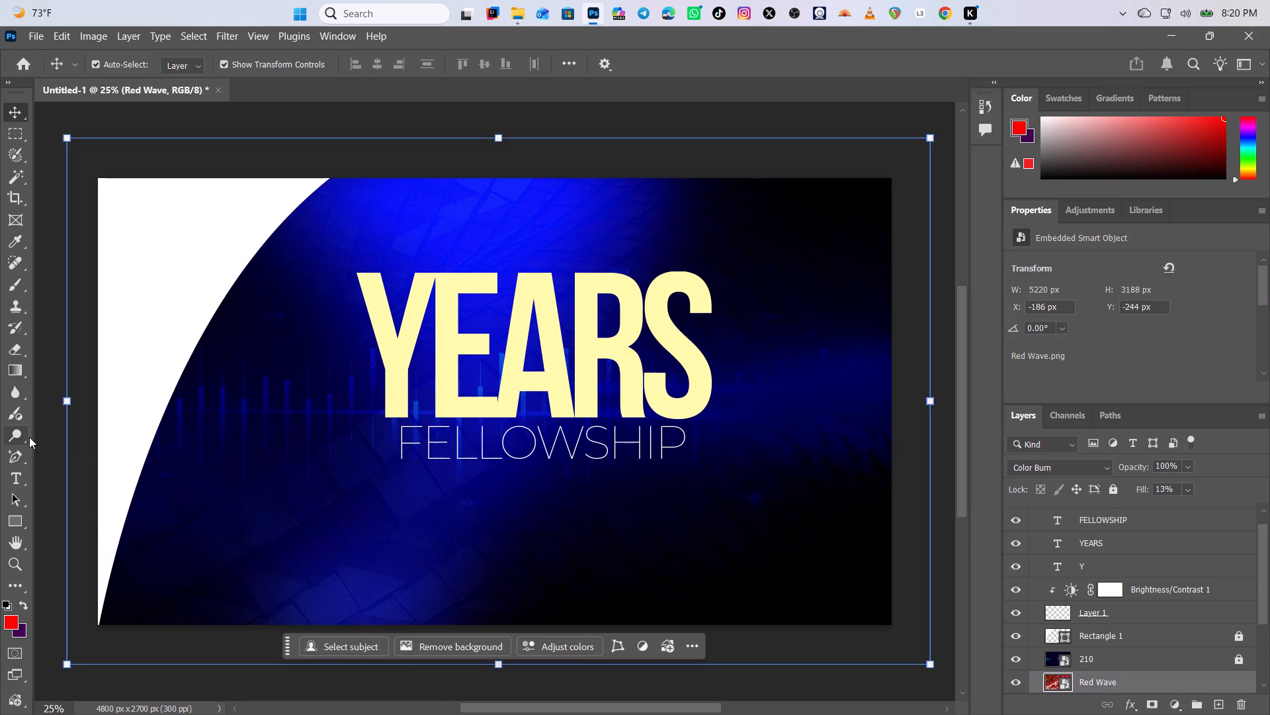
Add a 48 pt red text line reading LAIKIPIA UIVERSITY RHSF above the YEARS headline.
click(20, 477)
click(434, 222)
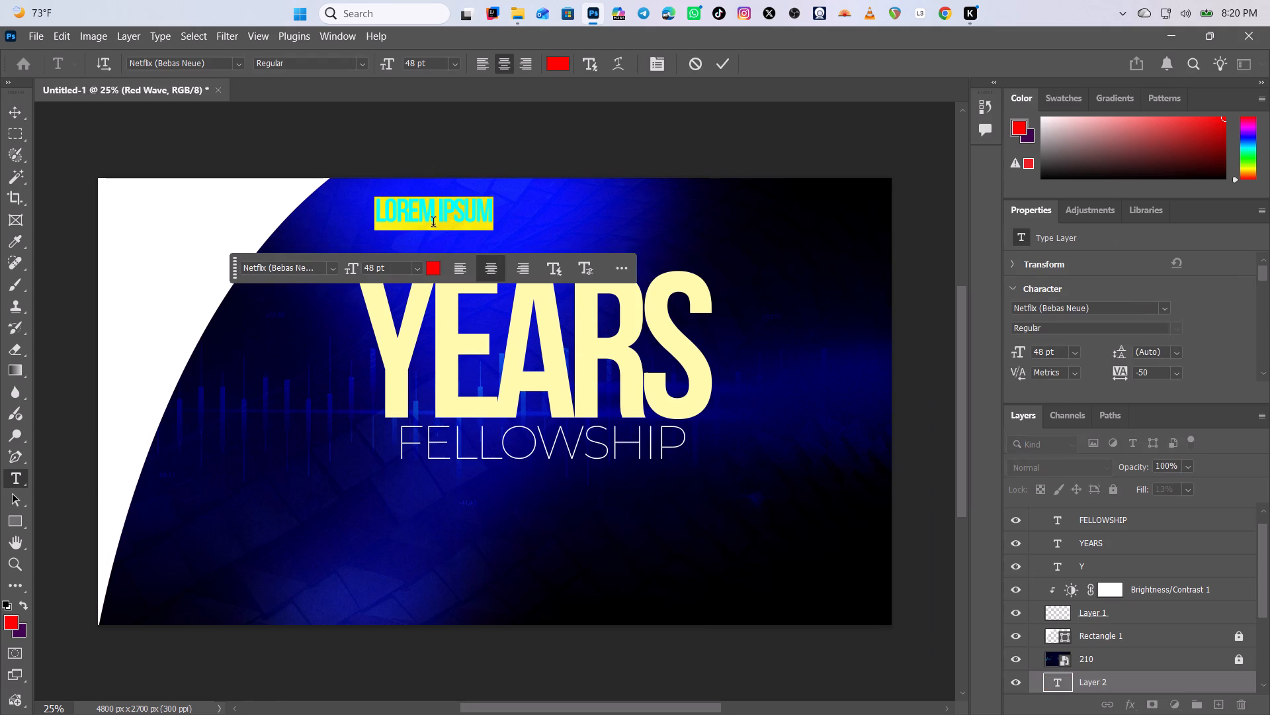
text(LAIKI)
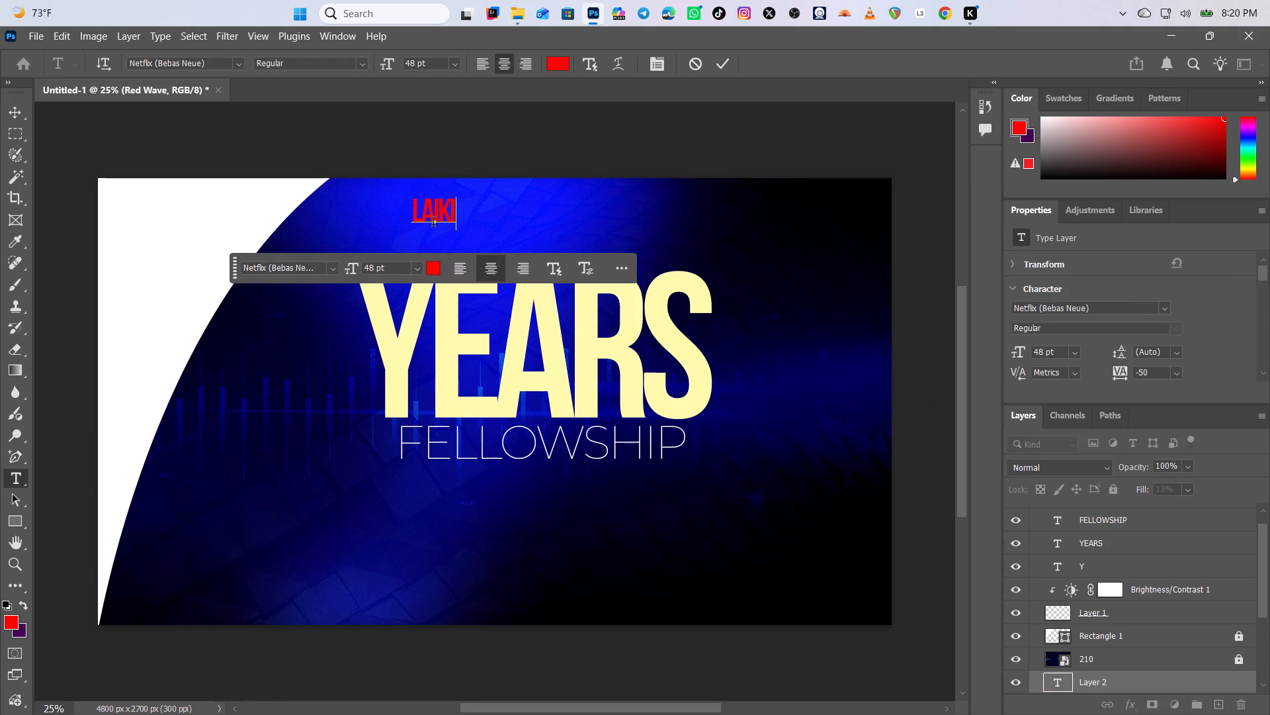
text(PIA)
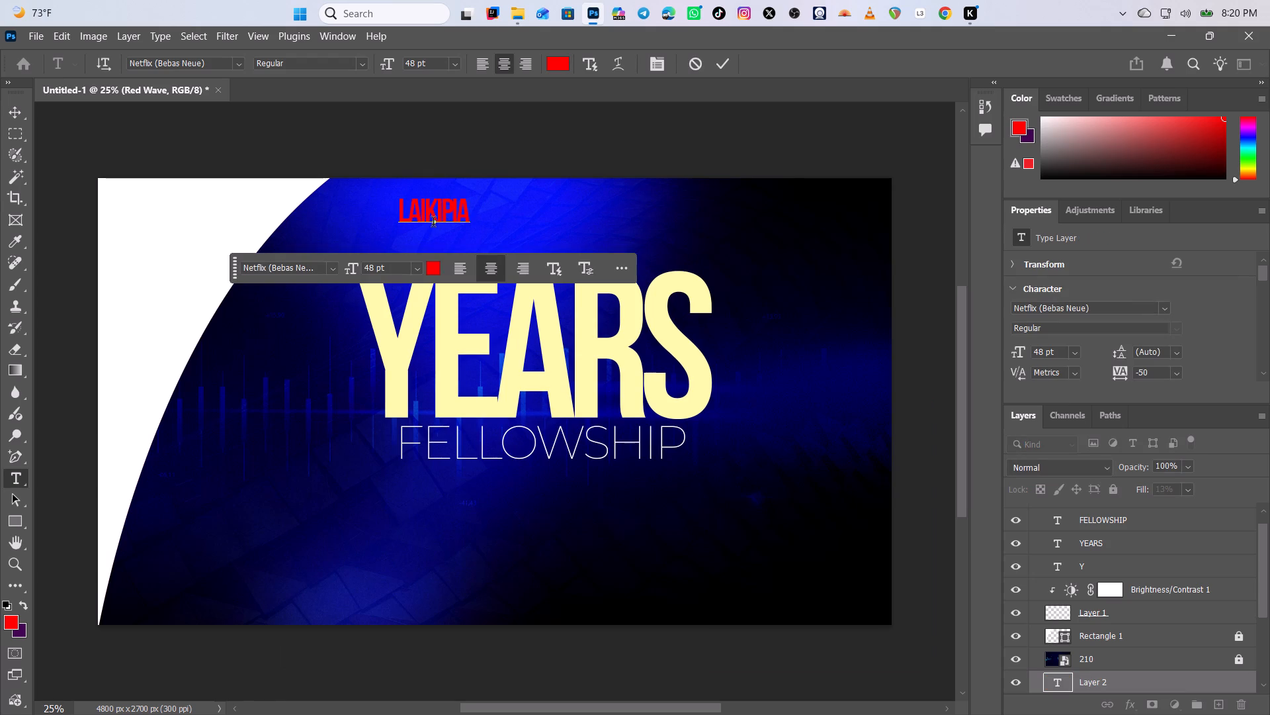
key(space)
text(UIVER)
text(SITY)
key(space)
text(RHSF)
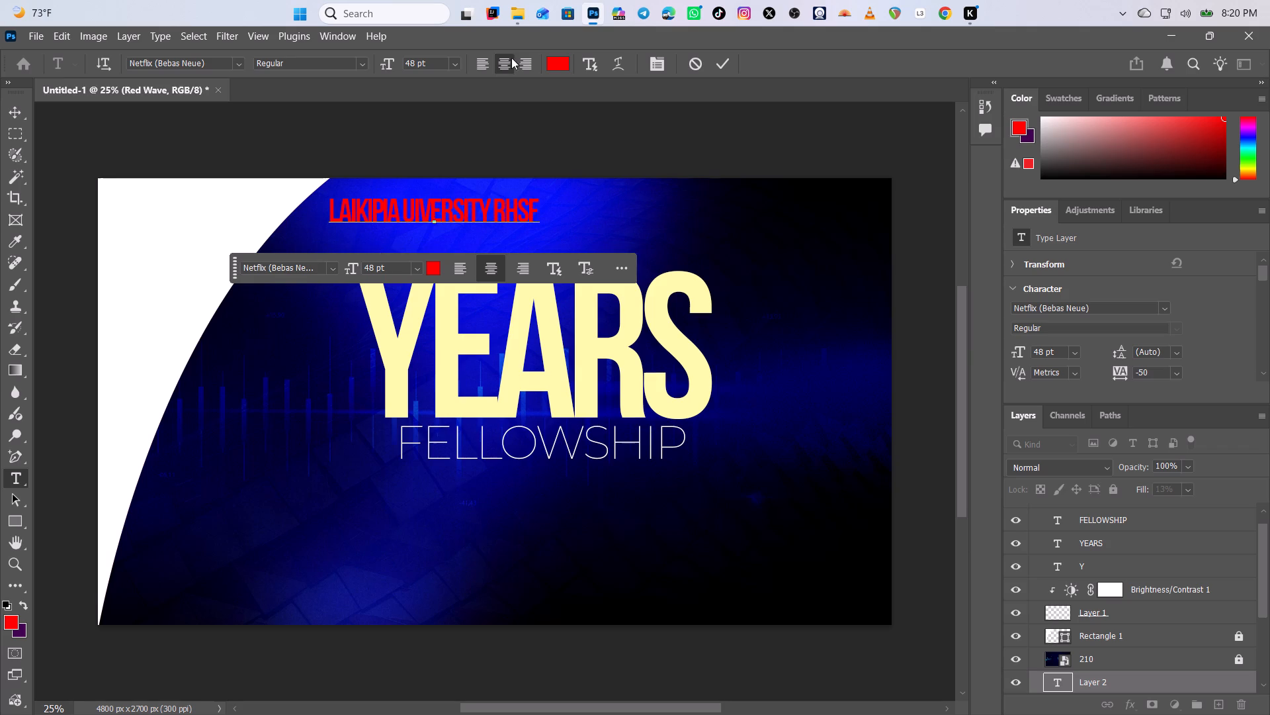
click(725, 59)
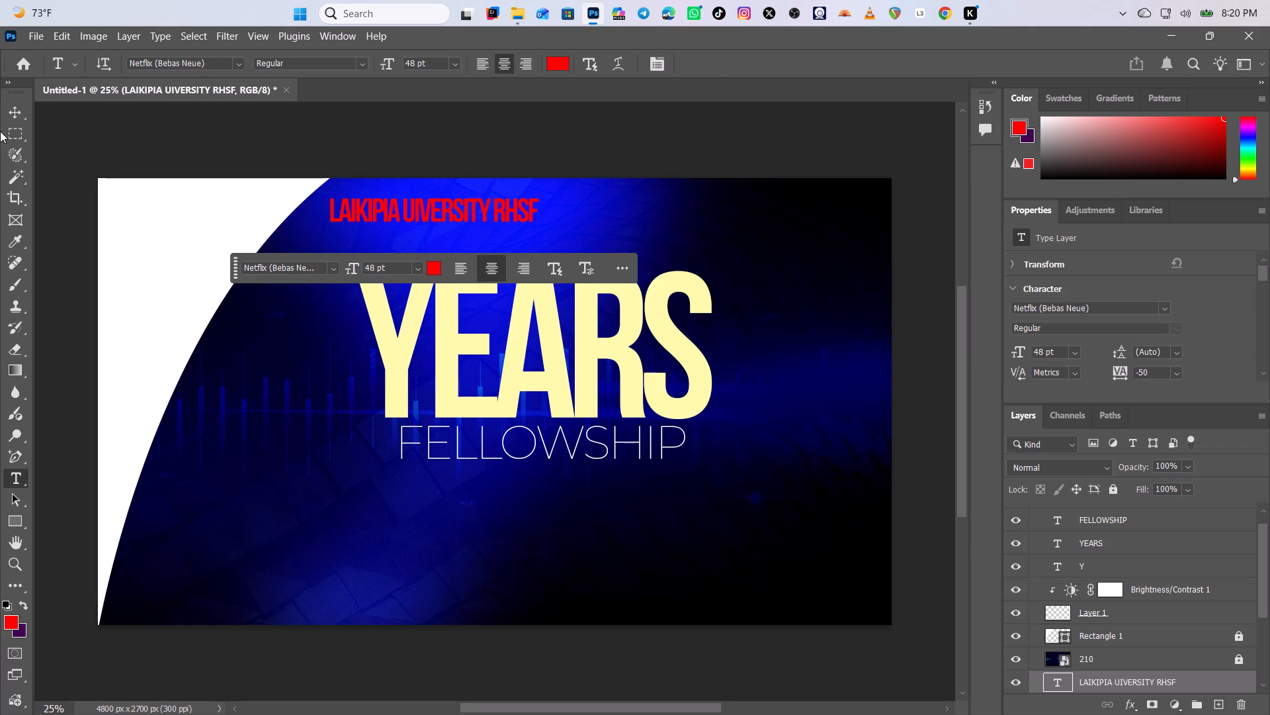
Move the LAIKIPIA UIVERSITY RHSF text horizontally to the right until it is centred above YEARS.
click(11, 109)
drag(445, 213, 535, 217)
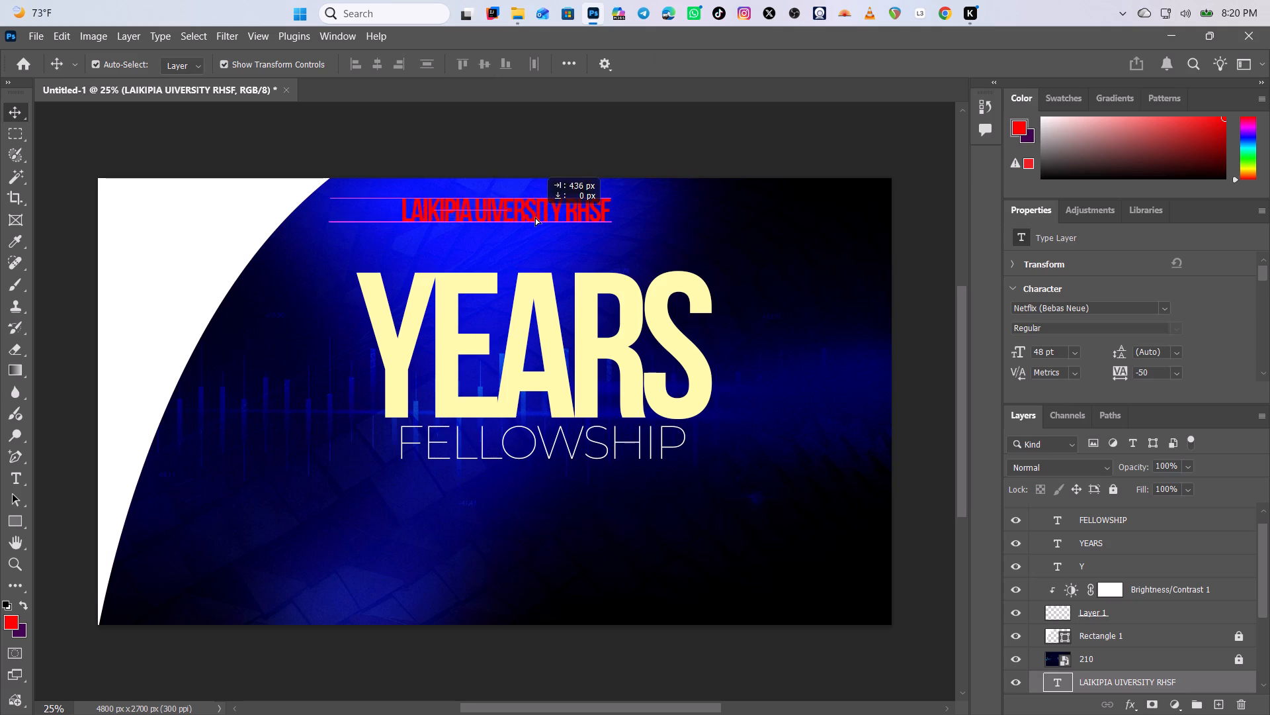
drag(535, 217, 547, 219)
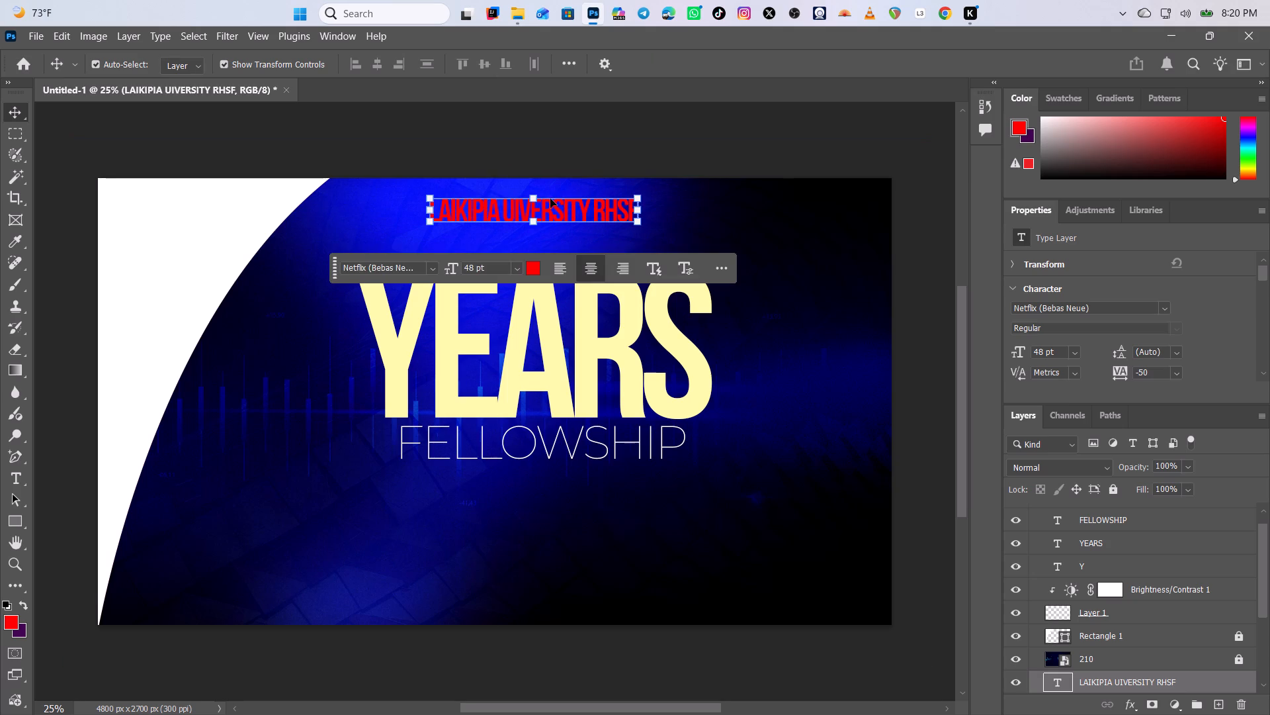
Set the tracking of the LAIKIPIA UIVERSITY RHSF text to 0.
click(1177, 373)
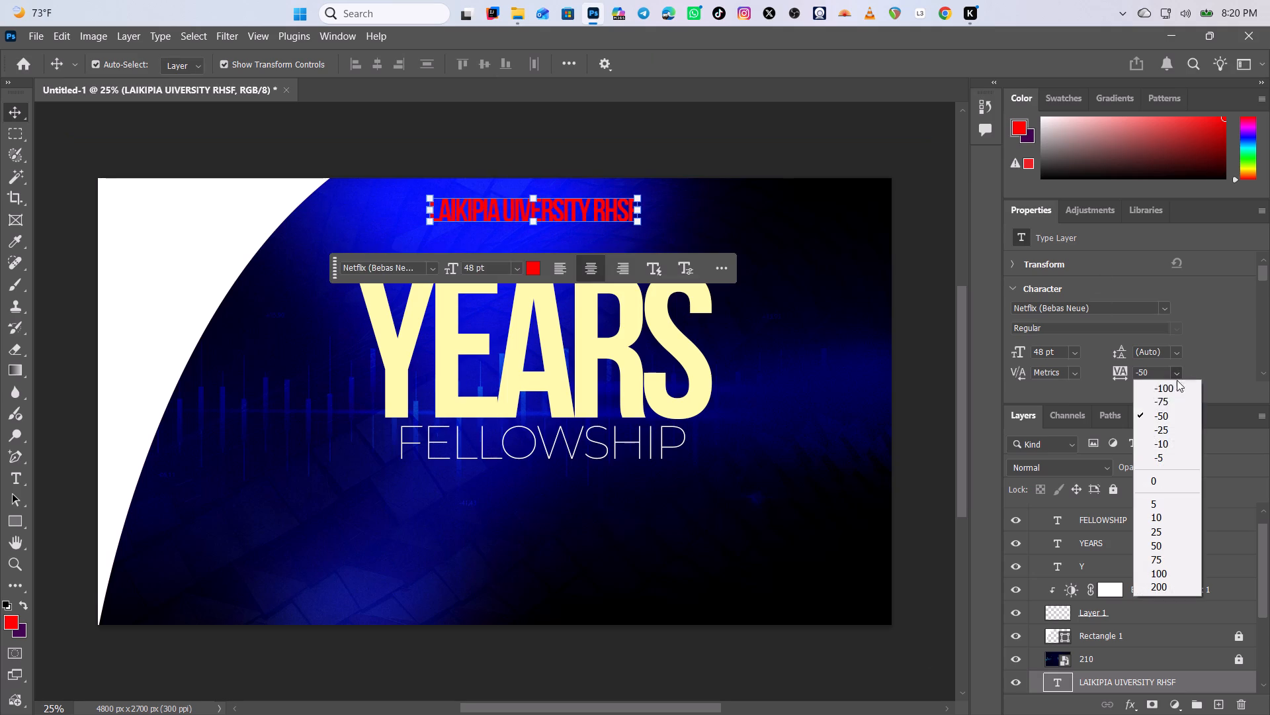
click(1171, 479)
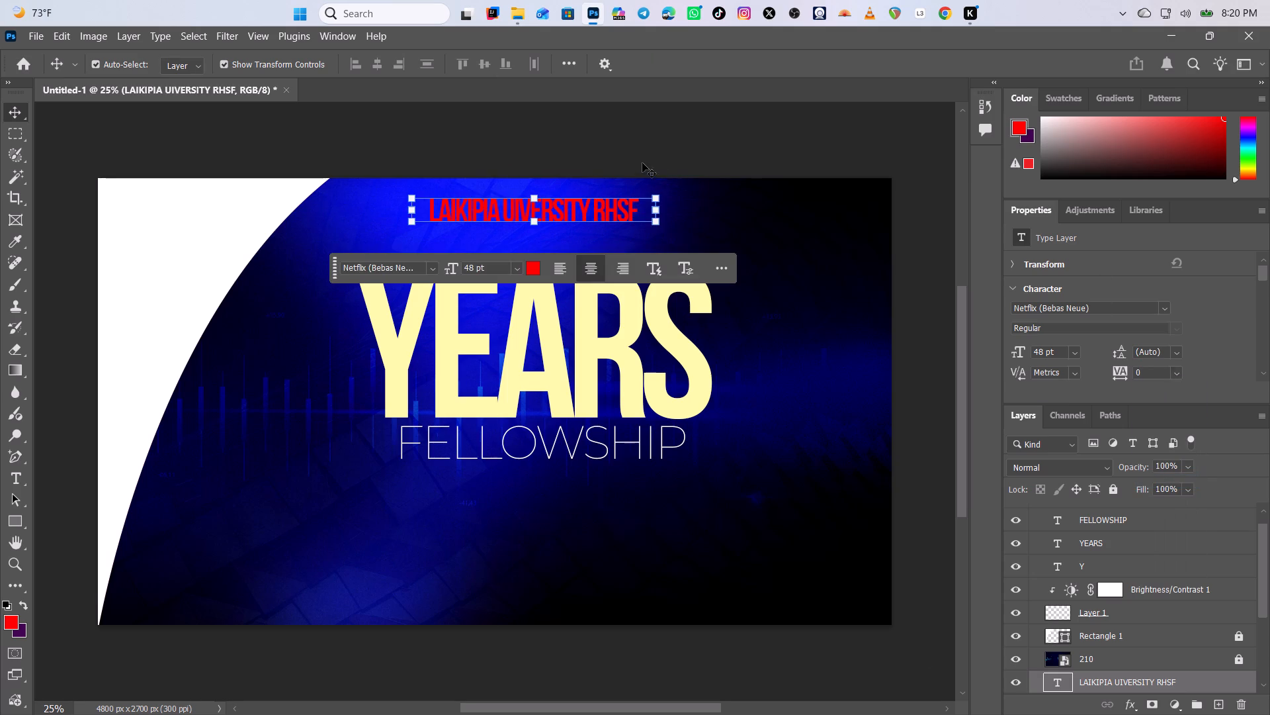
Scale the LAIKIPIA UIVERSITY RHSF text down proportionally to about 69% and commit the transform.
drag(533, 195, 533, 198)
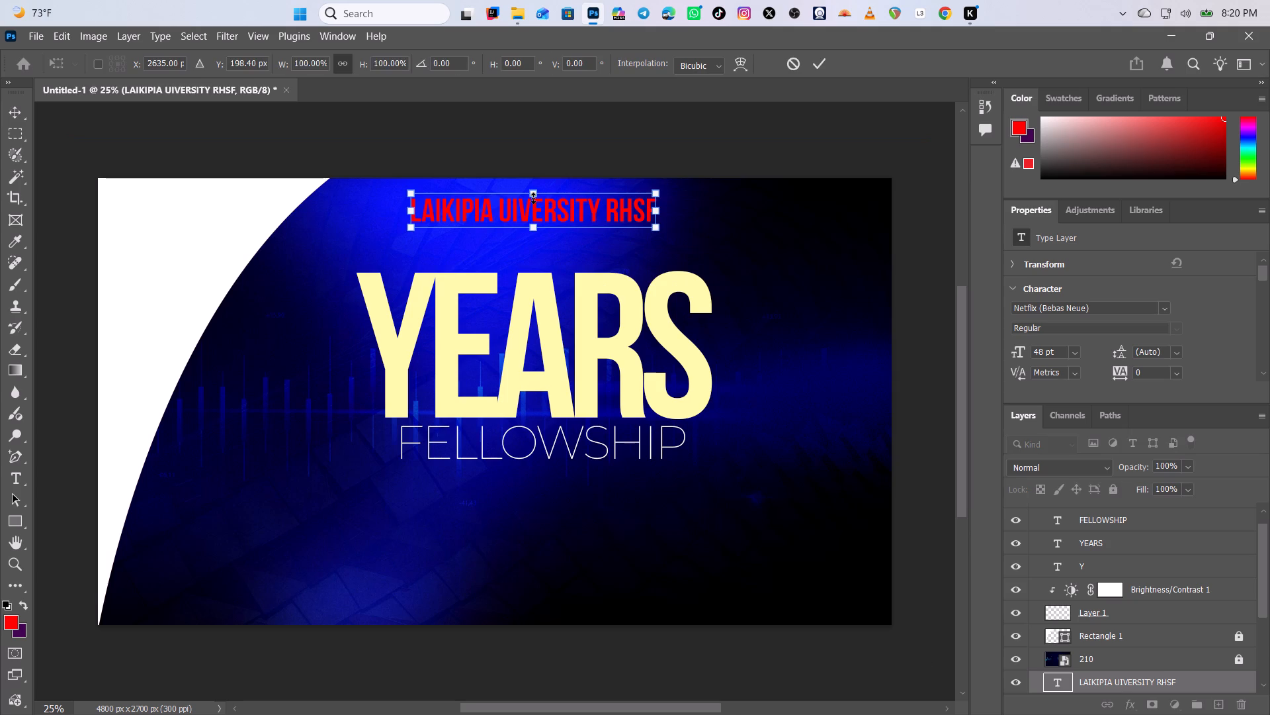
drag(533, 198, 536, 206)
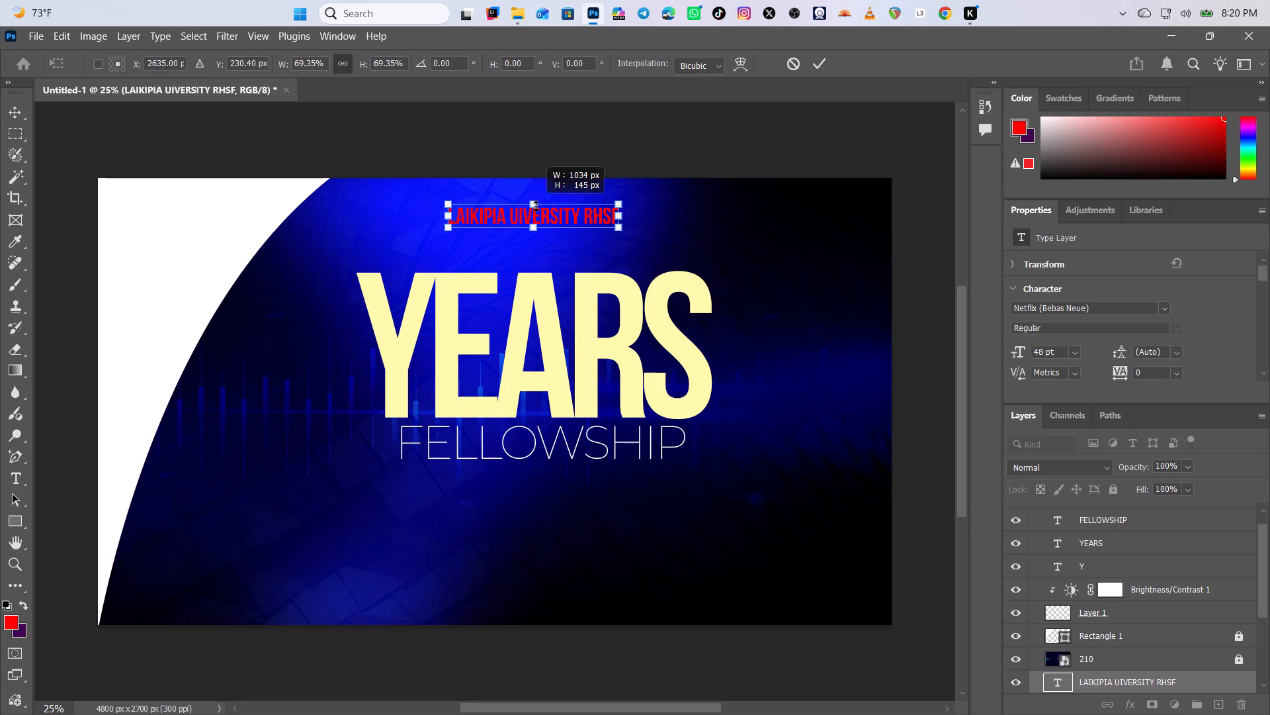
drag(536, 206, 536, 206)
click(820, 64)
click(812, 322)
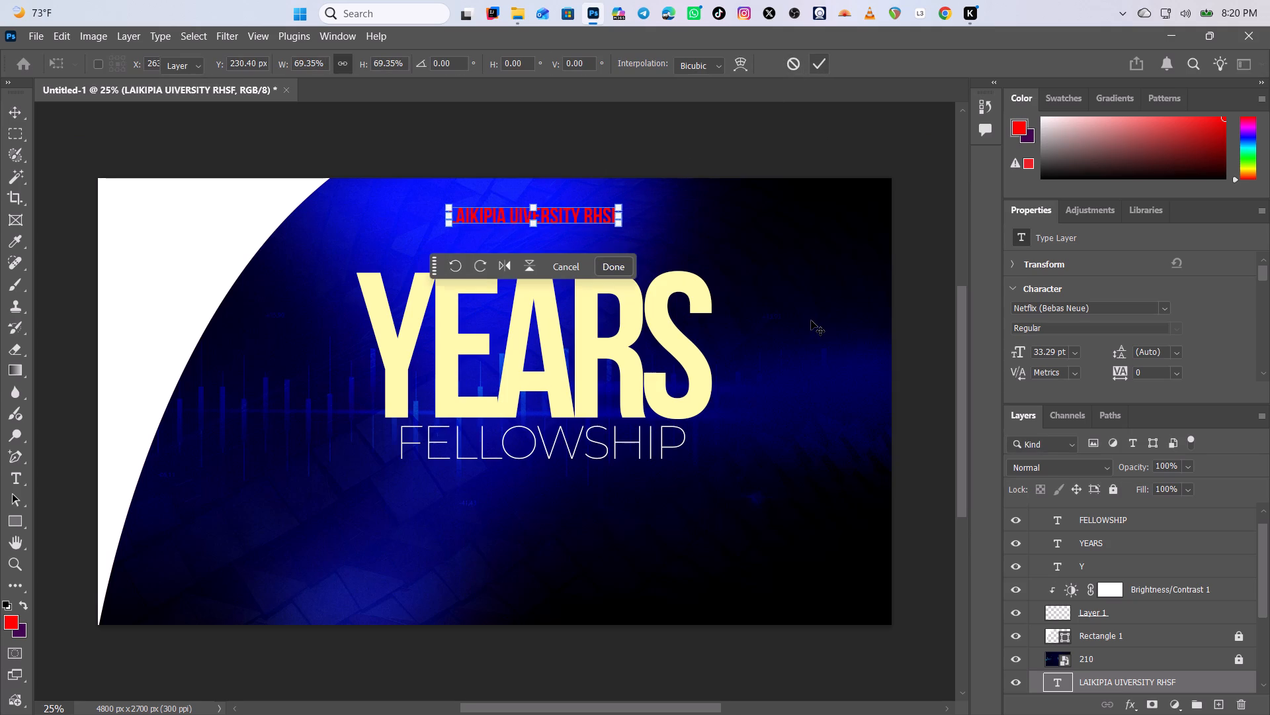
Change the LAIKIPIA UIVERSITY RHSF text colour to white, ffffff.
click(568, 219)
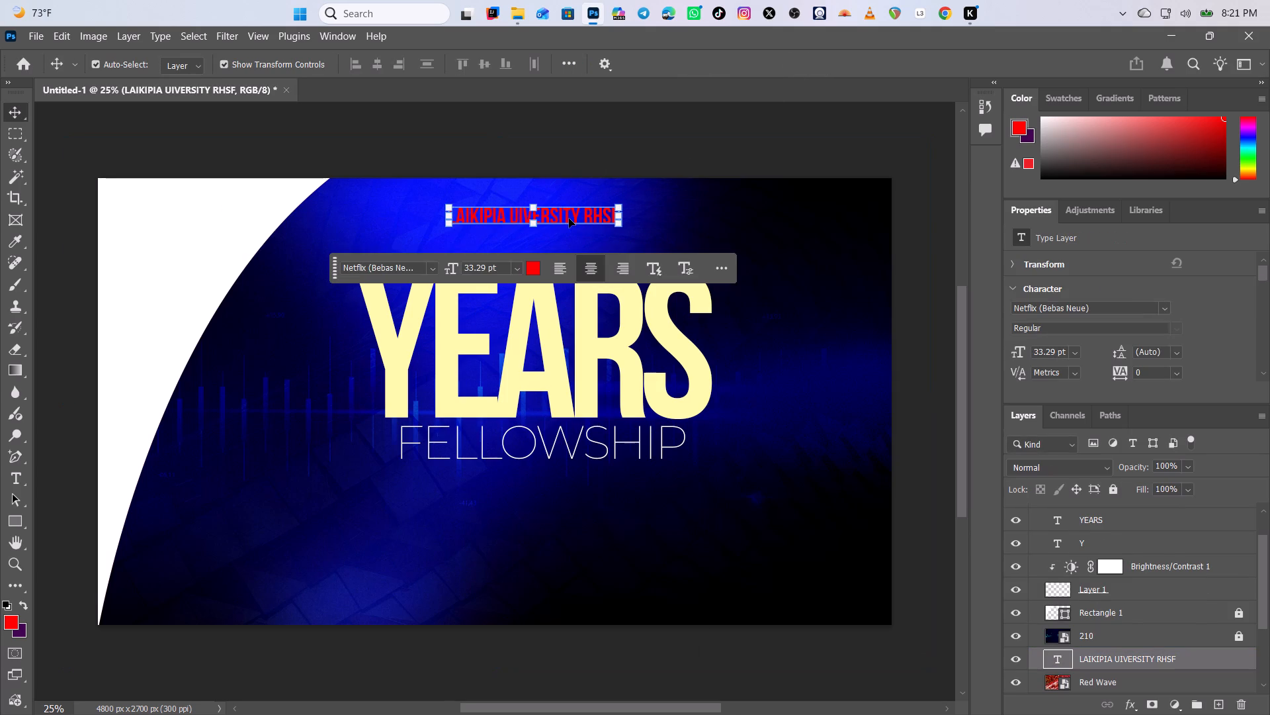
click(536, 271)
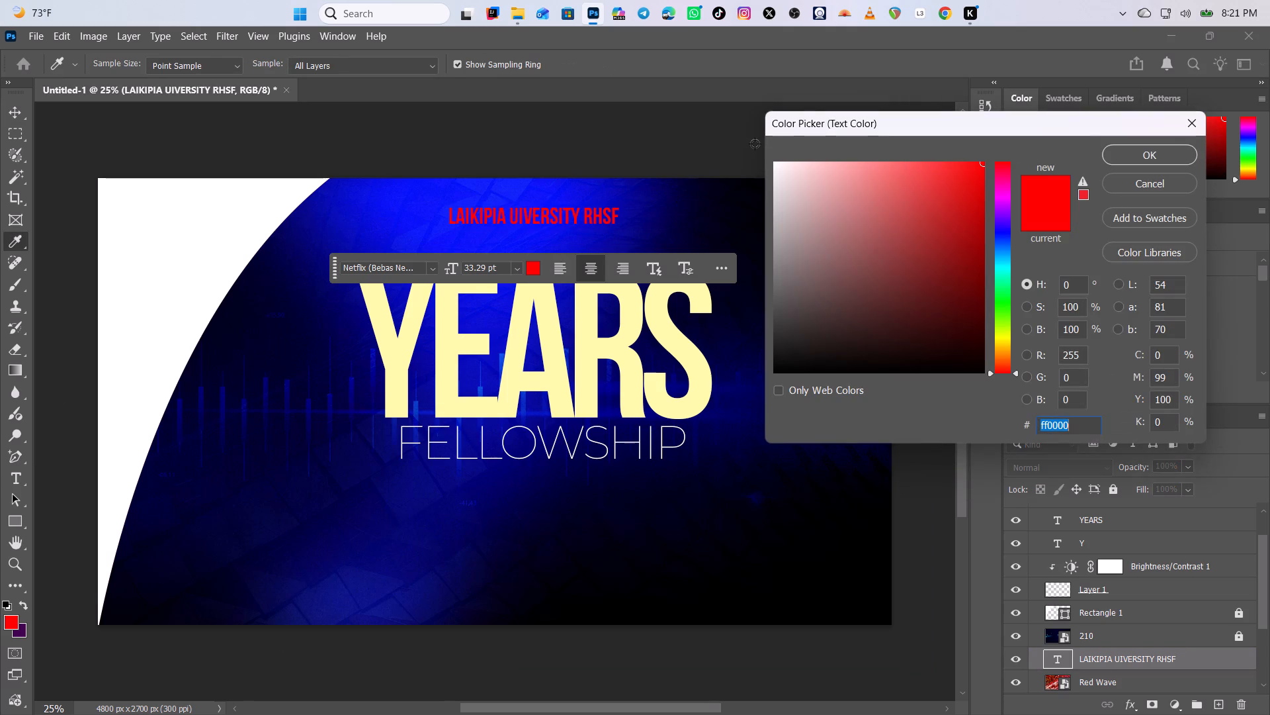
drag(780, 173, 750, 144)
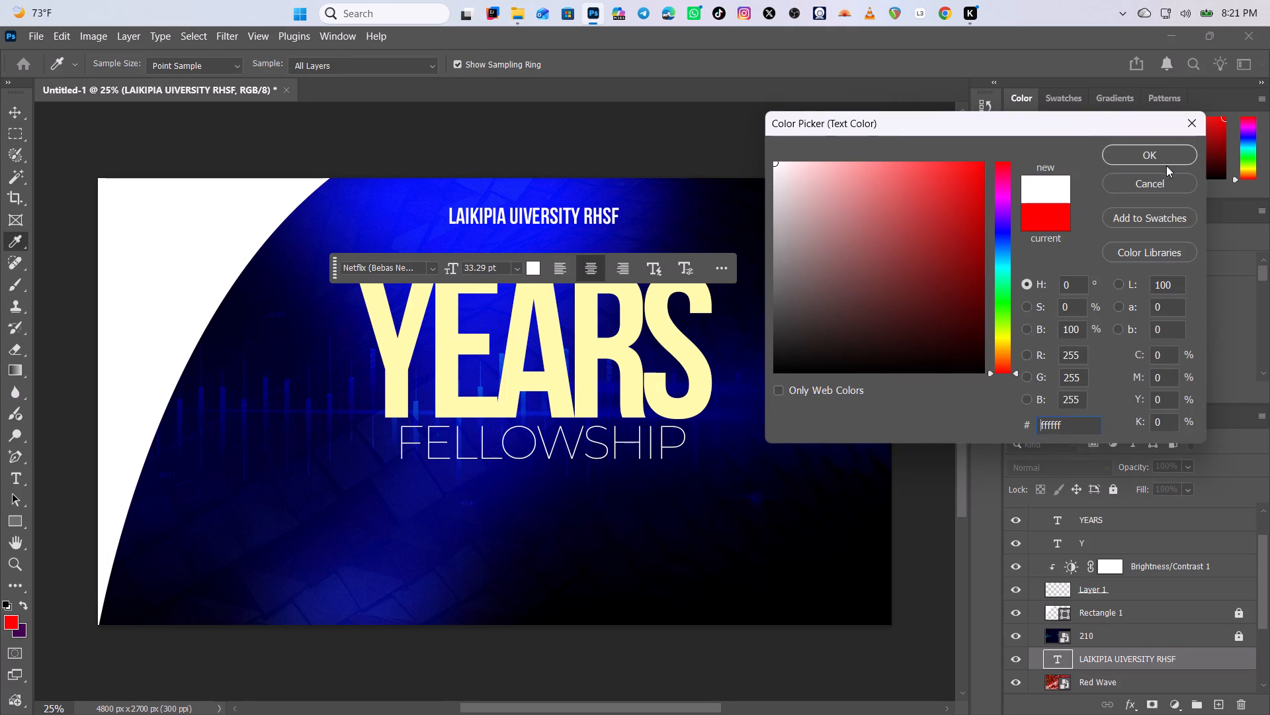
click(1155, 158)
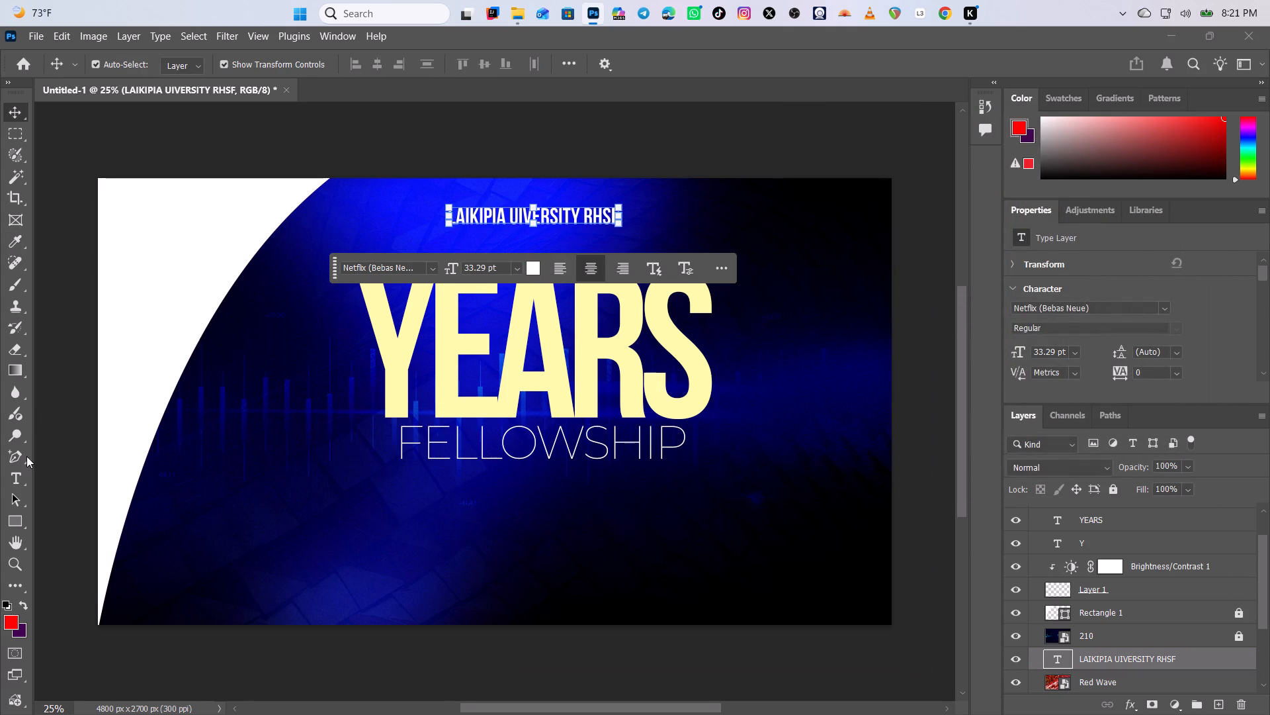
click(411, 508)
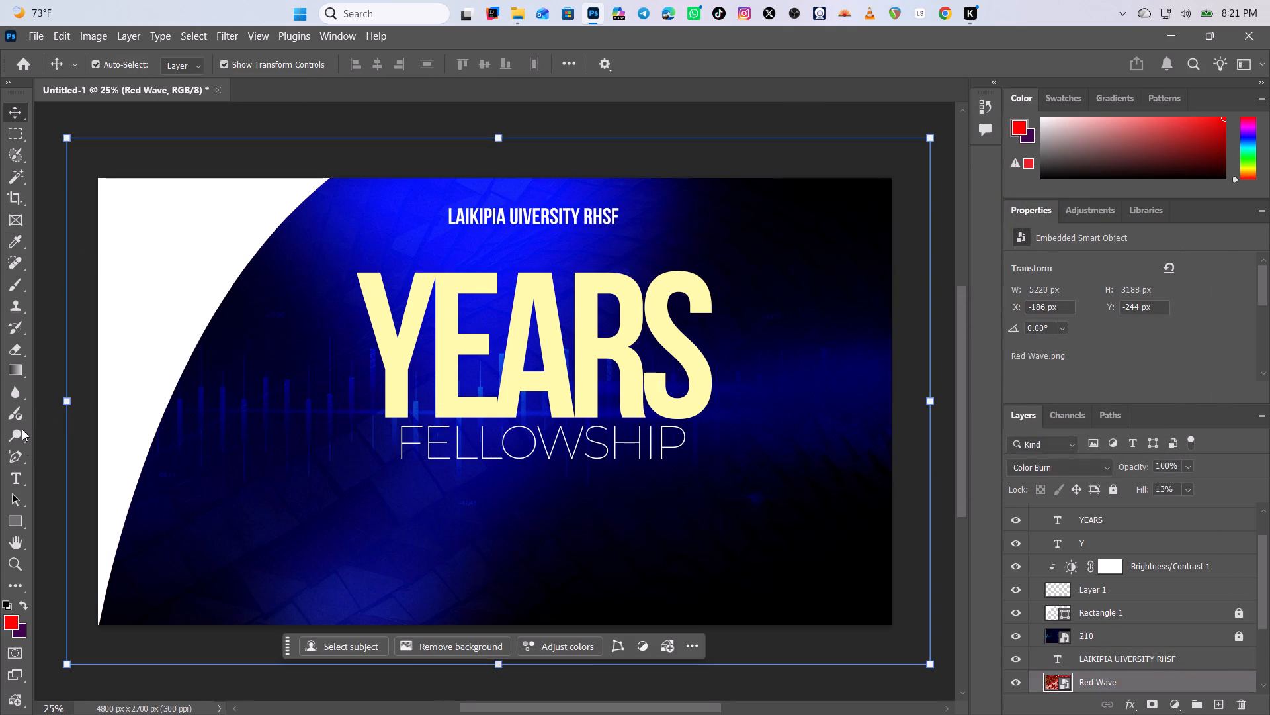
Add a 48 pt pale-yellow text line reading INVITES YOU TO OUR beside the LAIKIPIA UIVERSITY RHSF line.
click(21, 474)
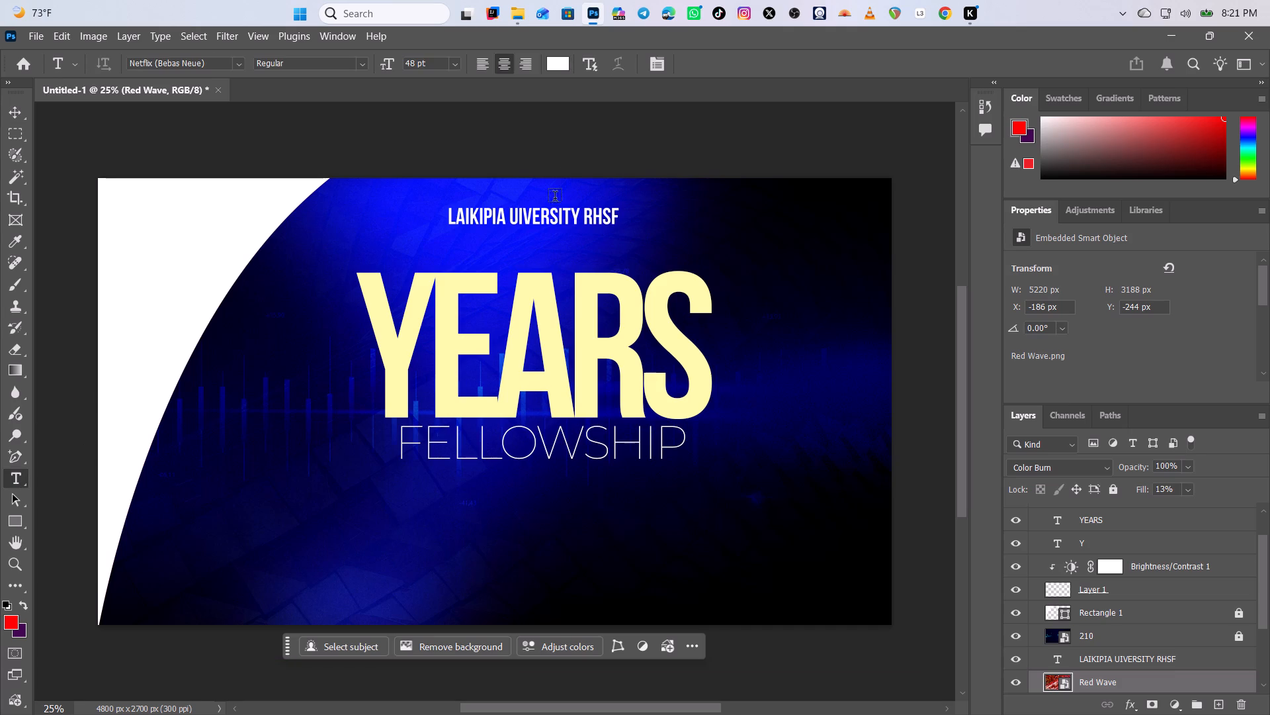
click(449, 252)
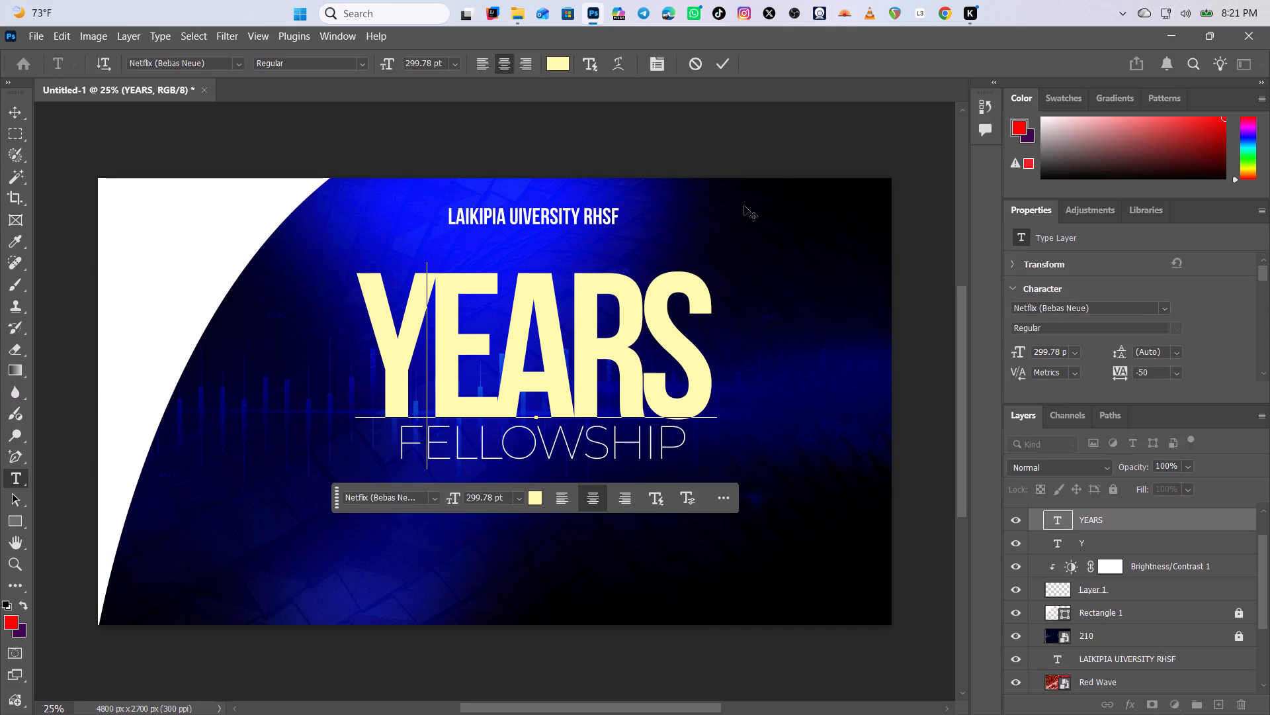
click(732, 64)
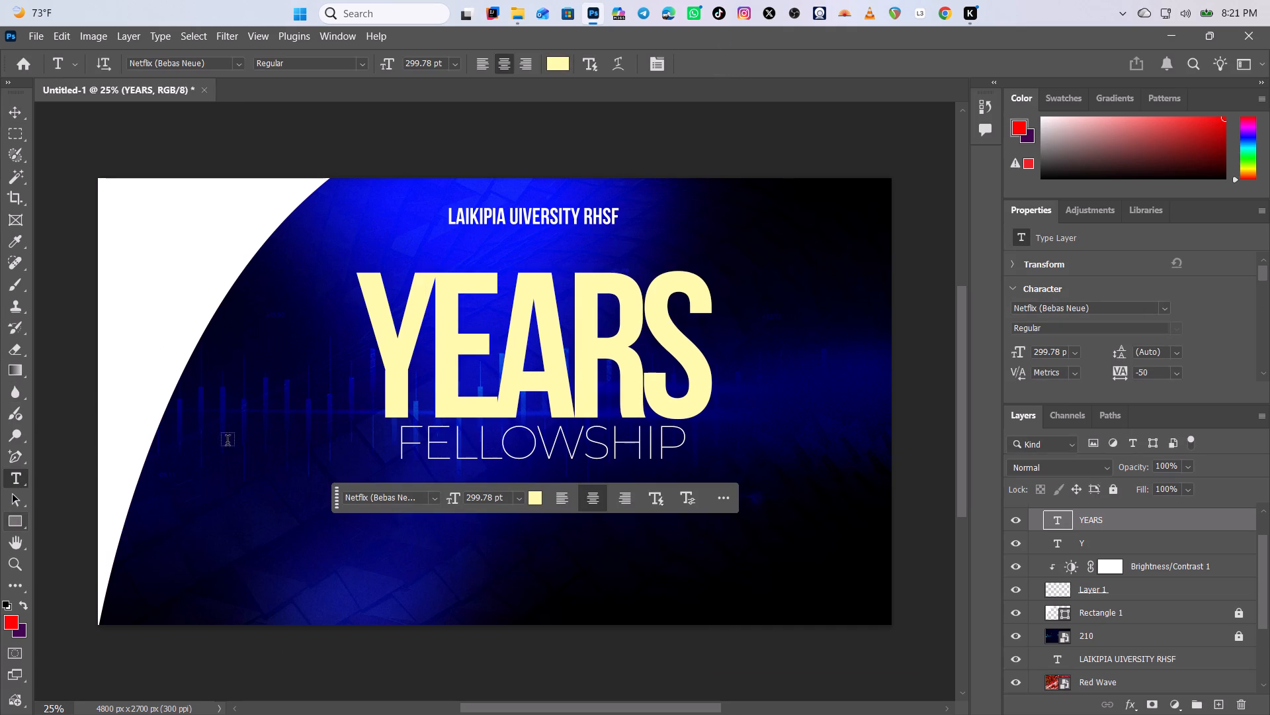
click(718, 219)
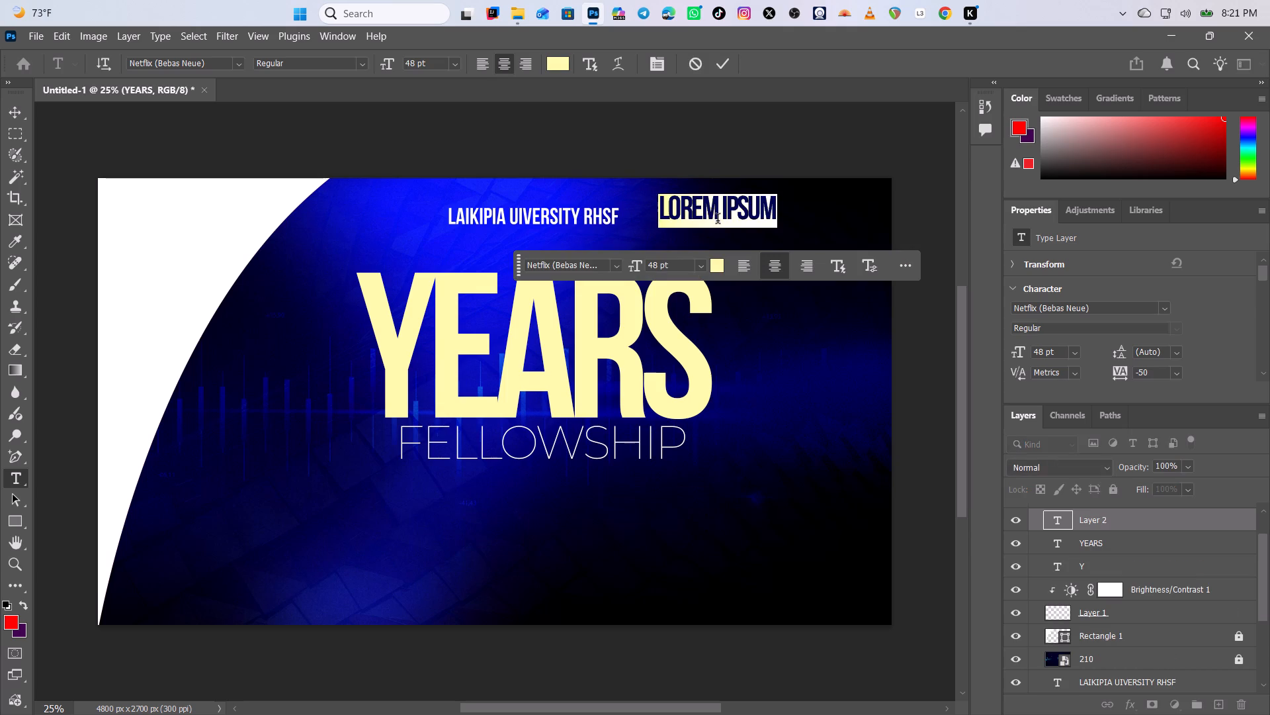
text(INVITES YOU TO OUR)
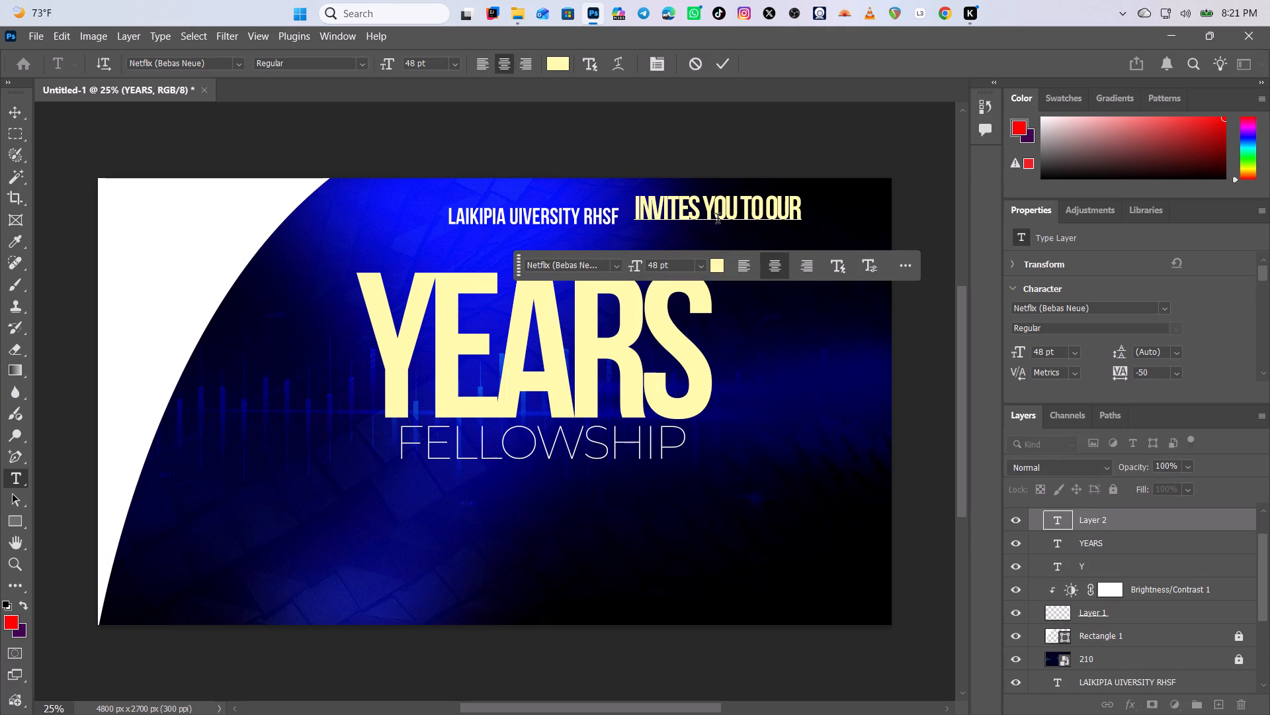
click(720, 61)
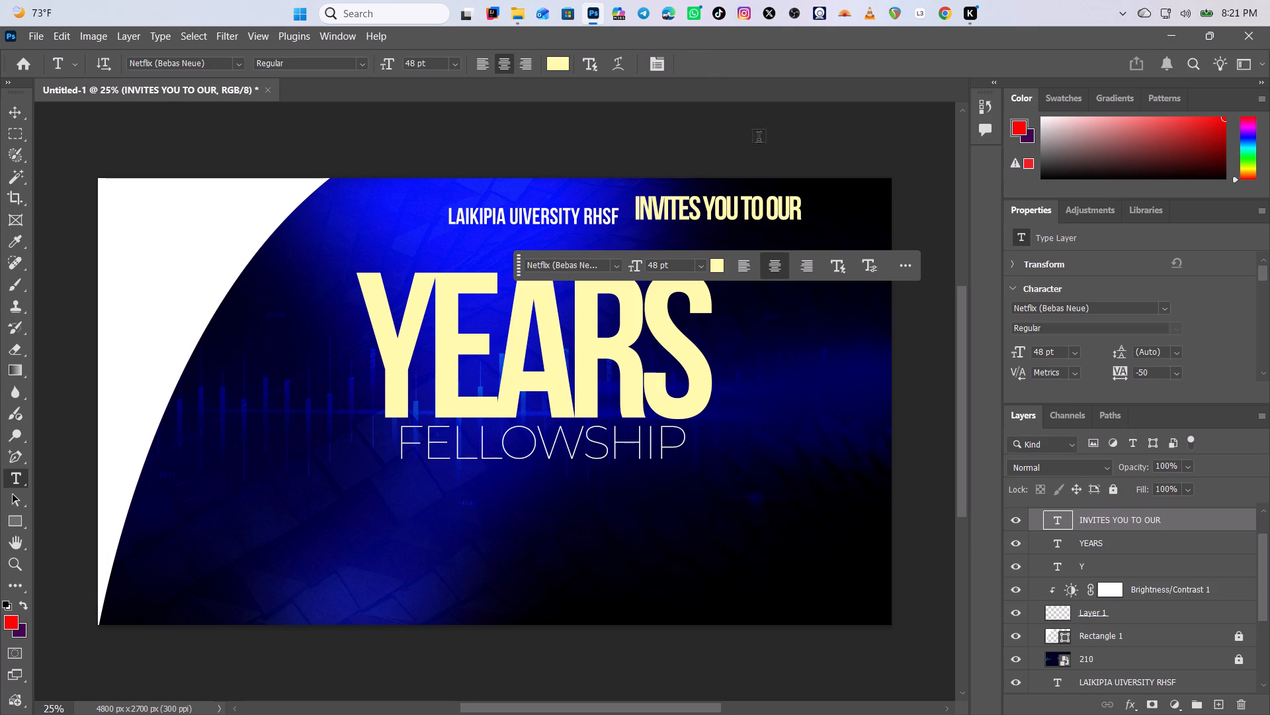
Change the font of the INVITES YOU TO OUR text to Encode Sans Wide.
click(1166, 309)
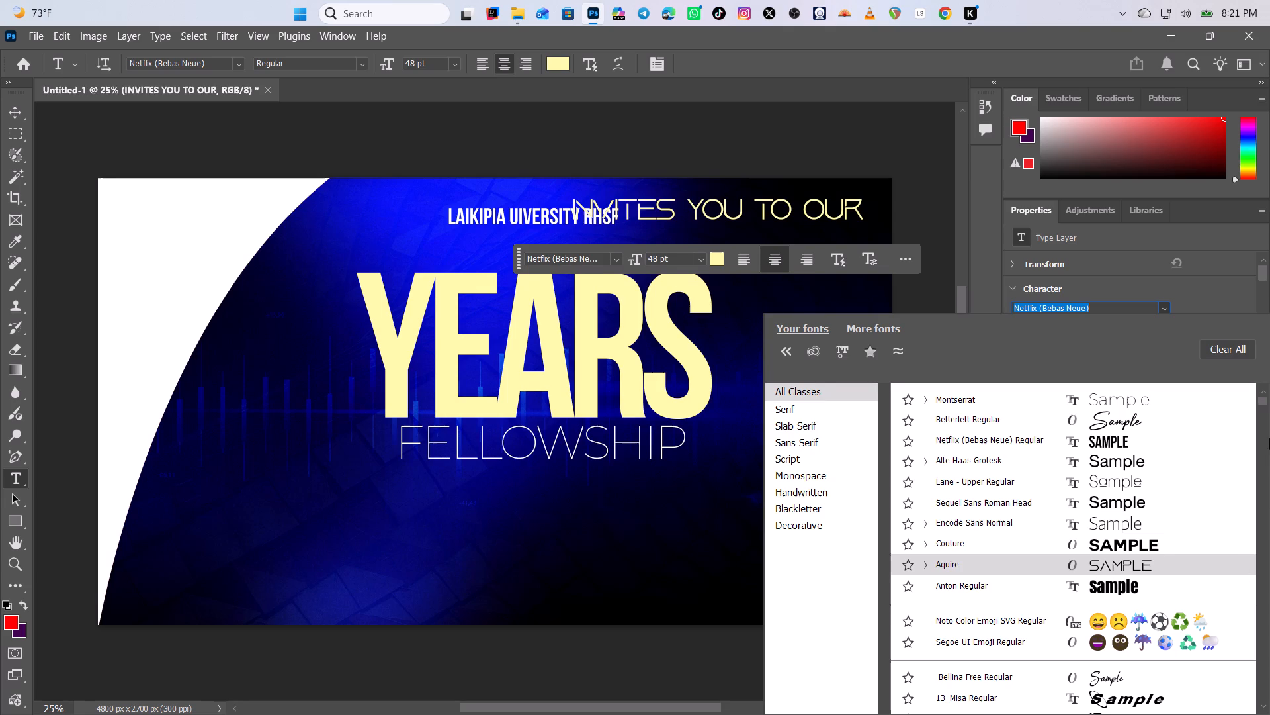
drag(1268, 402, 1269, 413)
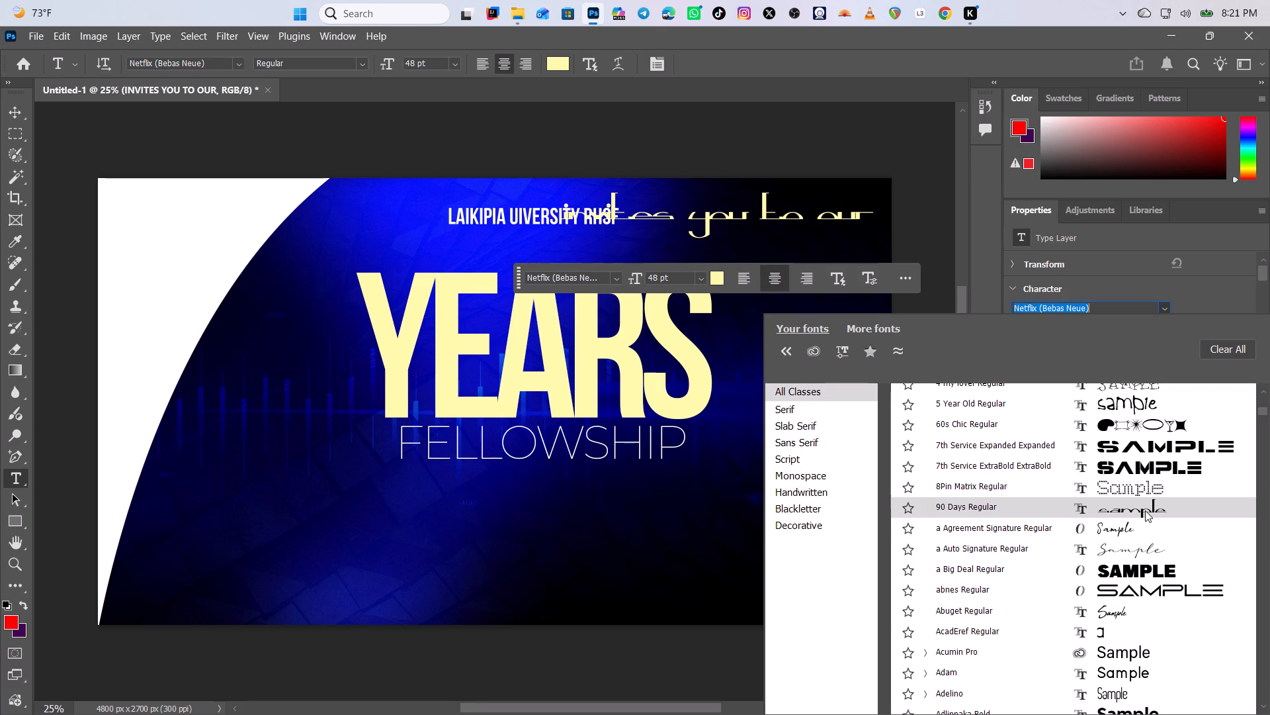
drag(1263, 410, 1265, 416)
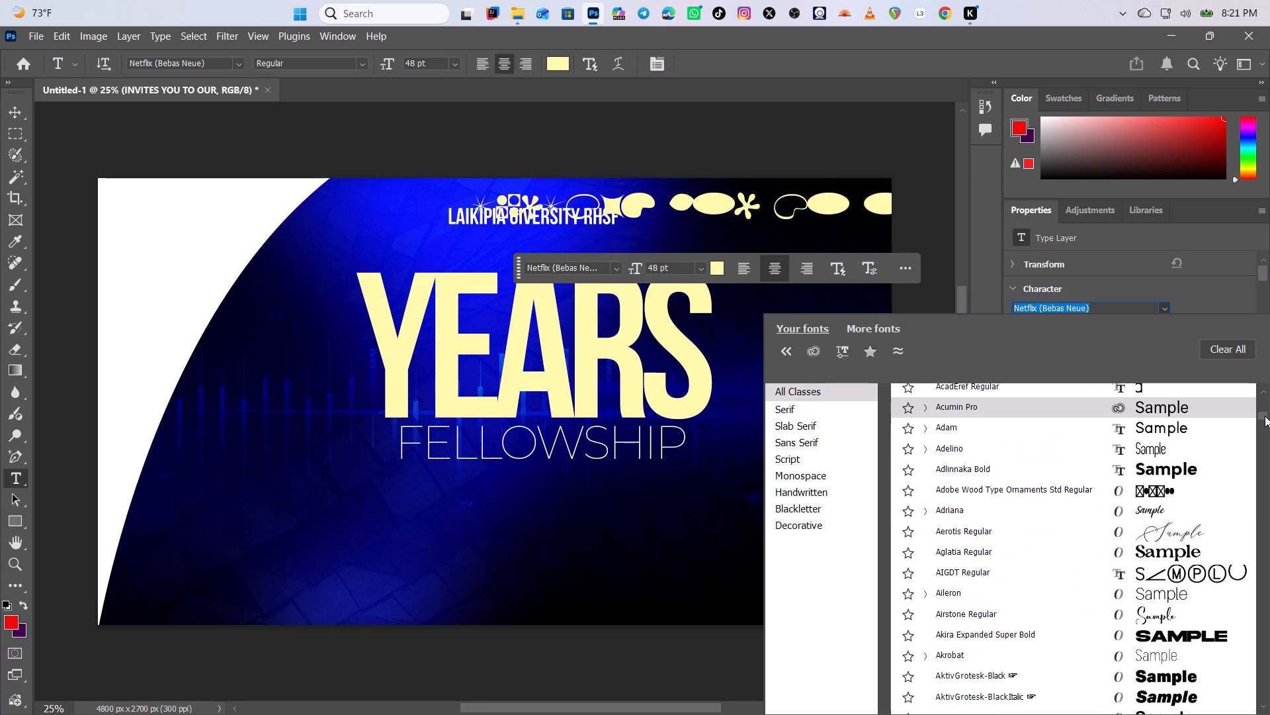
drag(1265, 416, 1266, 420)
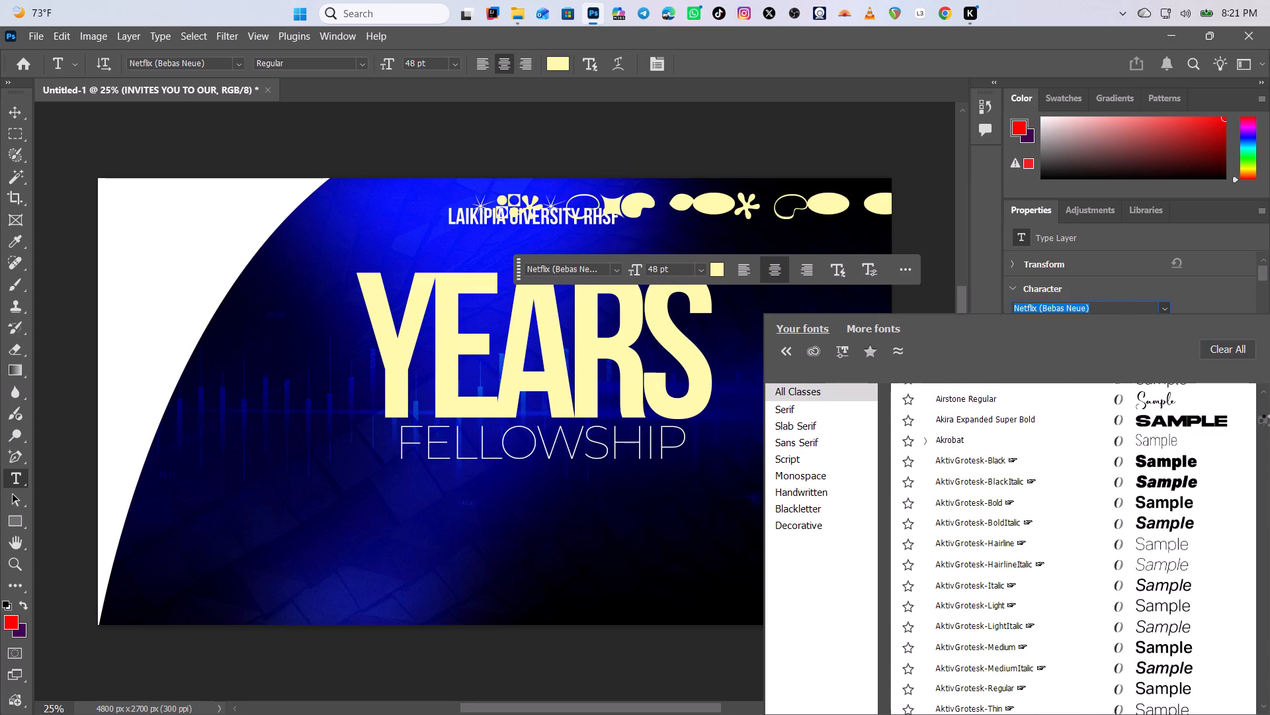
drag(1266, 420, 1266, 429)
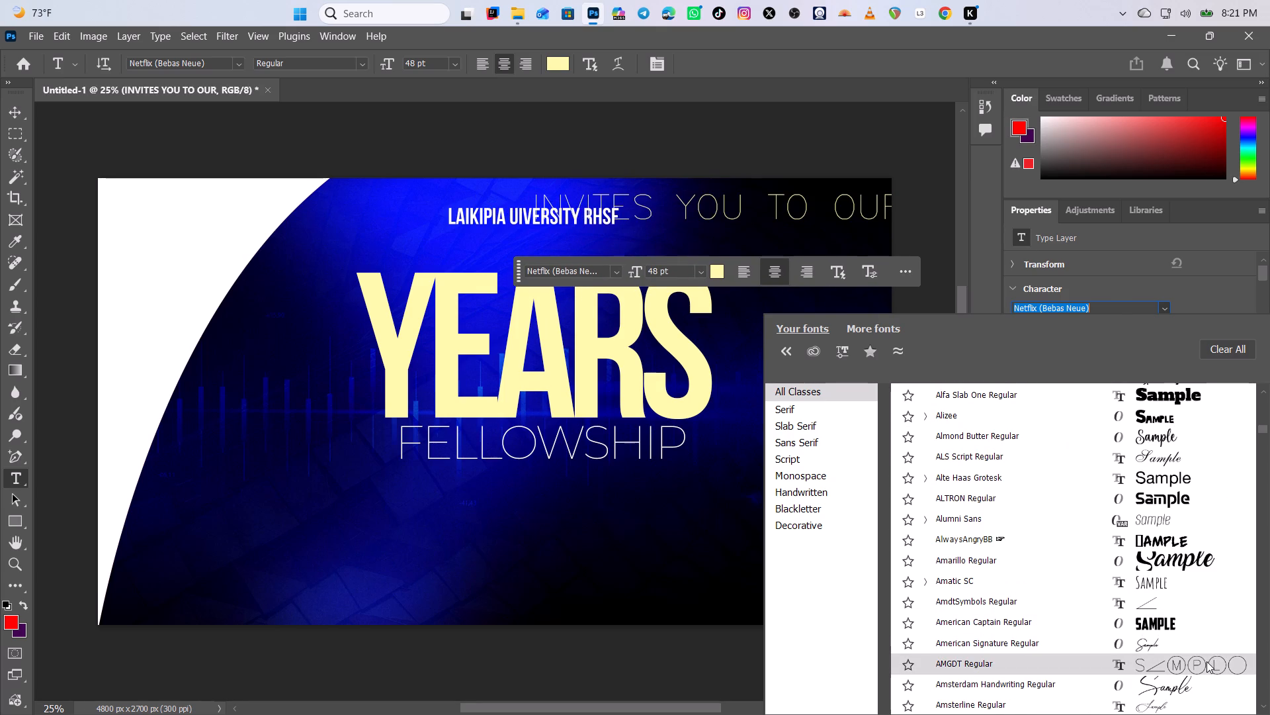
drag(1267, 426, 1269, 442)
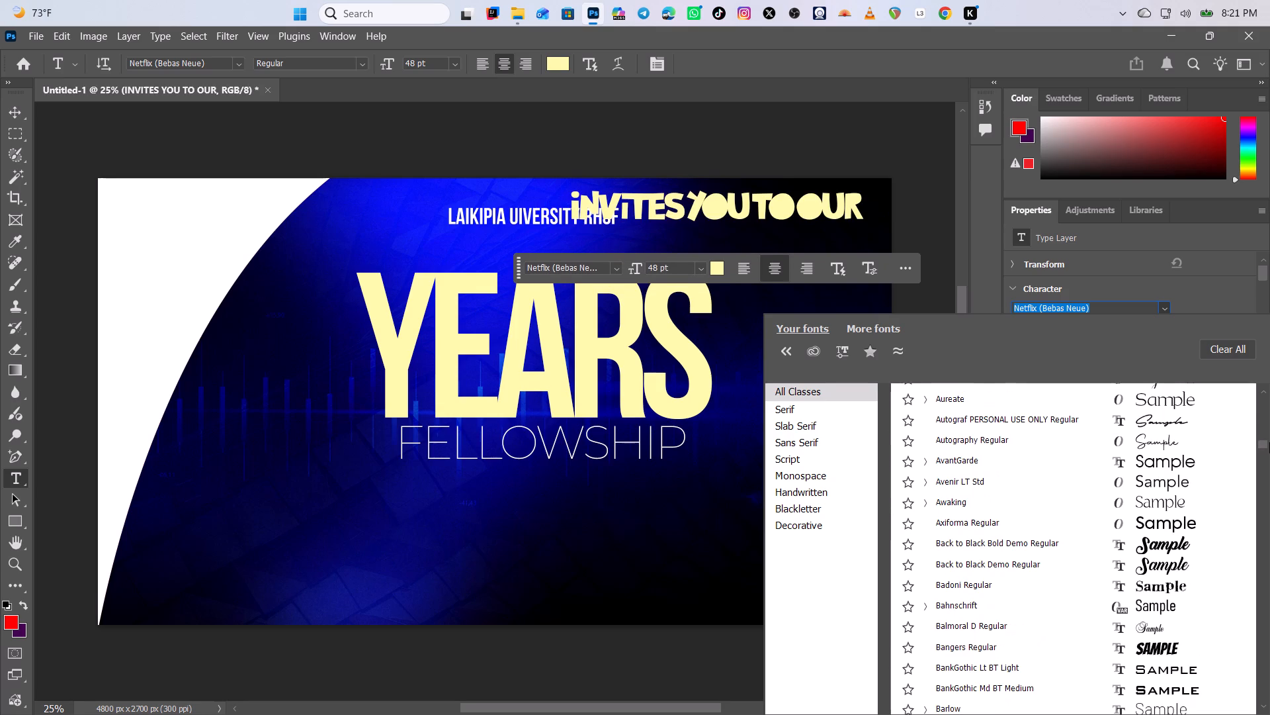
drag(1269, 442, 1269, 456)
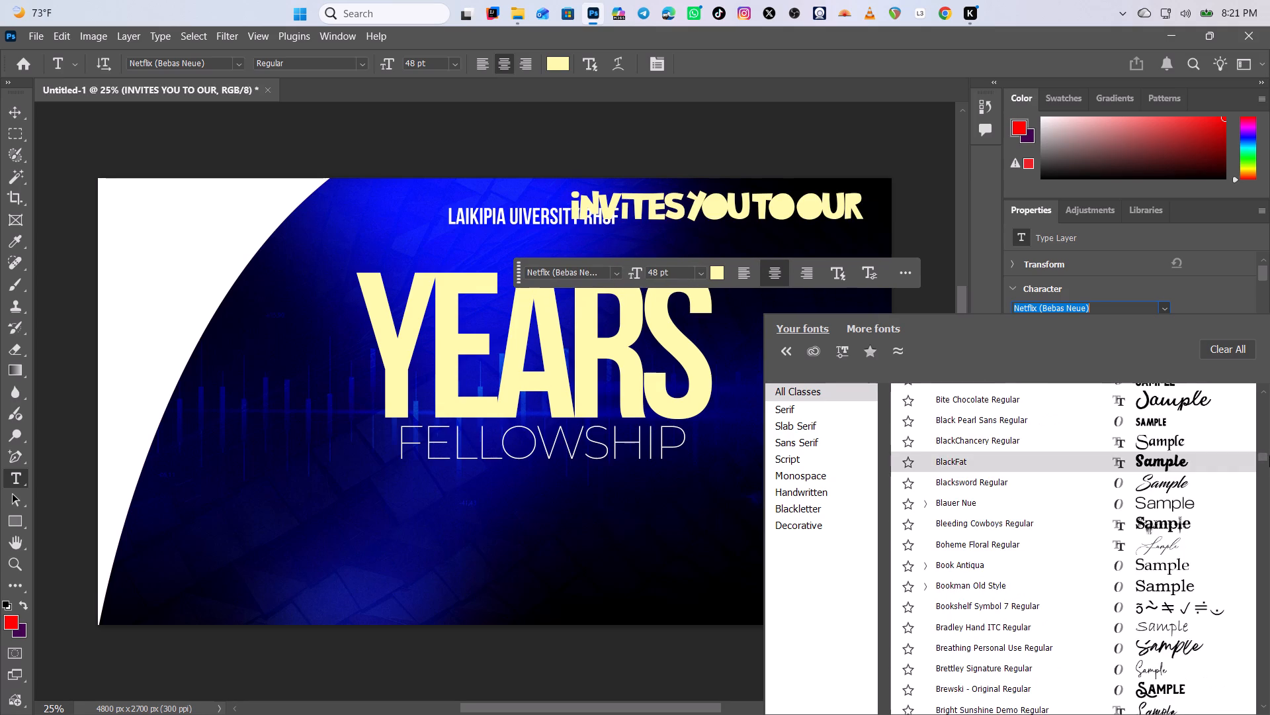
drag(1269, 456, 1269, 474)
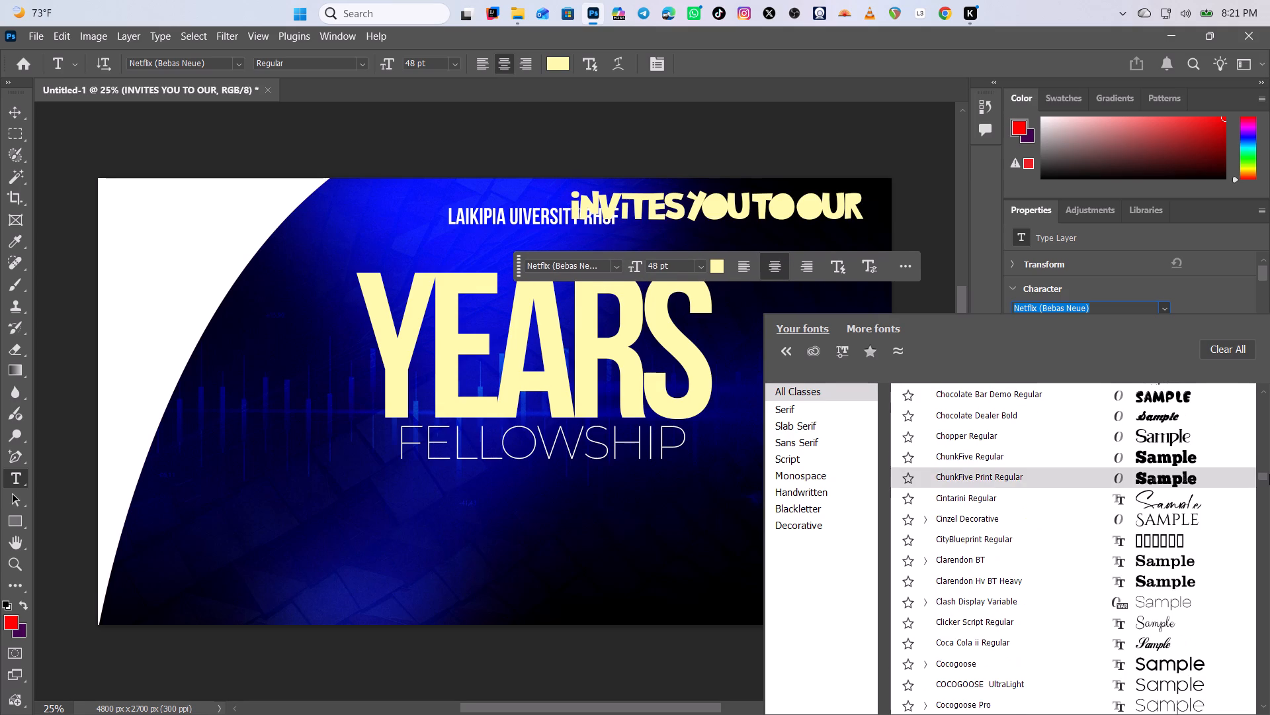
drag(1269, 474, 1268, 484)
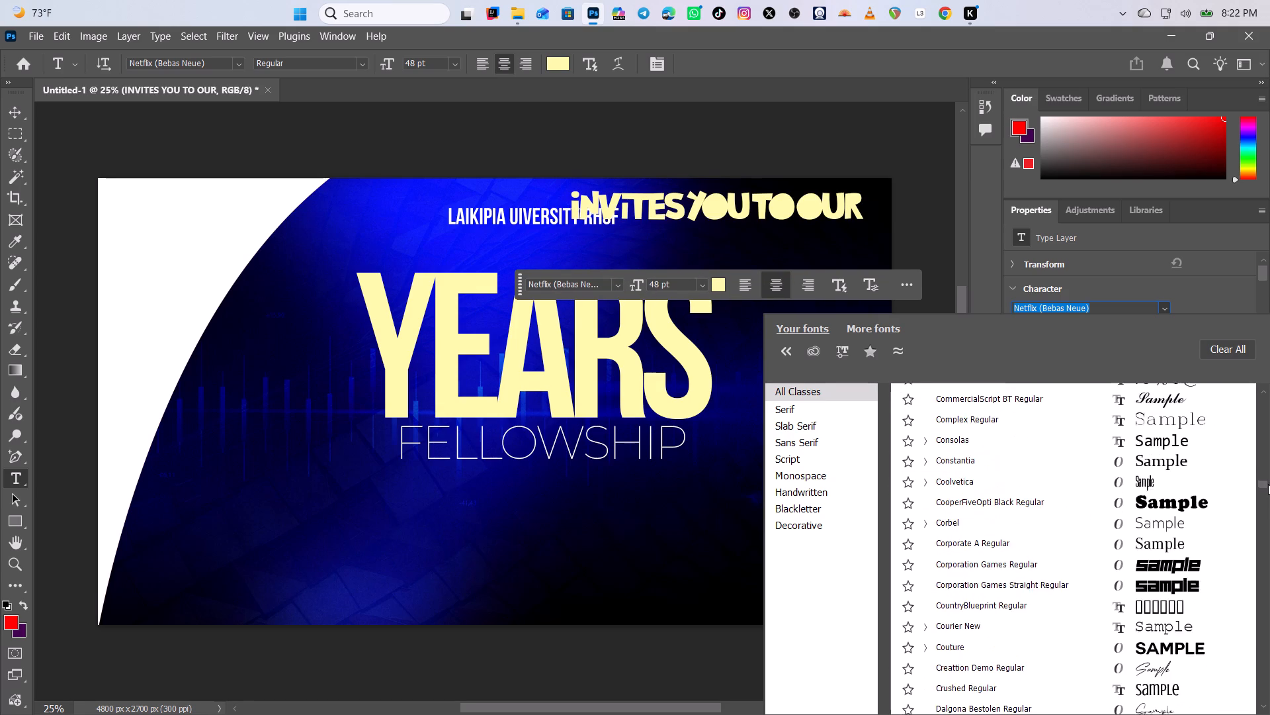
drag(1268, 484, 1267, 484)
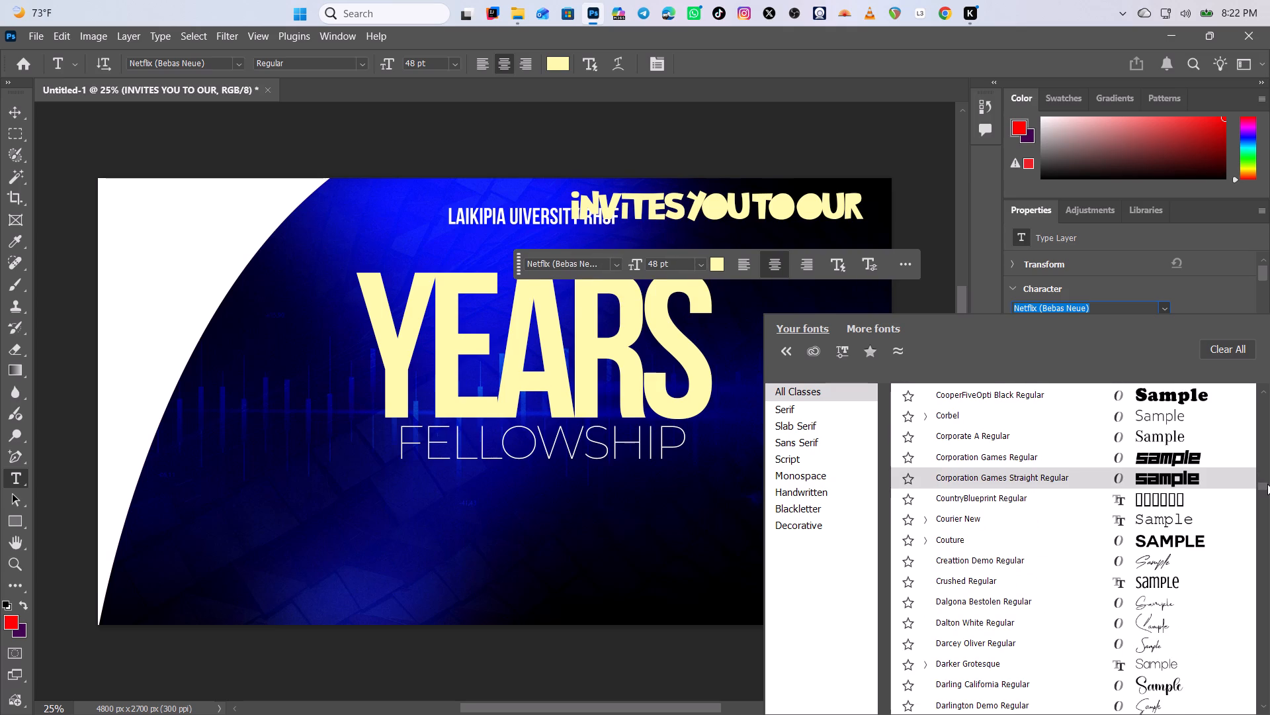
drag(1267, 484, 1267, 491)
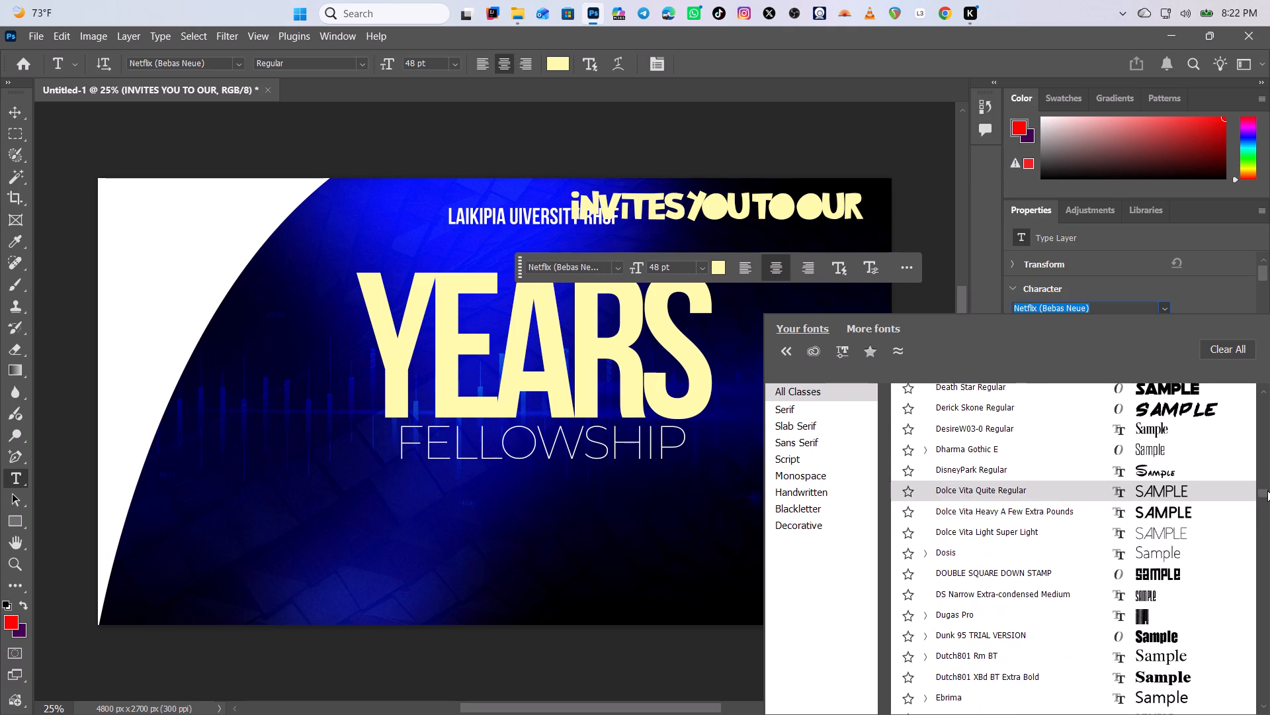
drag(1267, 491, 1267, 494)
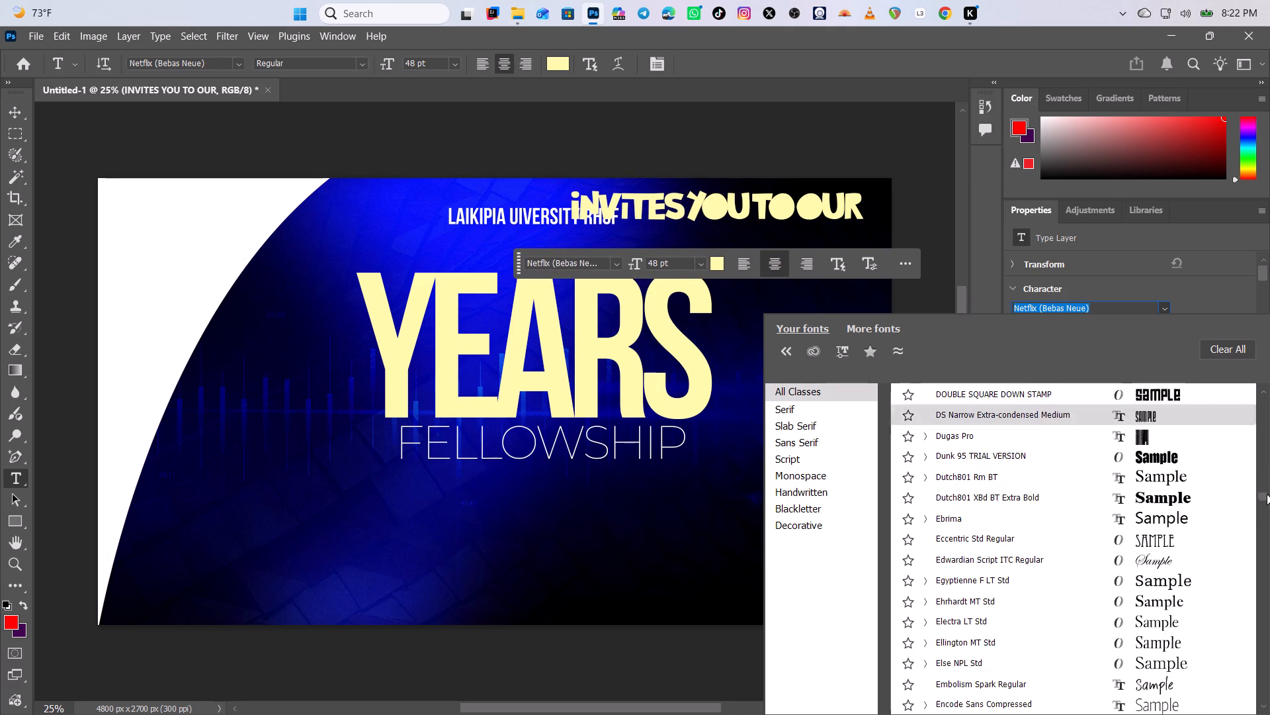
drag(1267, 494, 1265, 497)
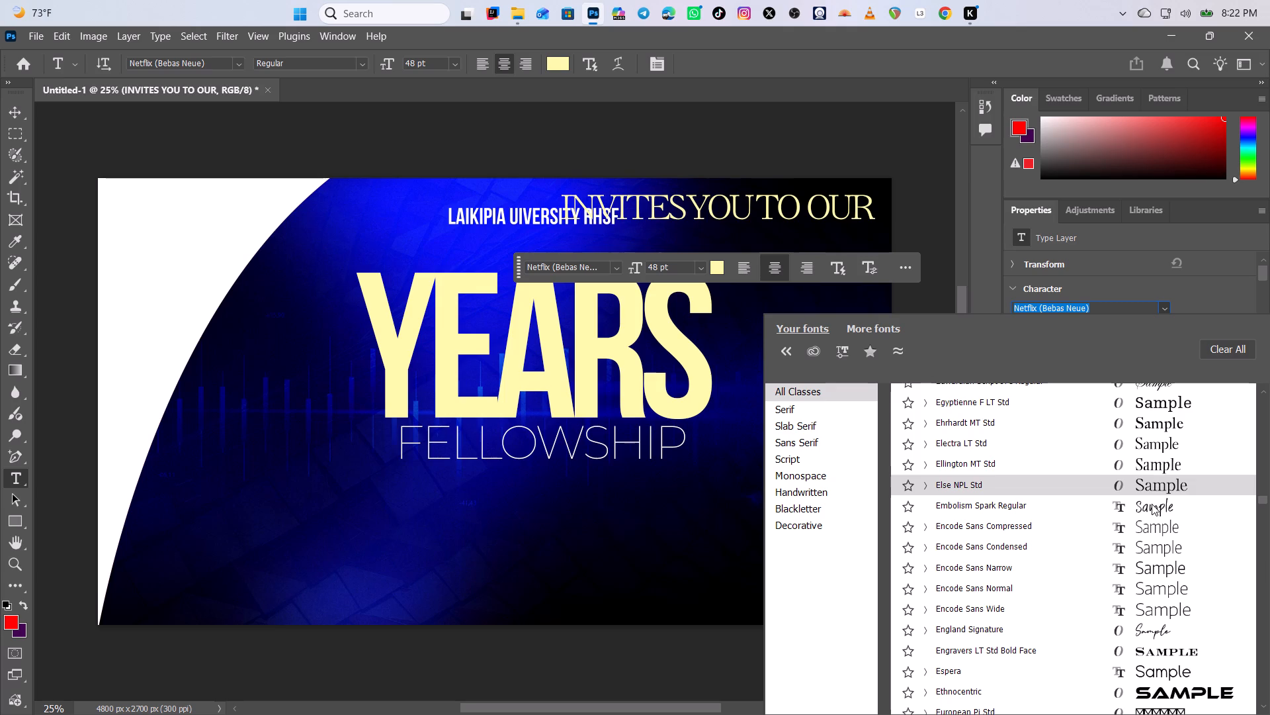
click(1156, 602)
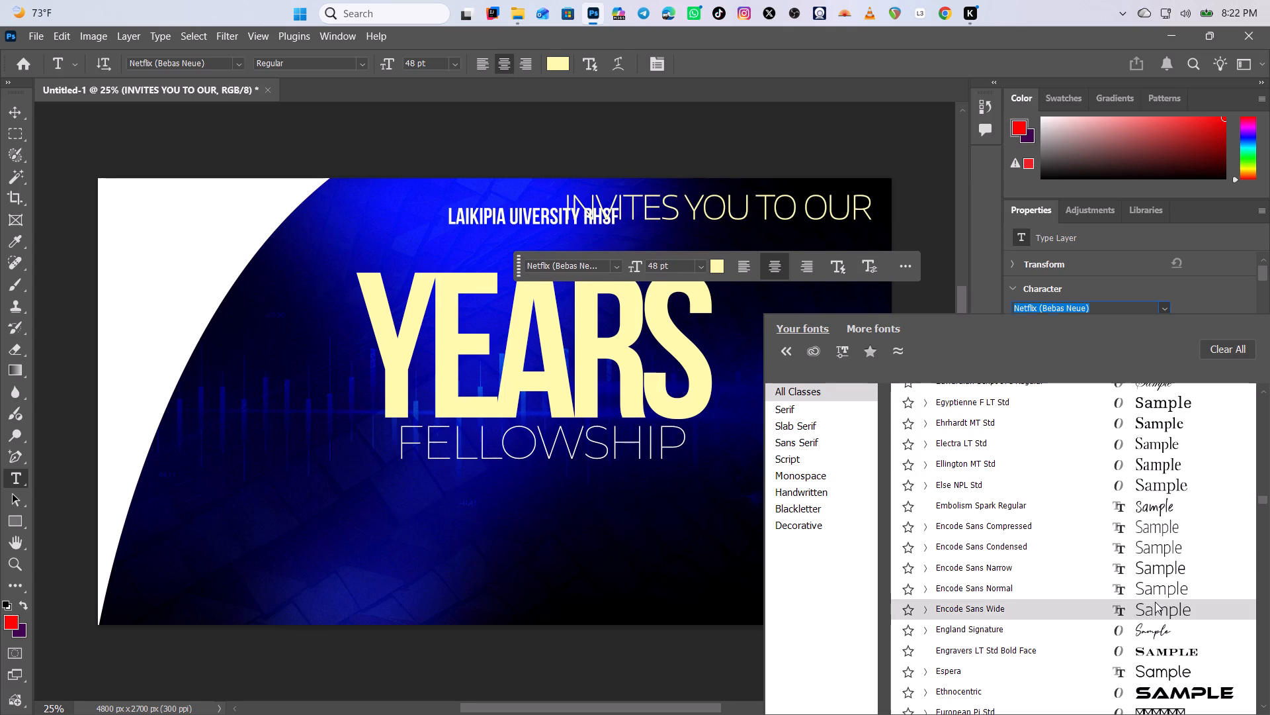
Scale the INVITES YOU TO OUR text proportionally to about 39% and place it between the LAIKIPIA UIVERSITY RHSF line and YEARS.
click(15, 119)
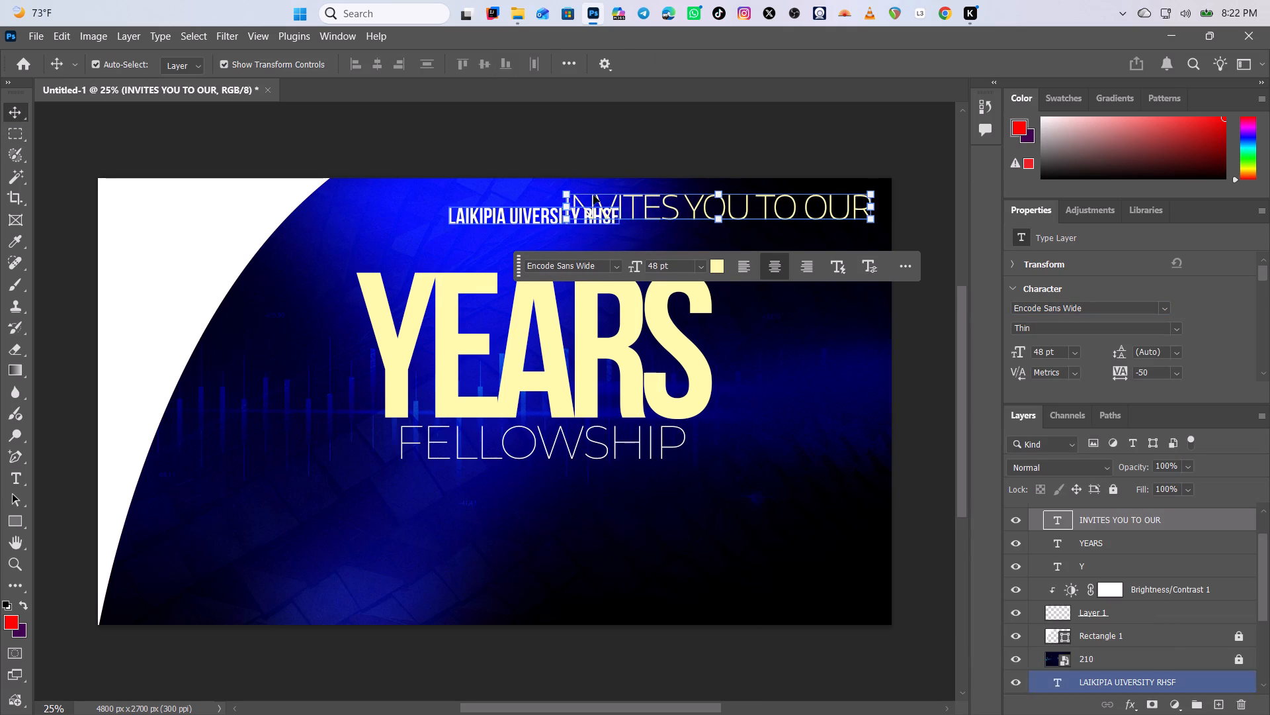
drag(674, 207, 525, 249)
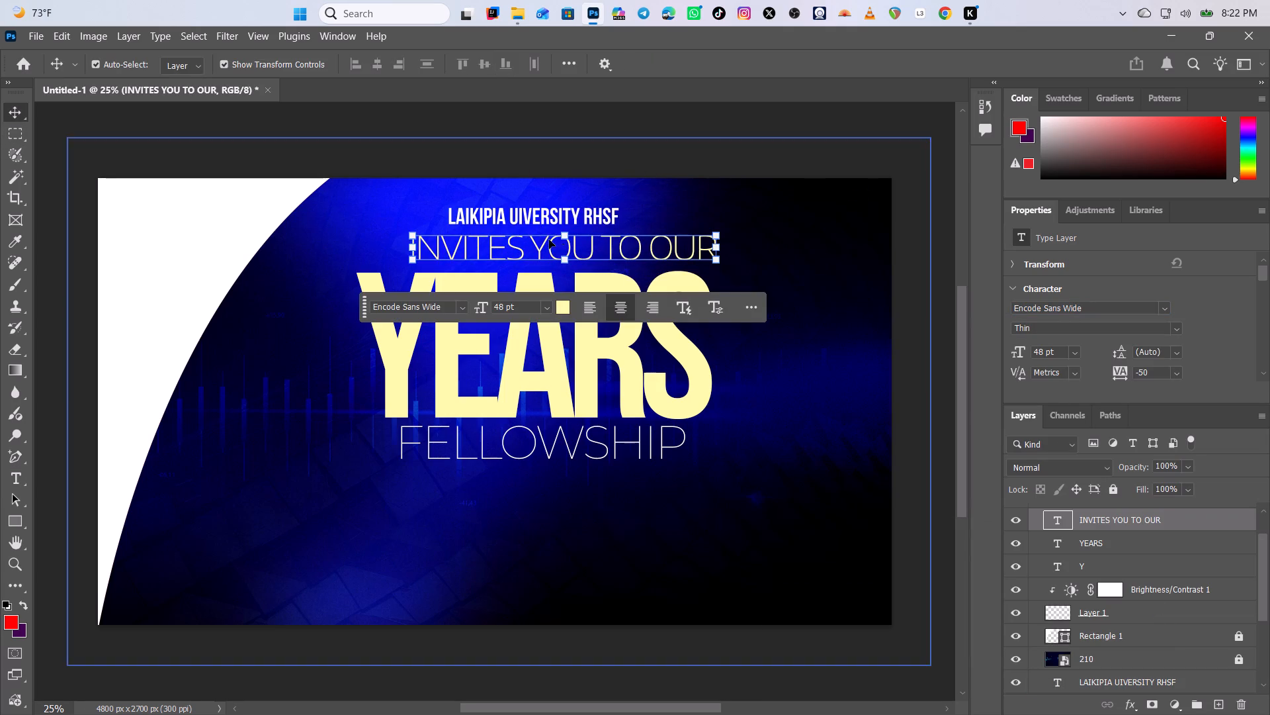
drag(561, 235, 560, 254)
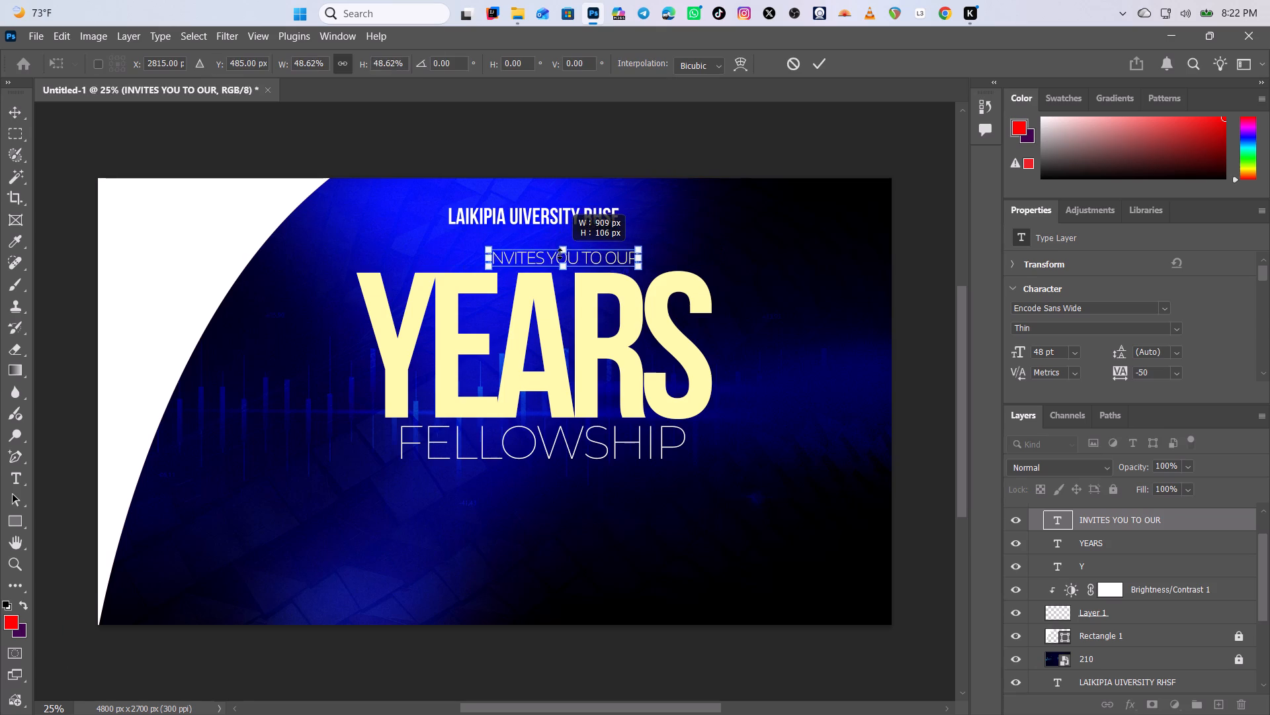
drag(560, 254, 562, 257)
drag(586, 260, 580, 259)
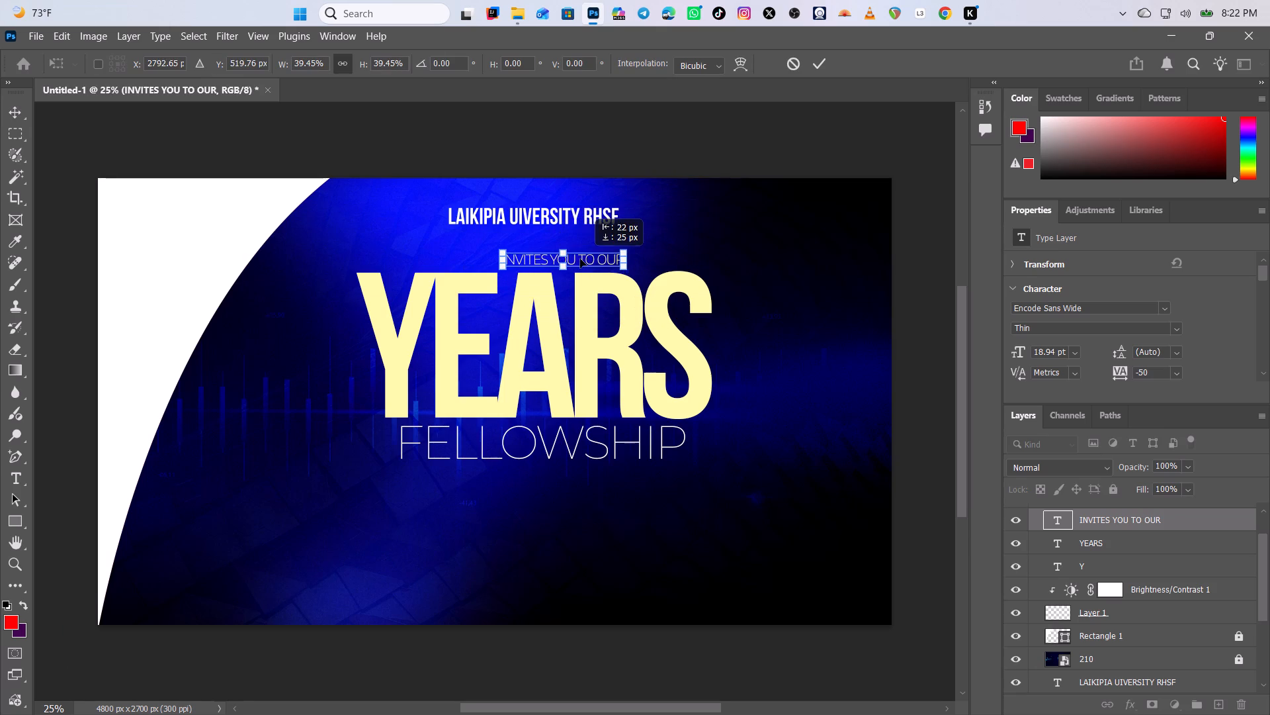
drag(580, 259, 568, 254)
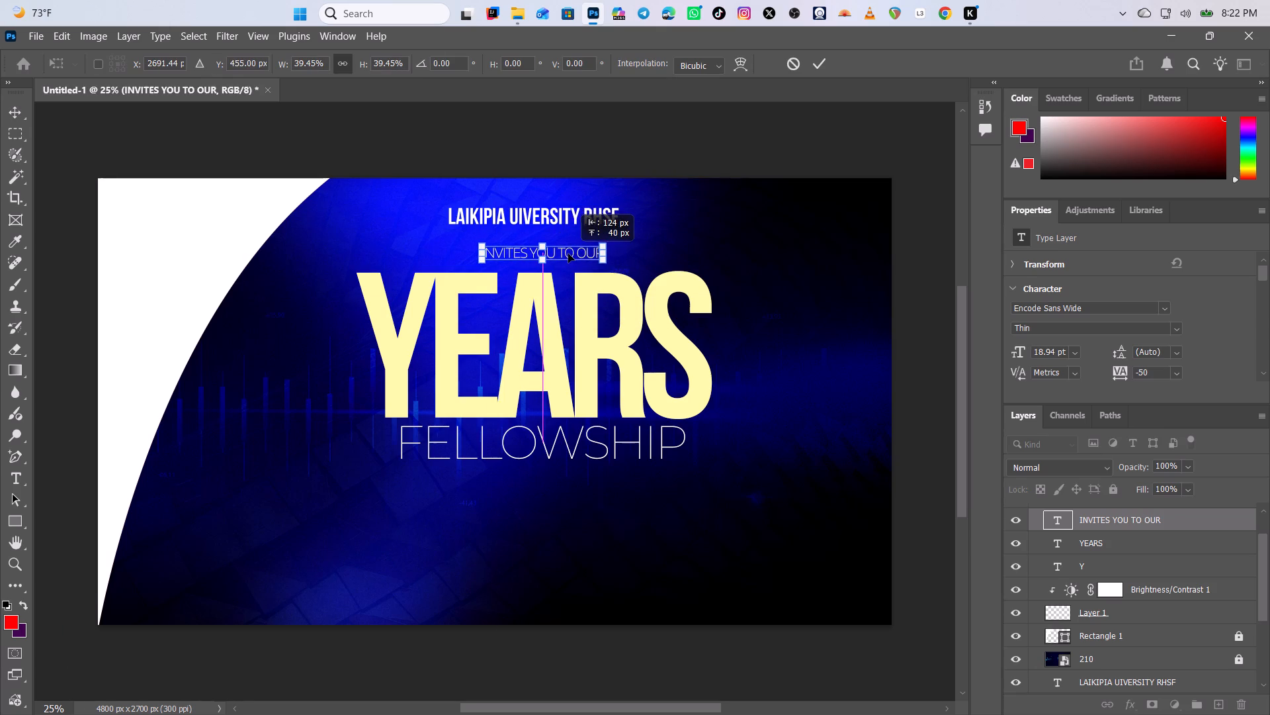
drag(568, 254, 570, 259)
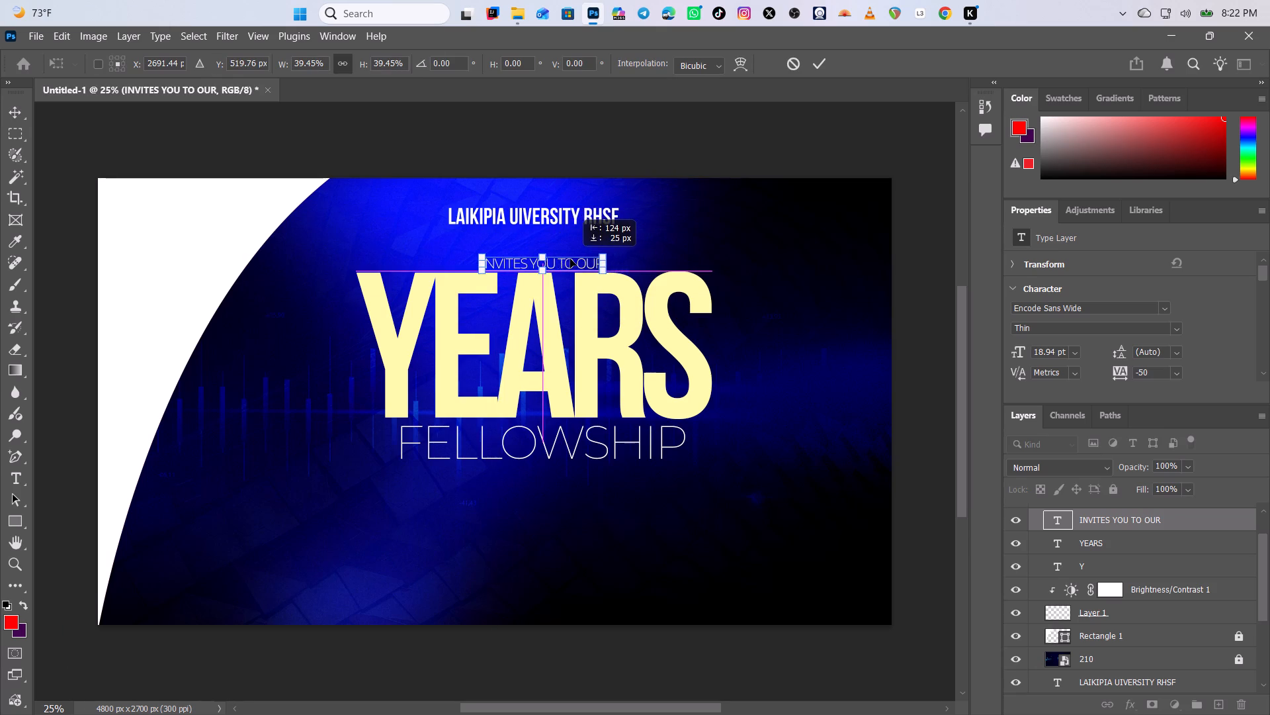
drag(570, 259, 572, 258)
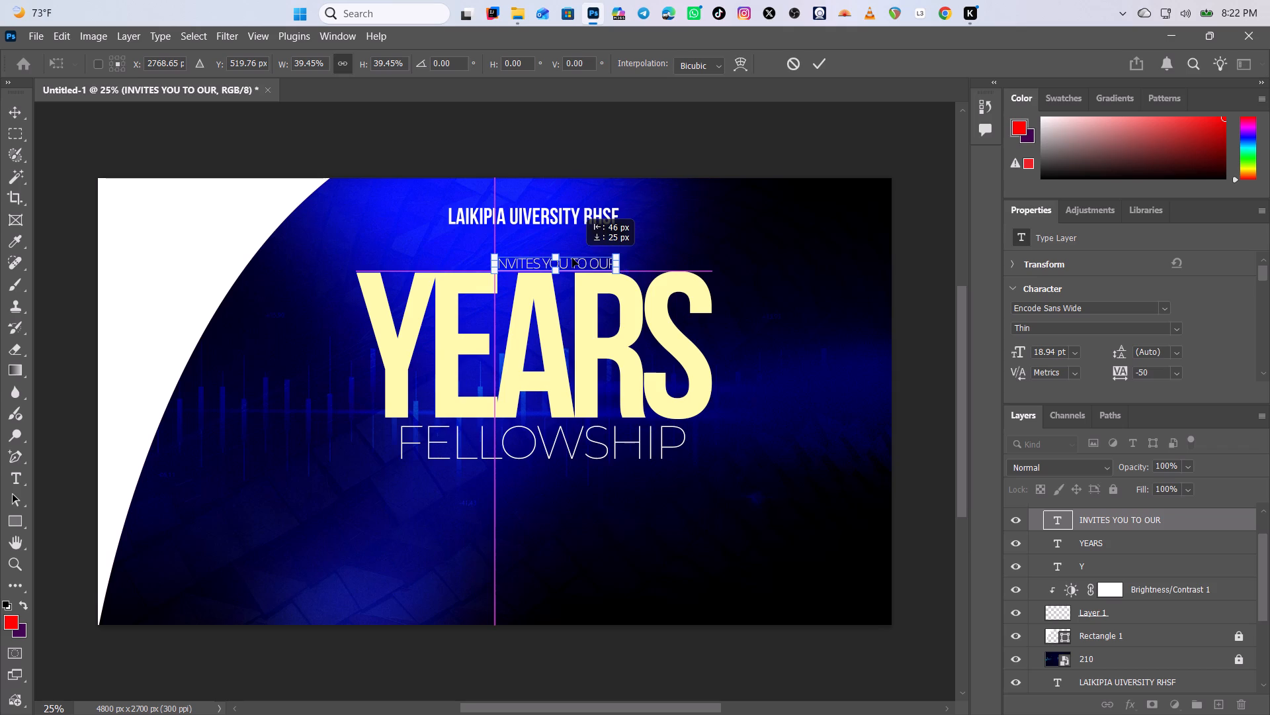
drag(572, 258, 568, 258)
key(Up)
key(Up)
key(Up)
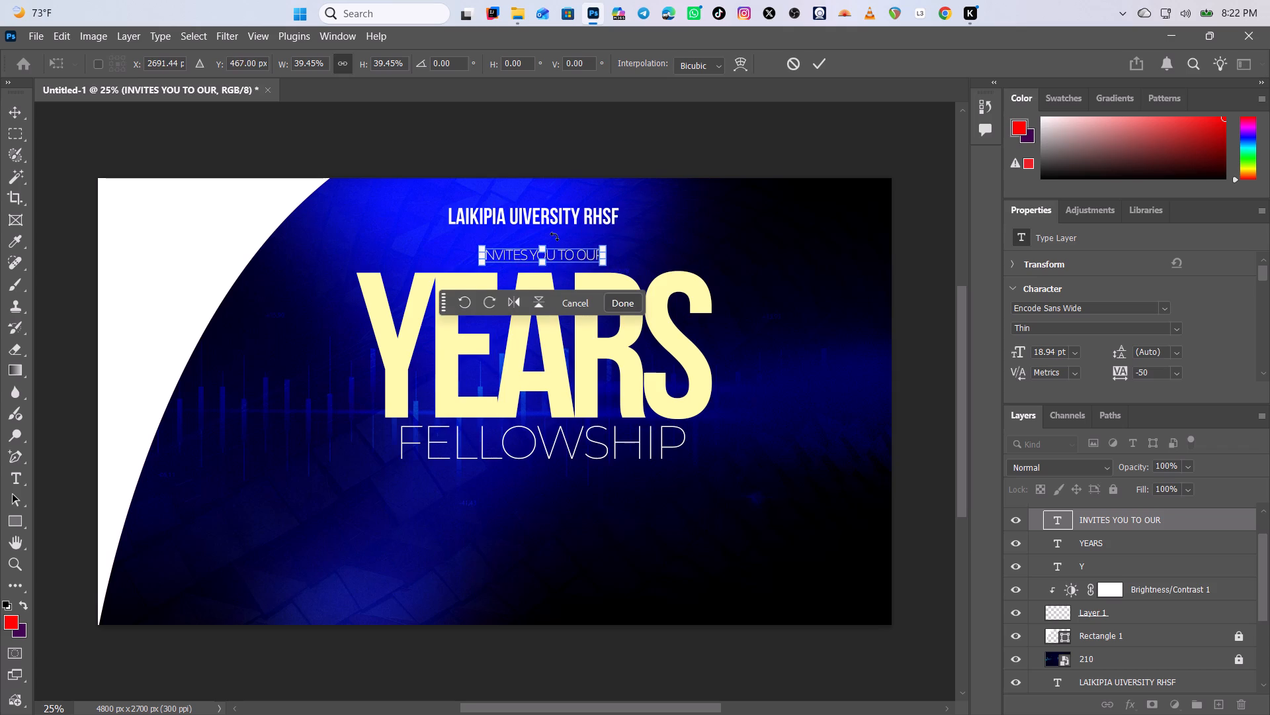
click(621, 300)
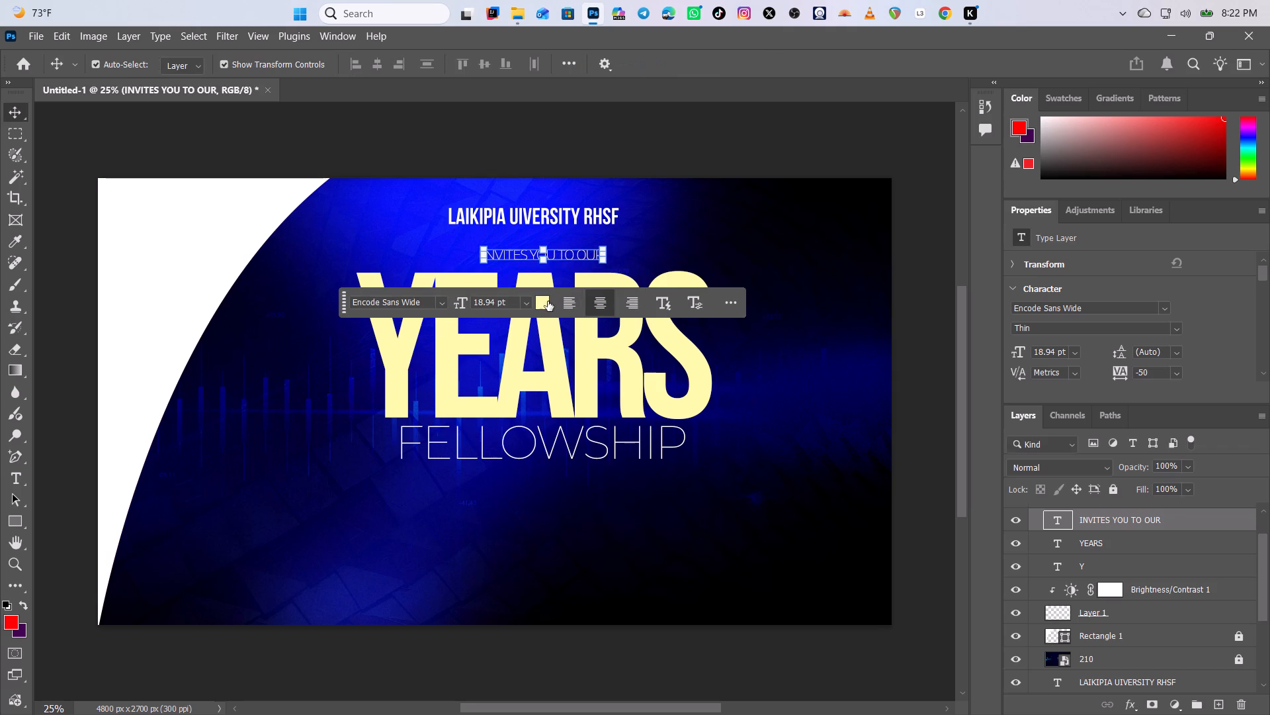
Change the INVITES YOU TO OUR text colour to white, ffffff.
click(540, 302)
drag(777, 185, 756, 152)
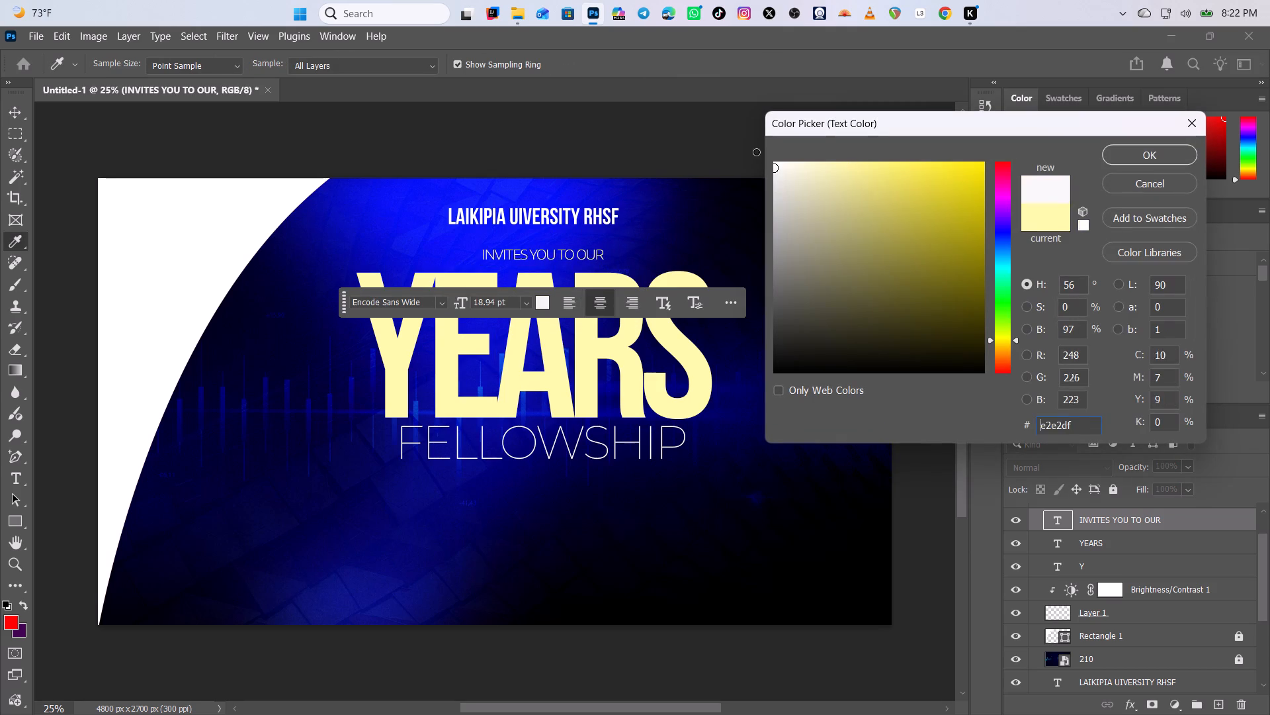
drag(756, 152, 749, 126)
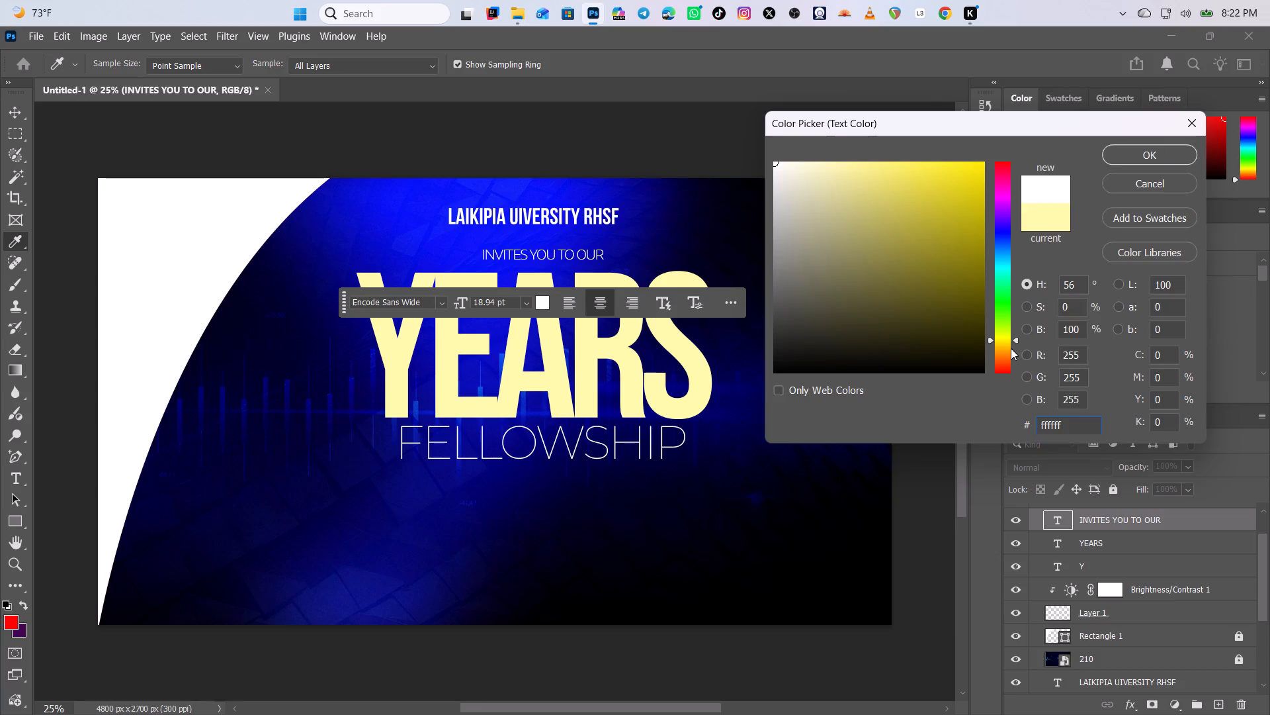
drag(1011, 342, 1012, 408)
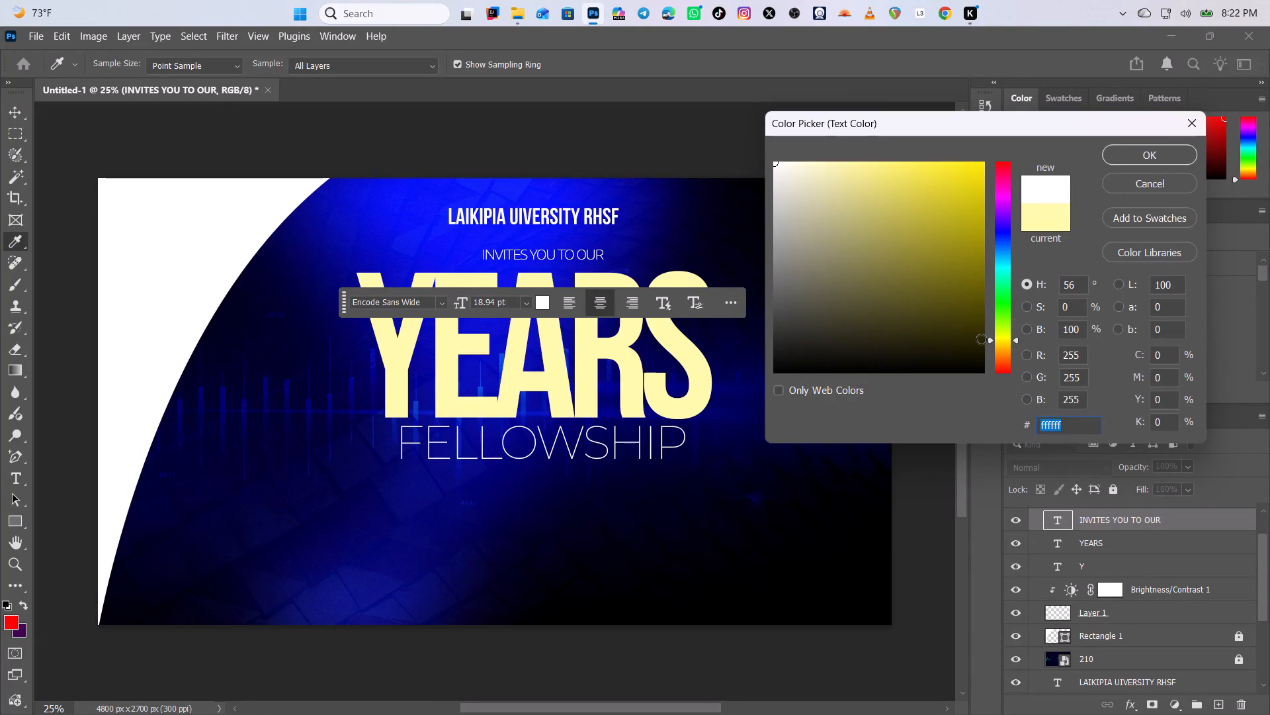
drag(988, 340, 1011, 446)
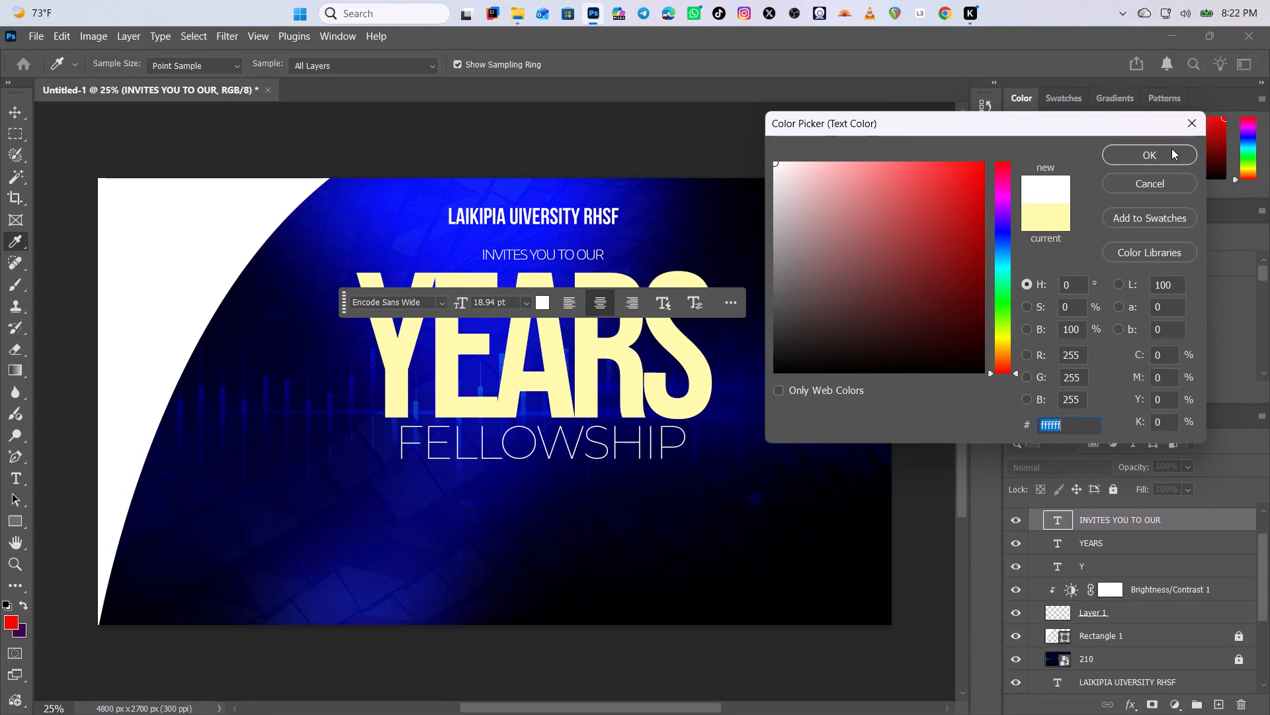
click(1171, 148)
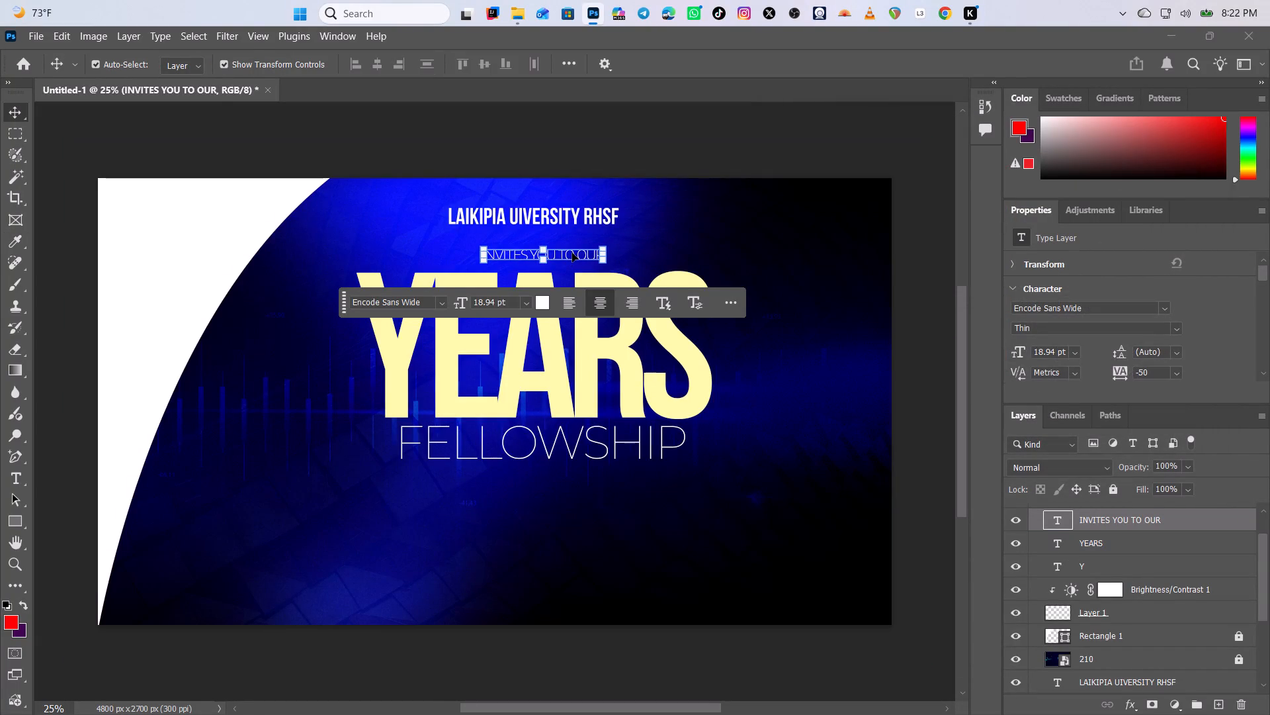
Nudge the LAIKIPIA UIVERSITY RHSF text slightly right to align it better over the INVITES YOU TO OUR line.
click(664, 240)
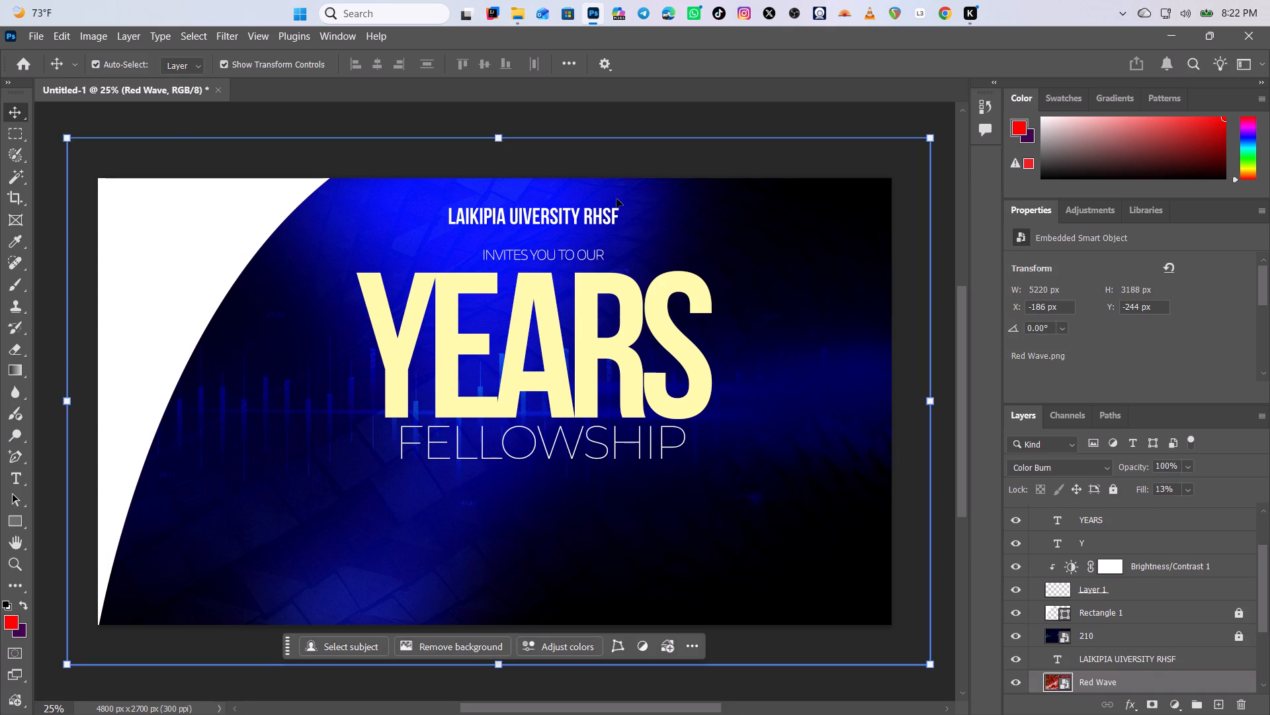
click(542, 208)
key(Right)
key(Right)
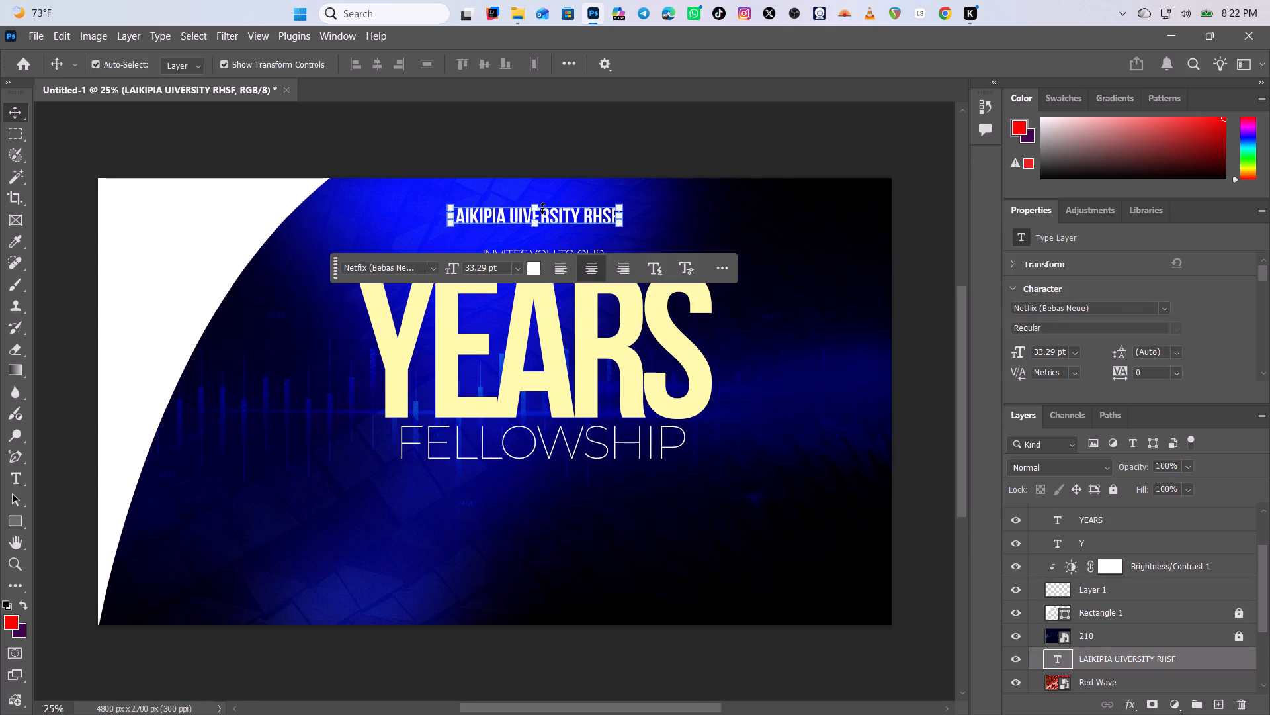
key(Right)
key(Right)
key(Right)
key(Right)
key(Right)
key(Right)
key(Right)
key(Right)
key(Right)
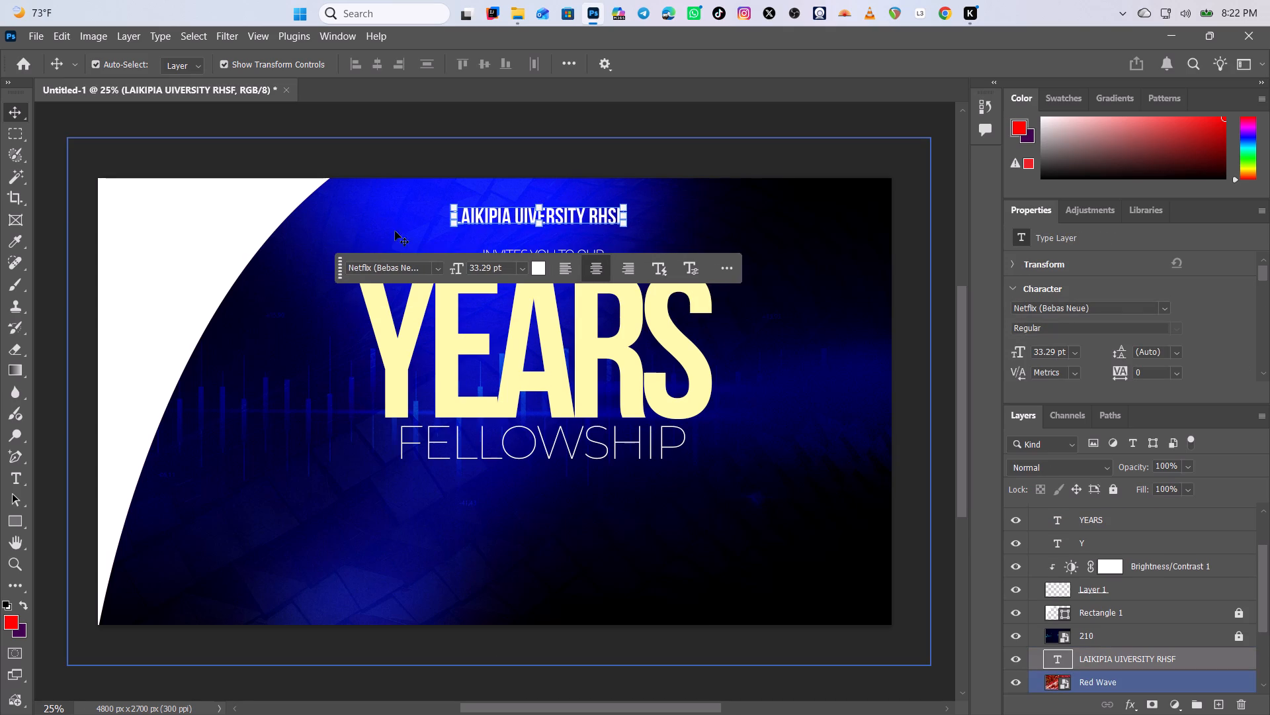
click(278, 385)
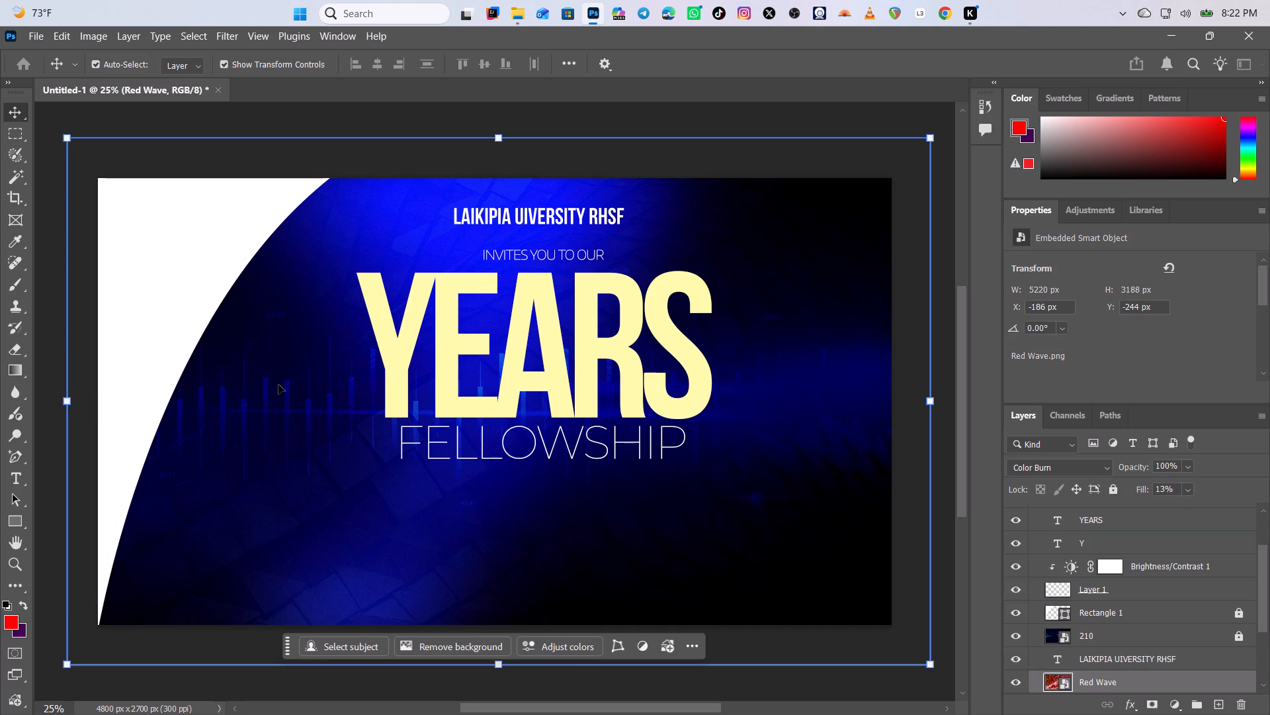
Find the RHSF logo IMG-20260211-WA0060 in the ICONS&LOGO folder of GRAPHIC RESOURCES and place it below FELLOWSHIP, scaled to about 27%.
click(513, 12)
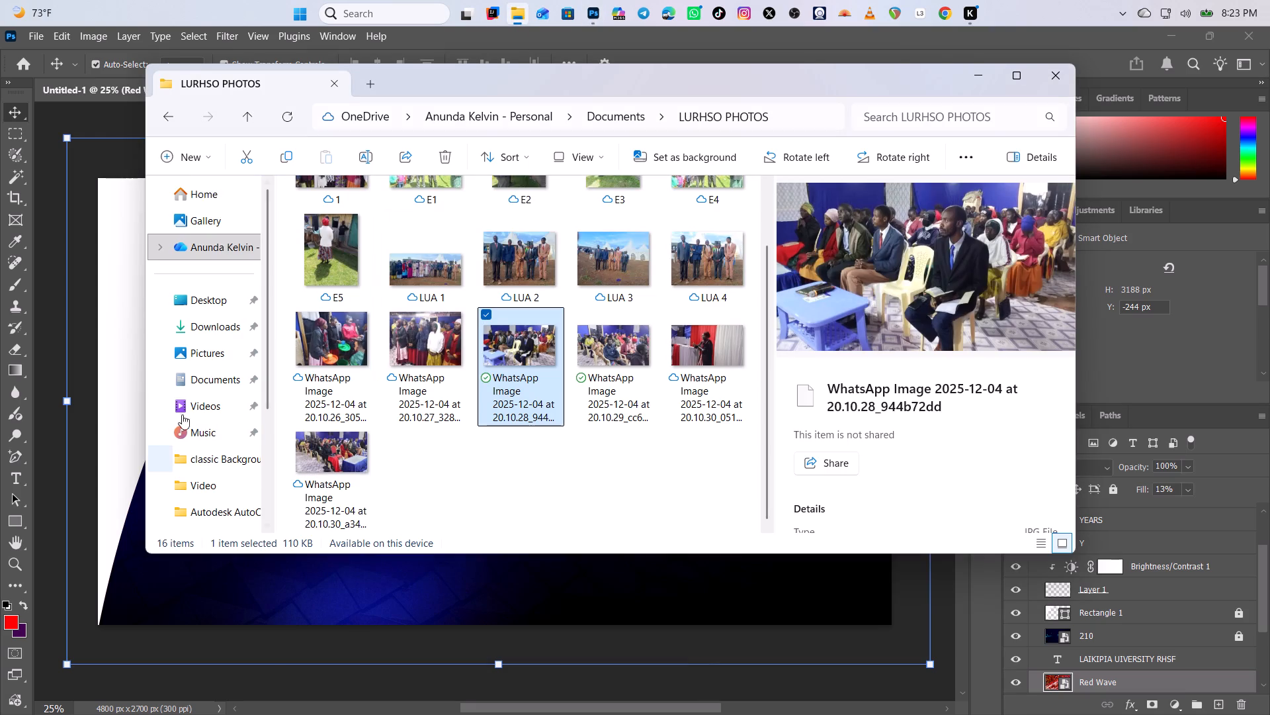
click(186, 346)
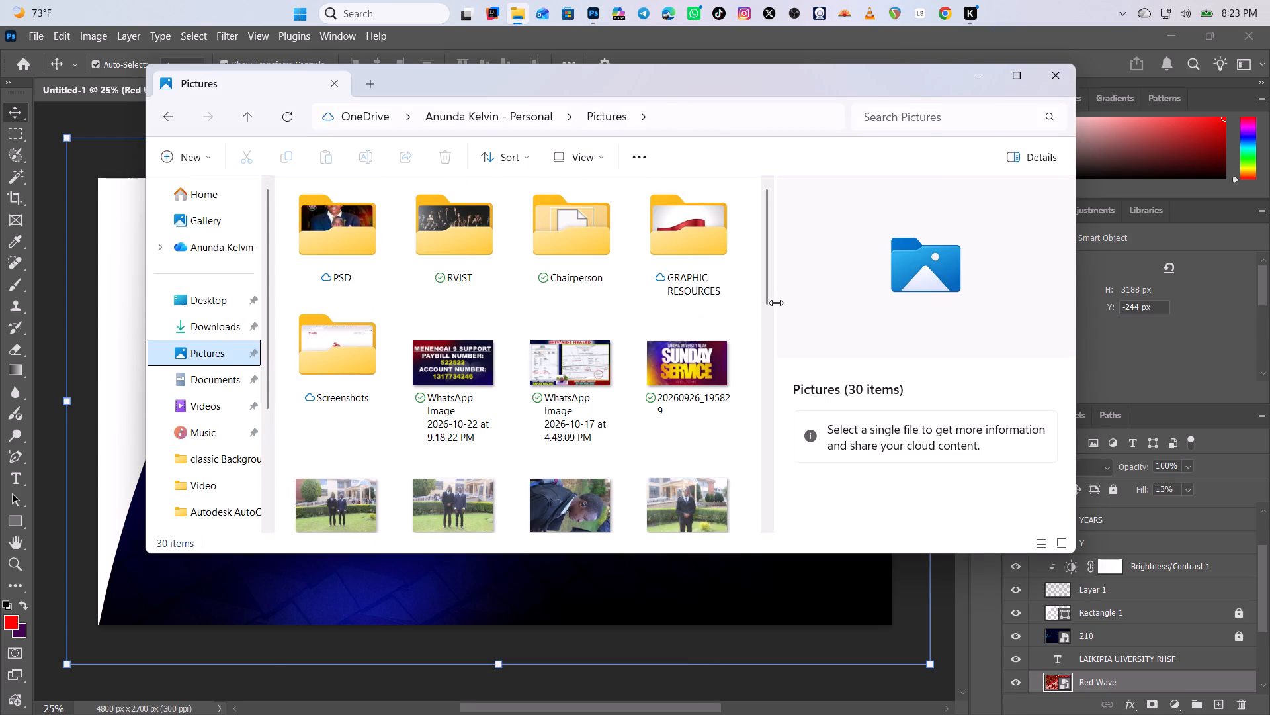
drag(767, 297, 794, 487)
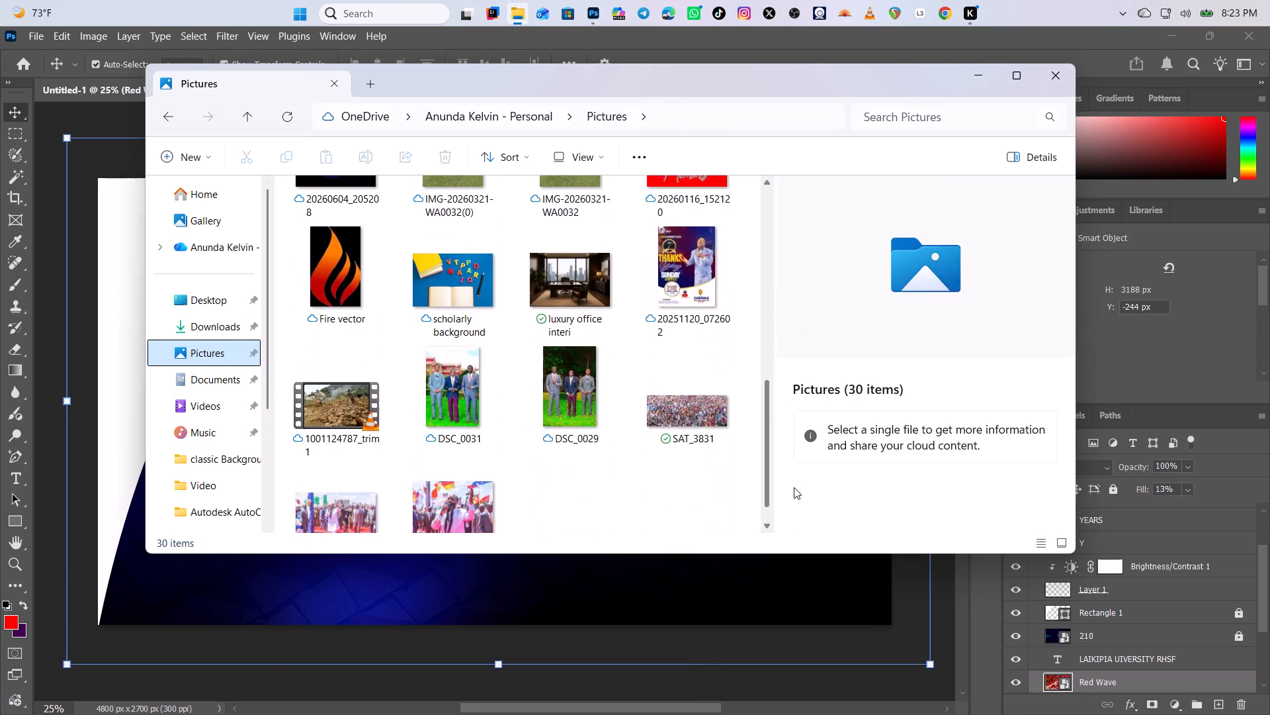
drag(794, 487, 722, 269)
double_click(349, 223)
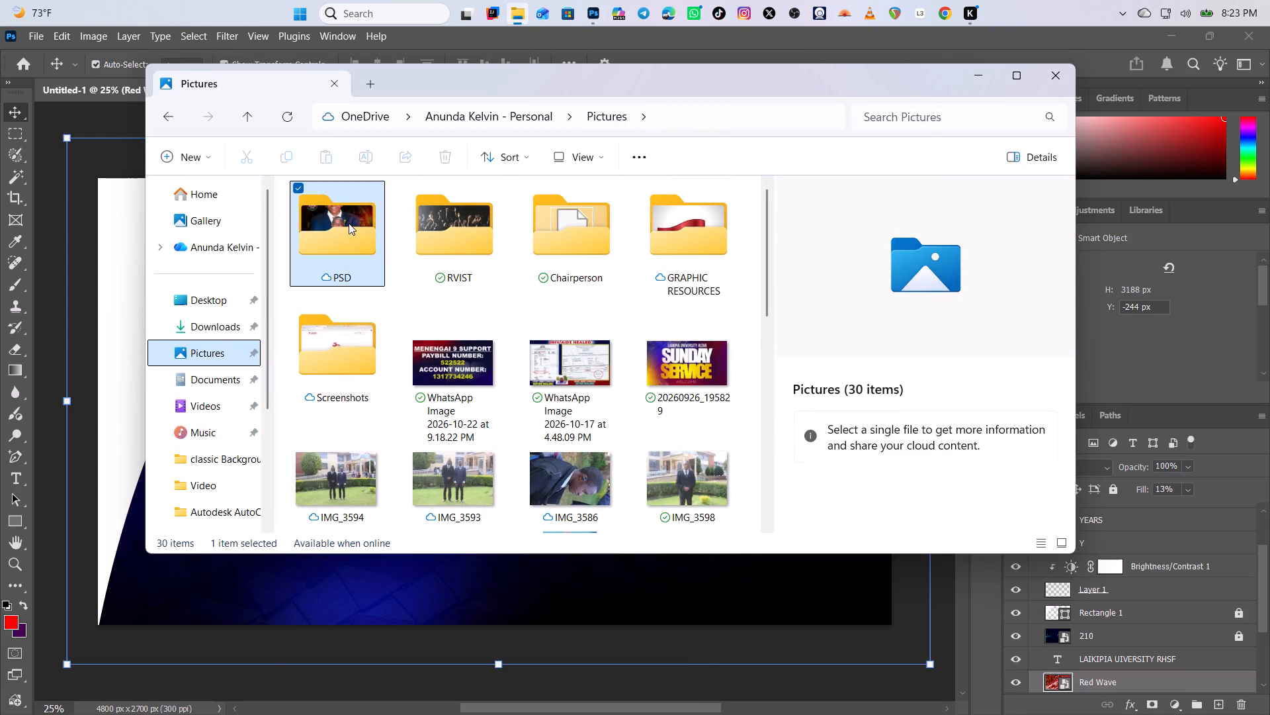
click(169, 113)
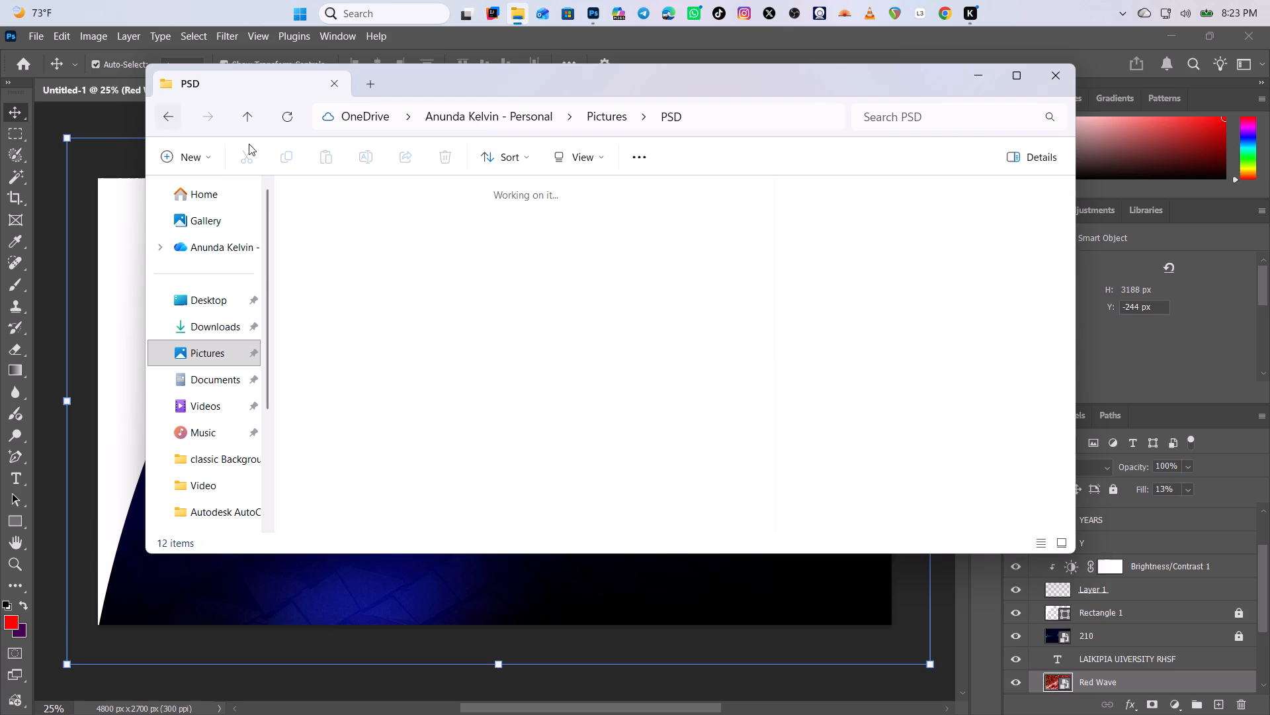
double_click(562, 224)
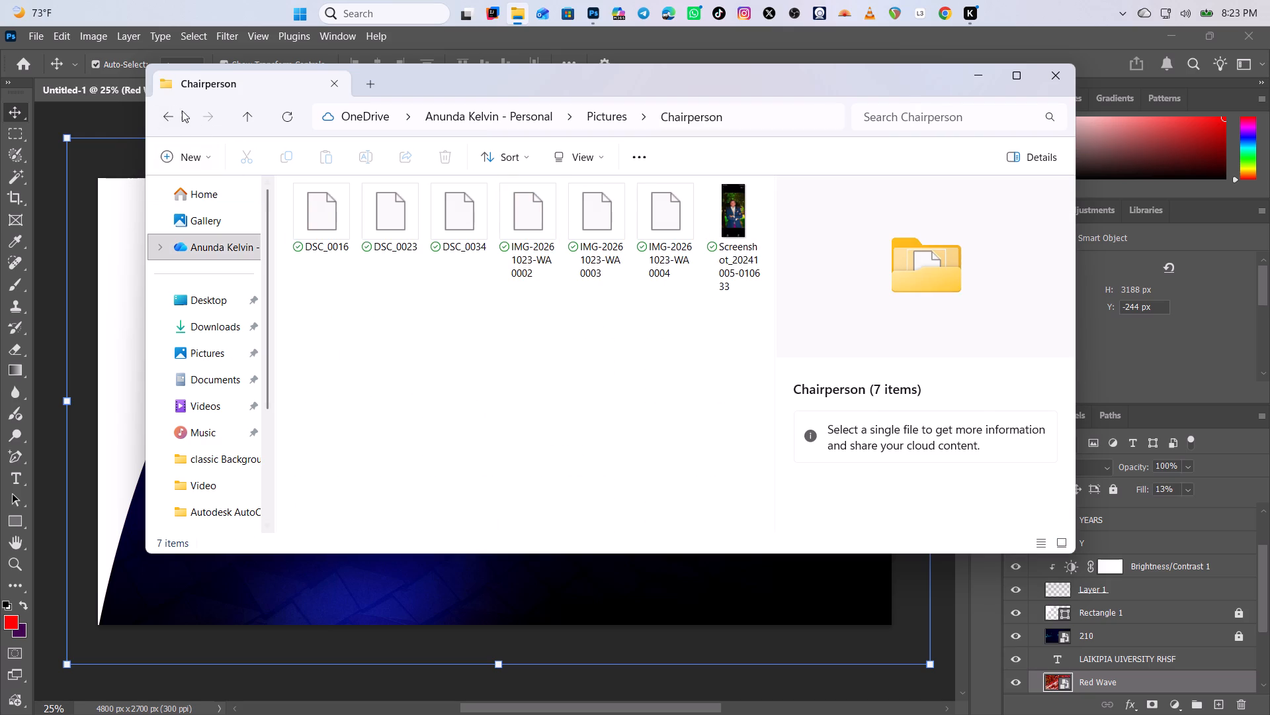
click(161, 108)
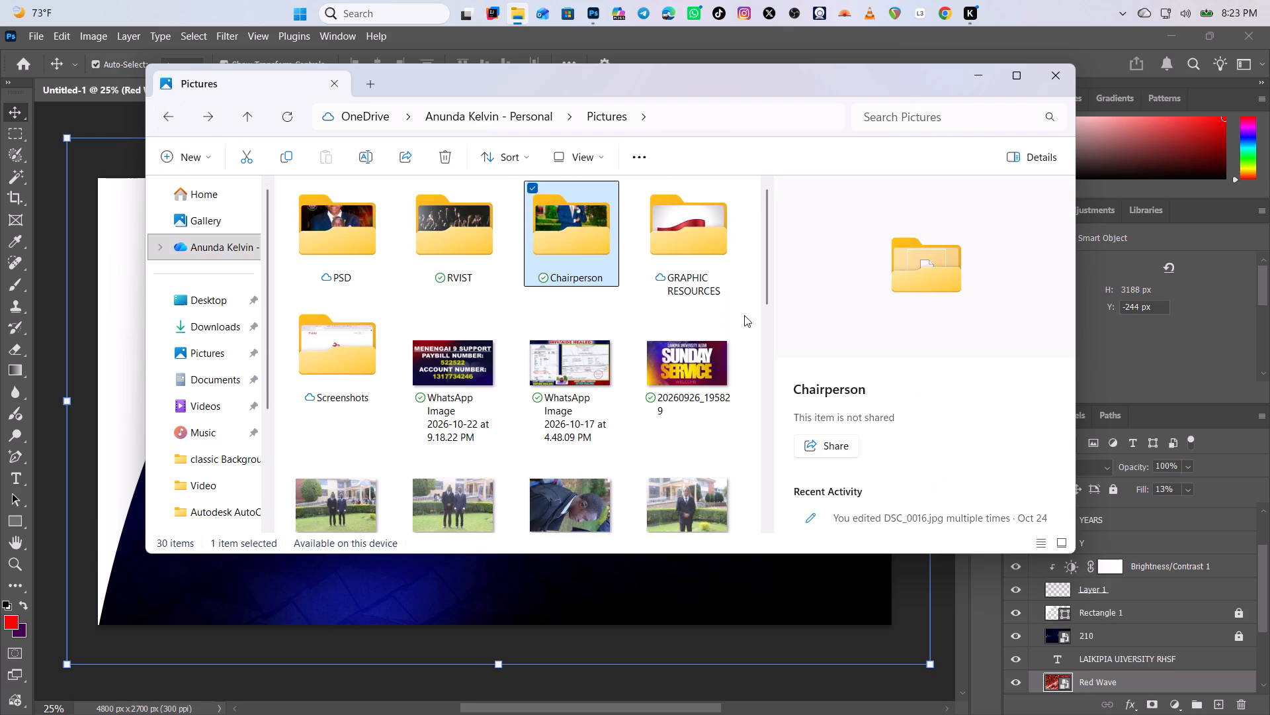
double_click(697, 250)
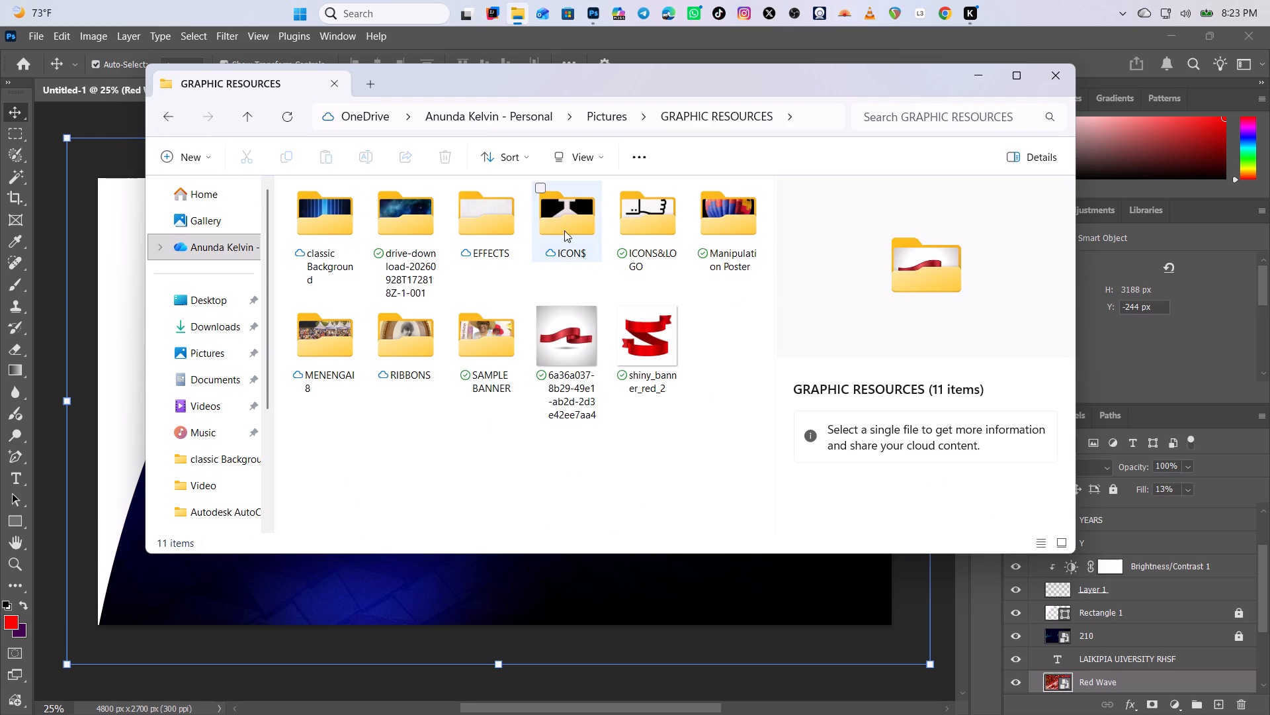
double_click(657, 228)
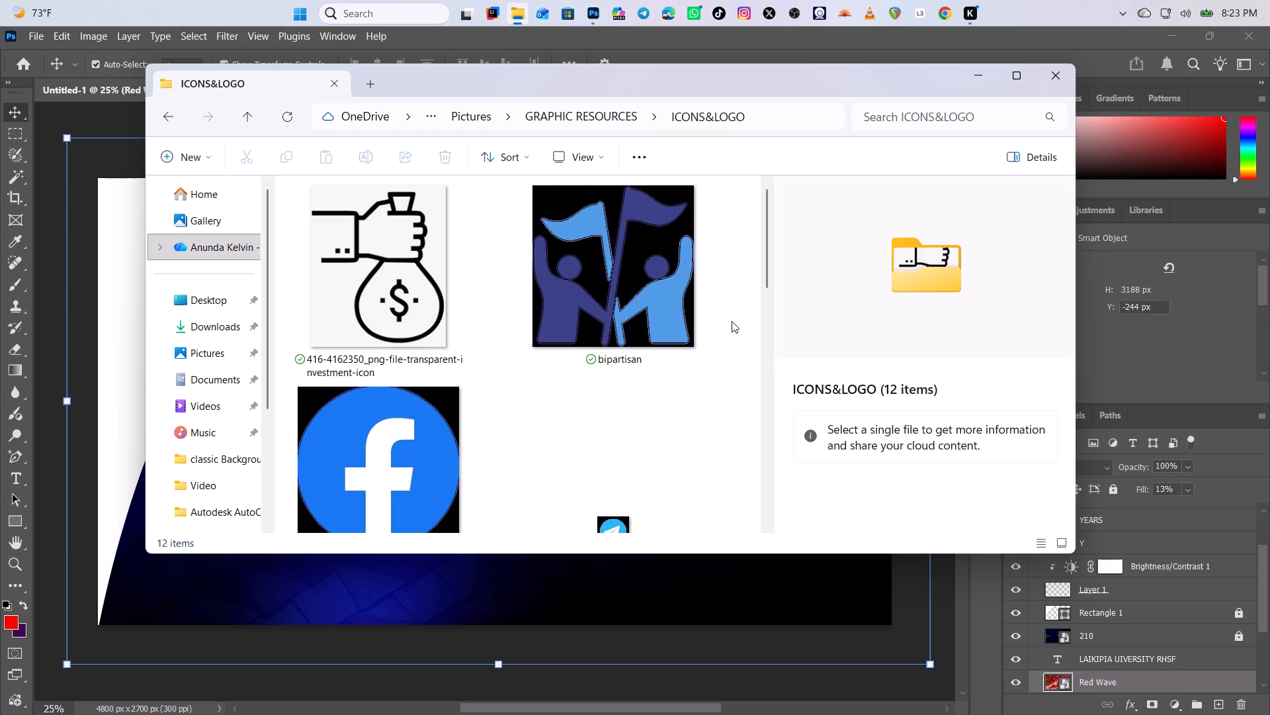
drag(773, 279, 769, 412)
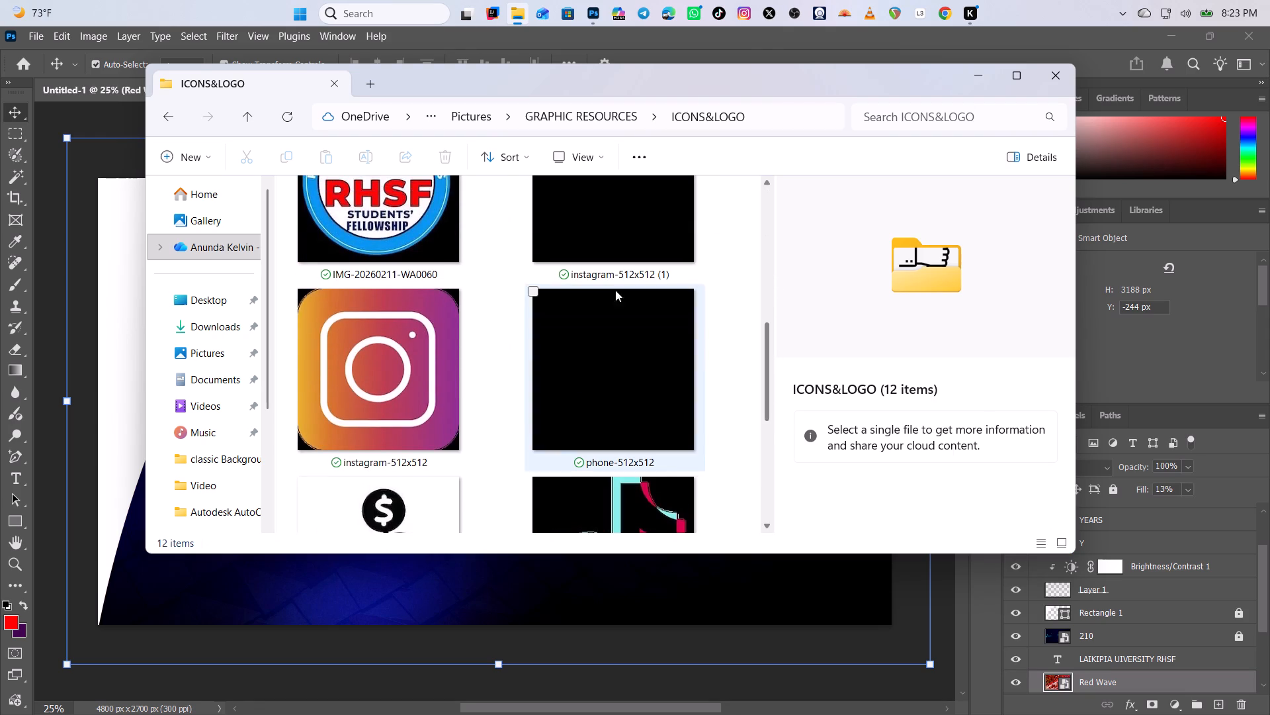
drag(396, 215, 110, 577)
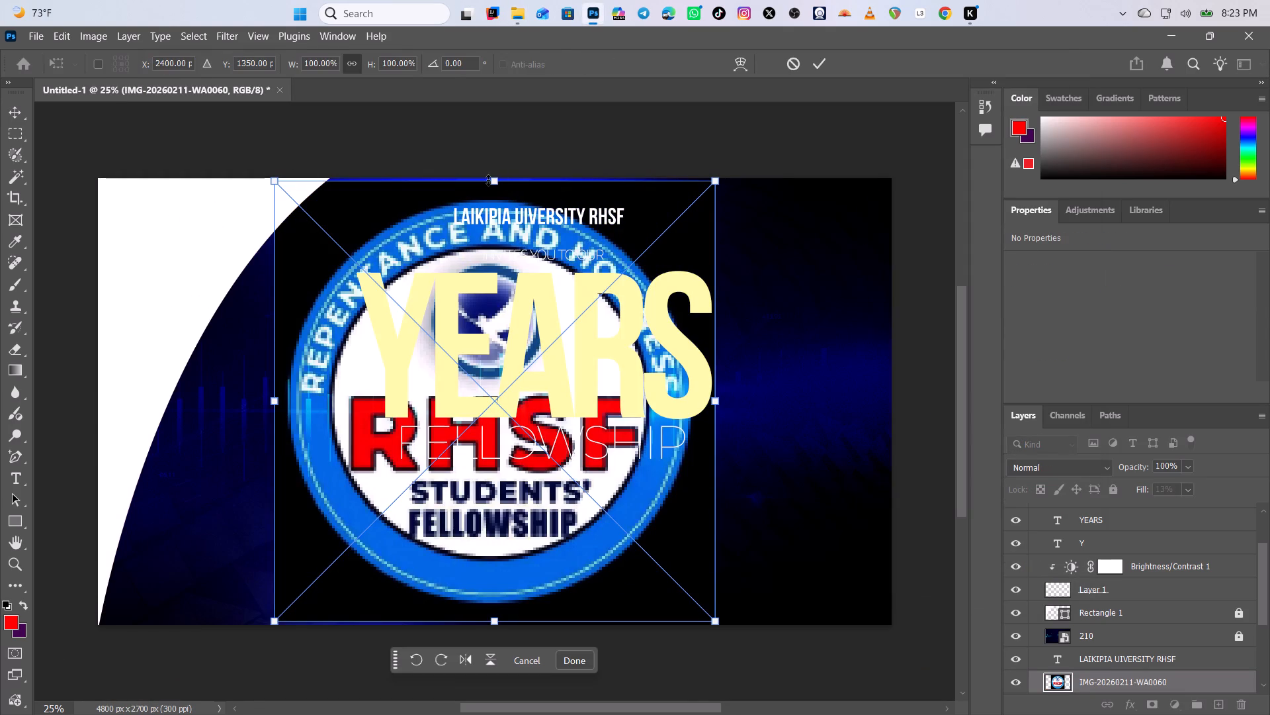
drag(488, 180, 498, 504)
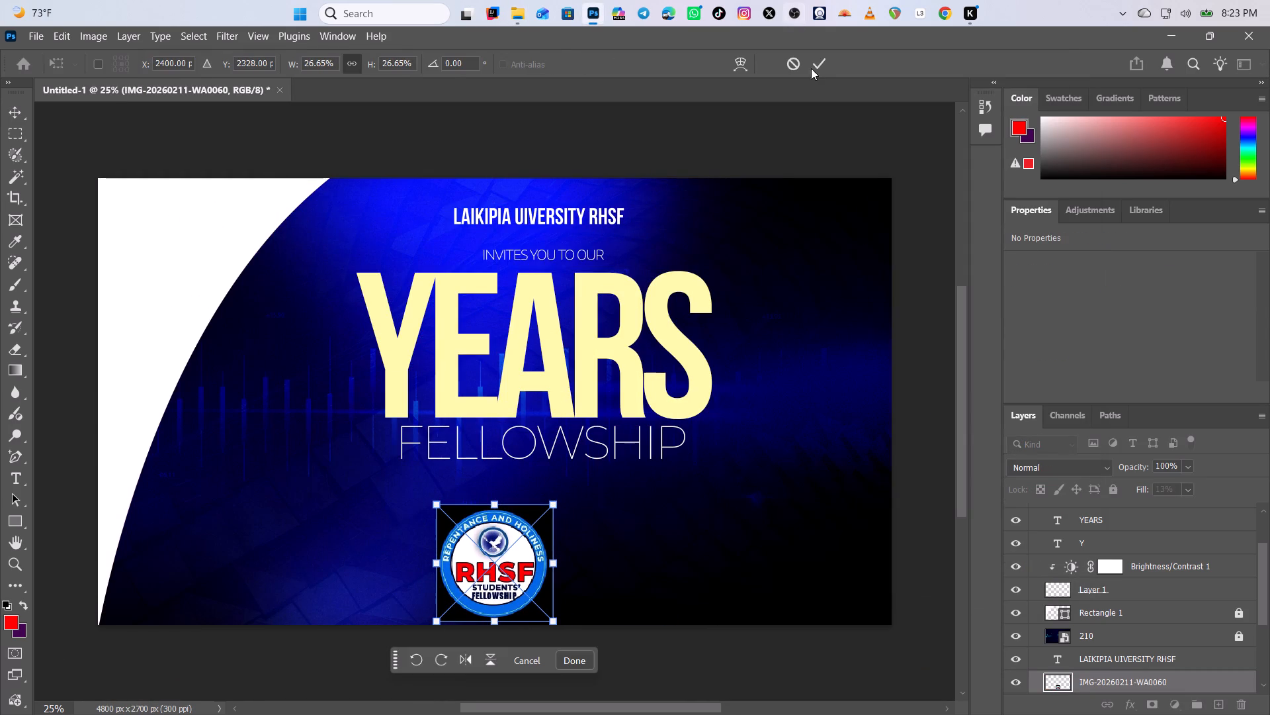
click(809, 58)
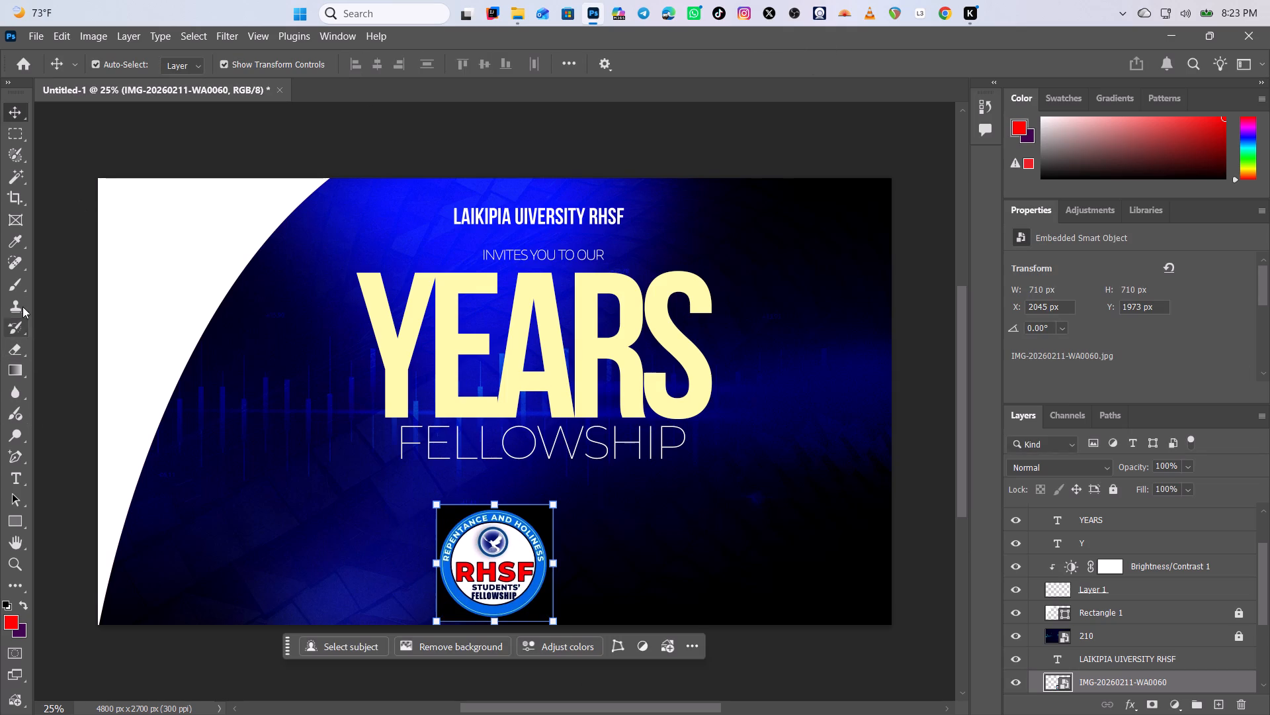
Rasterize the RHSF logo and erase its black background with the Magic Eraser tool.
right_click(19, 259)
right_click(24, 279)
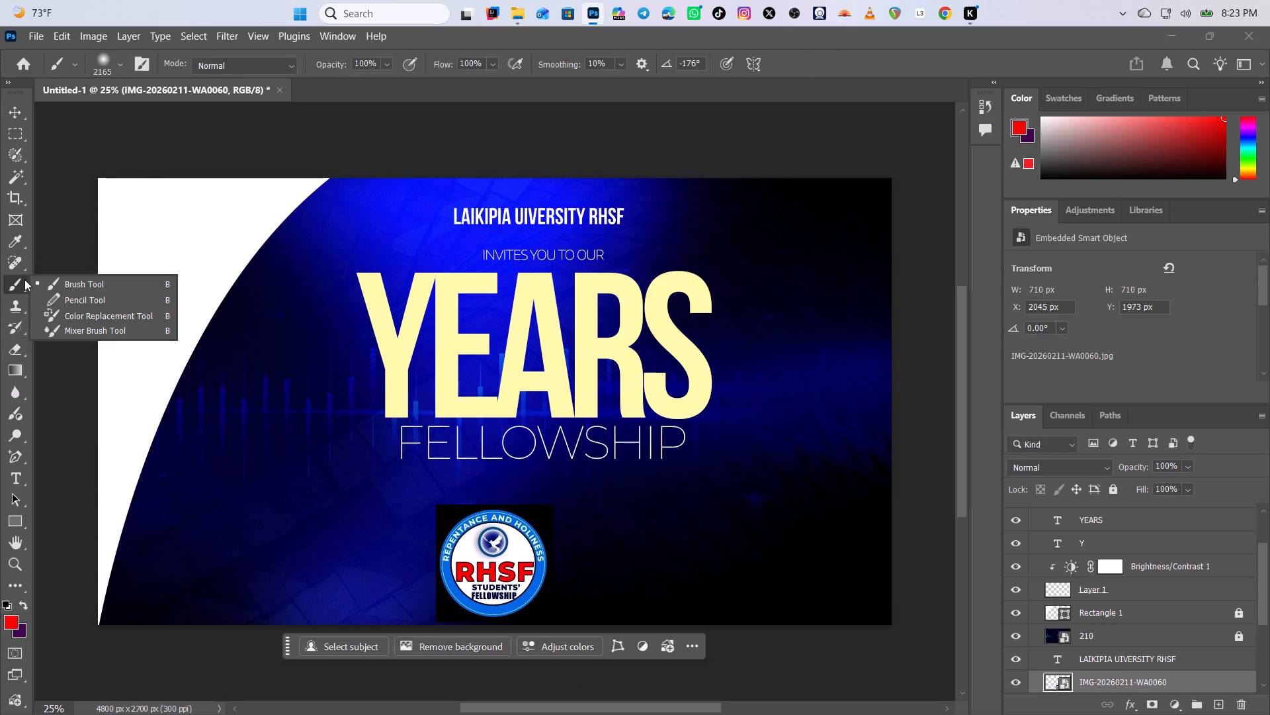
right_click(11, 354)
click(48, 381)
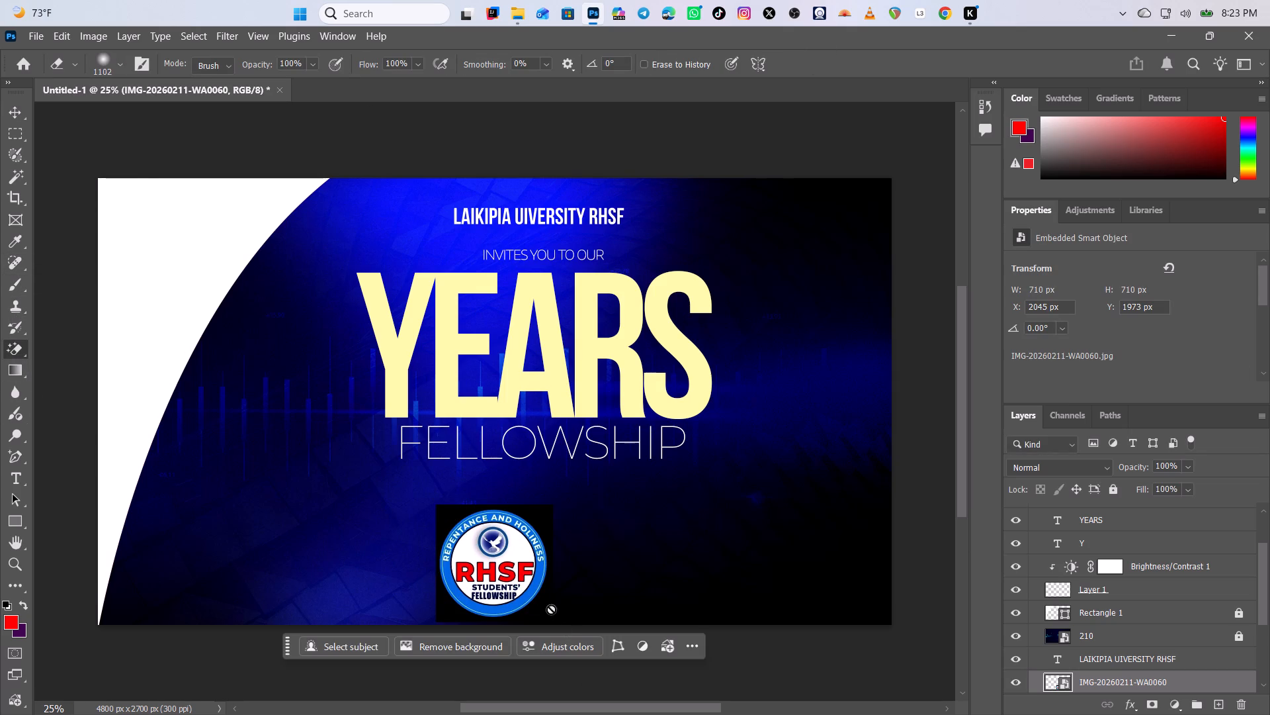
click(549, 608)
click(605, 299)
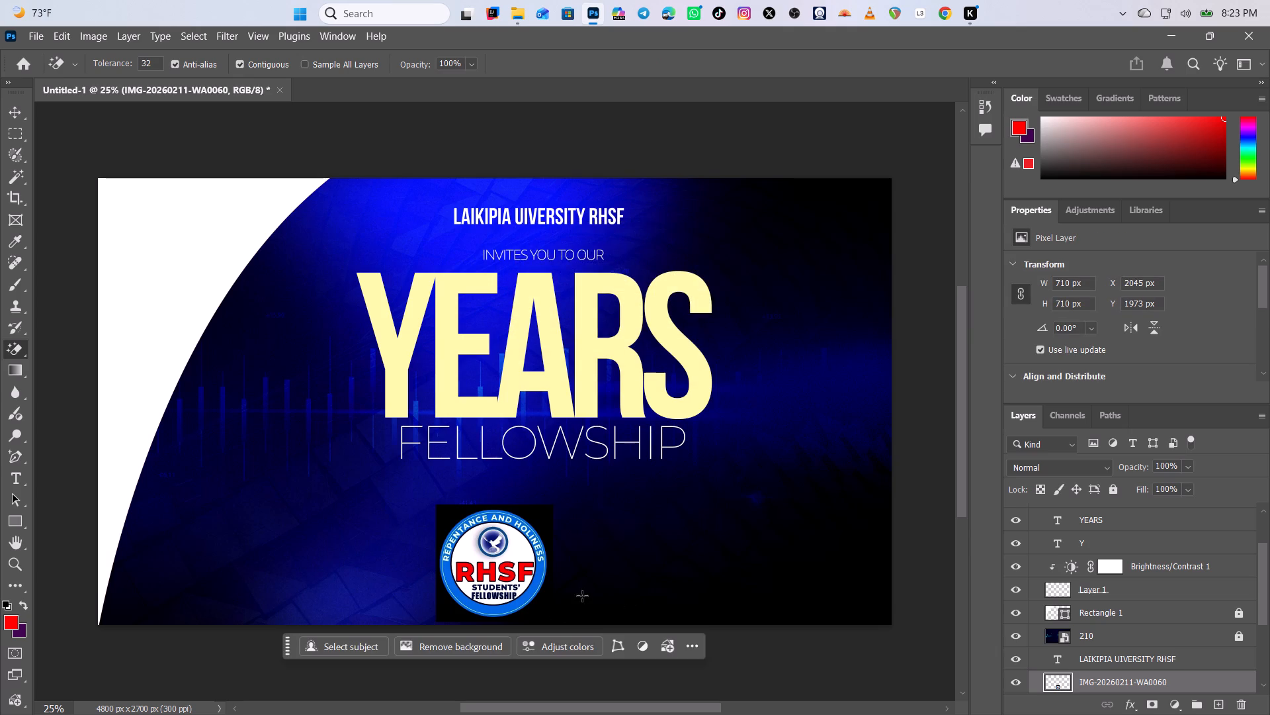
click(548, 595)
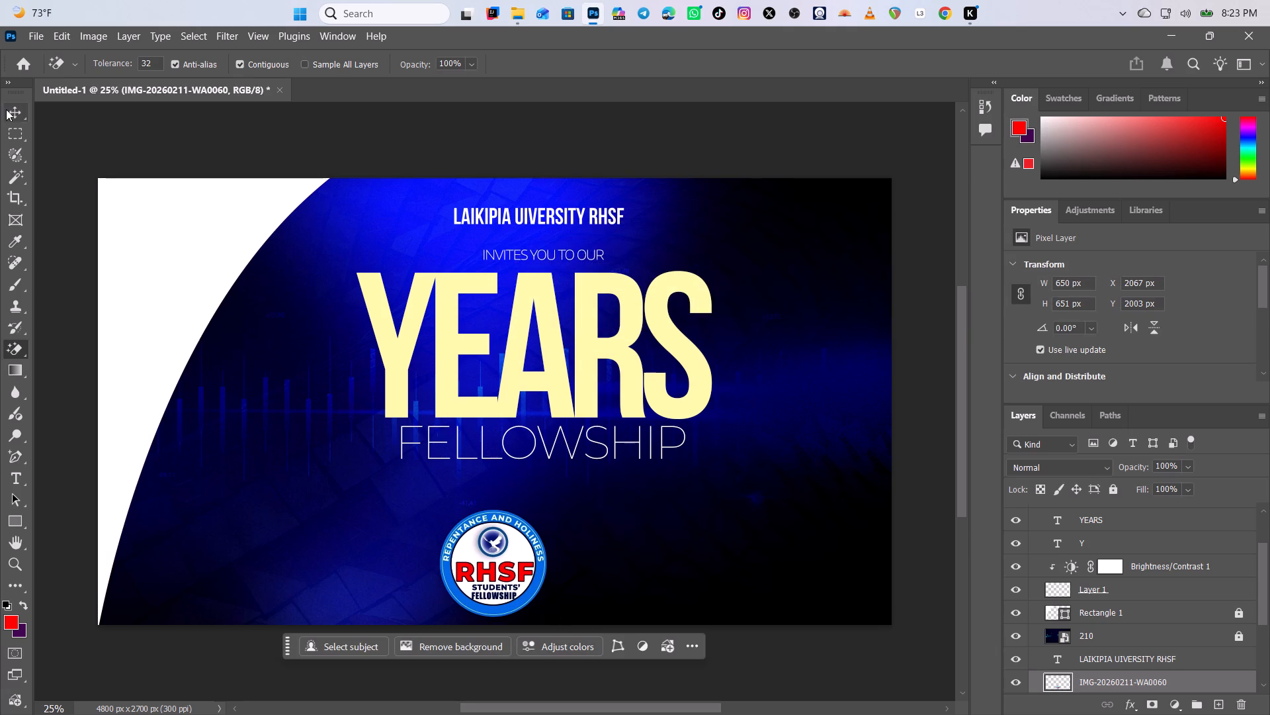
Move the RHSF logo onto the edge of the white curved corner.
click(9, 109)
drag(507, 567, 234, 308)
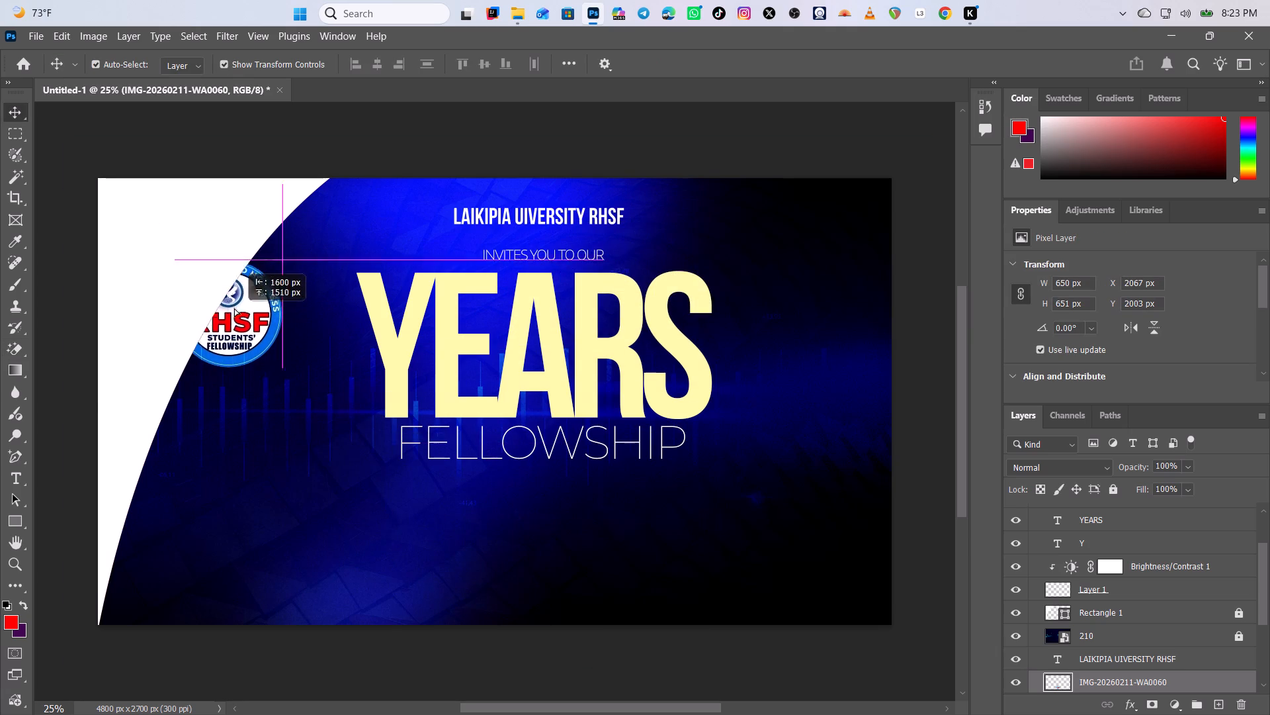
drag(234, 308, 232, 291)
Move the RHSF logo layer to the top of the layer stack, above the Portraits - Sunshine group.
drag(1124, 683, 1106, 427)
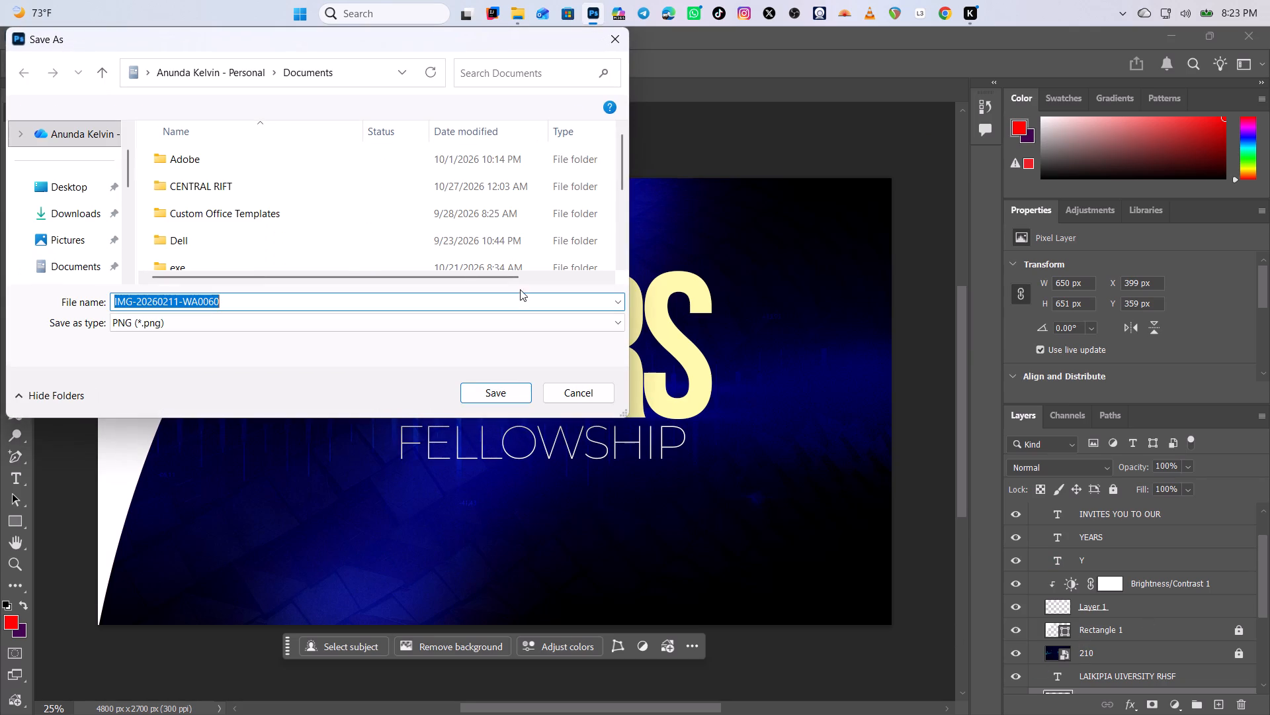
click(573, 393)
drag(1266, 592, 1266, 596)
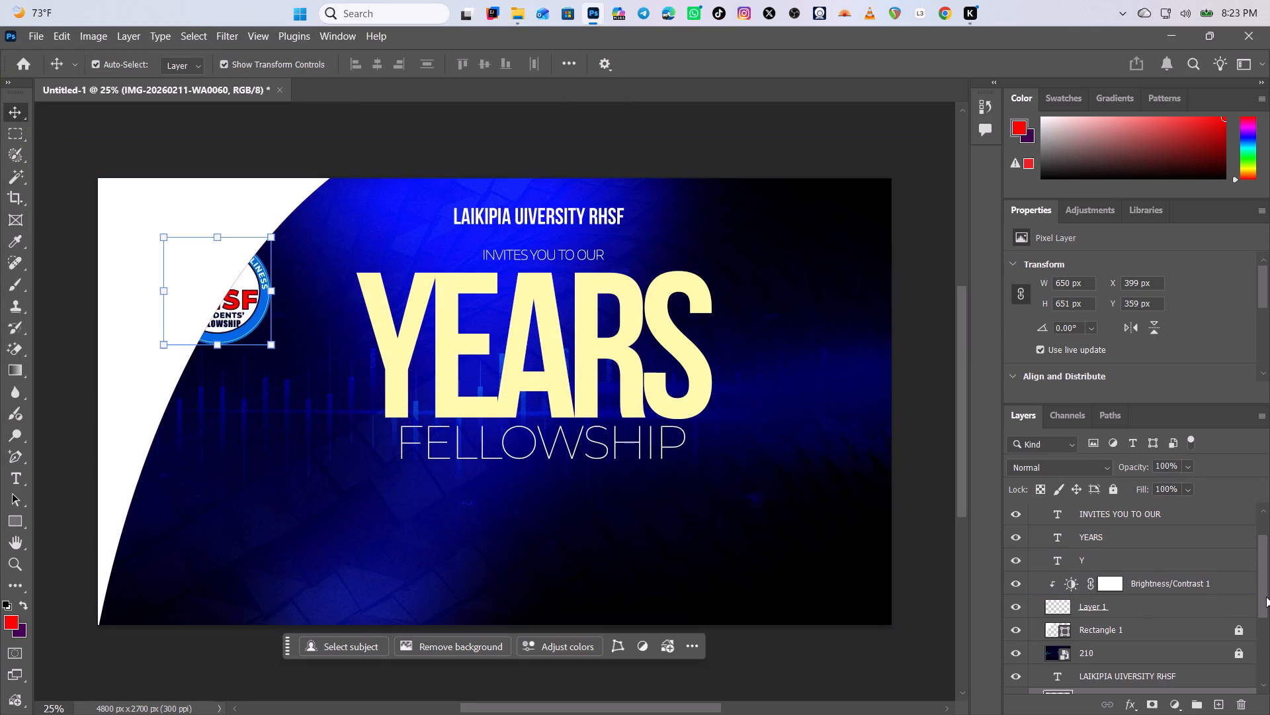
drag(1266, 596, 1266, 607)
drag(1164, 667, 1152, 447)
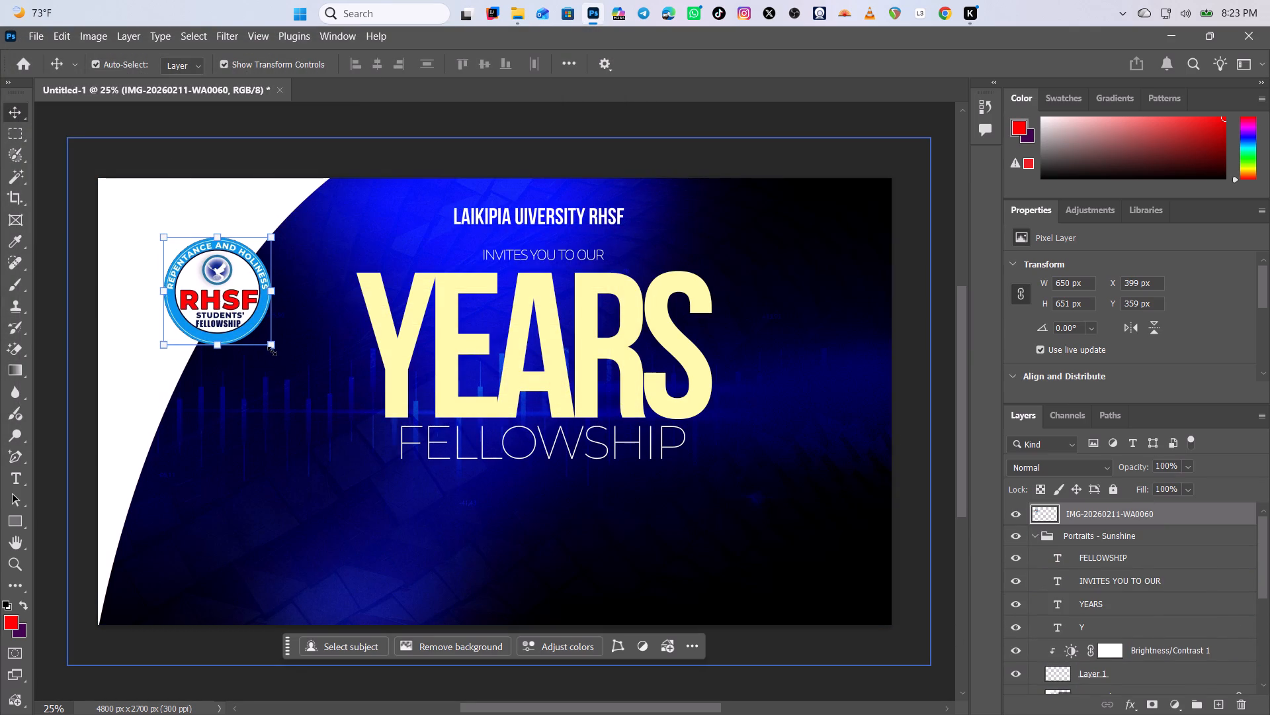
Scale the RHSF logo proportionally to about 71% and place it over the upper edge of the white curve.
drag(272, 348, 249, 314)
drag(206, 275, 250, 267)
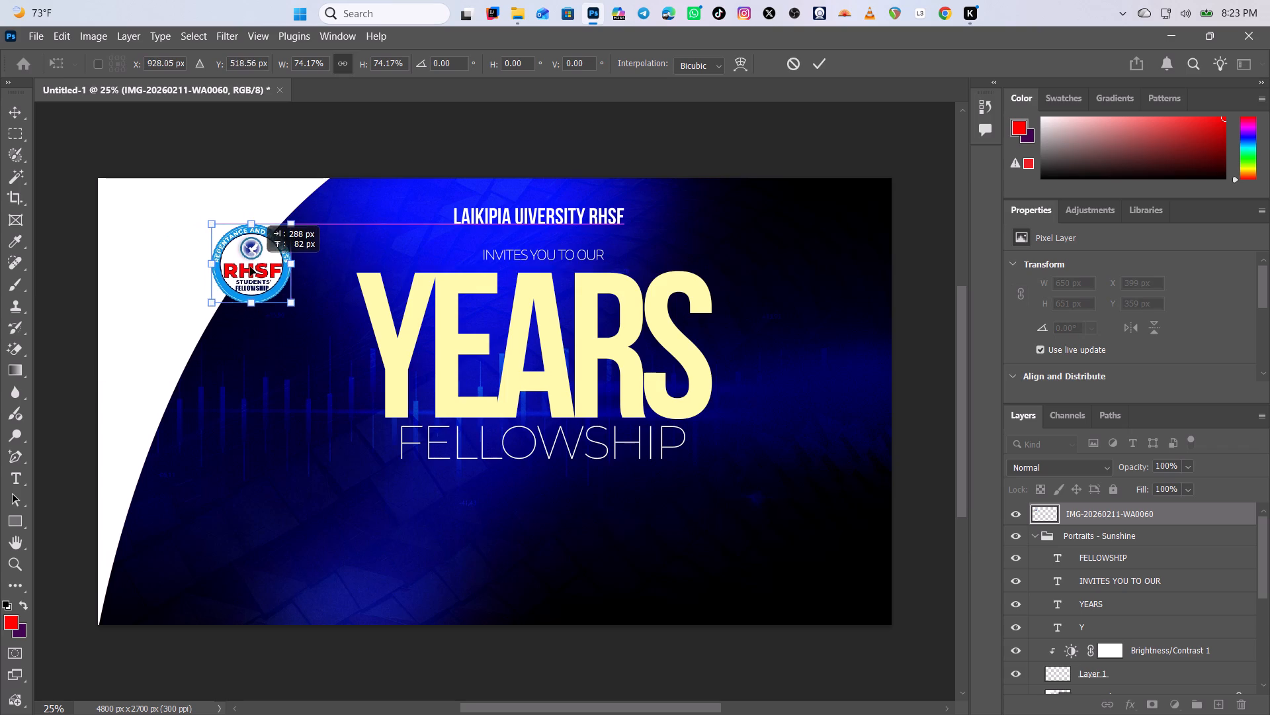
drag(250, 267, 235, 269)
click(273, 310)
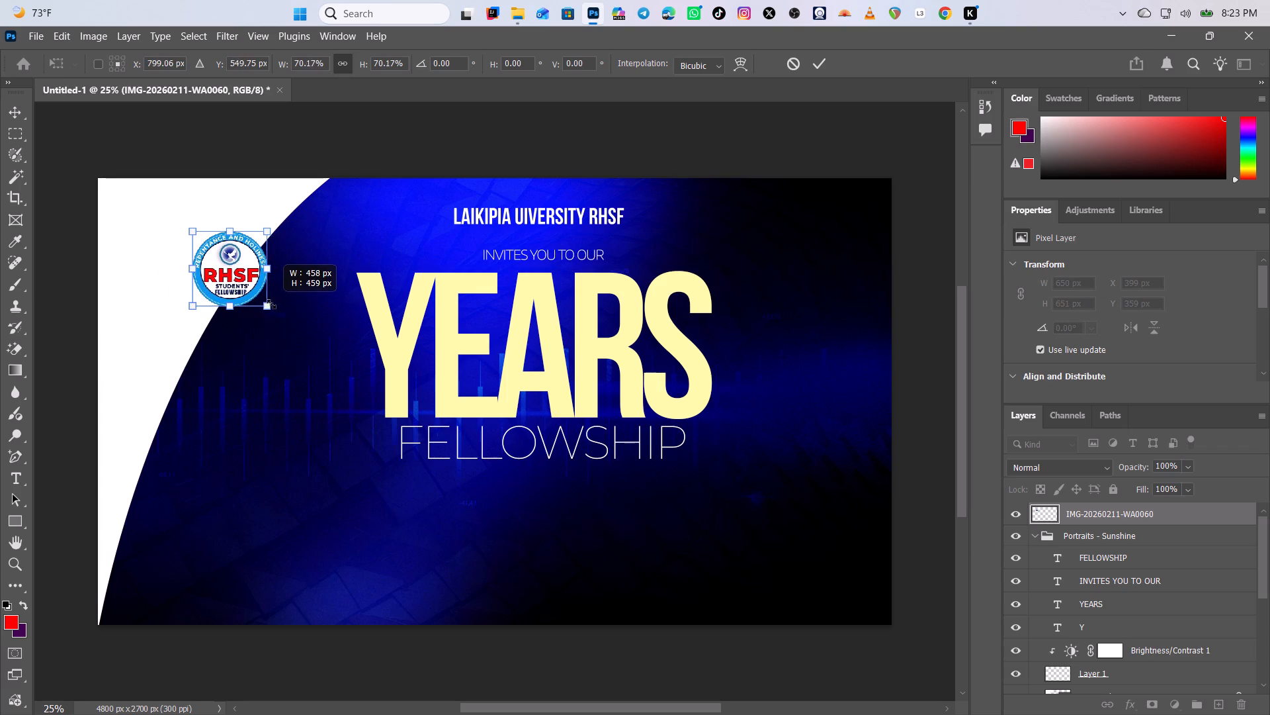
click(822, 59)
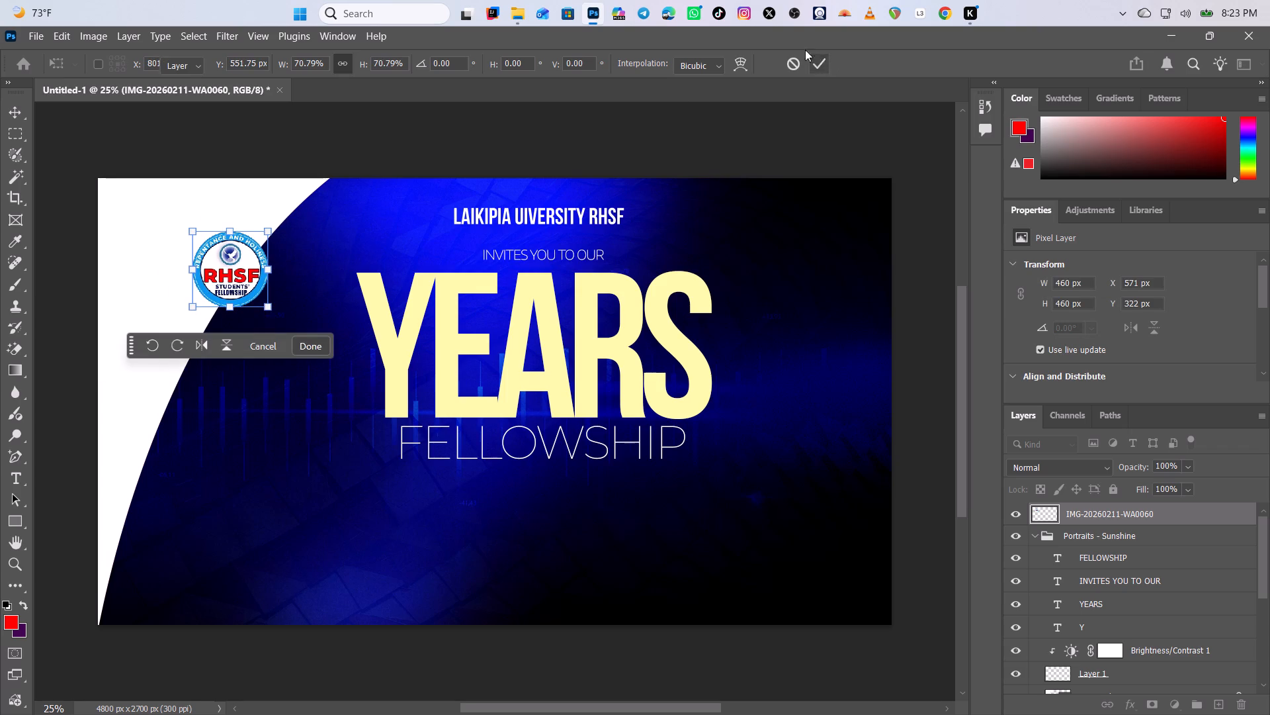
Add a 4 px centred red stroke, ff0505, to the RHSF logo layer.
click(1127, 706)
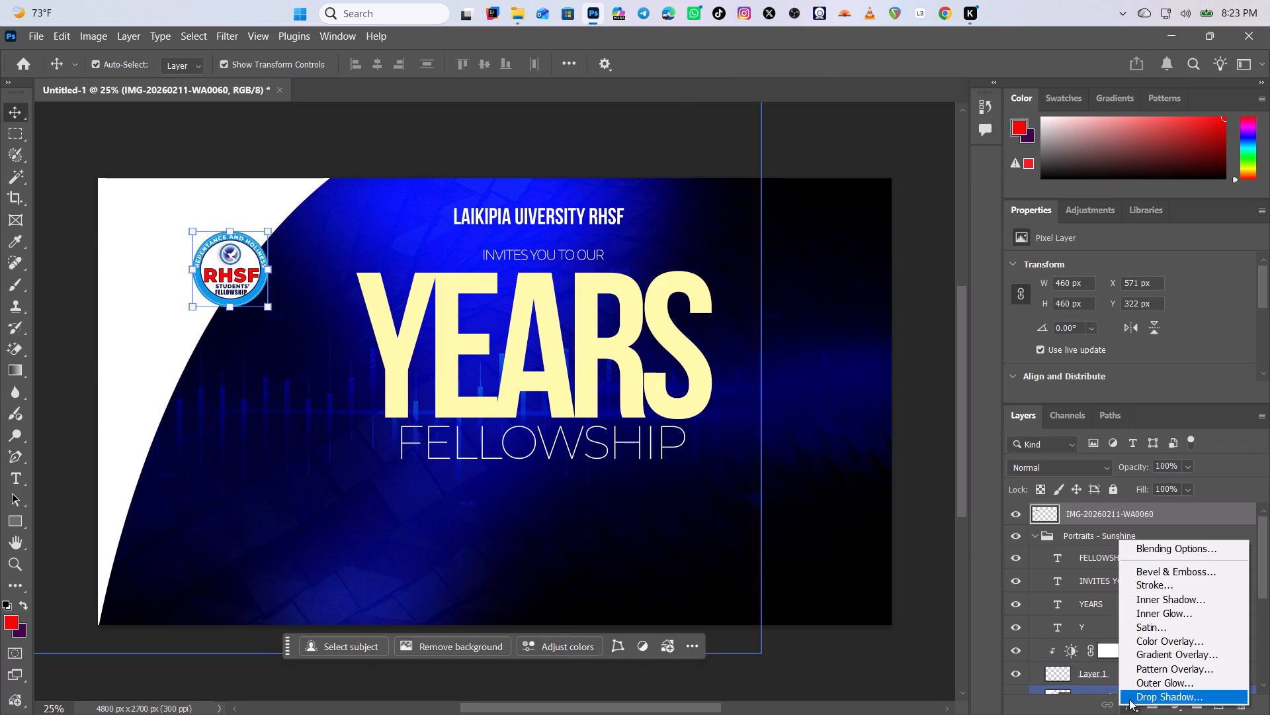
click(1145, 587)
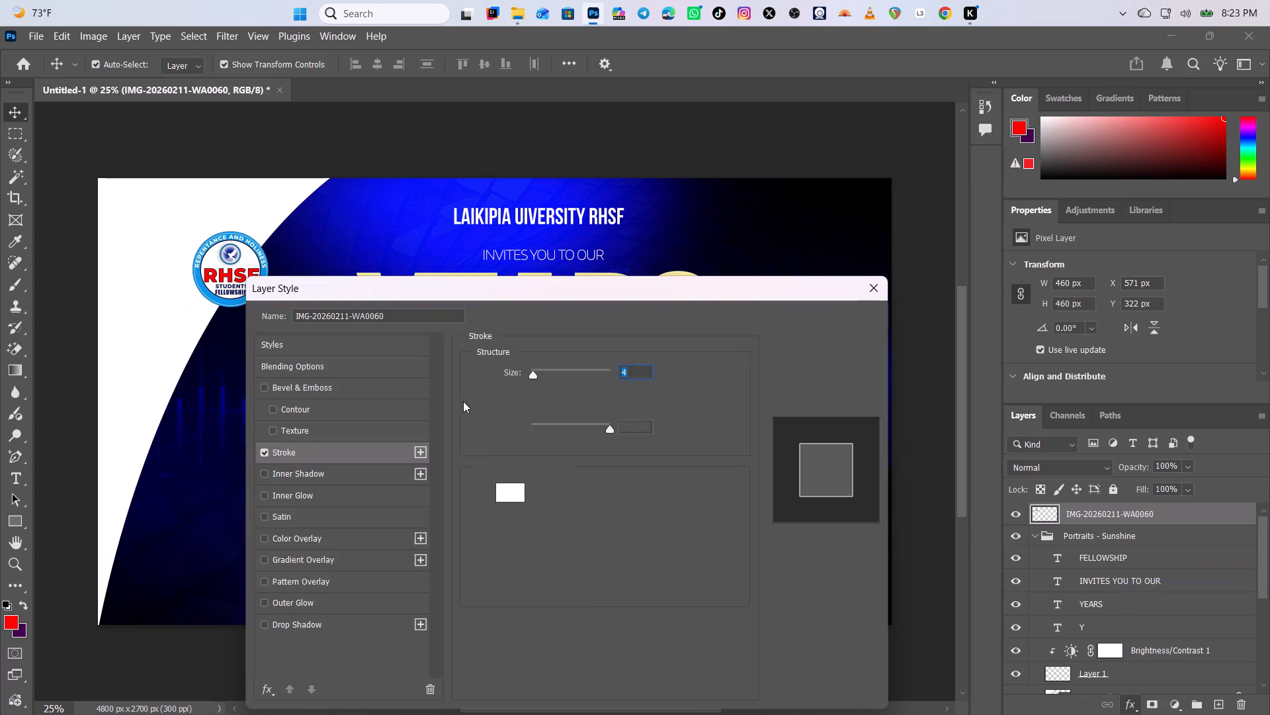
click(501, 497)
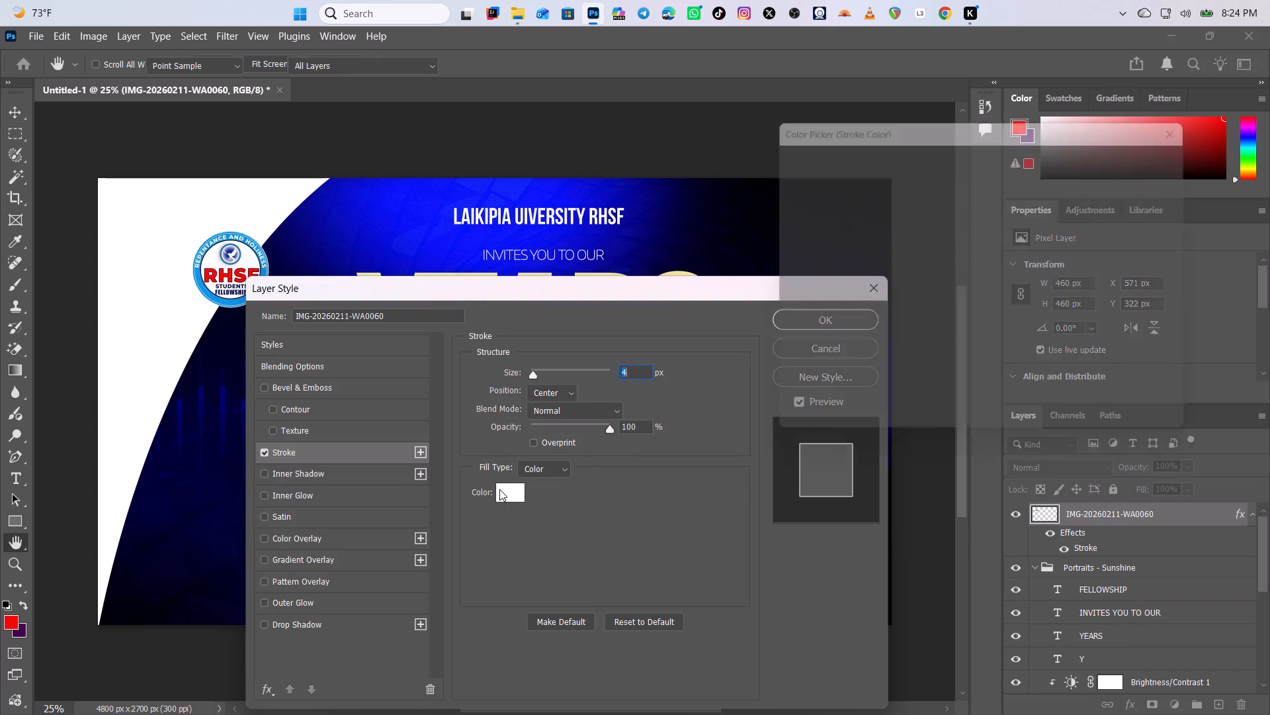
drag(946, 197, 980, 149)
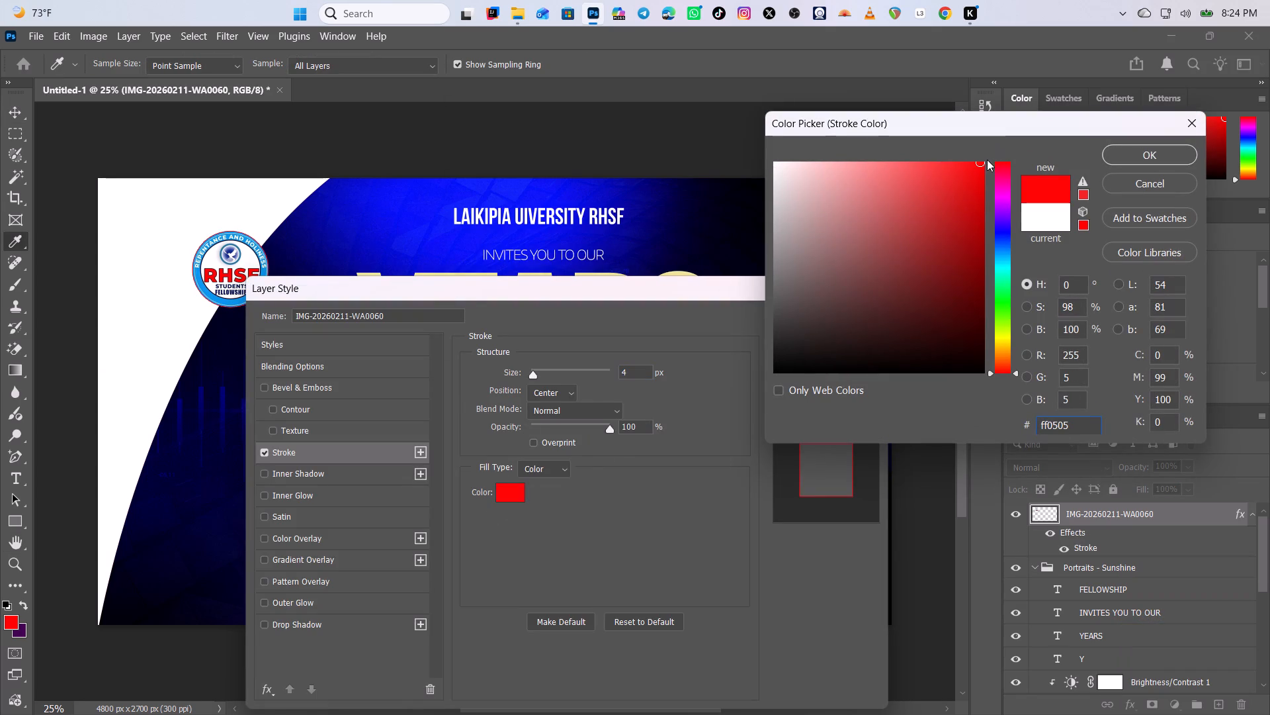
click(1158, 148)
click(814, 324)
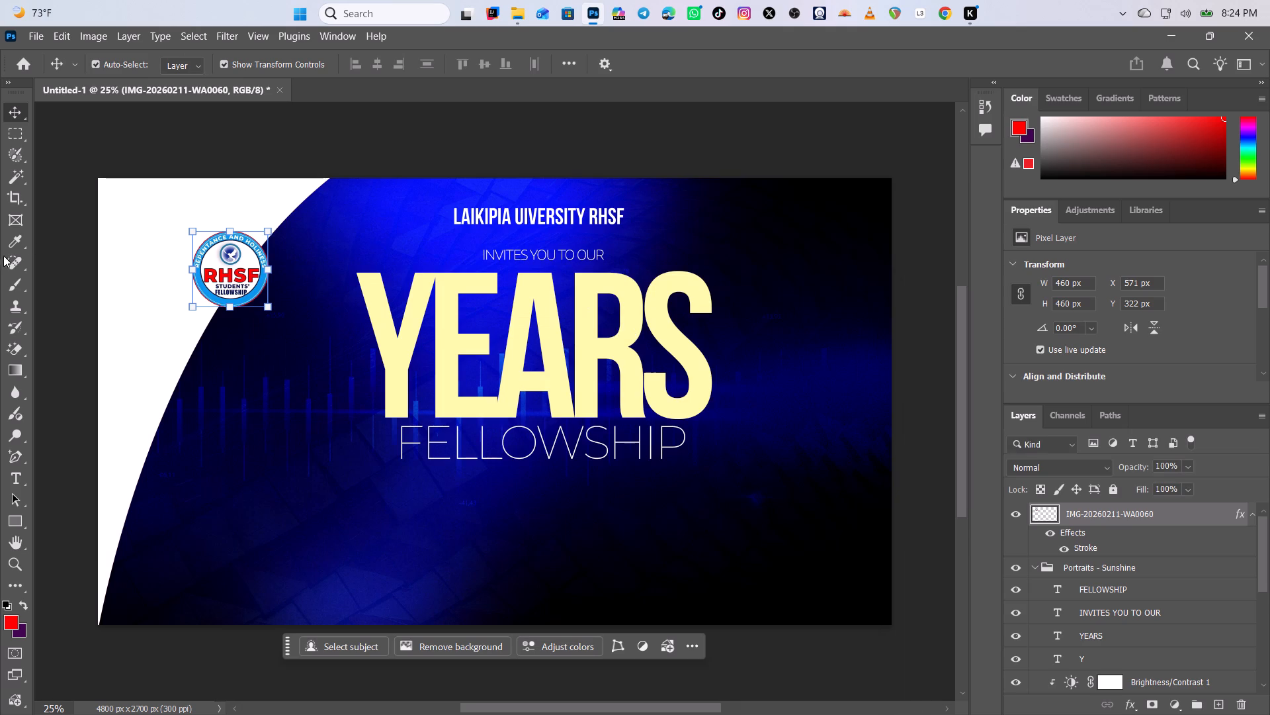
Add a centred white two-line text reading Repentance&Holiness / Students Fellowship in the white corner, in Netflix (Bebas Neue) 48 pt.
click(16, 476)
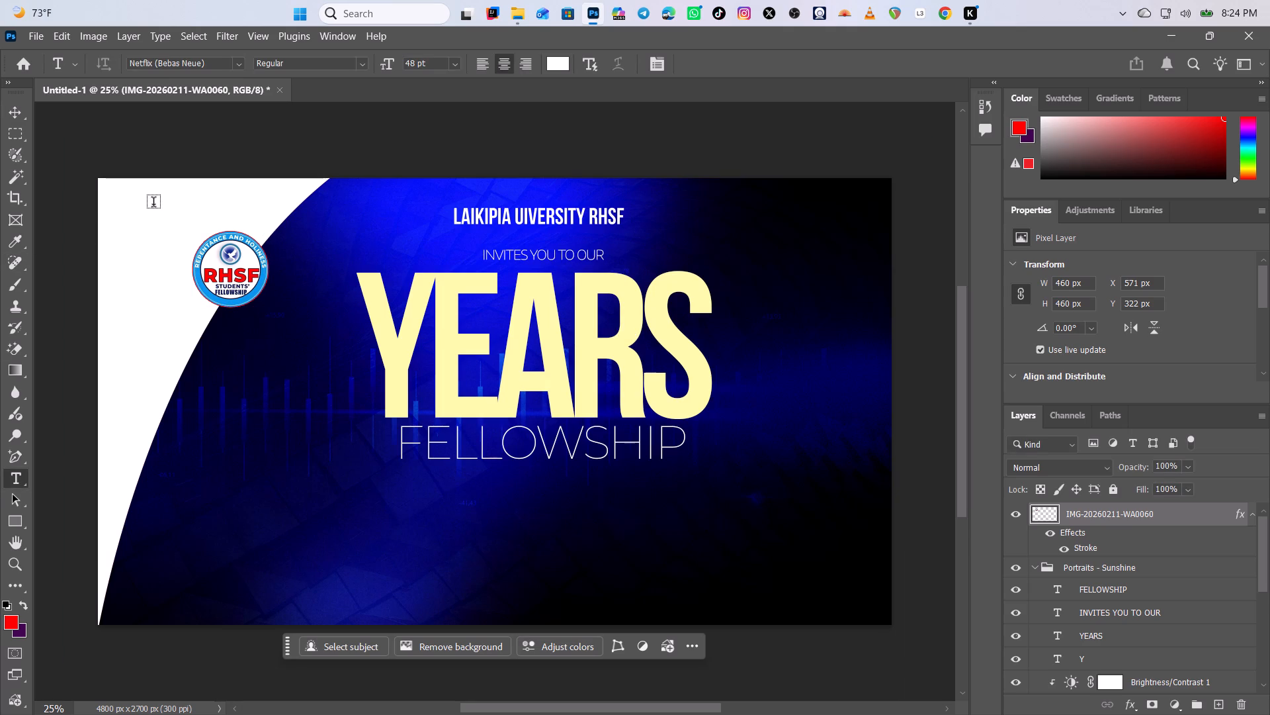
click(146, 207)
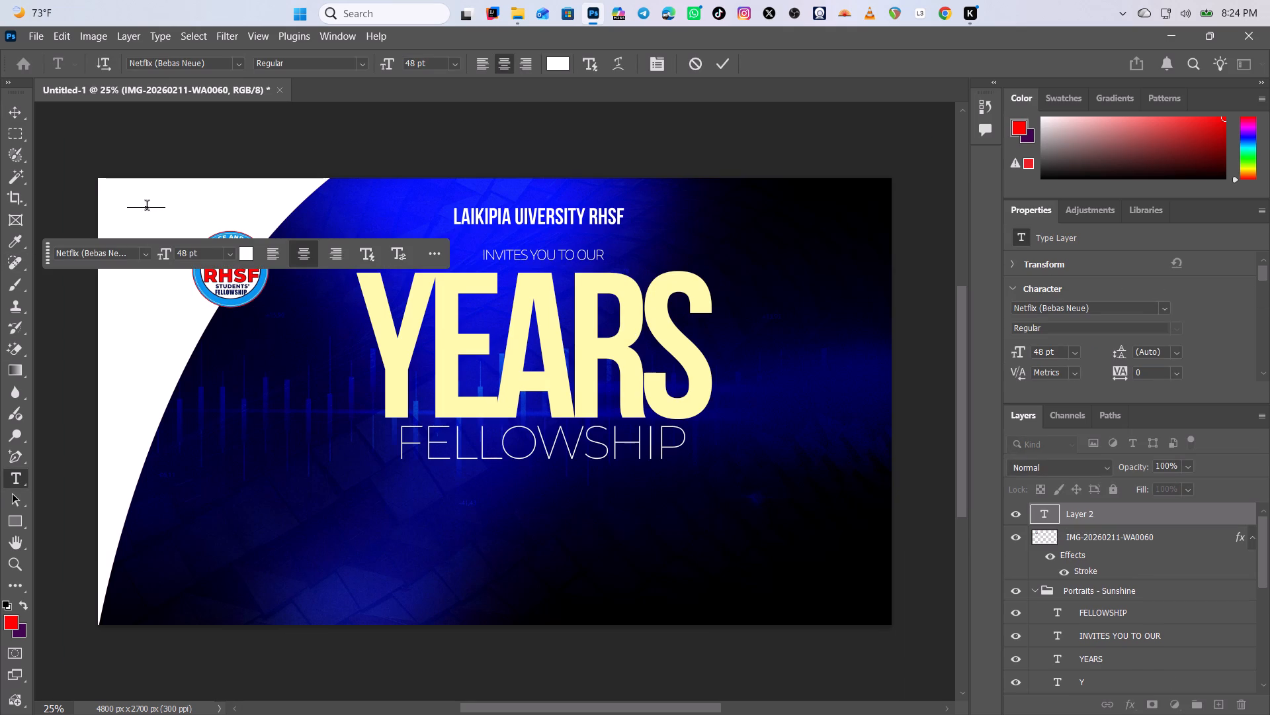
key(BackSpace)
key(BackSpace)
key(BackSpace)
key(BackSpace)
key(BackSpace)
key(BackSpace)
text(epe)
key(BackSpace)
key(BackSpace)
key(BackSpace)
key(BackSpace)
key(BackSpace)
key(BackSpace)
key(BackSpace)
key(BackSpace)
key(BackSpace)
text(epep)
key(BackSpace)
key(BackSpace)
key(BackSpace)
key(BackSpace)
key(BackSpace)
key(BackSpace)
key(BackSpace)
key(BackSpace)
key(BackSpace)
key(BackSpace)
key(BackSpace)
key(BackSpace)
key(BackSpace)
key(BackSpace)
key(BackSpace)
key(BackSpace)
key(BackSpace)
text(pentance)
key(shift+ampersand)
text(oliness)
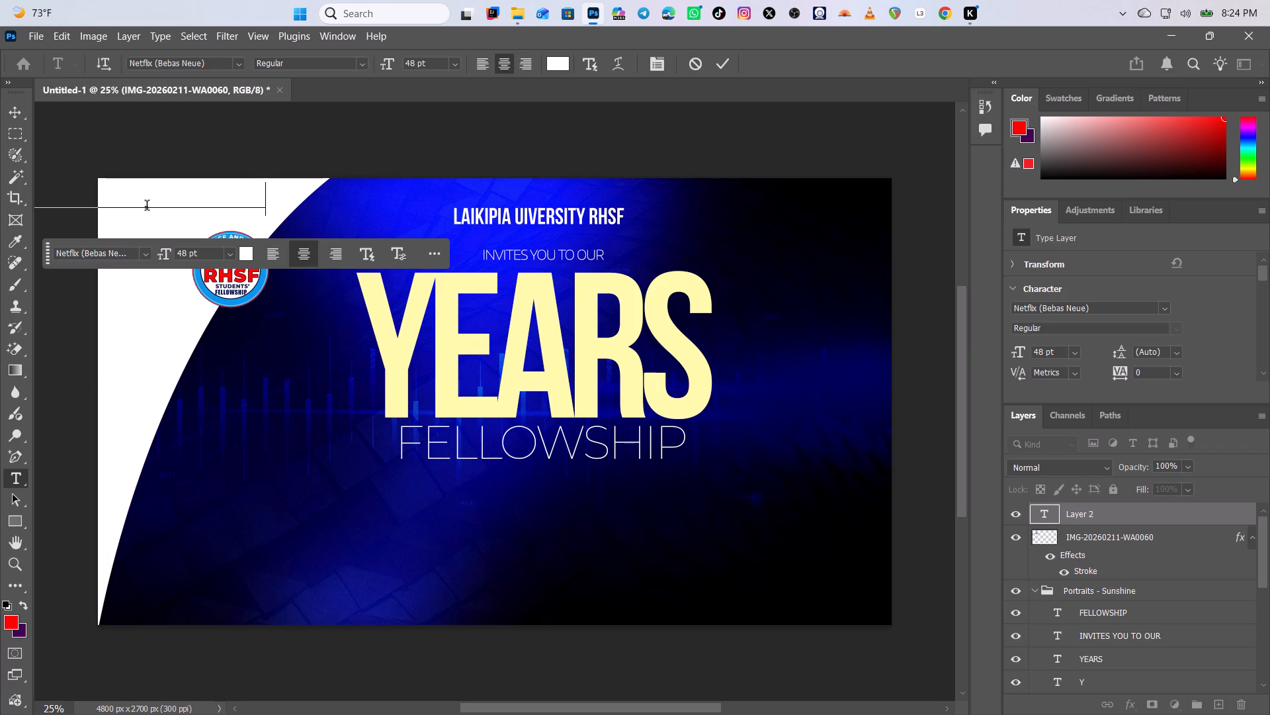
key(Return)
click(728, 60)
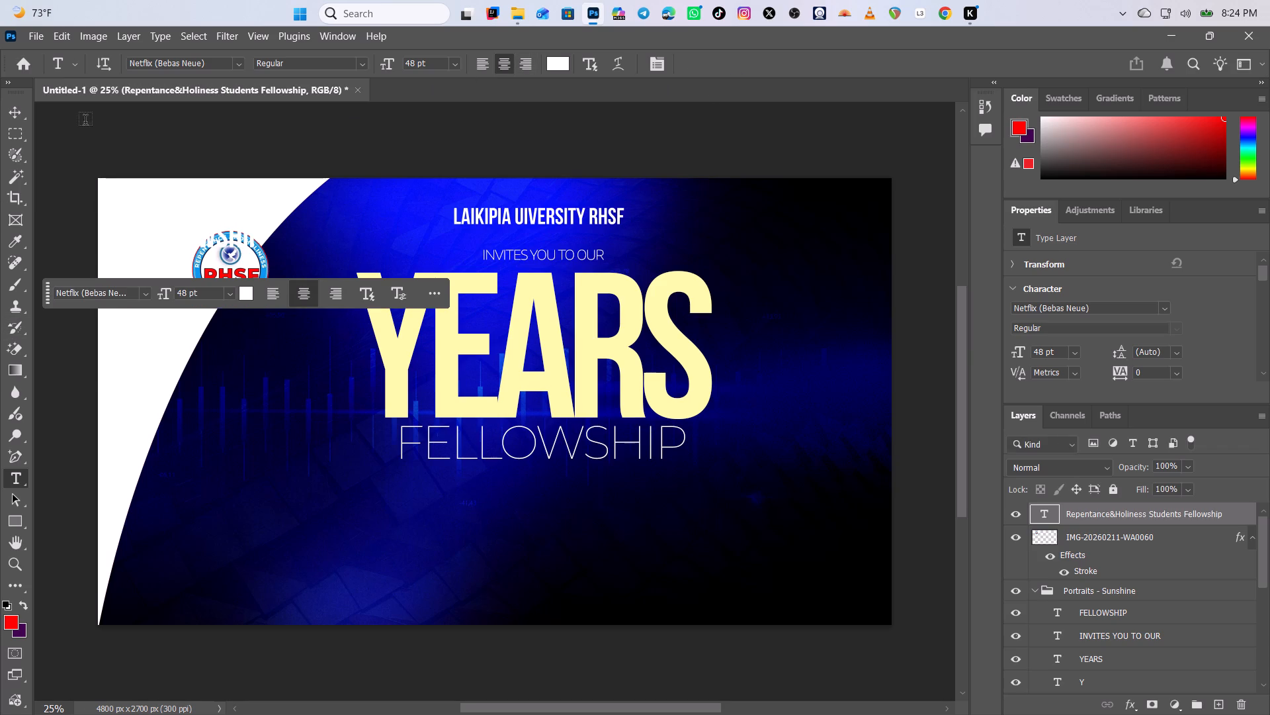
Scale the Repentance&Holiness Students Fellowship text proportionally to about 53% and place it in the white corner above the RHSF logo.
click(11, 109)
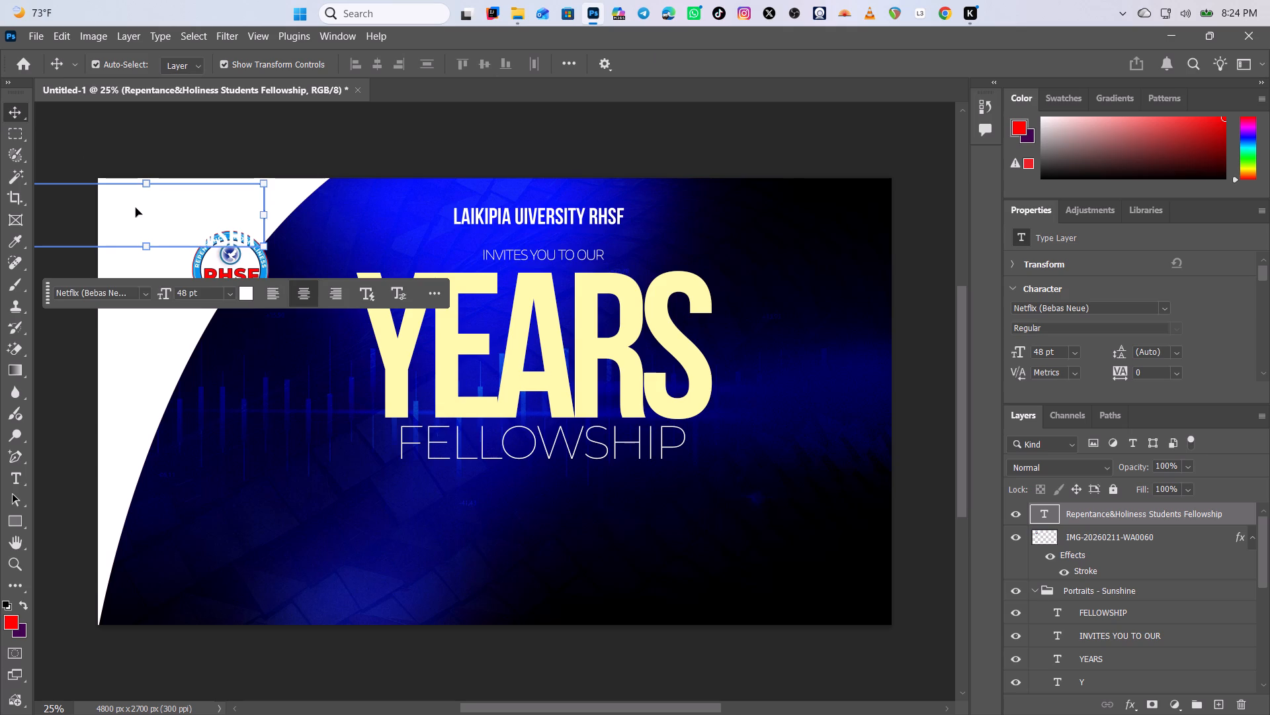
drag(136, 207, 346, 547)
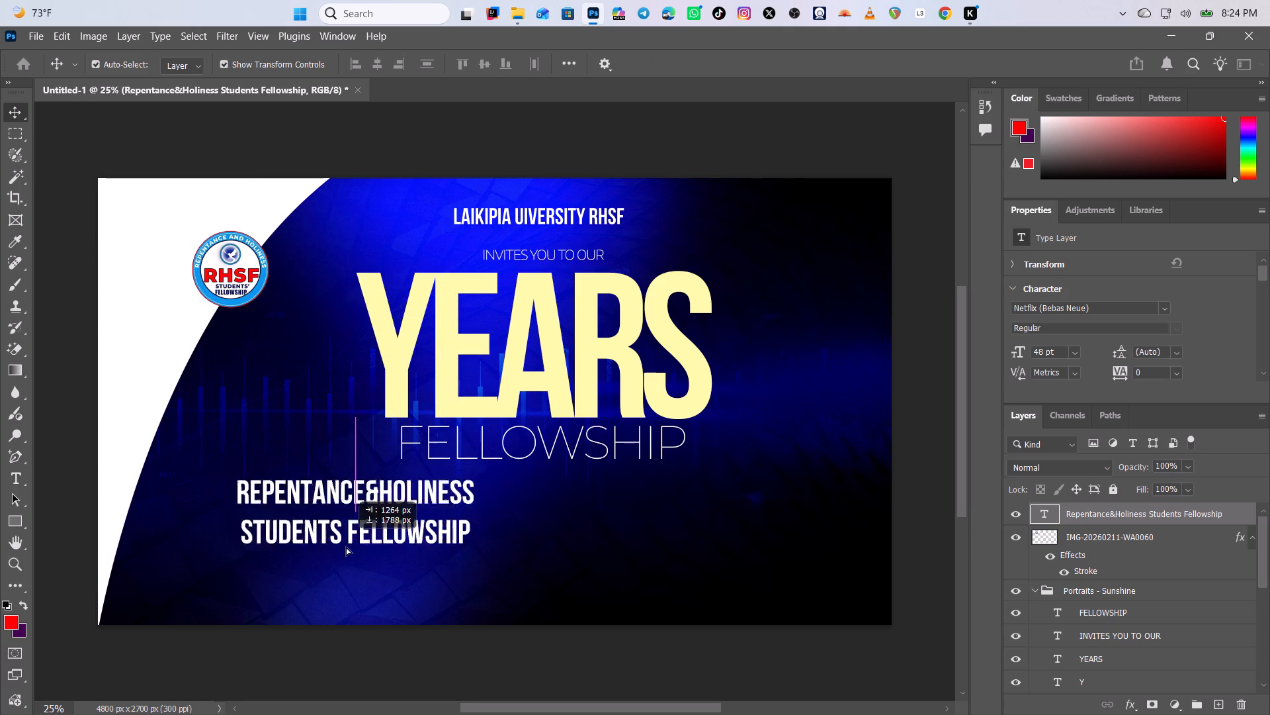
drag(346, 547, 344, 548)
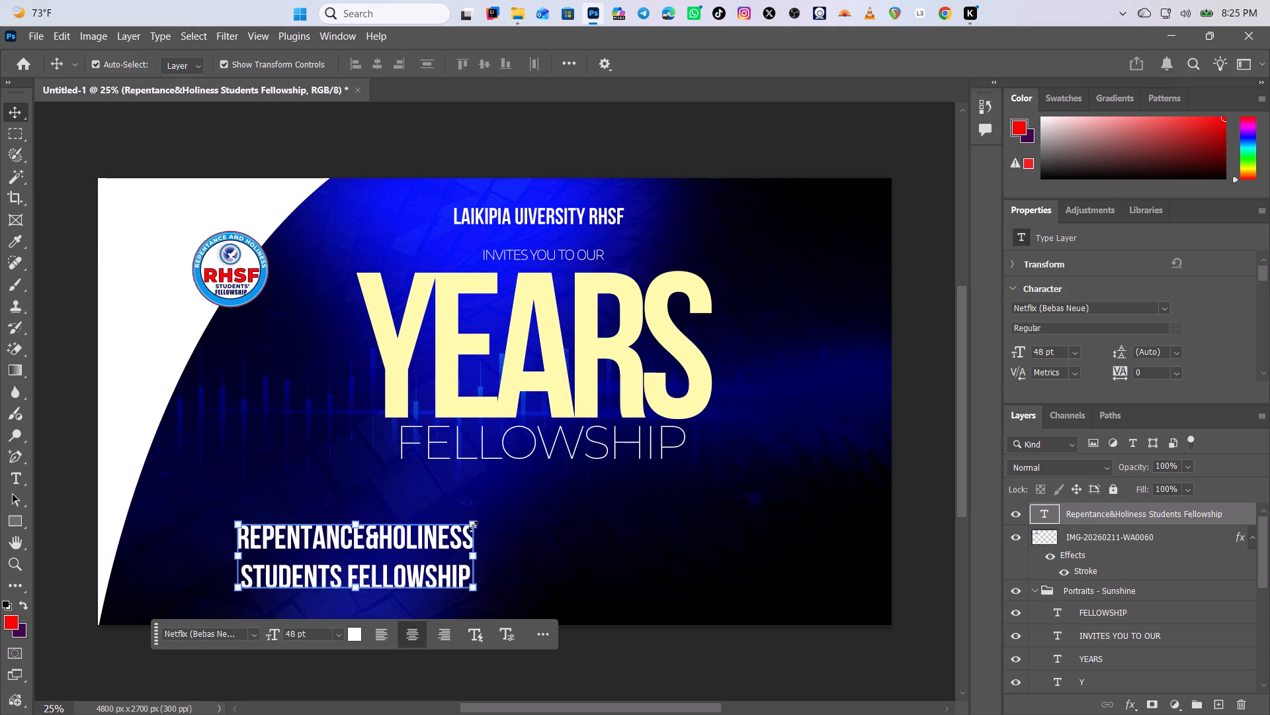
drag(473, 524, 368, 582)
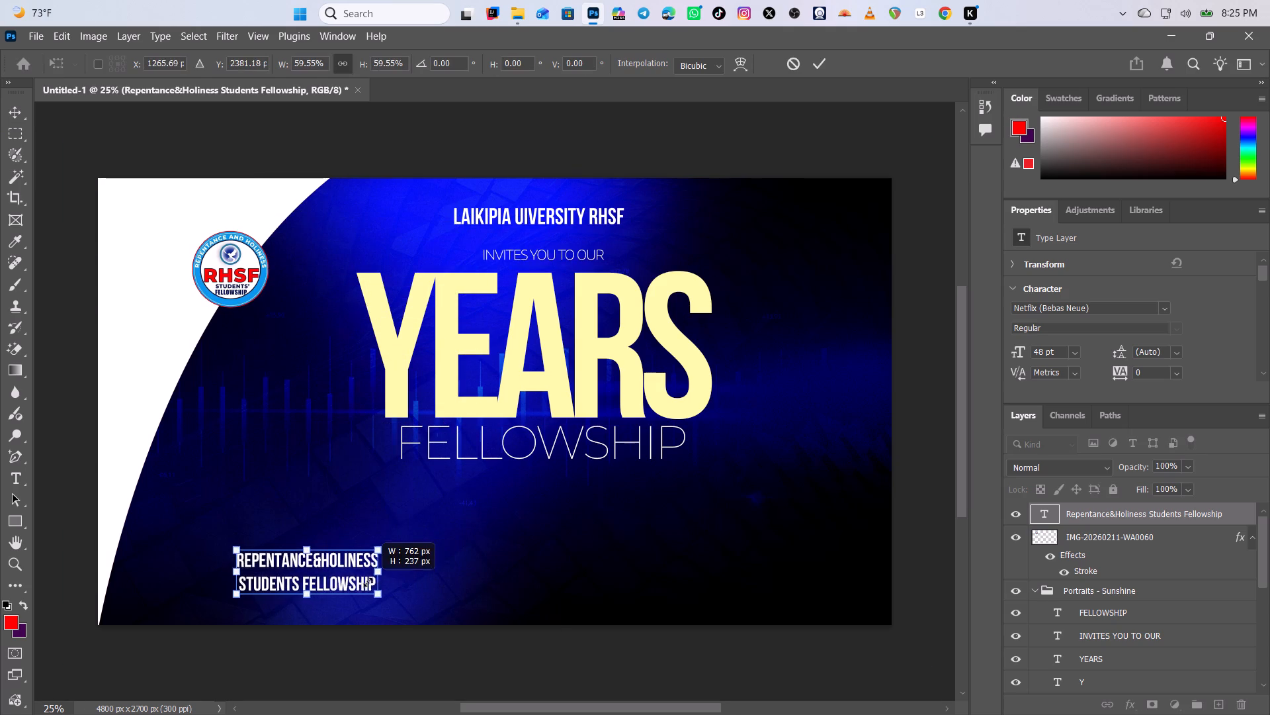
drag(368, 582, 368, 583)
drag(320, 577, 191, 210)
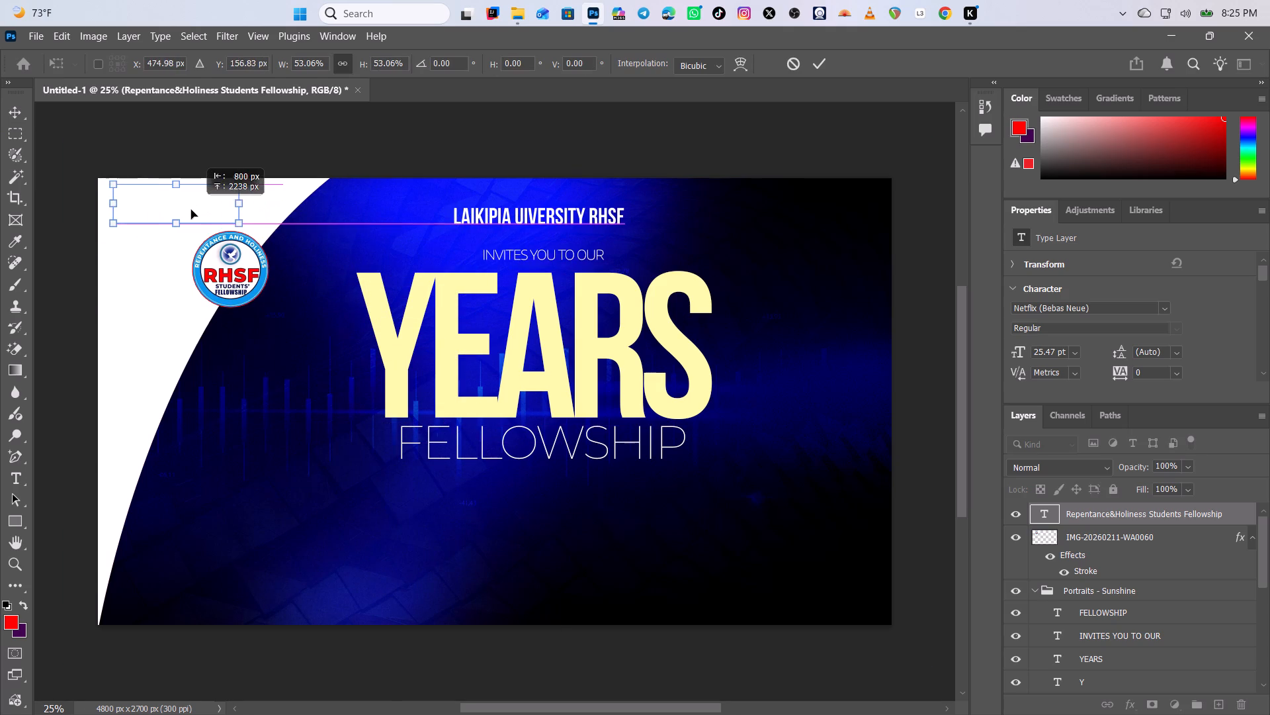
drag(191, 210, 187, 221)
click(251, 274)
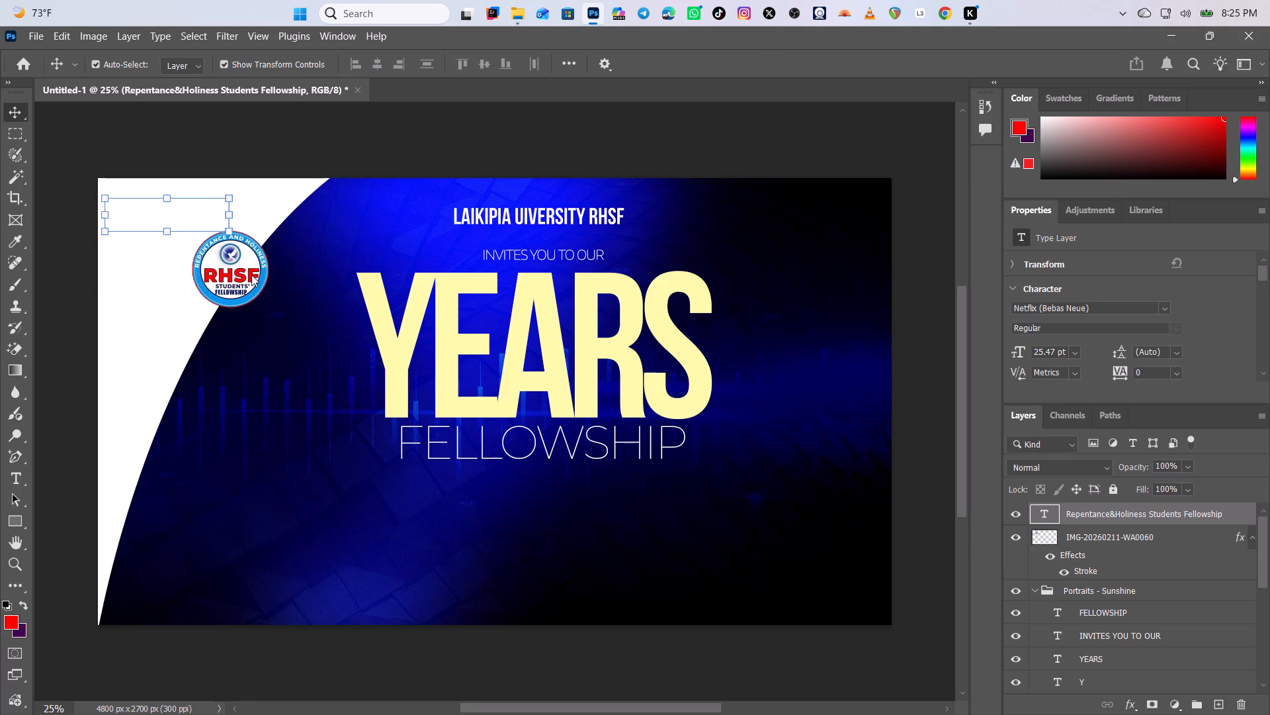
Recolour the Repentance&Holiness Students Fellowship text dark red, trying bright red and navy blue shades first.
click(241, 277)
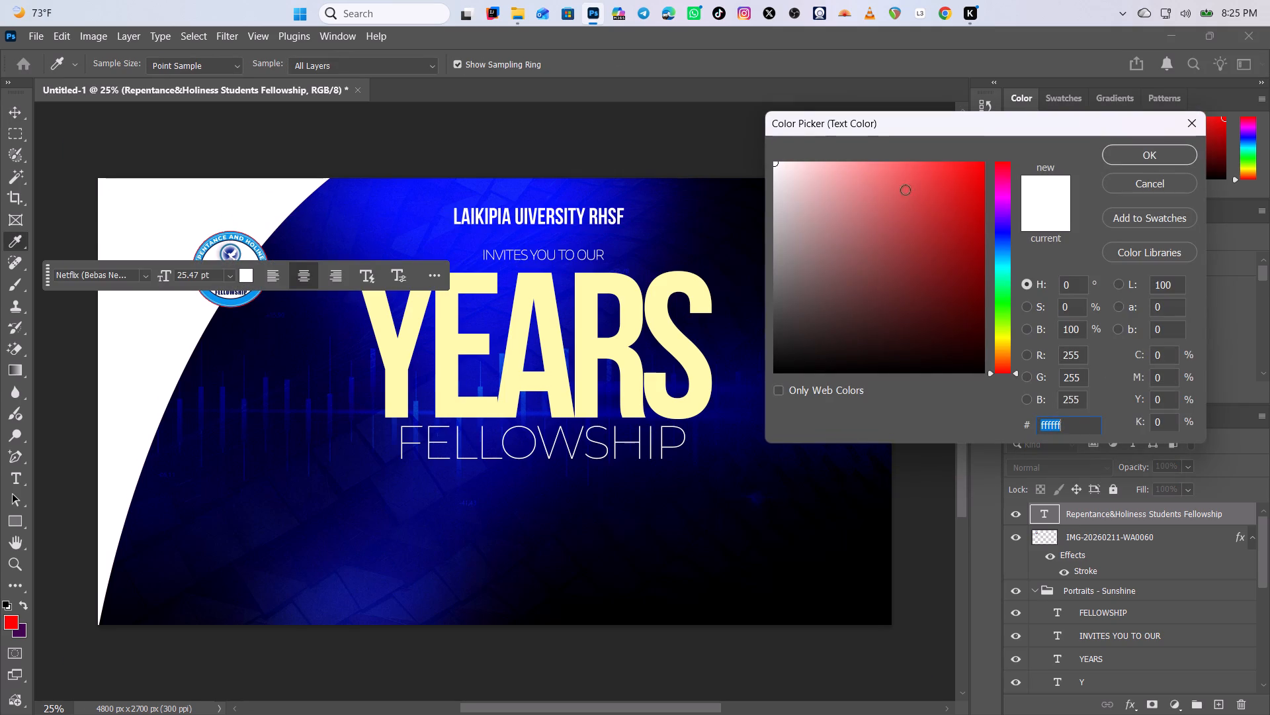
drag(972, 193, 1006, 92)
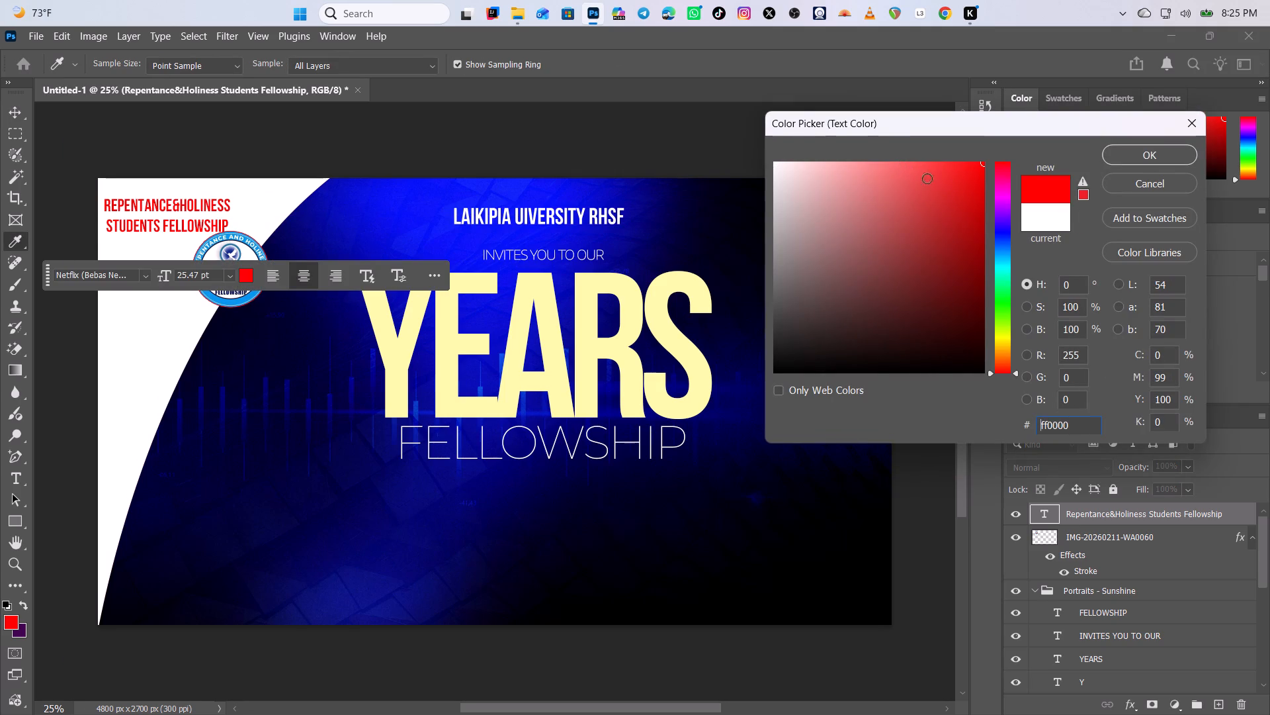
click(1002, 234)
click(973, 288)
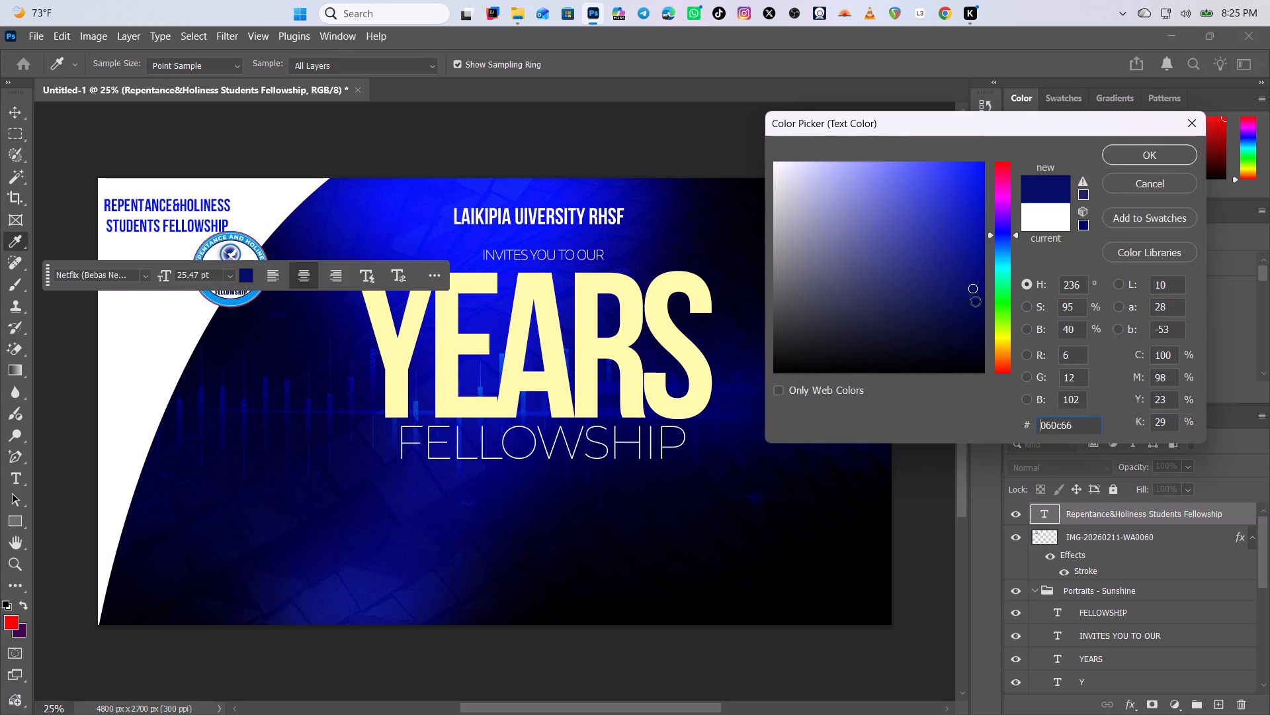
drag(1000, 179, 999, 122)
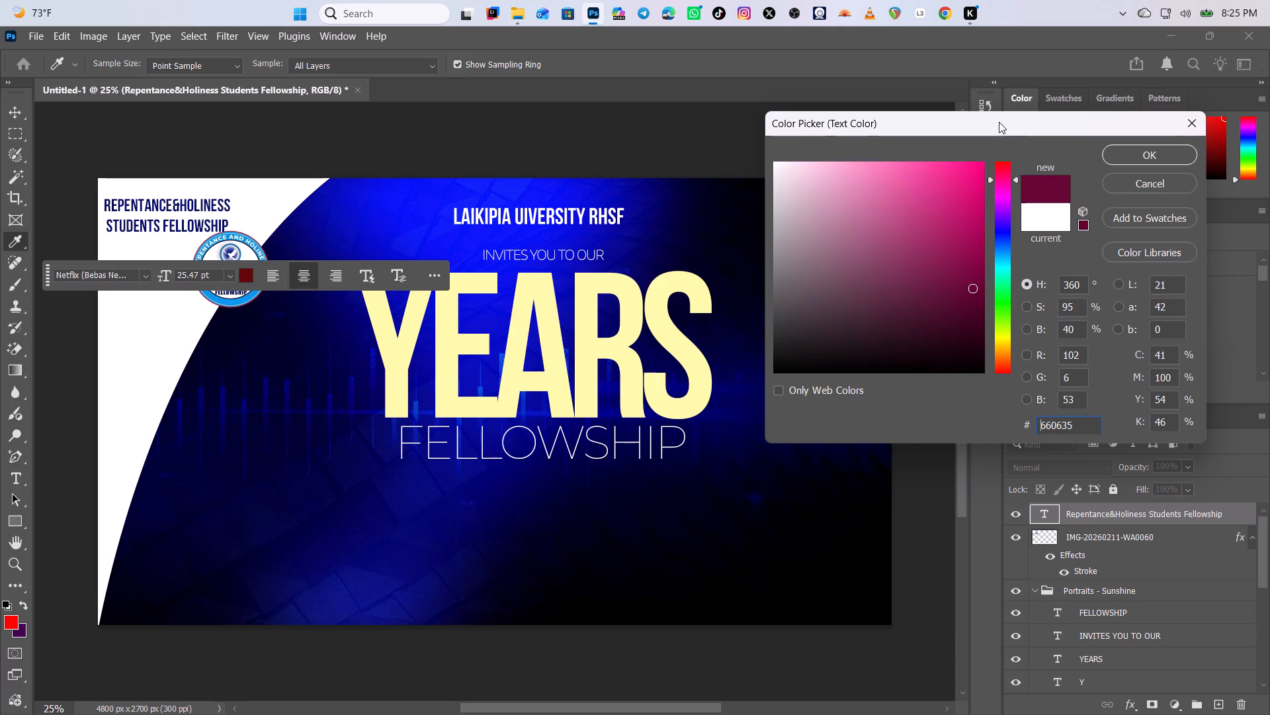
drag(999, 122, 999, 119)
drag(971, 230, 987, 101)
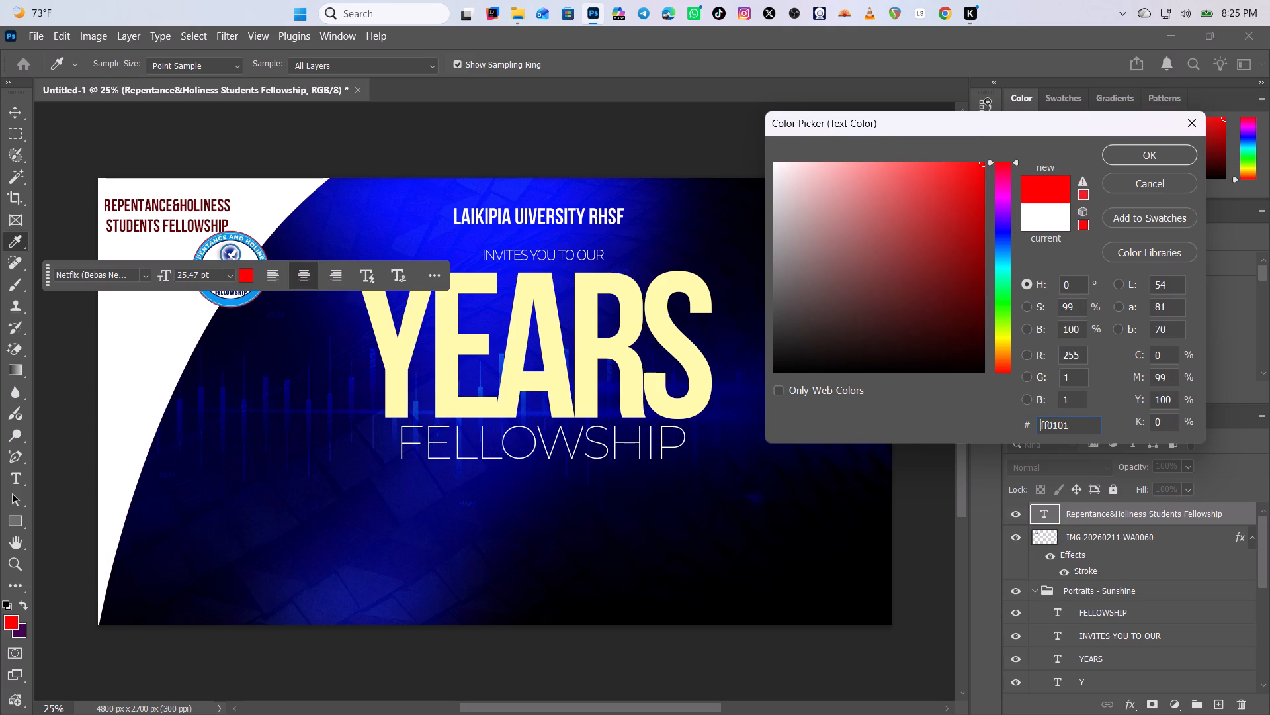
drag(987, 101, 988, 99)
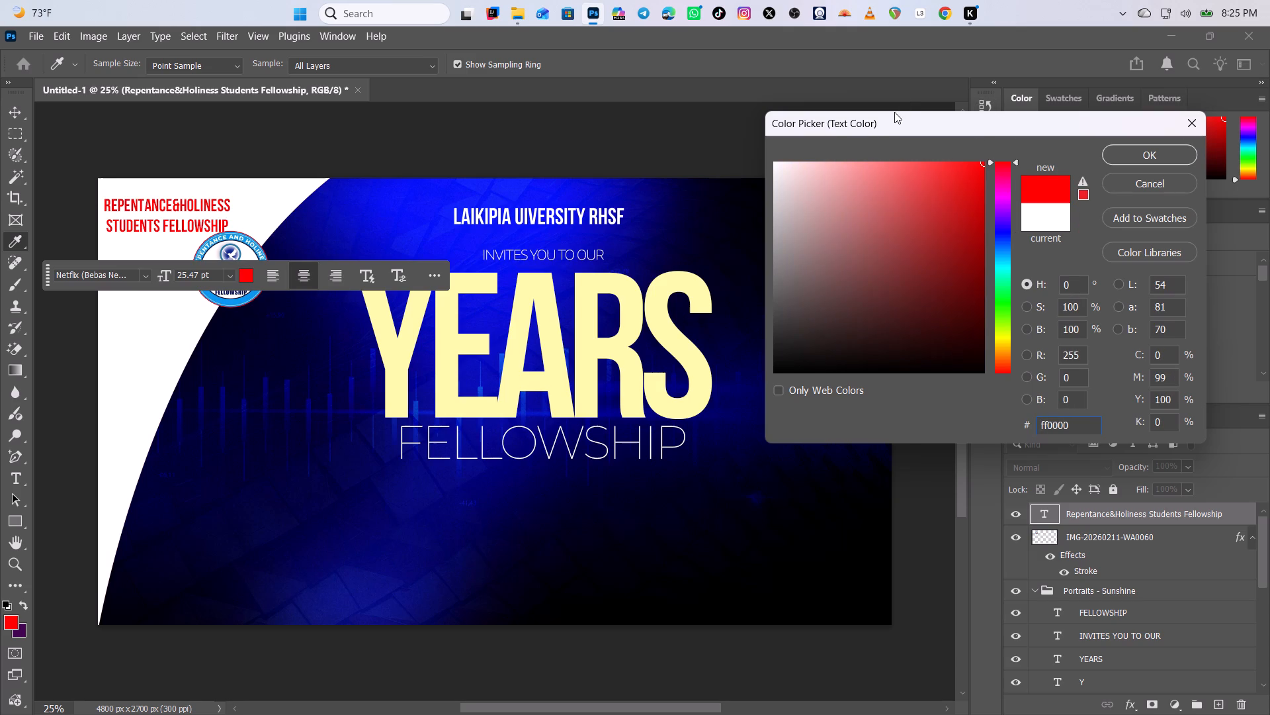
click(1001, 229)
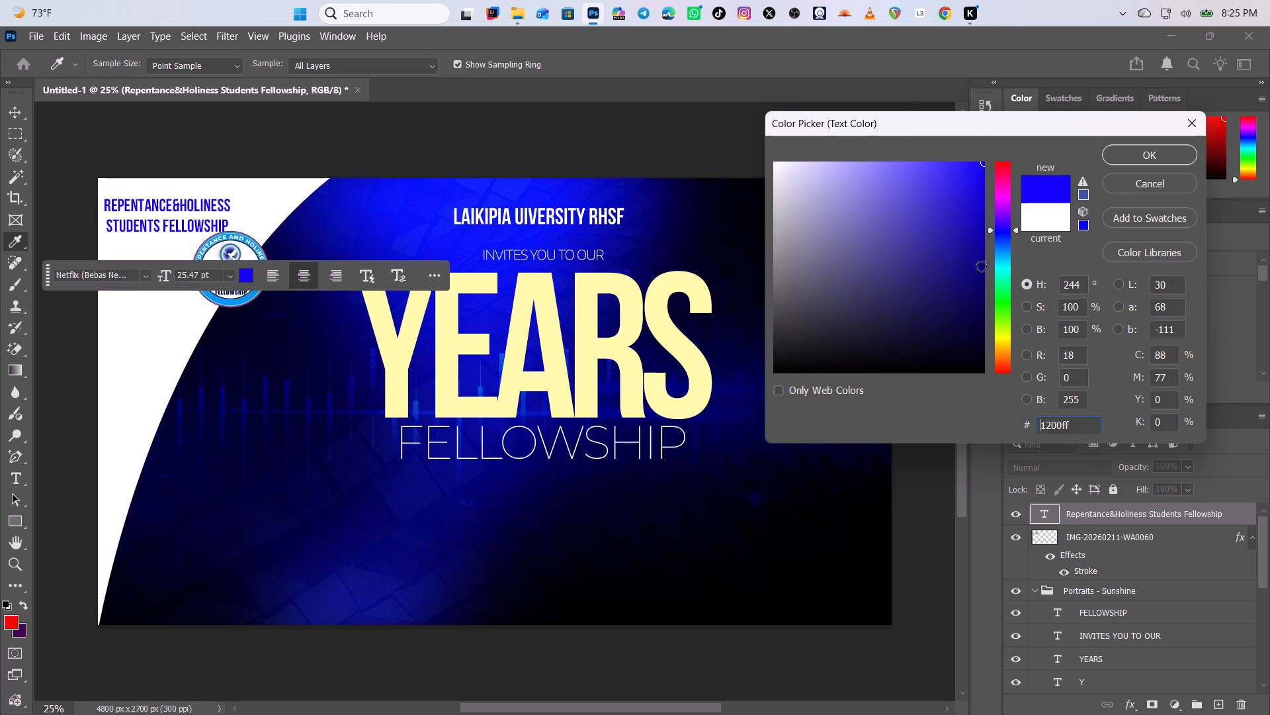
click(976, 318)
click(973, 301)
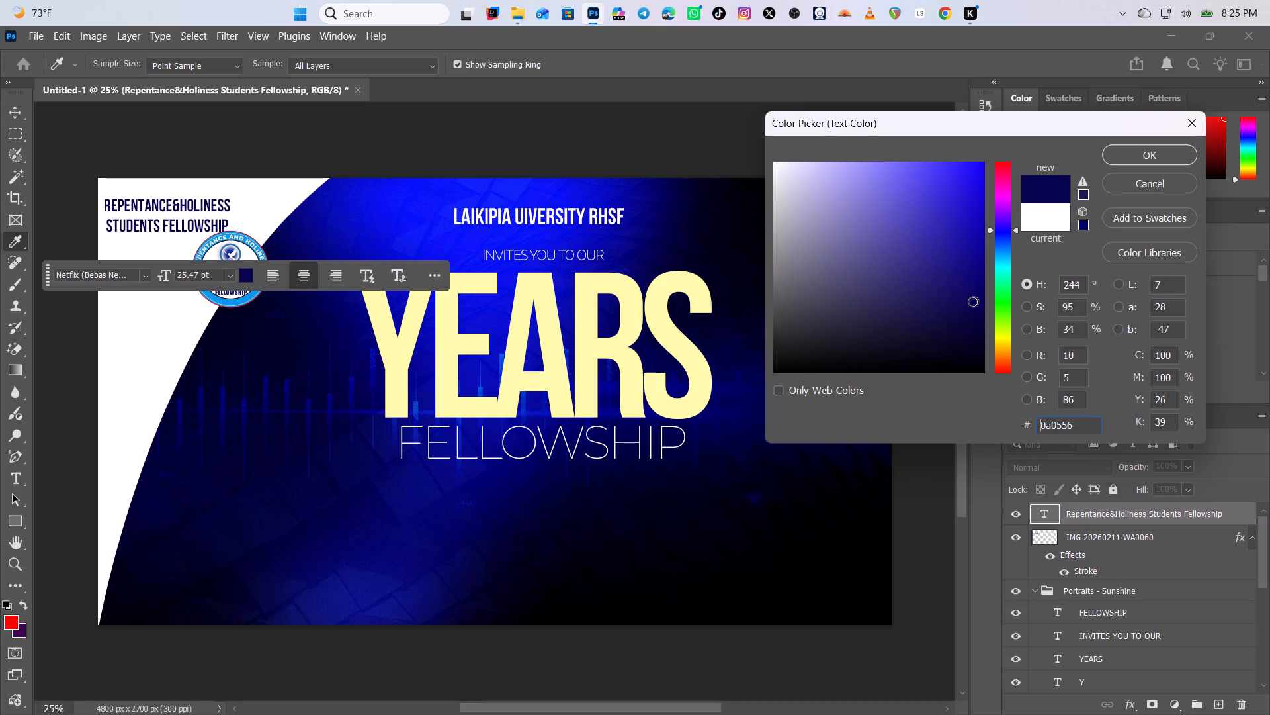
click(980, 285)
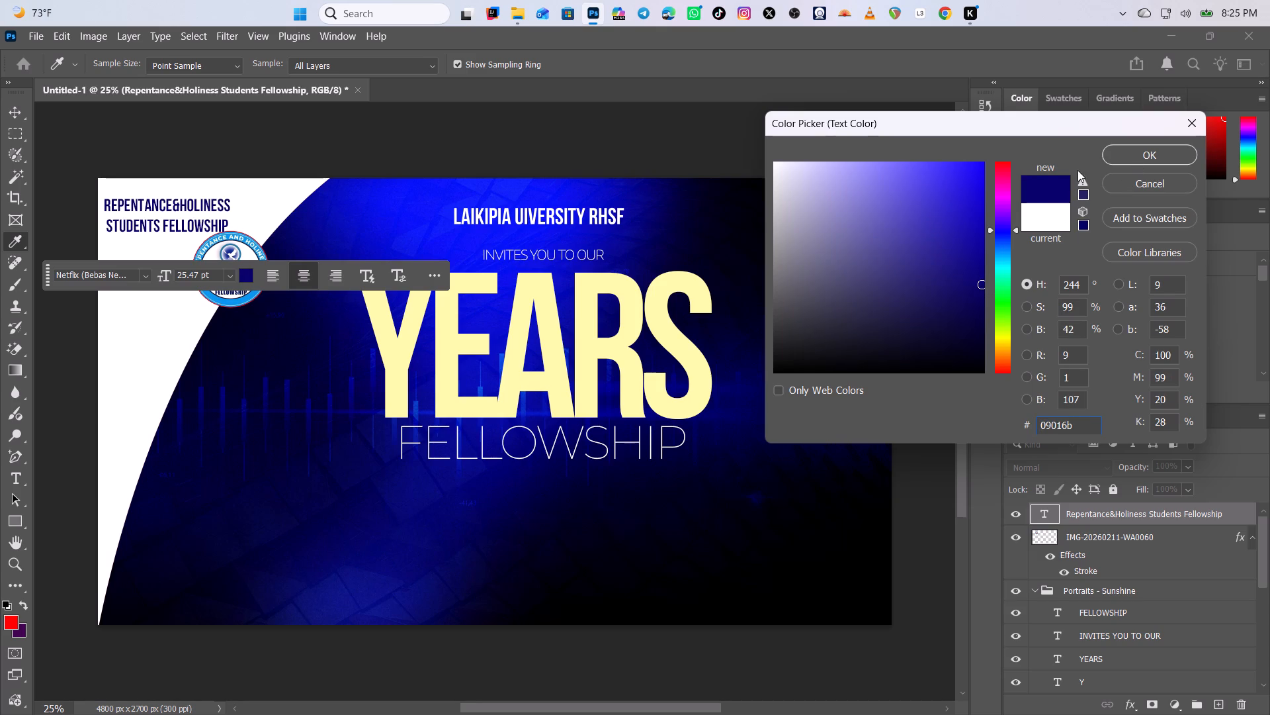
drag(1004, 368, 1004, 394)
click(1148, 156)
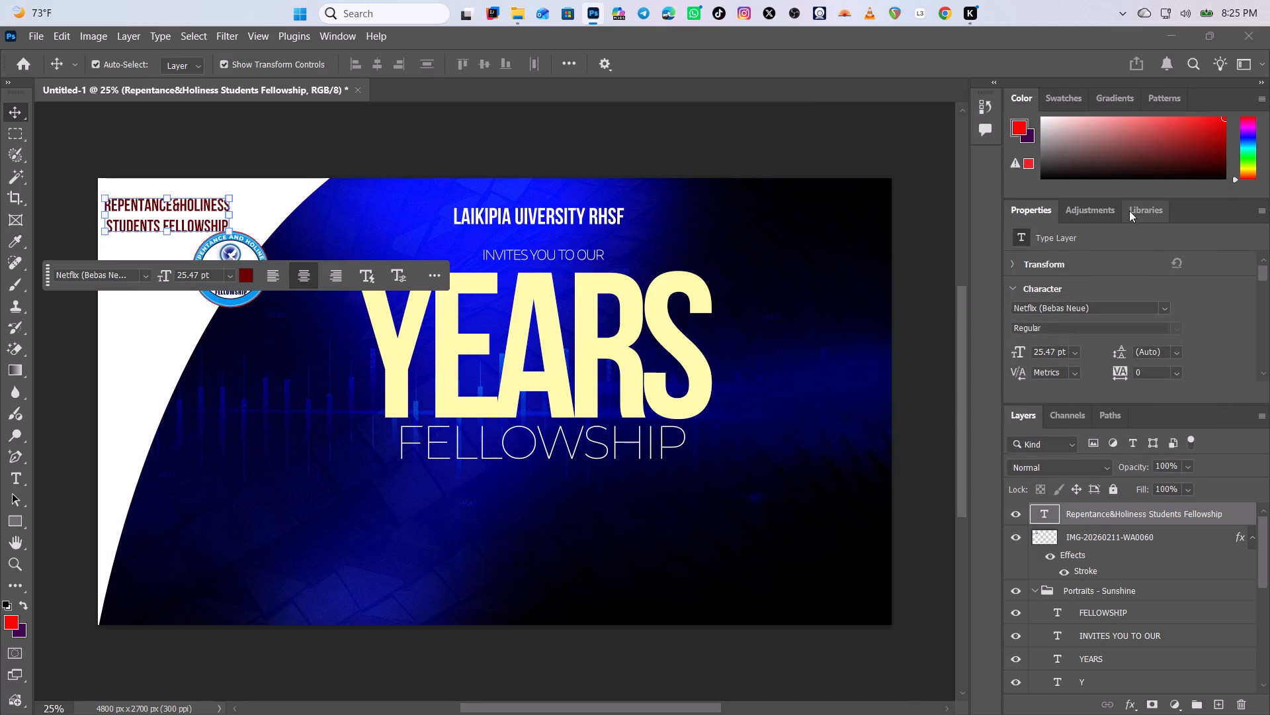
Change the font of the Repentance&Holiness Students Fellowship text to Betterlett Regular.
click(1160, 313)
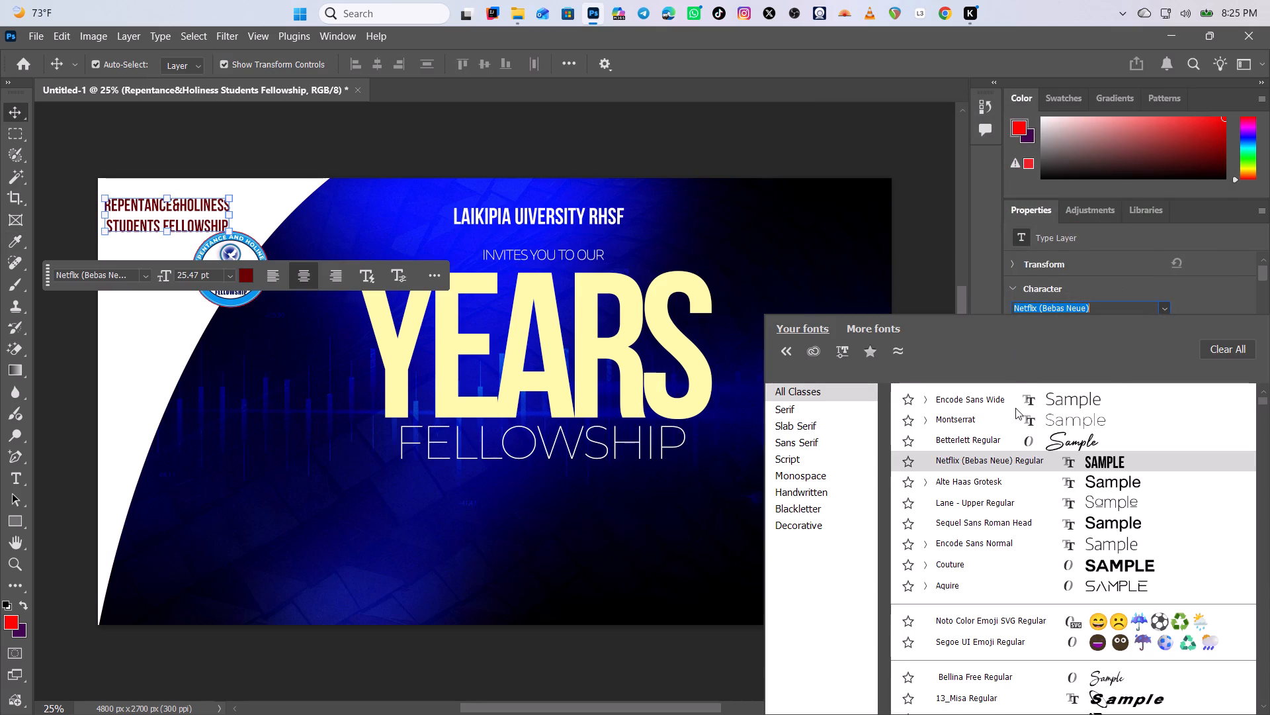
click(1016, 446)
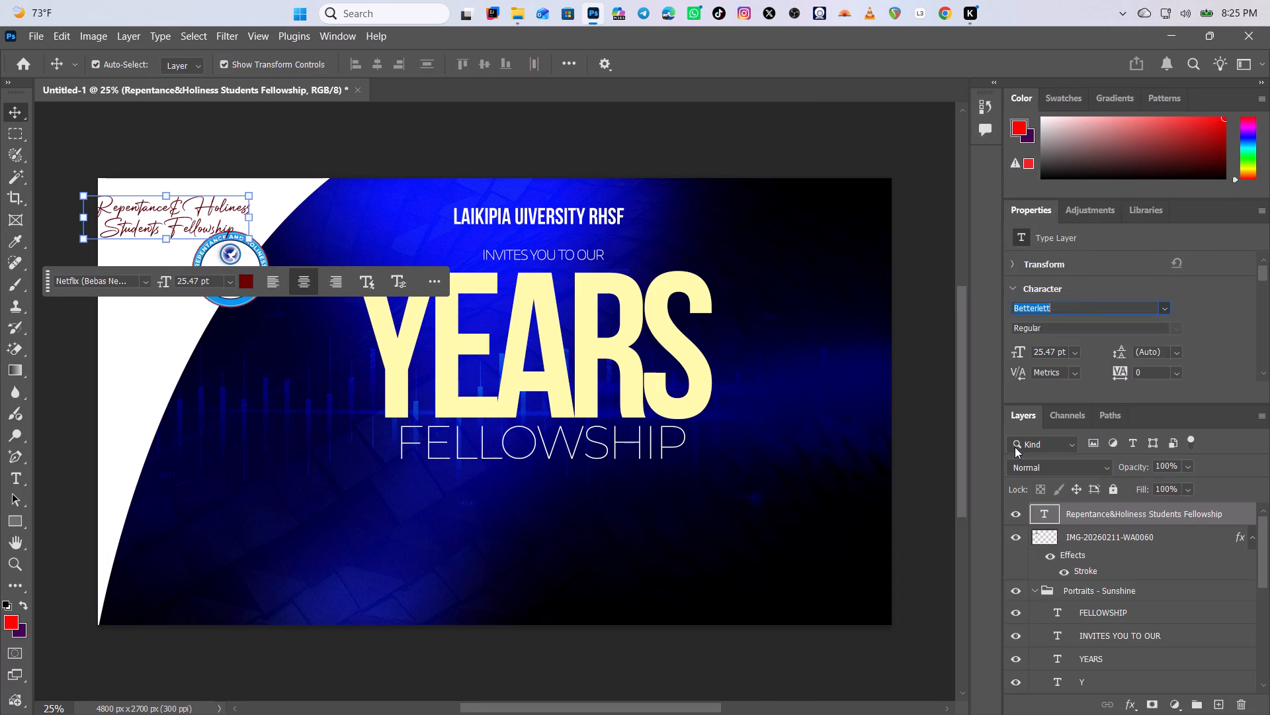
Move the Repentance&Holiness Students Fellowship text over the RHSF logo's top, near the upper edge of the white corner.
drag(187, 218, 222, 206)
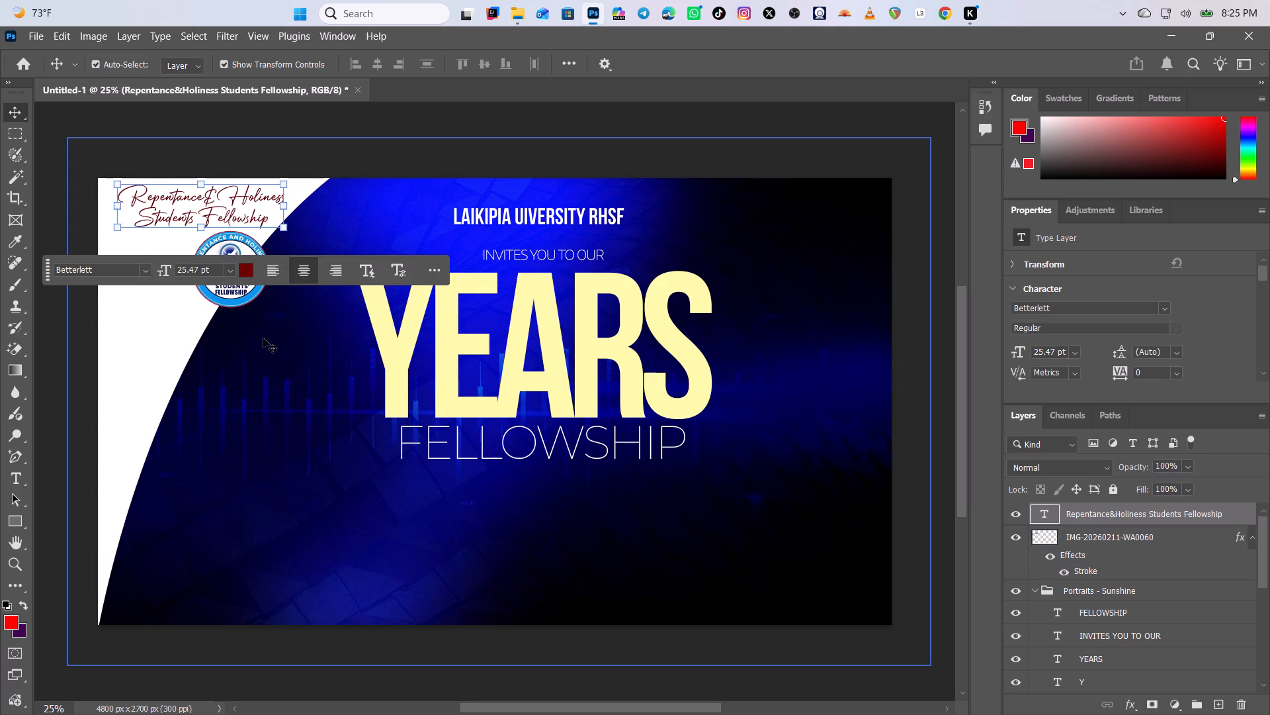
click(263, 338)
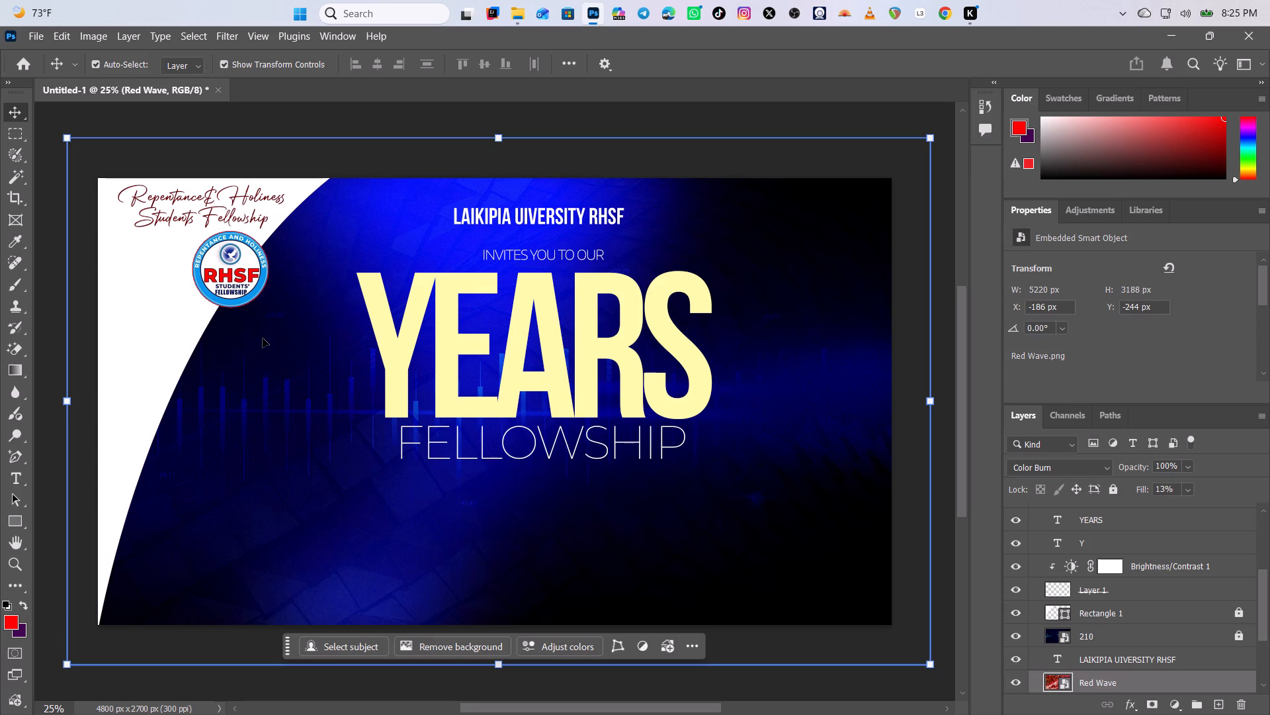
click(307, 438)
Move the RHSF logo and the Repentance&Holiness Students Fellowship text further left within the white corner, with the text above the logo.
drag(233, 271, 166, 273)
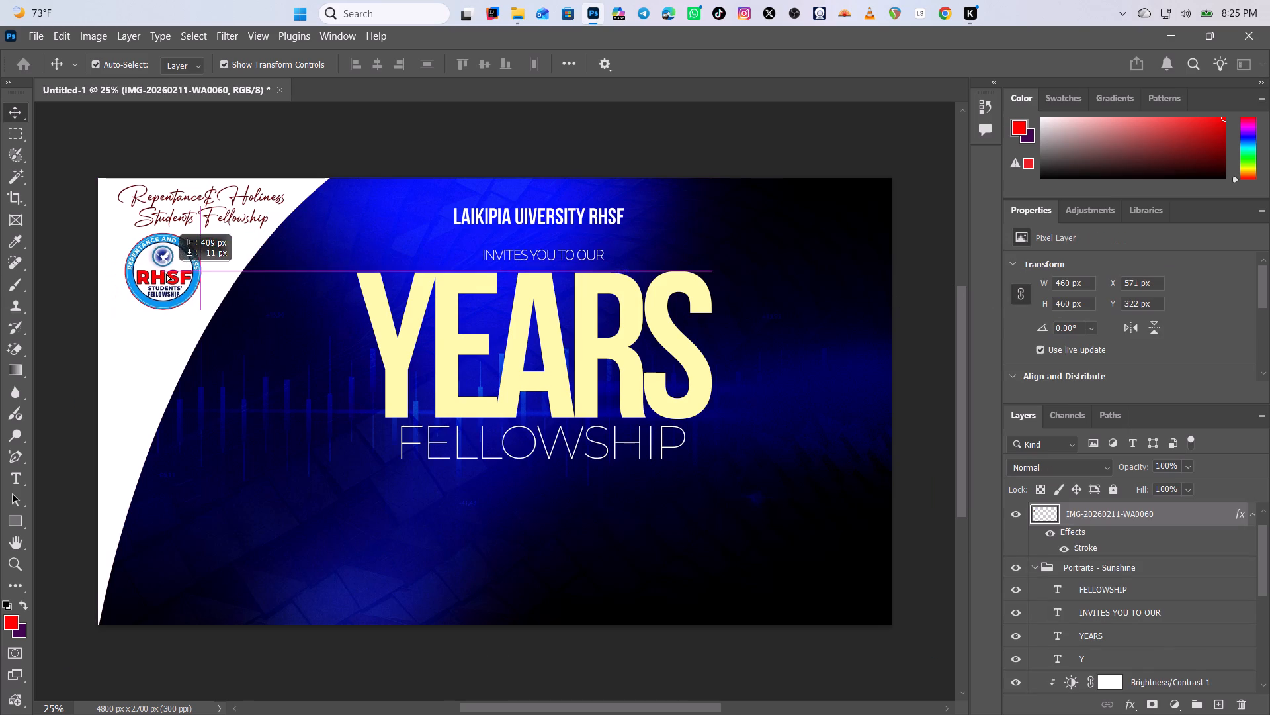
drag(166, 273, 173, 283)
drag(178, 203, 156, 208)
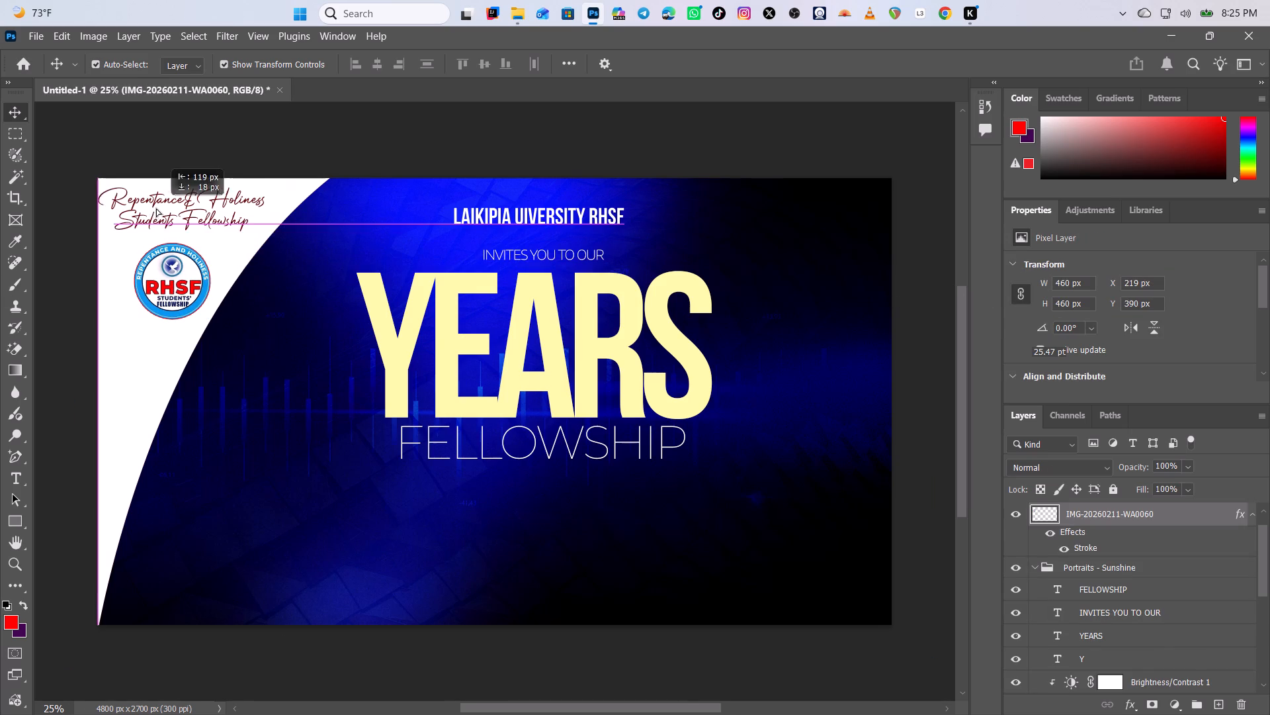
drag(156, 208, 157, 214)
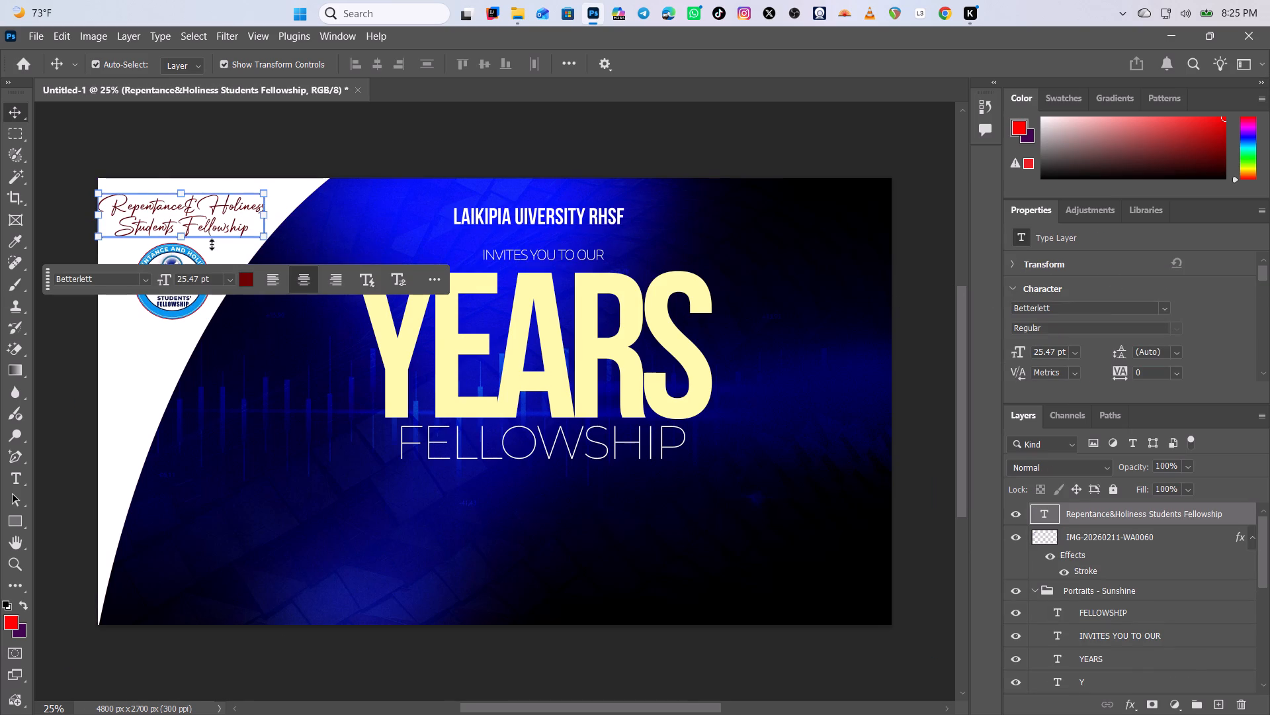
Scale the Repentance&Holiness Students Fellowship text proportionally to about 90% and place it just above the RHSF logo.
drag(264, 240, 247, 234)
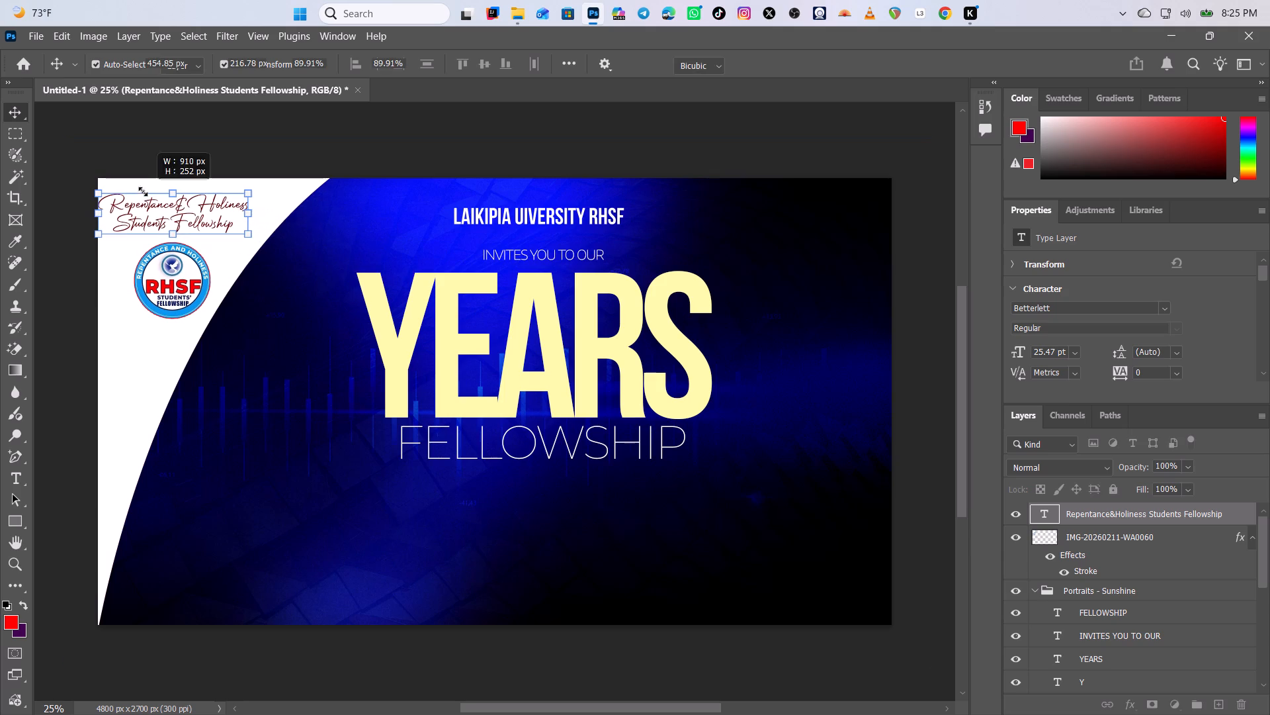
drag(152, 215, 155, 221)
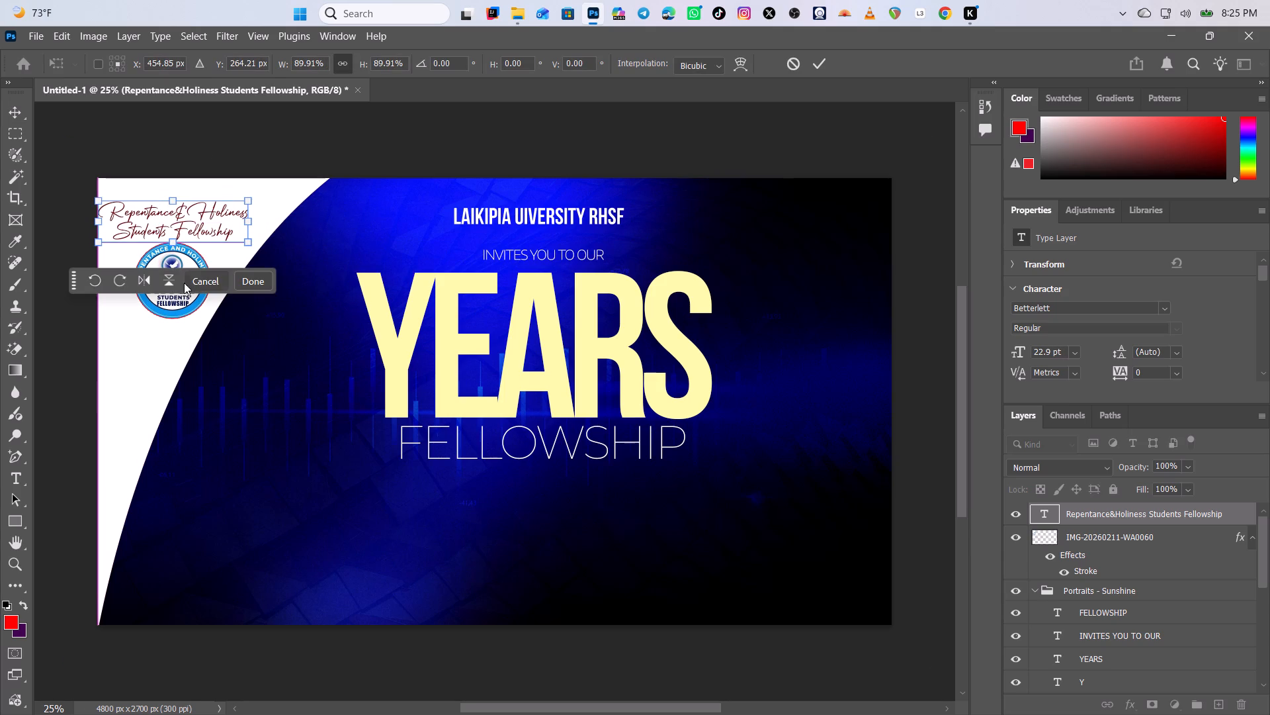
click(249, 283)
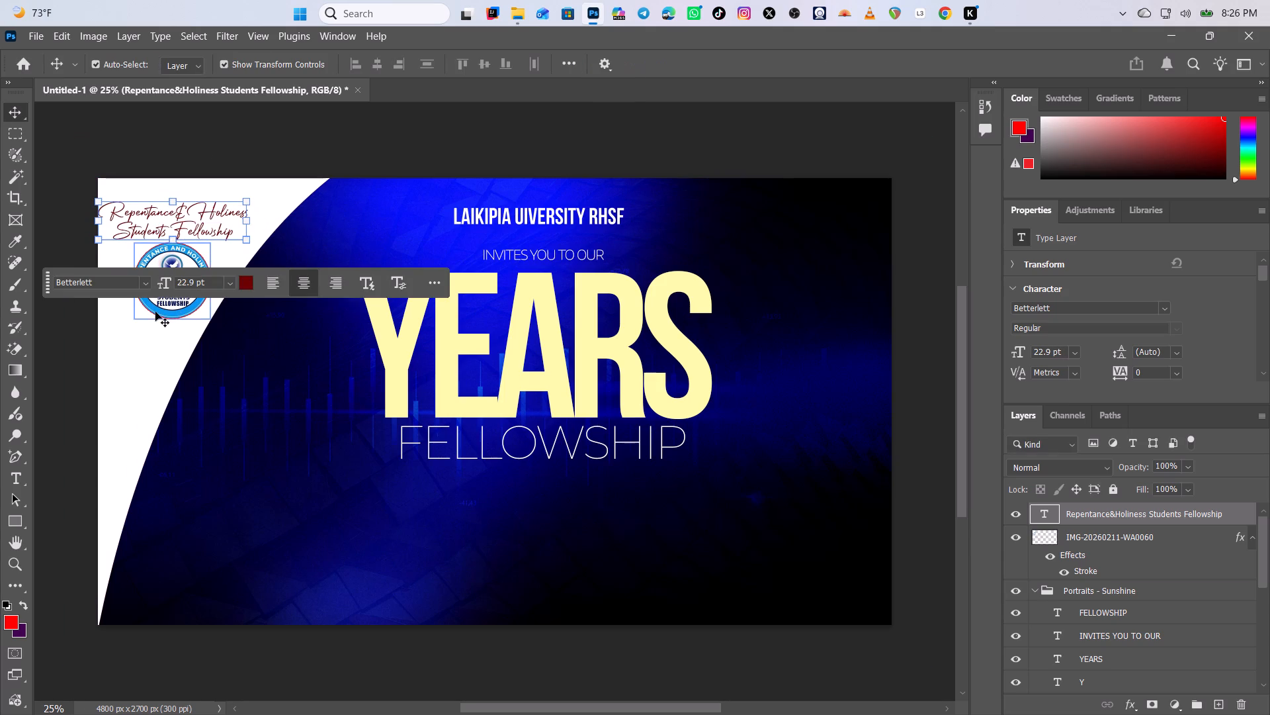
Scale the RHSF logo proportionally to about 304 px square and nudge it slightly down beneath the fellowship text.
click(161, 312)
drag(212, 319, 192, 303)
click(163, 265)
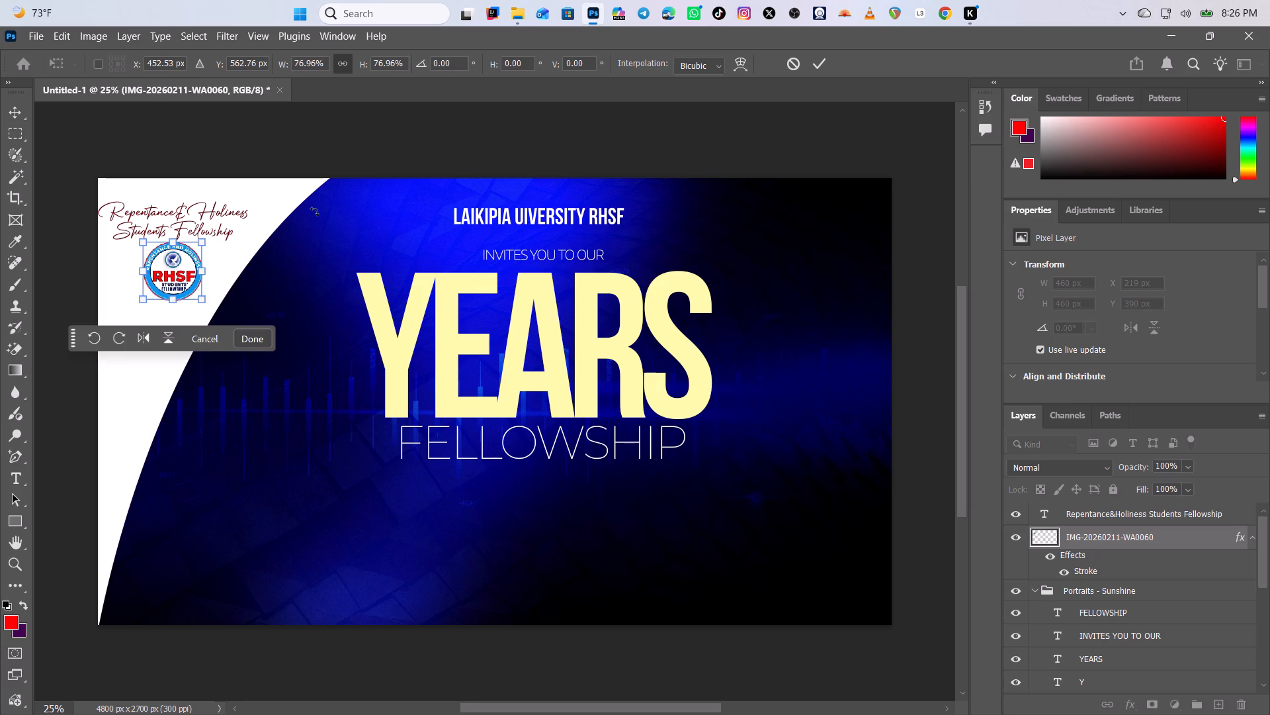
drag(208, 304, 197, 296)
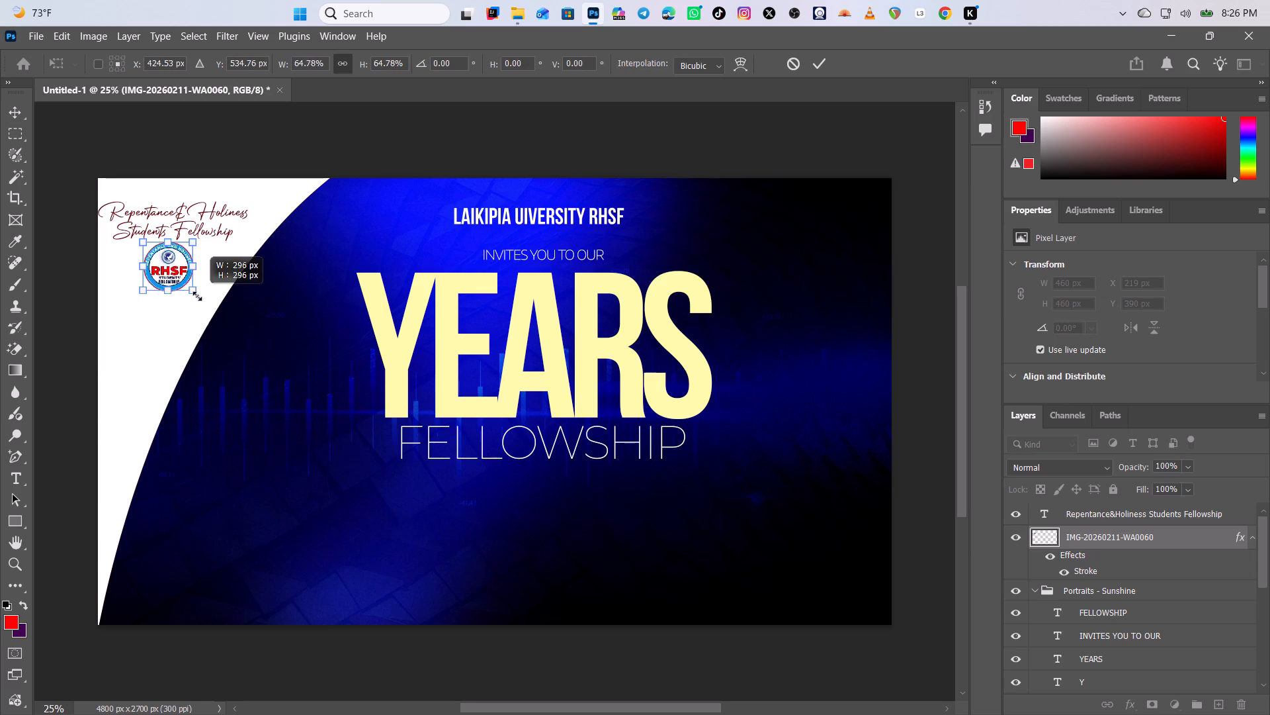
drag(197, 296, 198, 297)
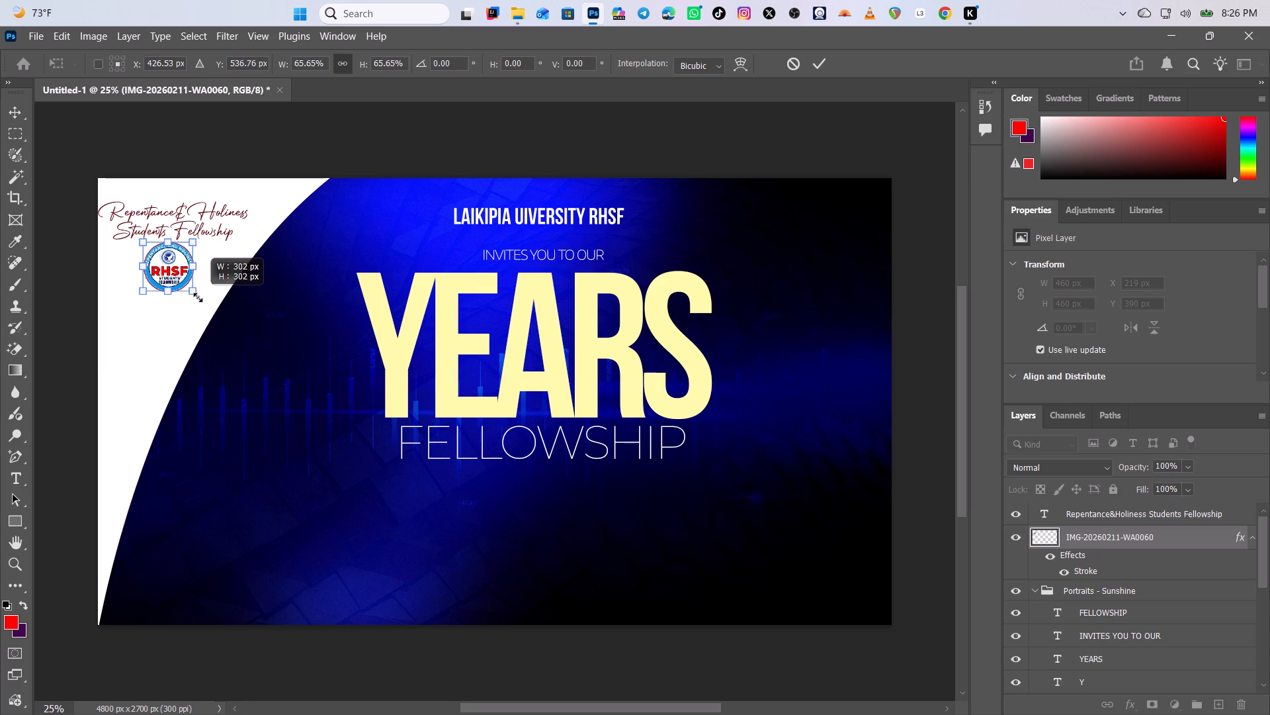
drag(198, 297, 198, 298)
click(829, 62)
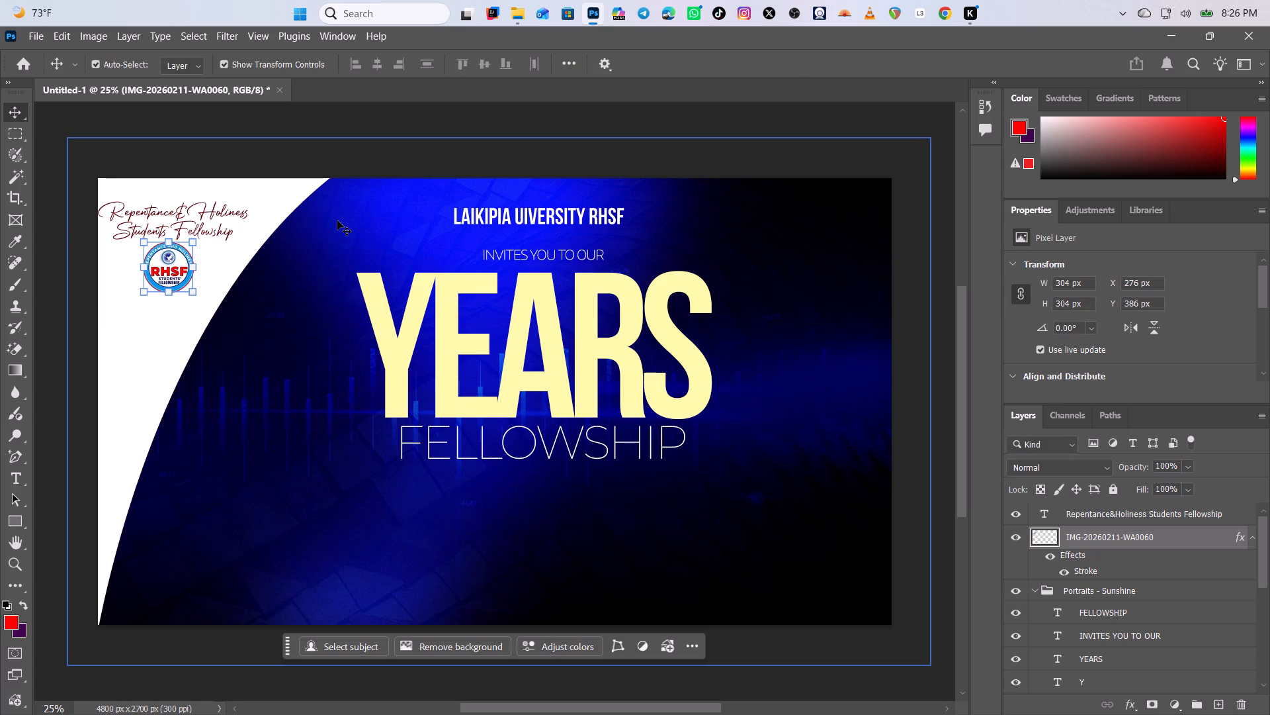
key(Down)
key(Down)
key(Down)
key(Down)
key(Down)
click(394, 225)
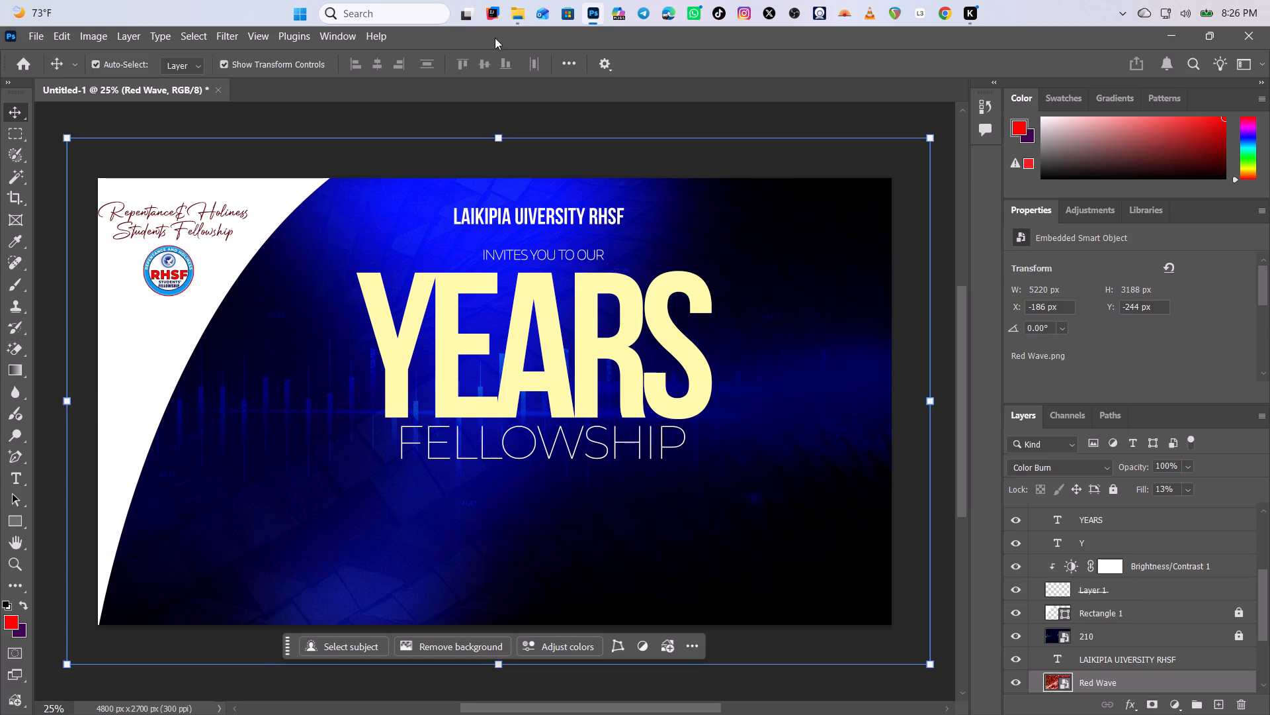
Place the white clock image, images (15), from the ICON$ folder in the invitation's lower left area.
click(524, 16)
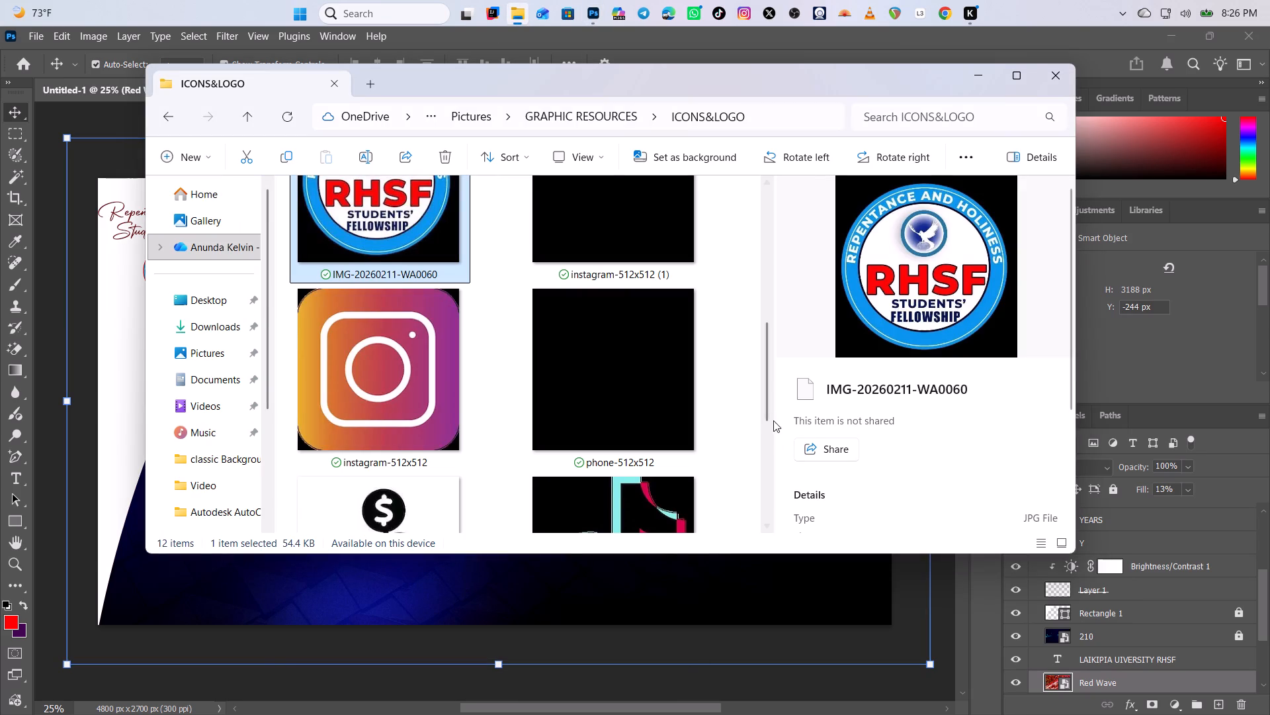
drag(768, 412, 764, 425)
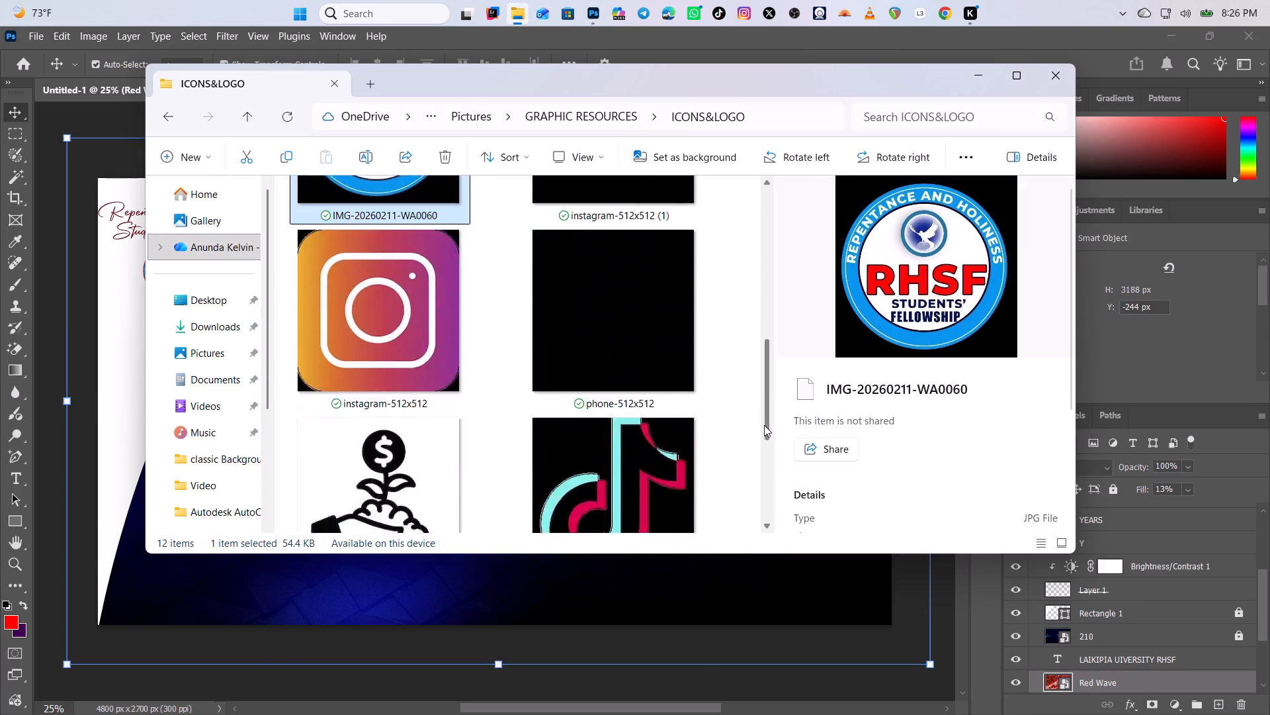
drag(764, 425, 754, 410)
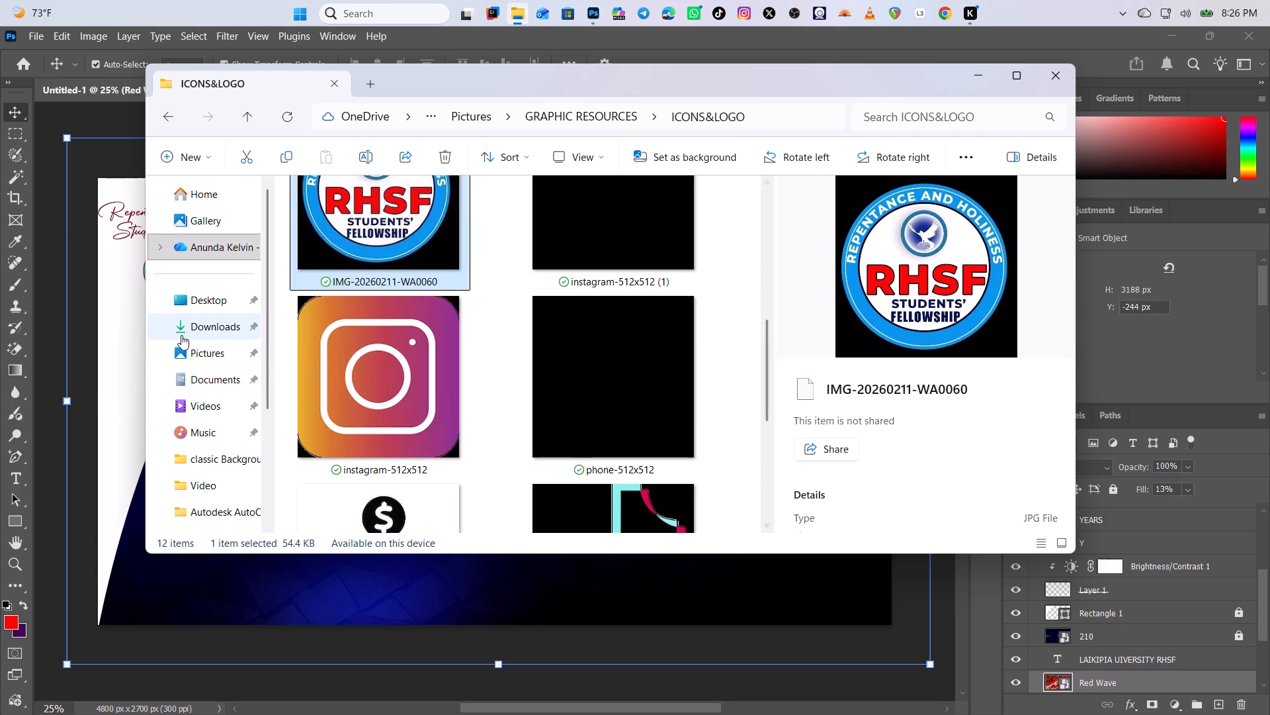
click(190, 363)
double_click(702, 234)
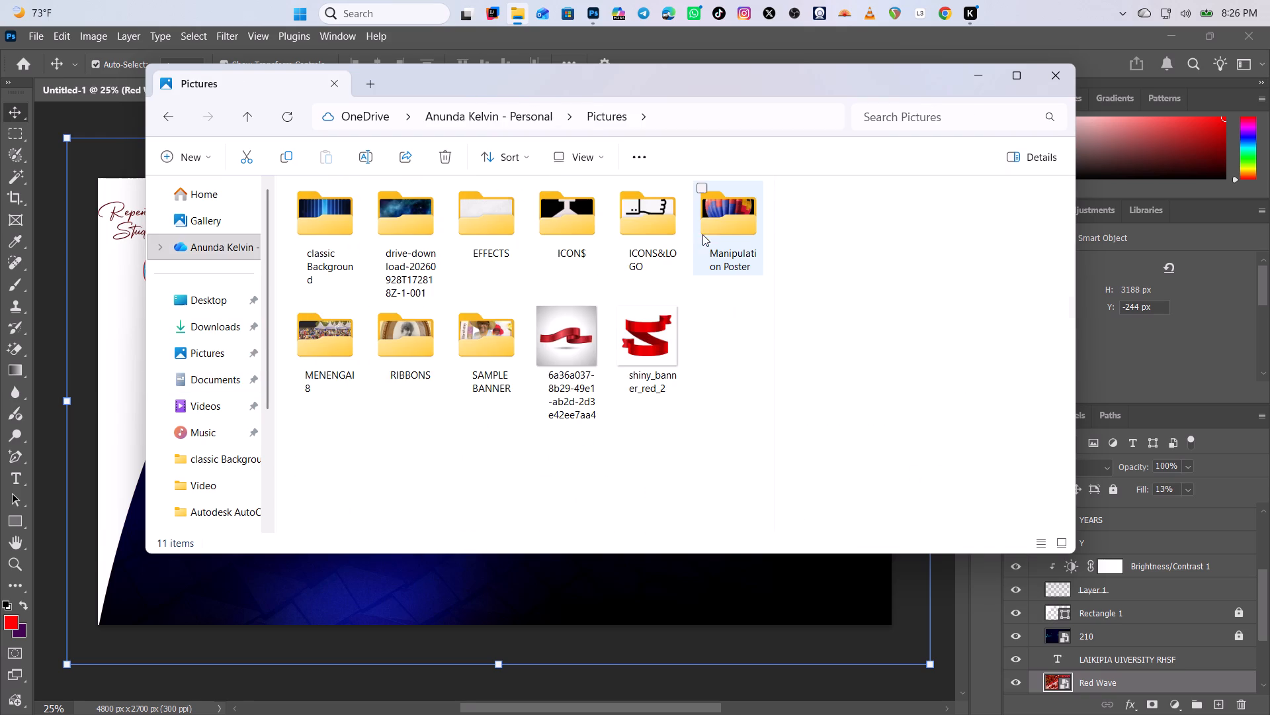
double_click(579, 228)
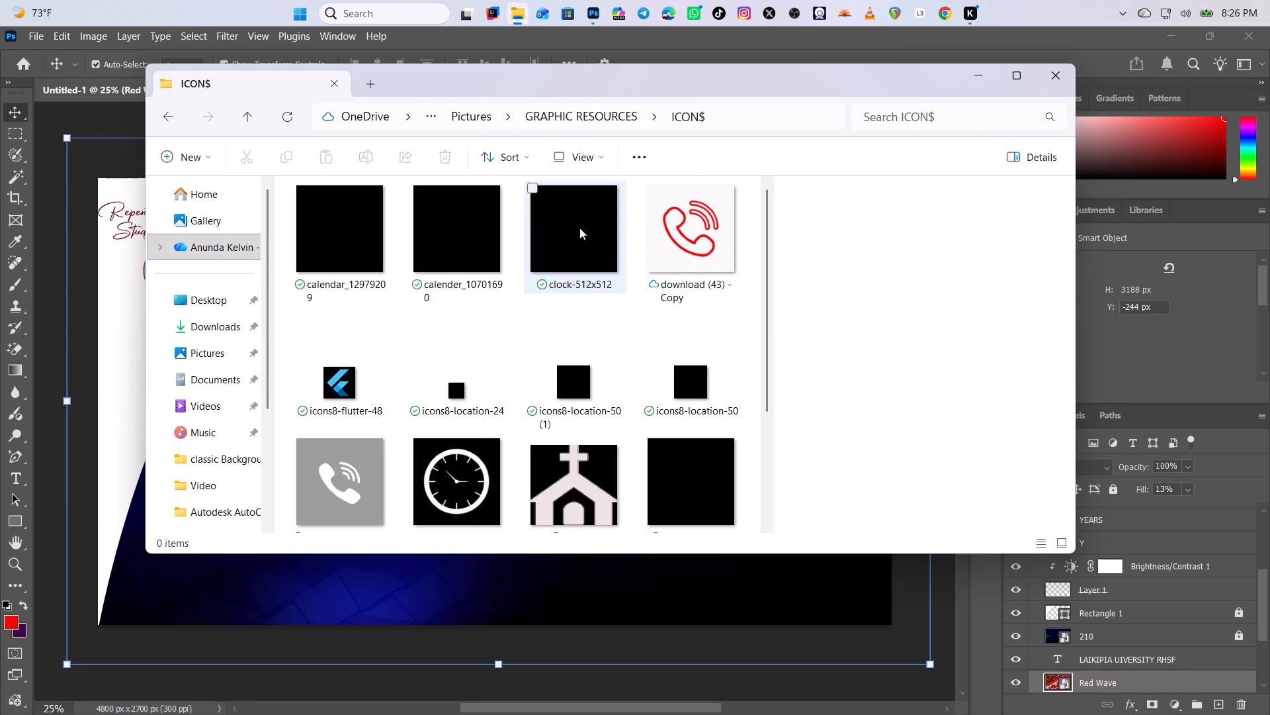
drag(769, 401, 769, 468)
drag(462, 394, 429, 559)
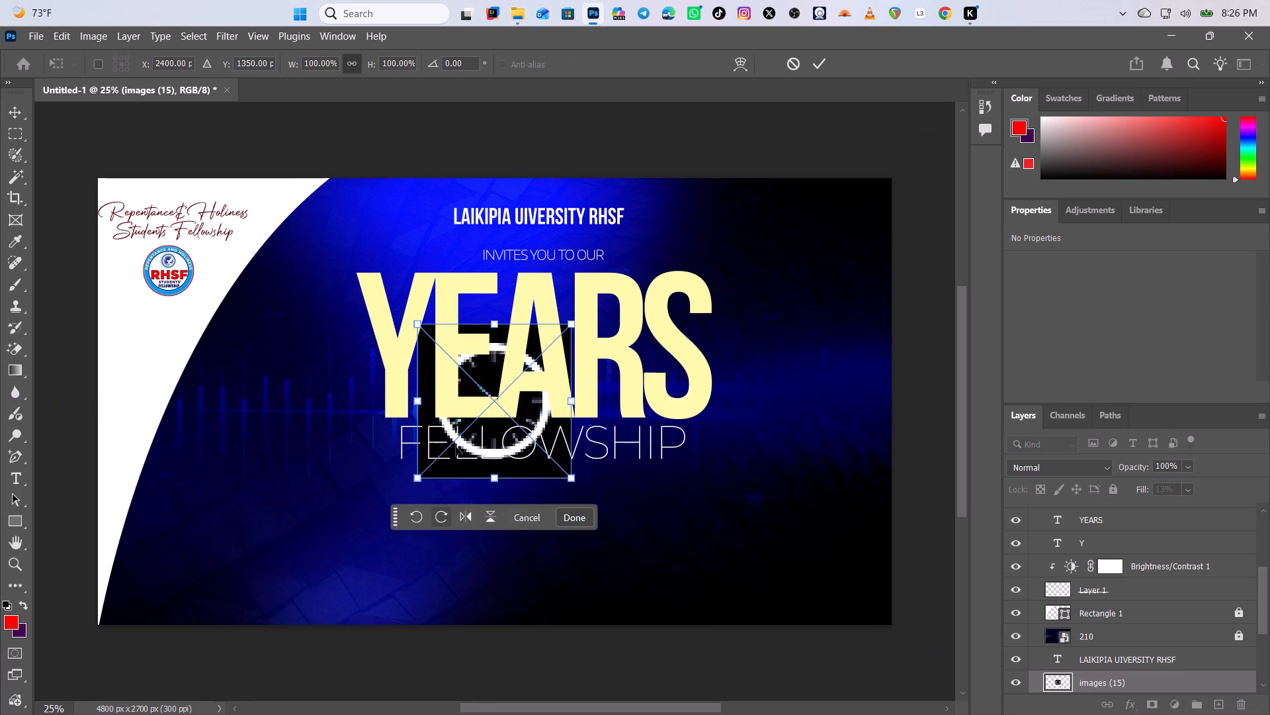
drag(458, 466, 257, 562)
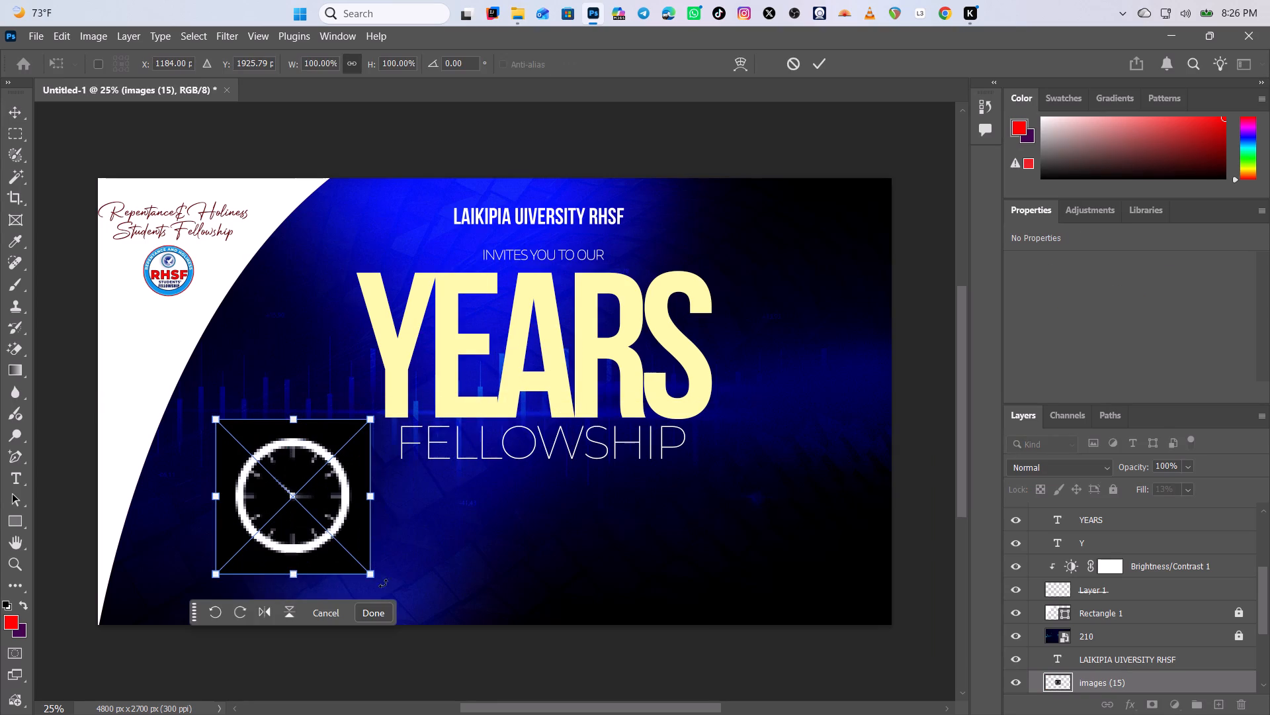
click(377, 615)
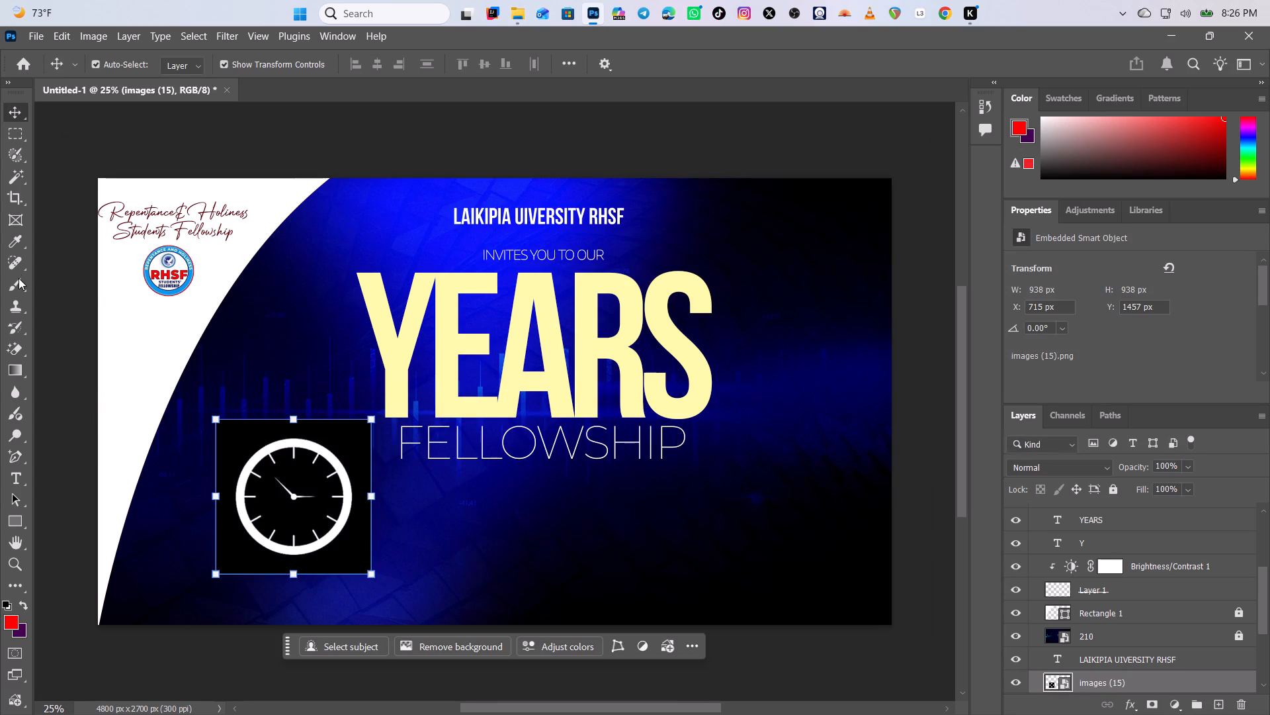
Rasterize the clock image and erase its black background around and inside the dial with the Magic Eraser at tolerance 32.
right_click(13, 349)
click(85, 377)
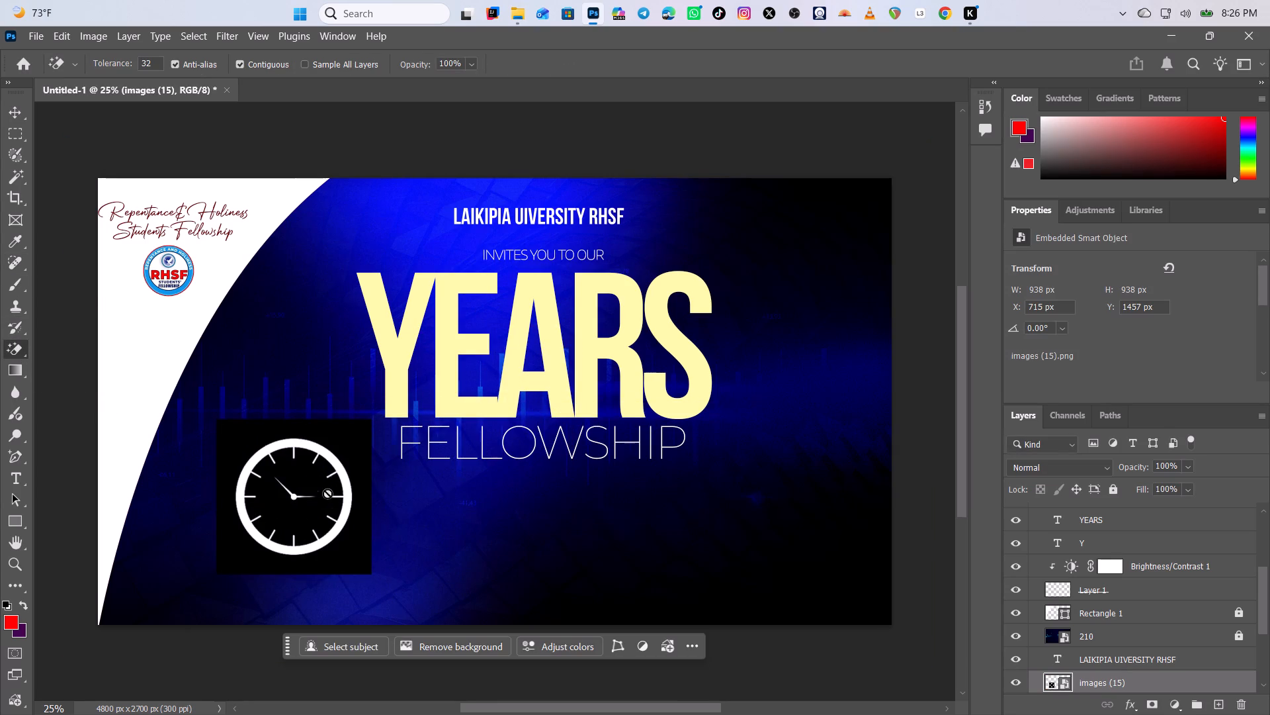
click(346, 439)
click(616, 299)
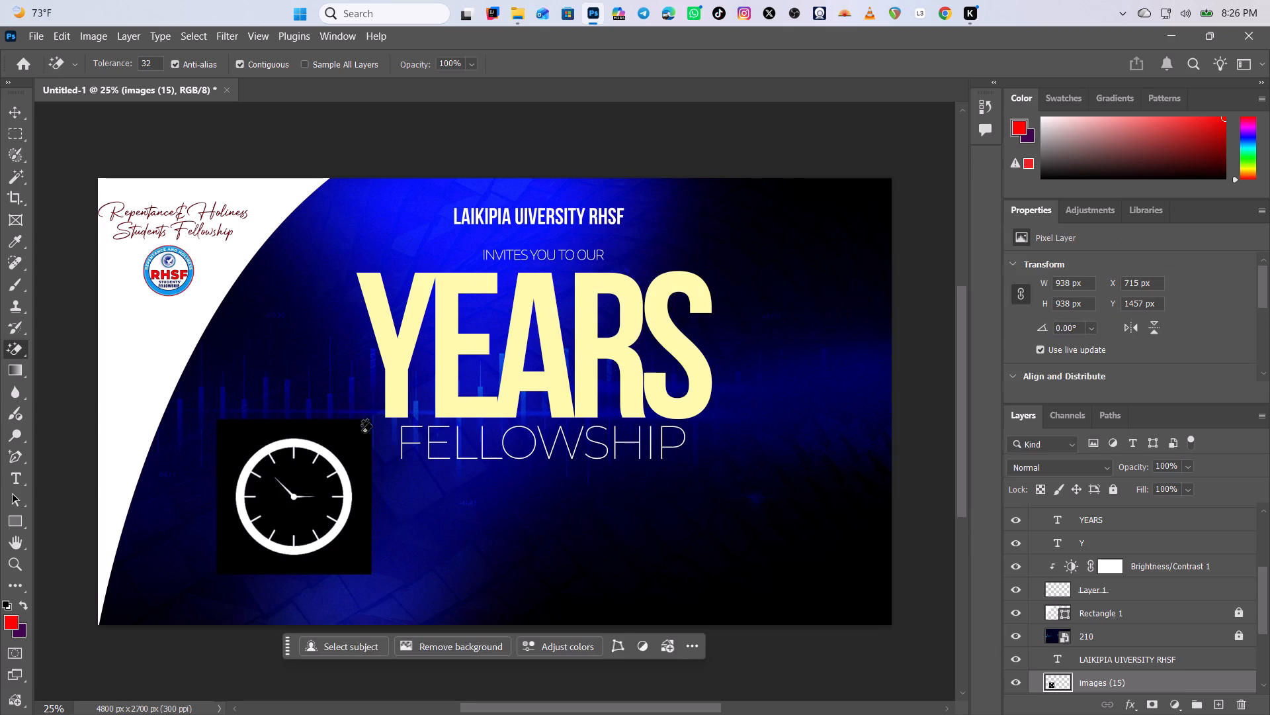
click(344, 450)
click(299, 488)
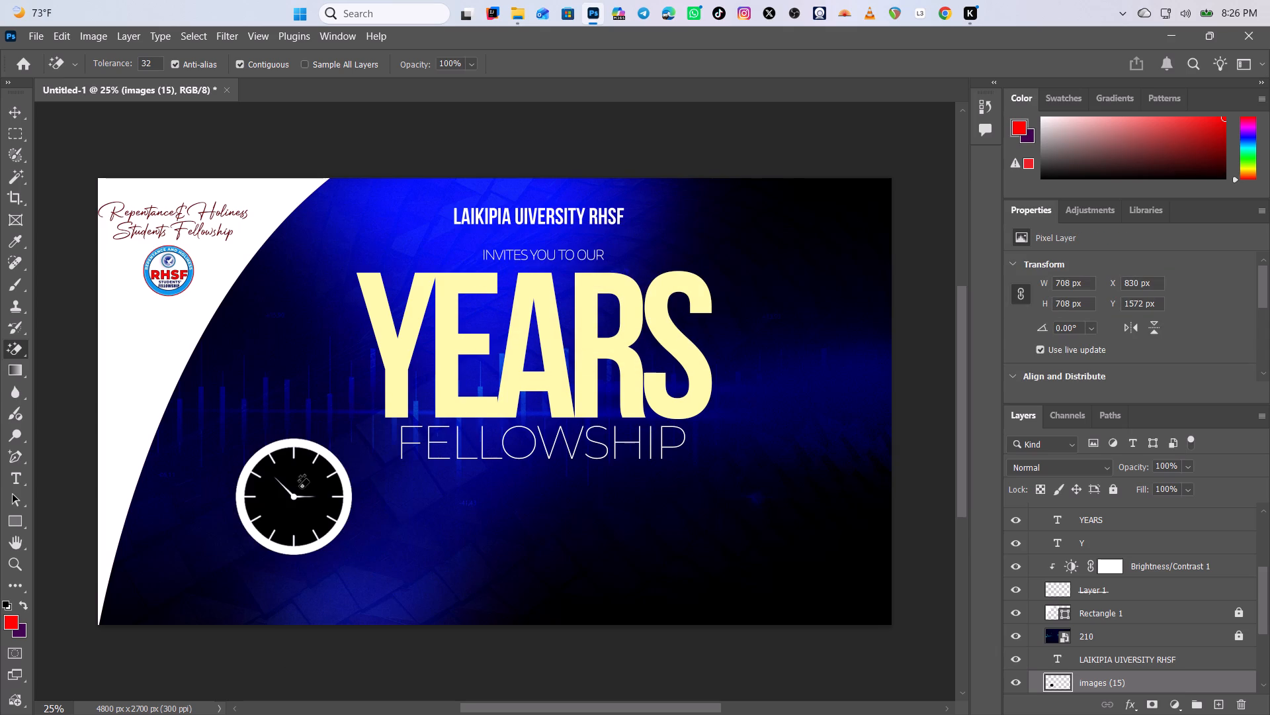
Scale the clock icon proportionally to 43.50% and position it near the lower left of the blue background.
click(11, 105)
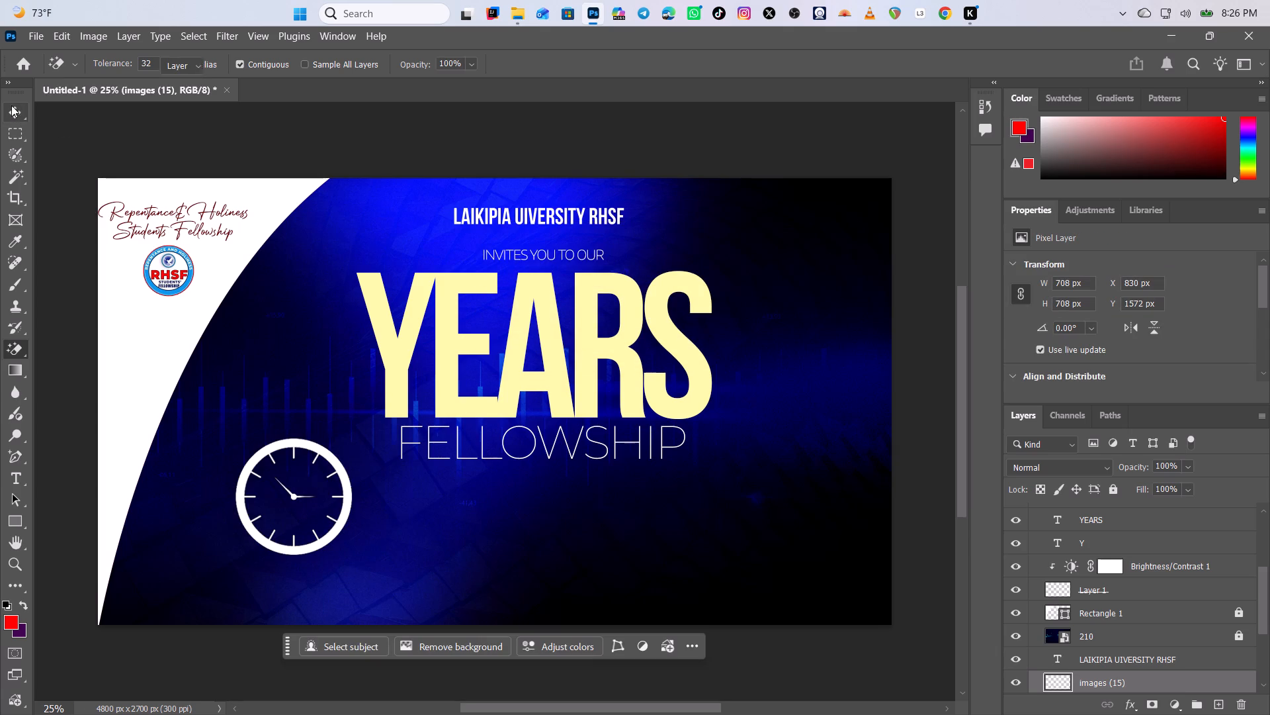
drag(354, 557, 304, 475)
drag(263, 463, 300, 545)
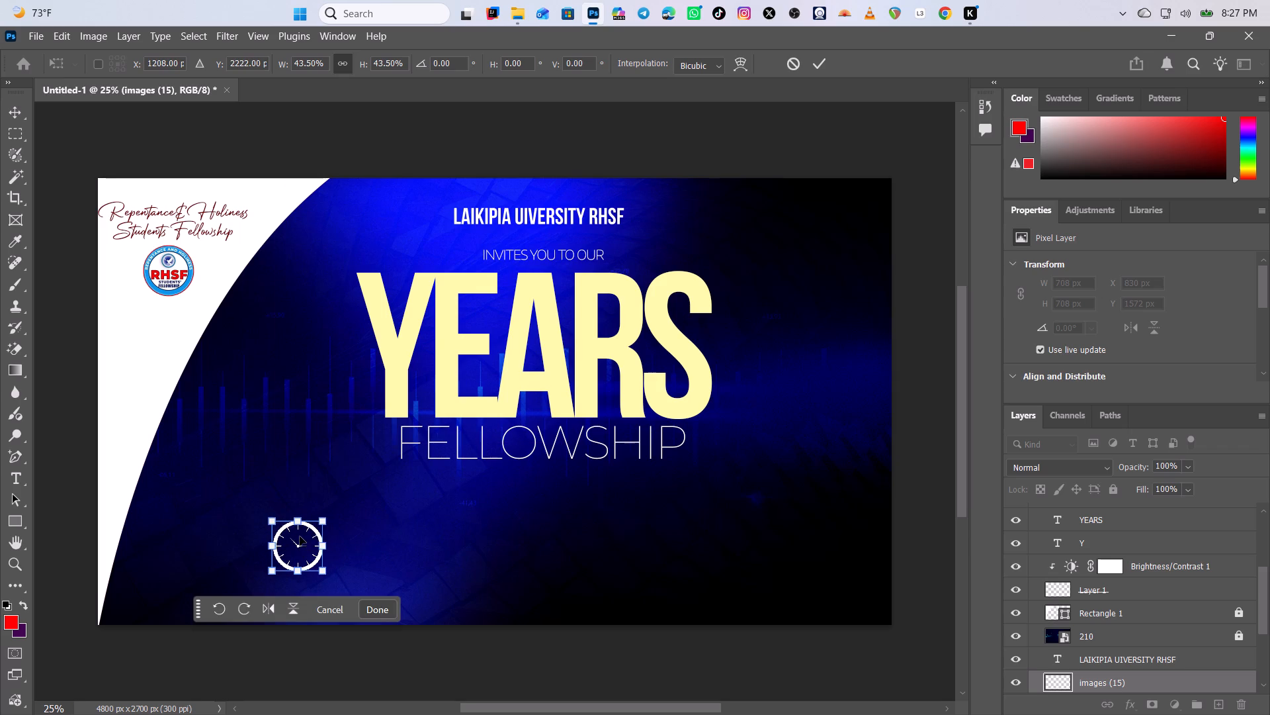
click(378, 606)
Lock the Red Wave and Wonderful Gradients Ice - 16x9 layers that get selected instead of the clock icon.
click(308, 464)
click(306, 554)
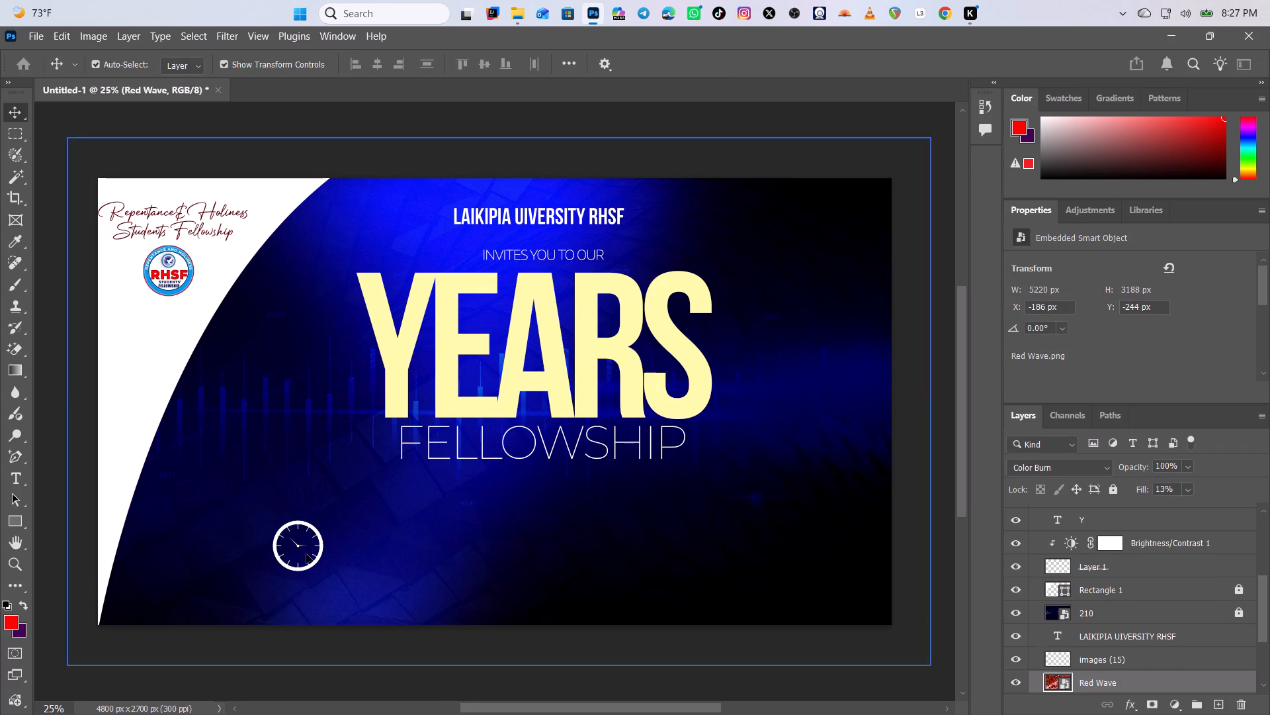
double_click(312, 557)
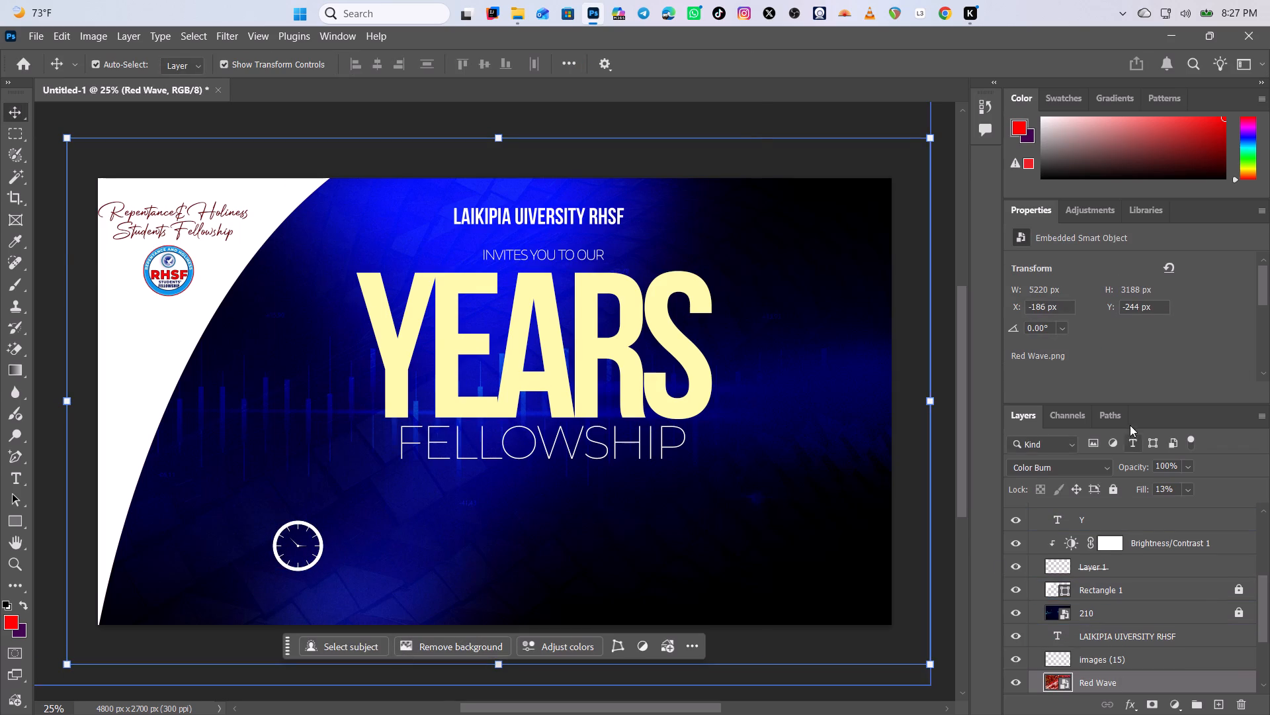
click(1114, 491)
click(282, 550)
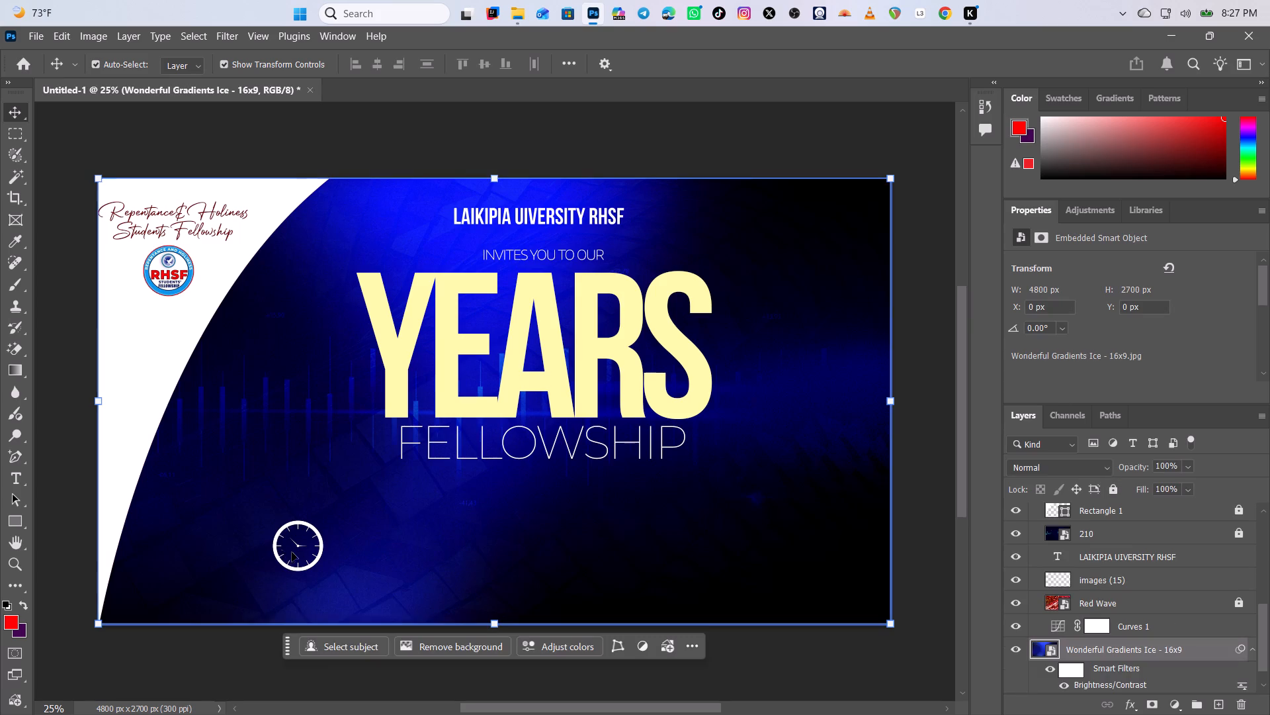
click(1115, 487)
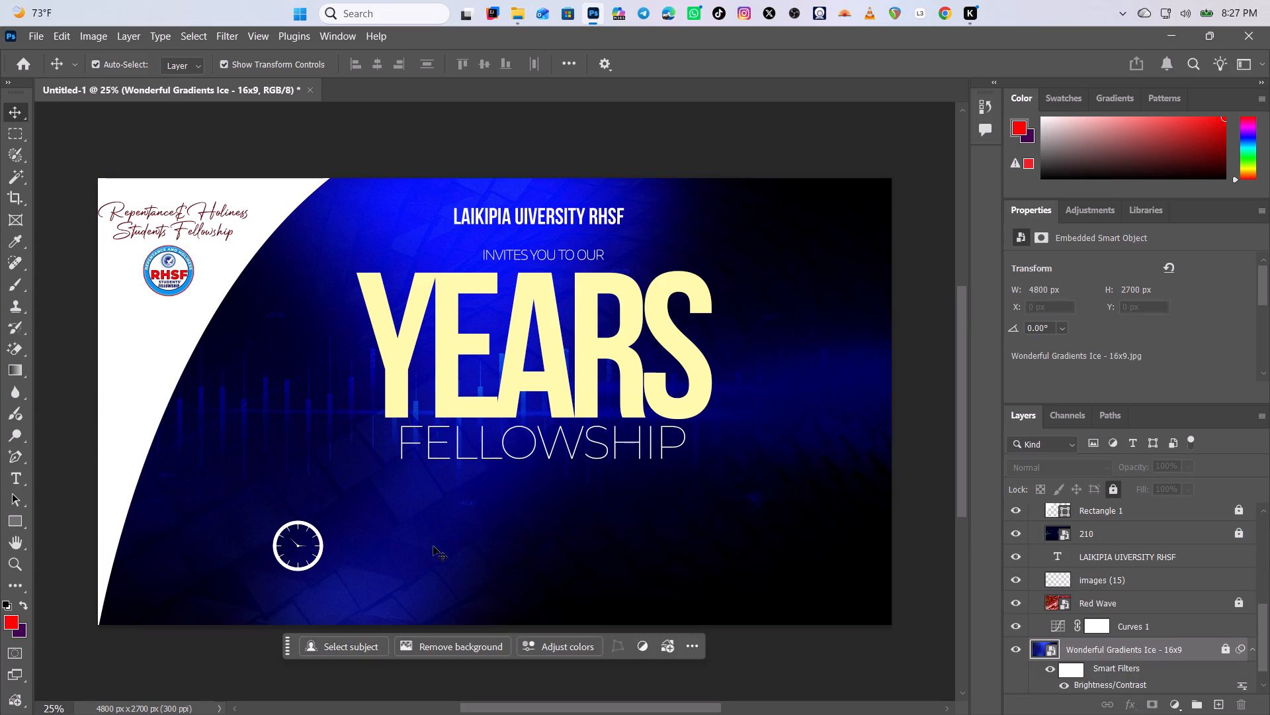
Select the images (15) clock layer and move it to the top of the layer stack.
click(284, 551)
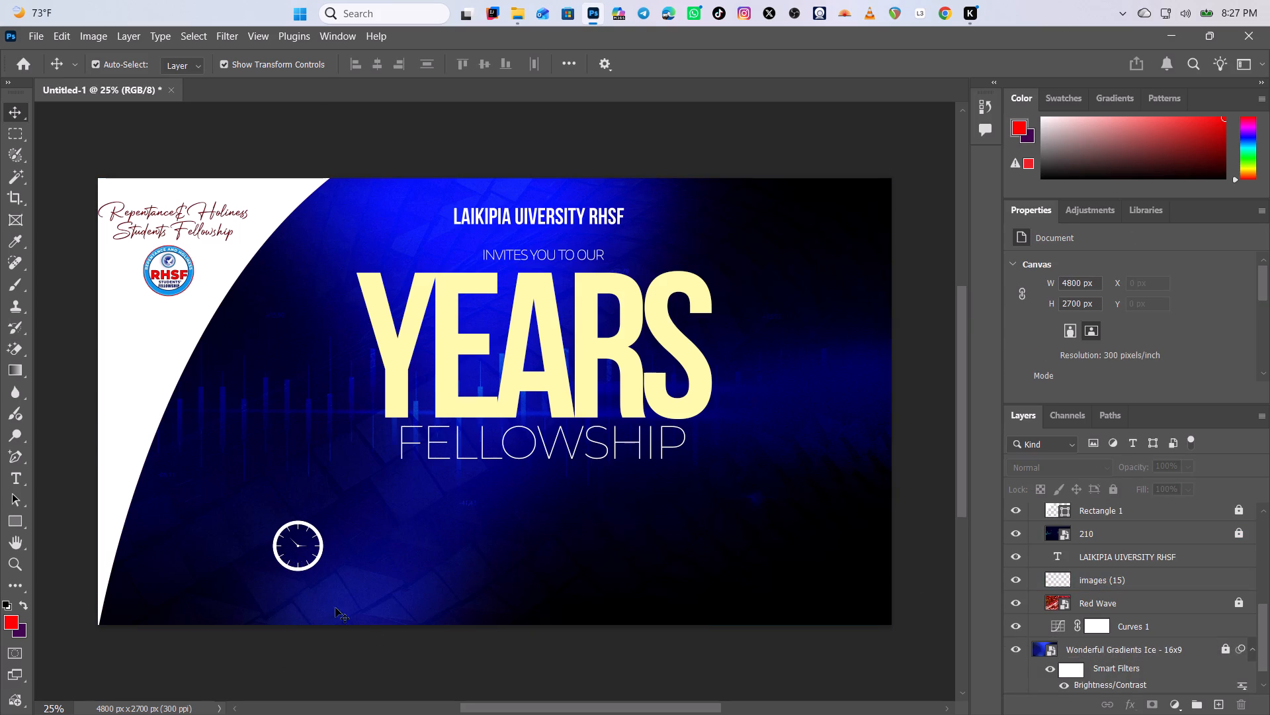
click(298, 536)
click(299, 538)
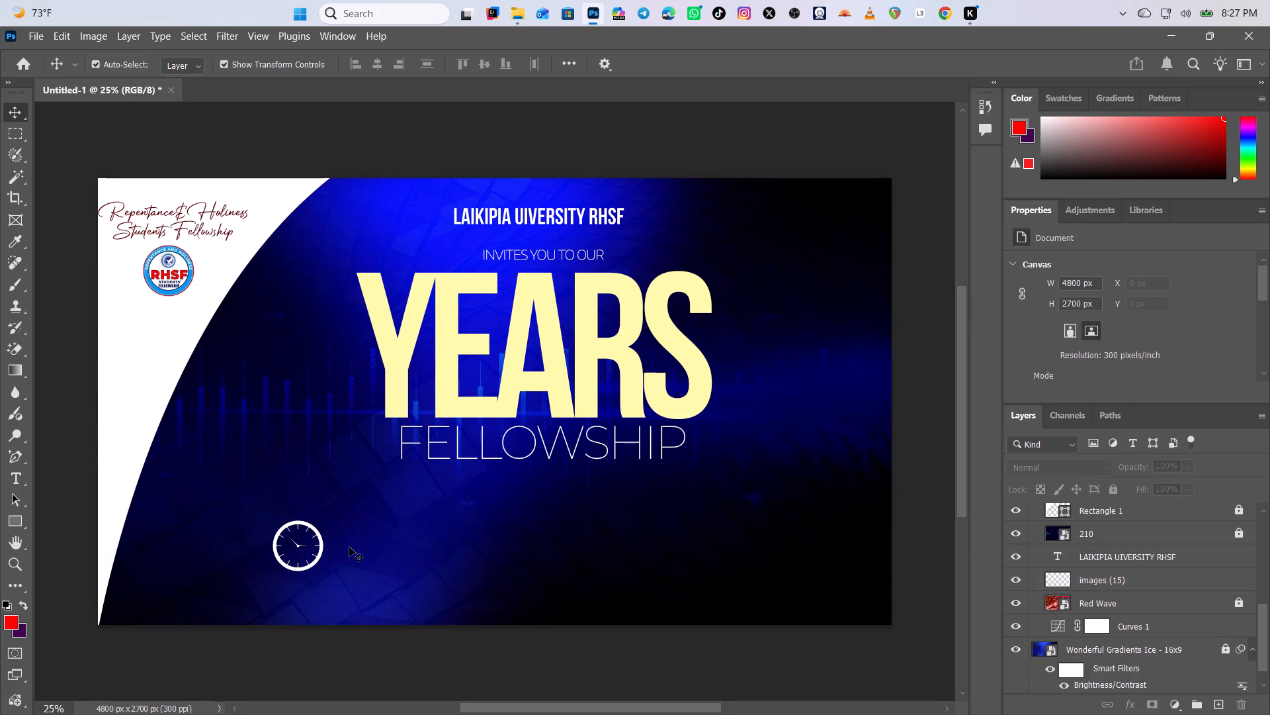
click(349, 547)
click(292, 564)
double_click(300, 560)
click(299, 554)
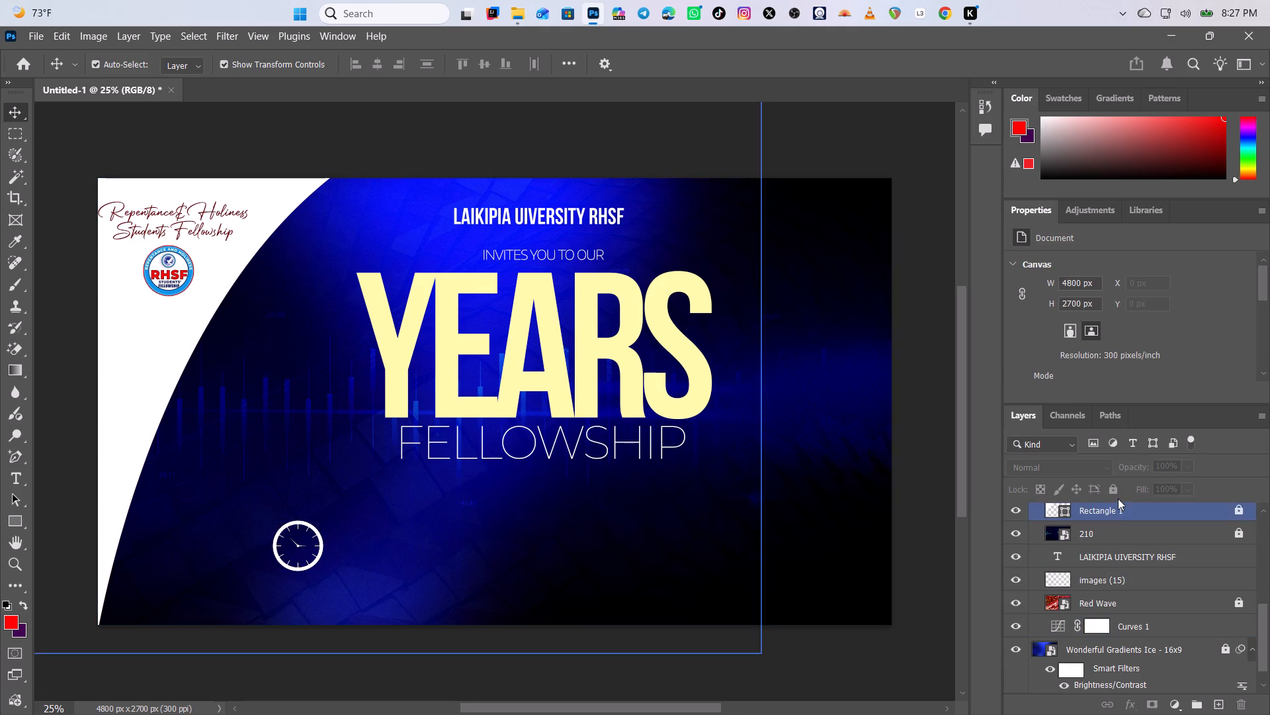
triple_click(291, 549)
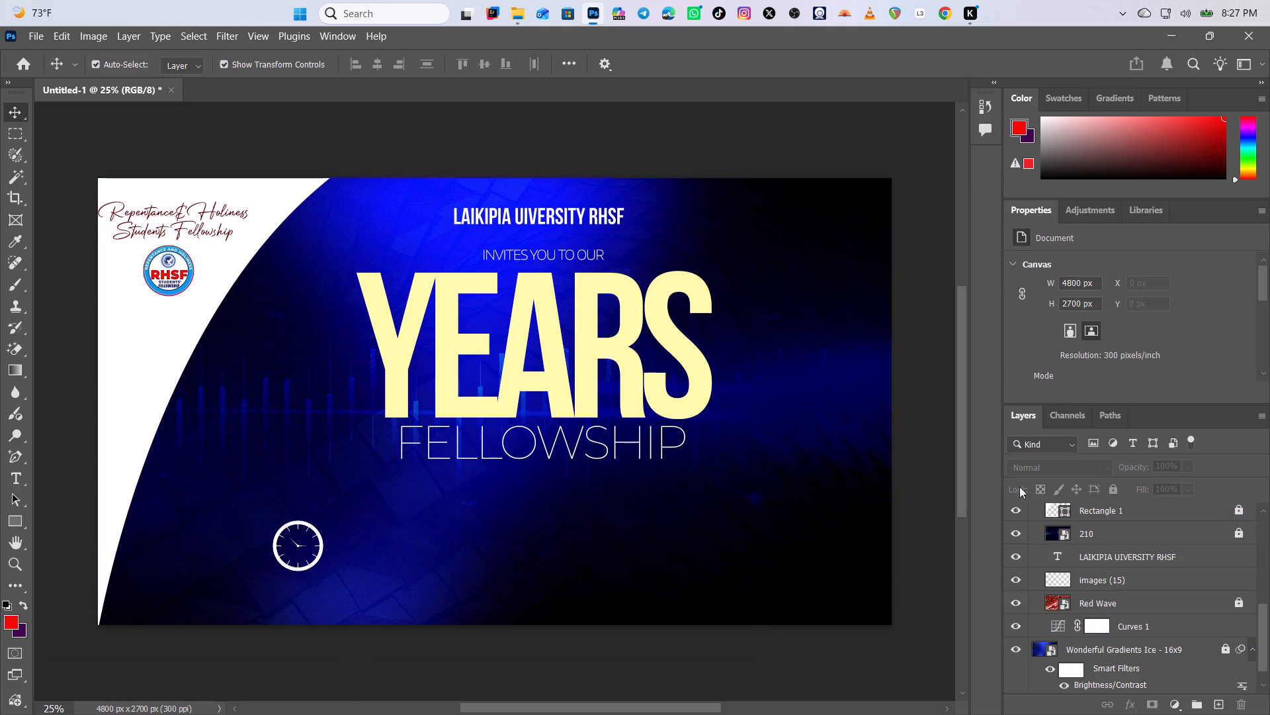
drag(1269, 622, 1265, 496)
drag(1266, 612, 1257, 493)
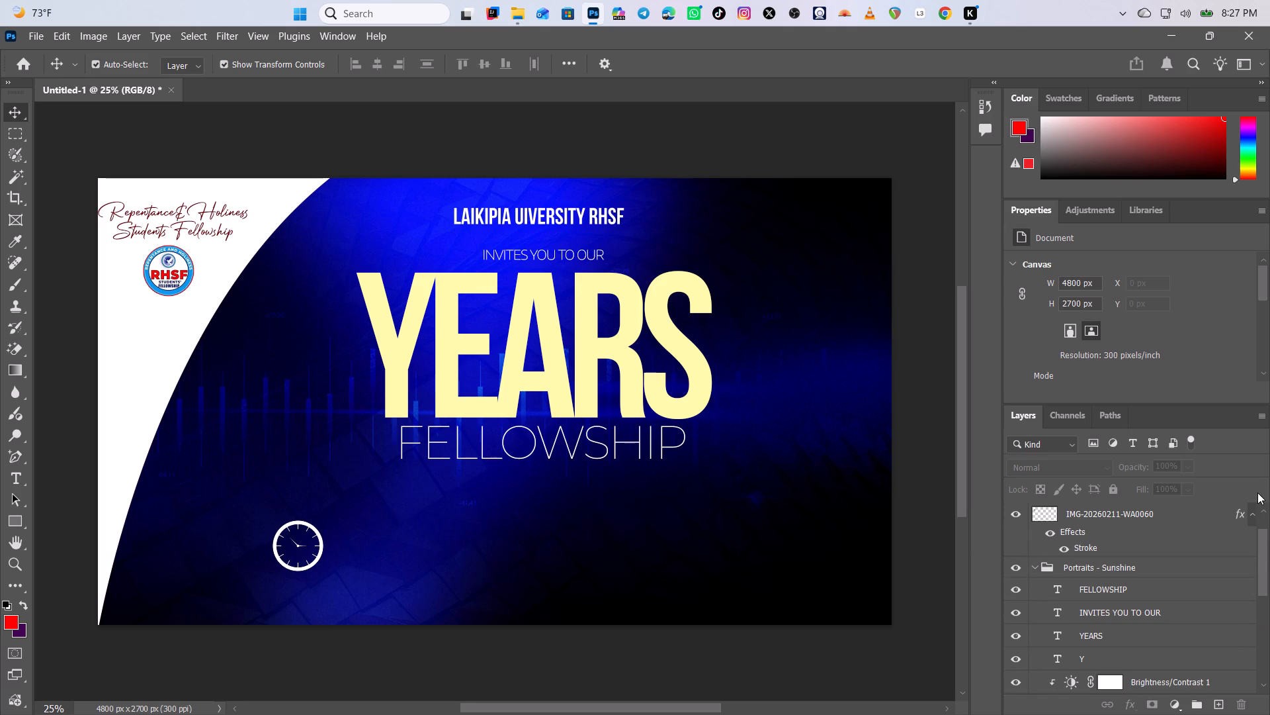
drag(1257, 493, 1261, 699)
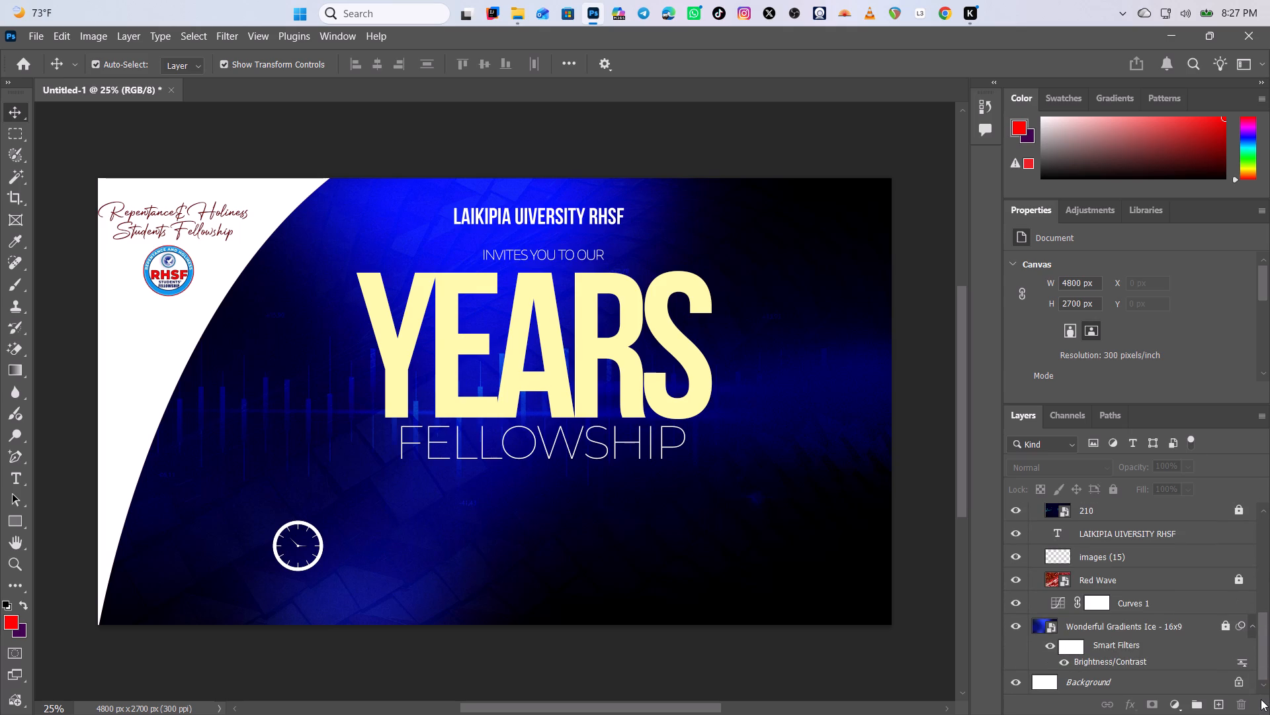
drag(1261, 699, 1261, 698)
click(1083, 565)
drag(1095, 561, 1102, 436)
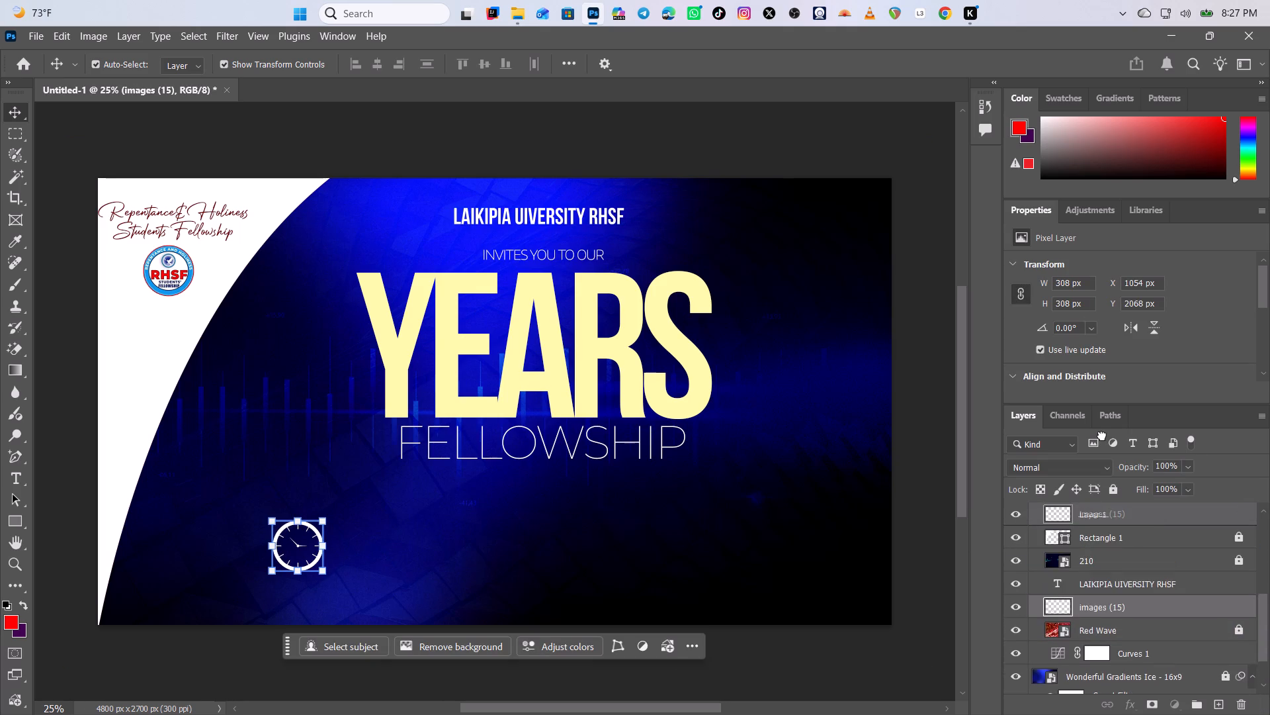
drag(1102, 436, 1102, 435)
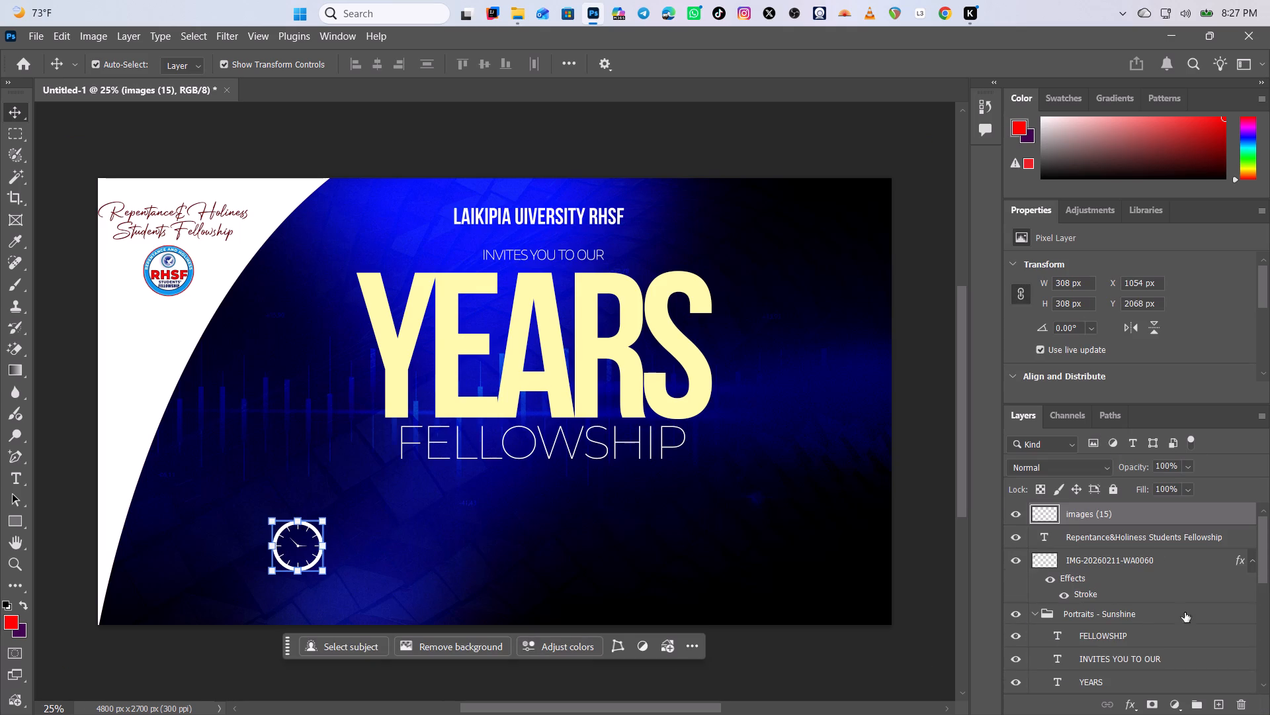
Scale the clock icon proportionally to 87.01% and reposition it at about X 910 px, Y 1932 px.
drag(326, 573, 317, 567)
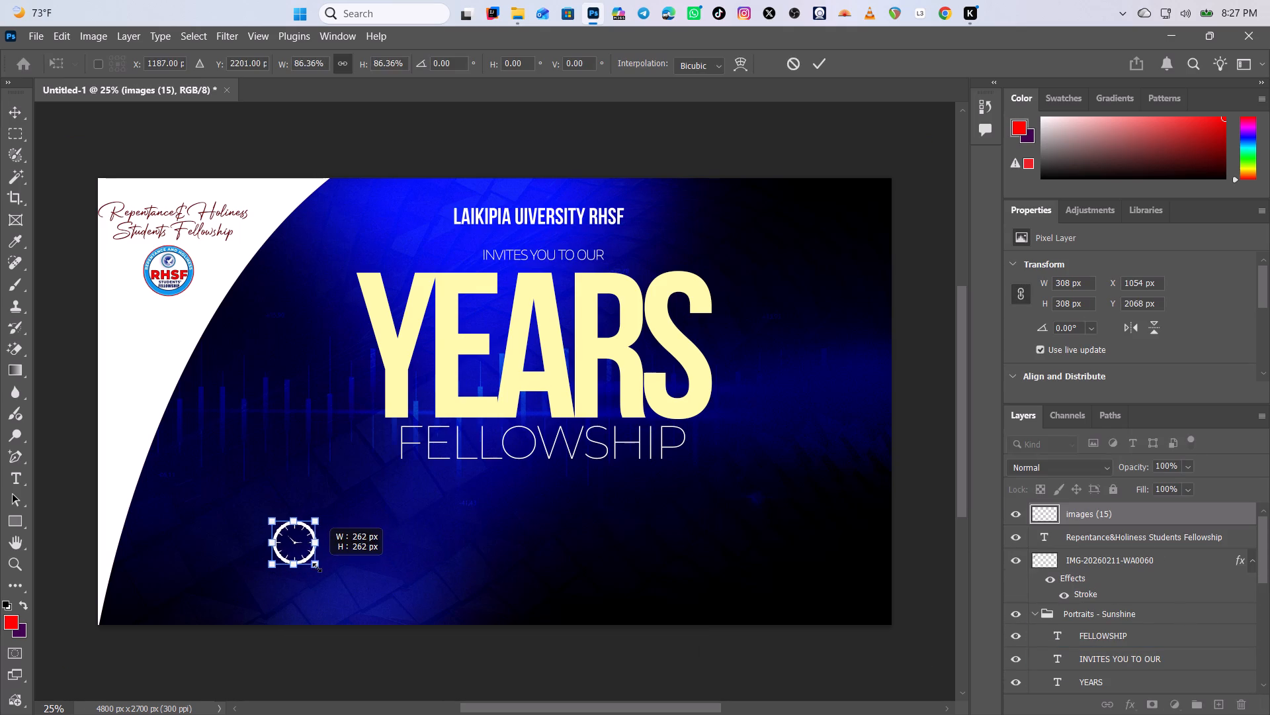
drag(317, 567, 319, 567)
drag(296, 545, 370, 504)
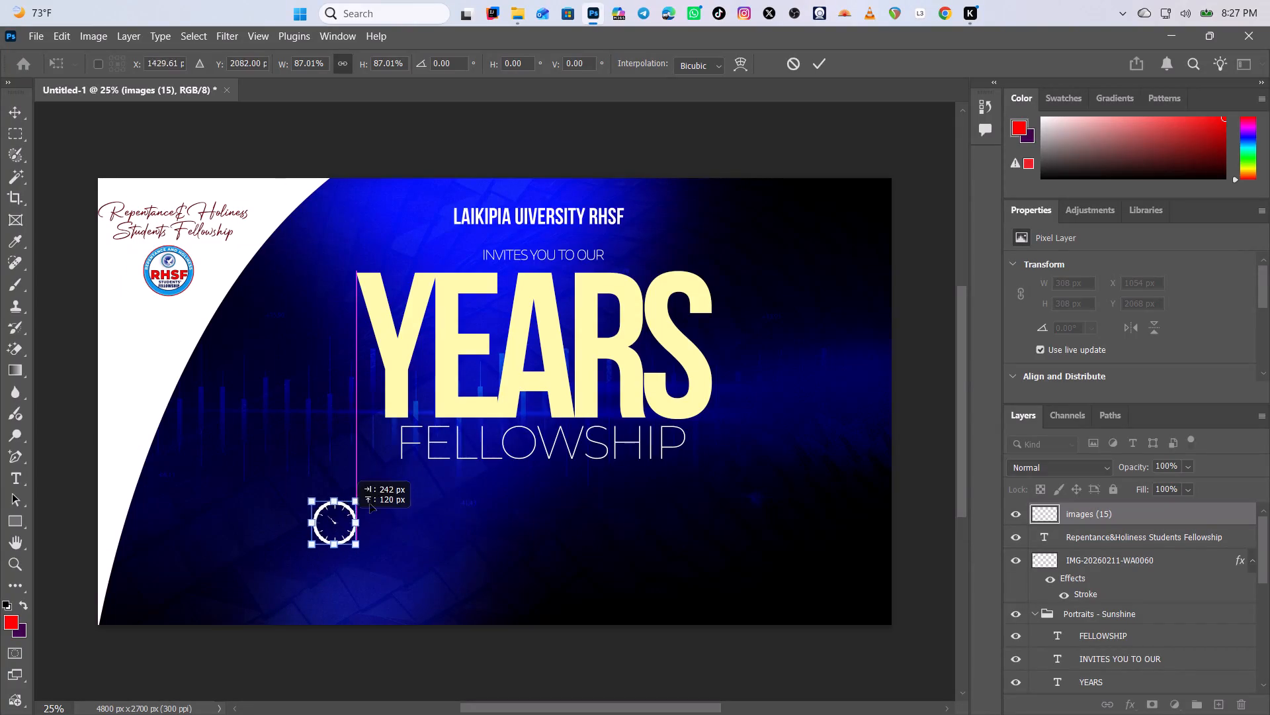
drag(370, 504, 461, 517)
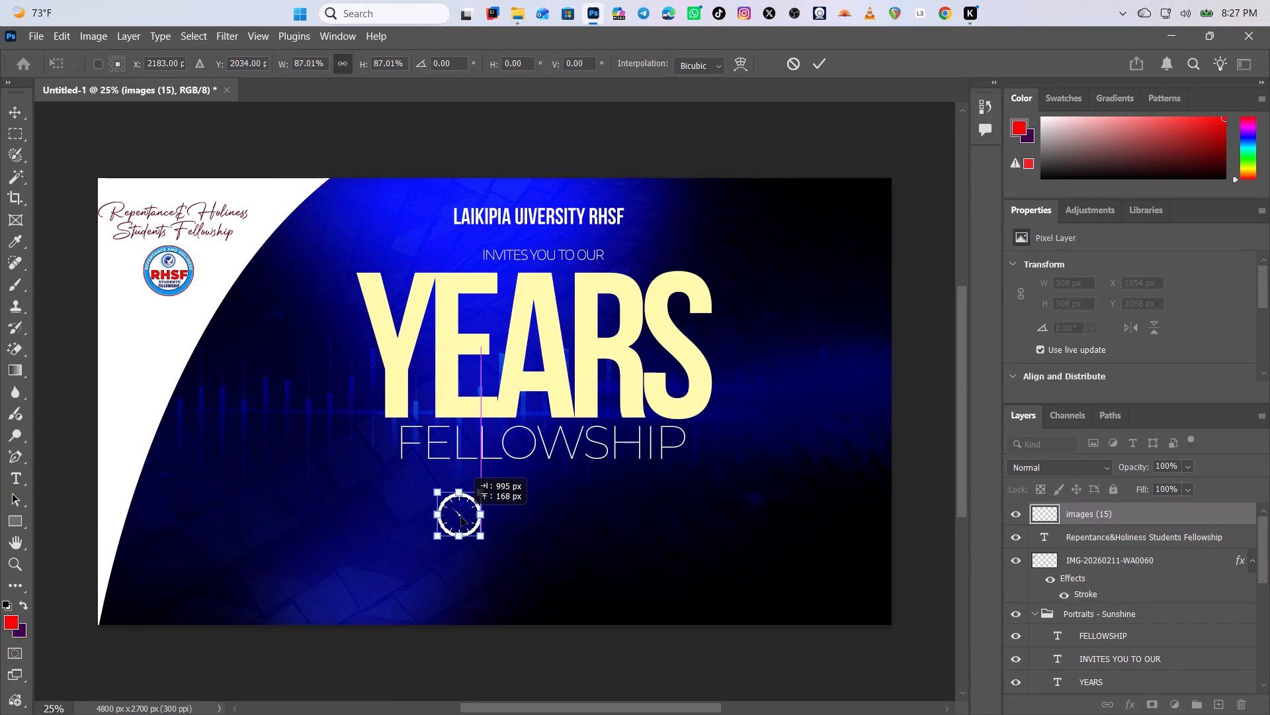
drag(461, 517, 273, 536)
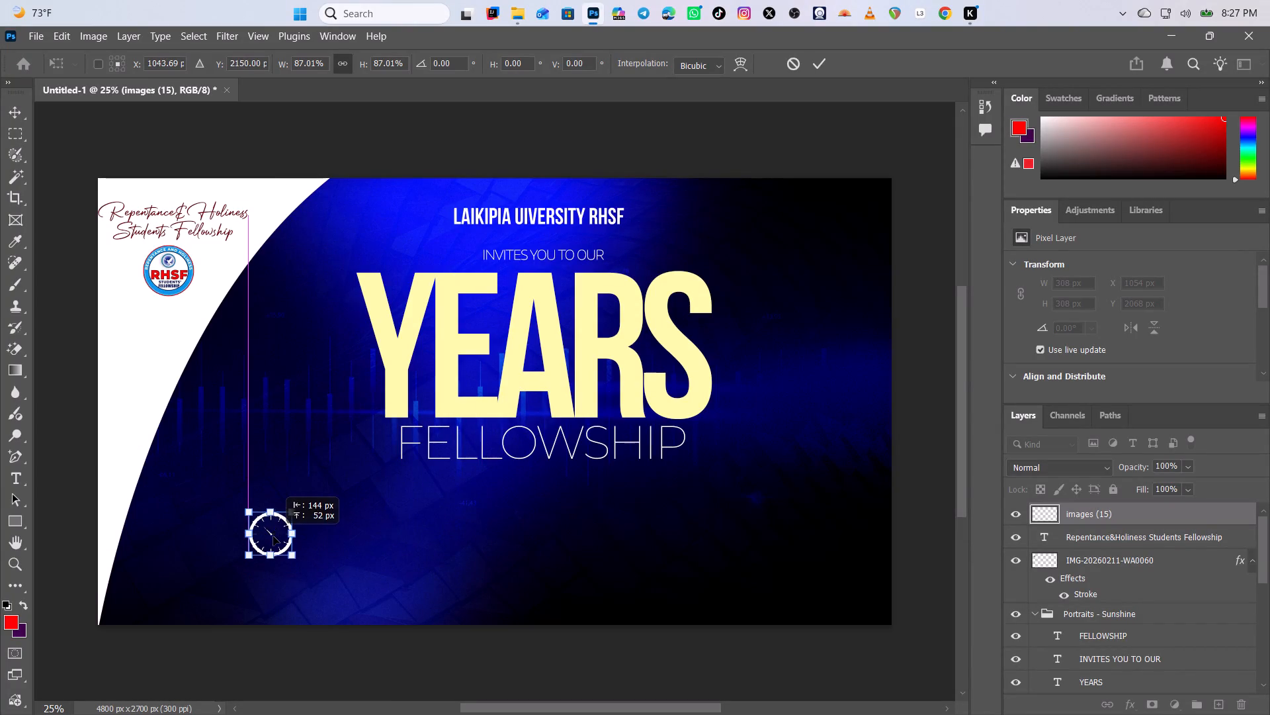
drag(273, 536, 273, 522)
click(351, 583)
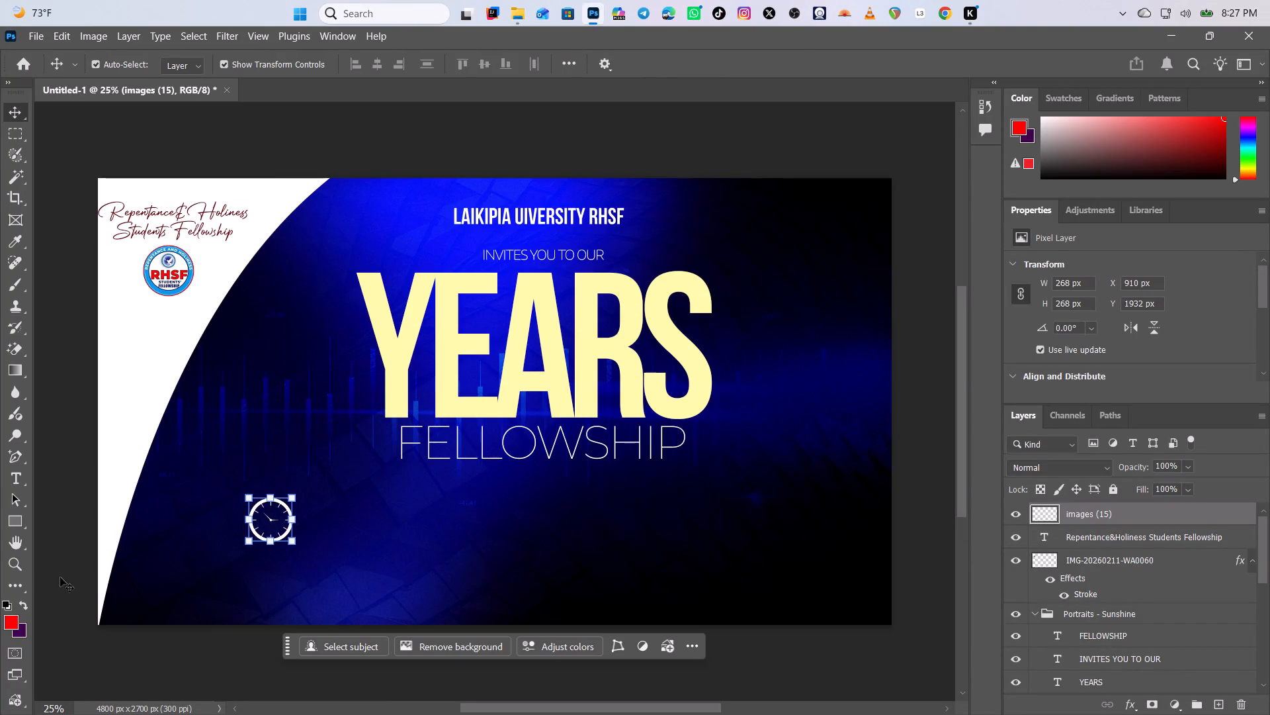
Add the Betterlett text "From_" just beside the clock icon and scale it proportionally to 80.44%.
click(15, 478)
click(333, 526)
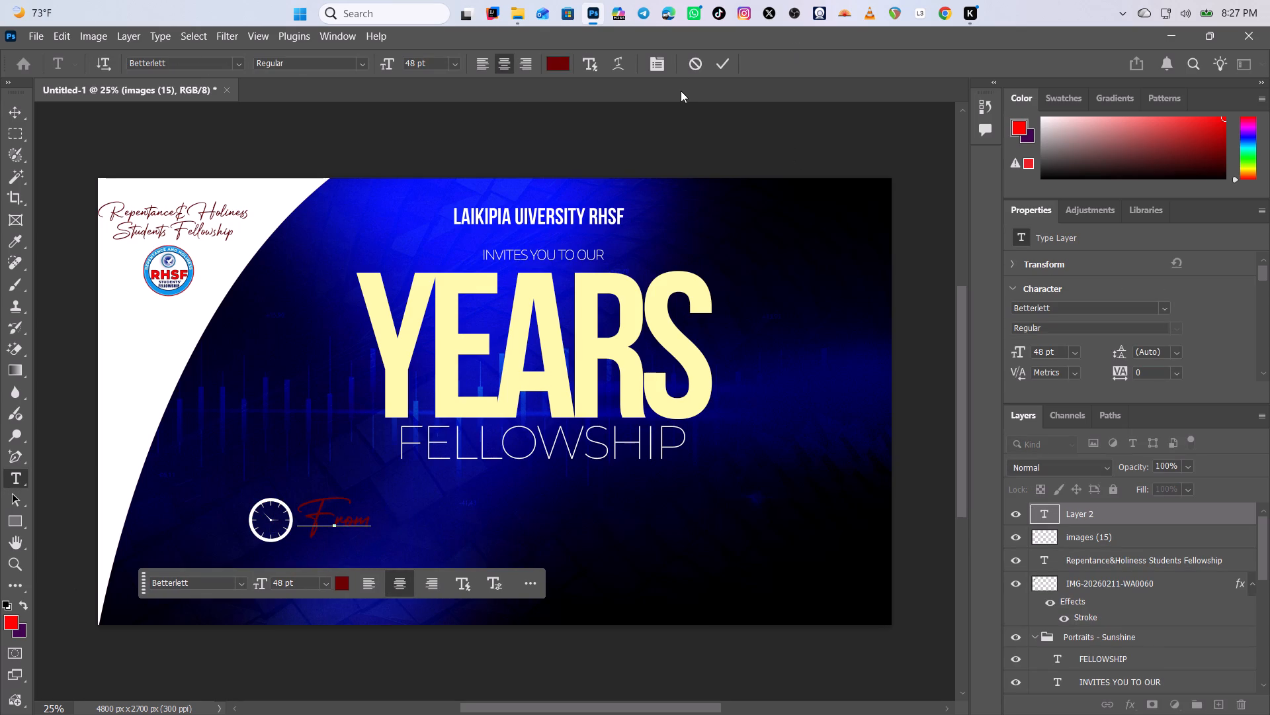
key(shift+underscore)
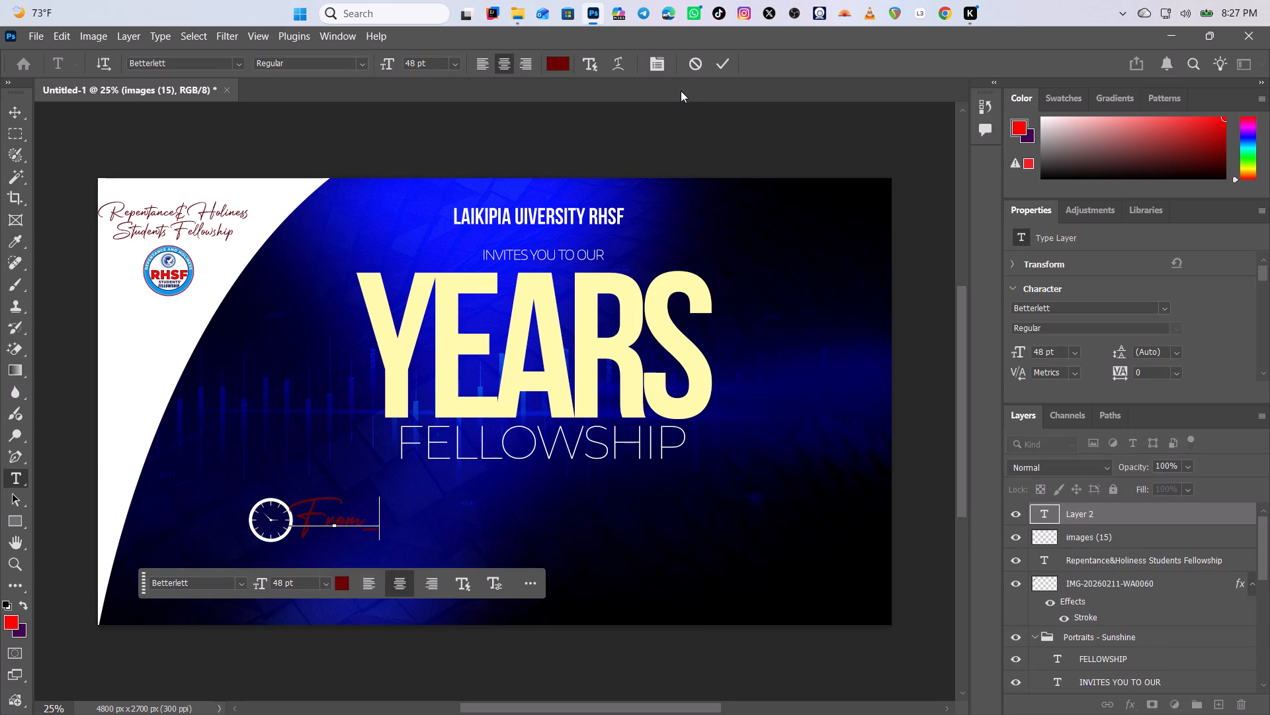
click(717, 55)
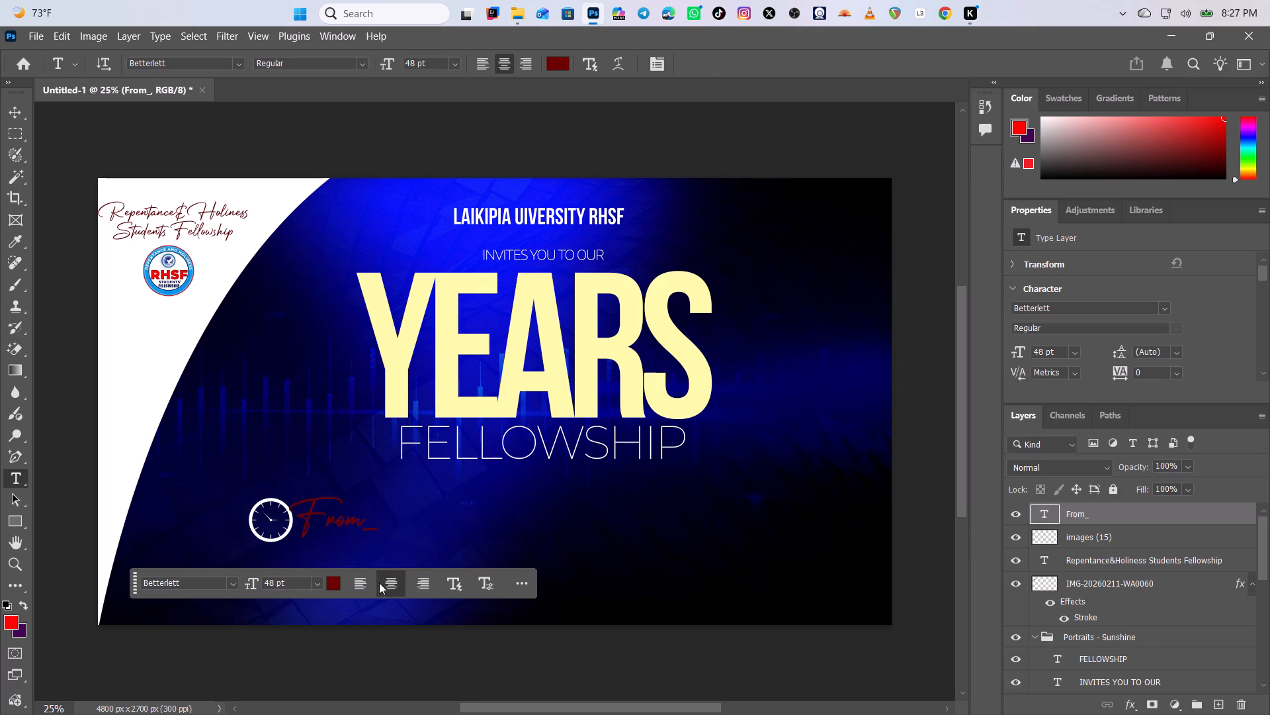
click(15, 111)
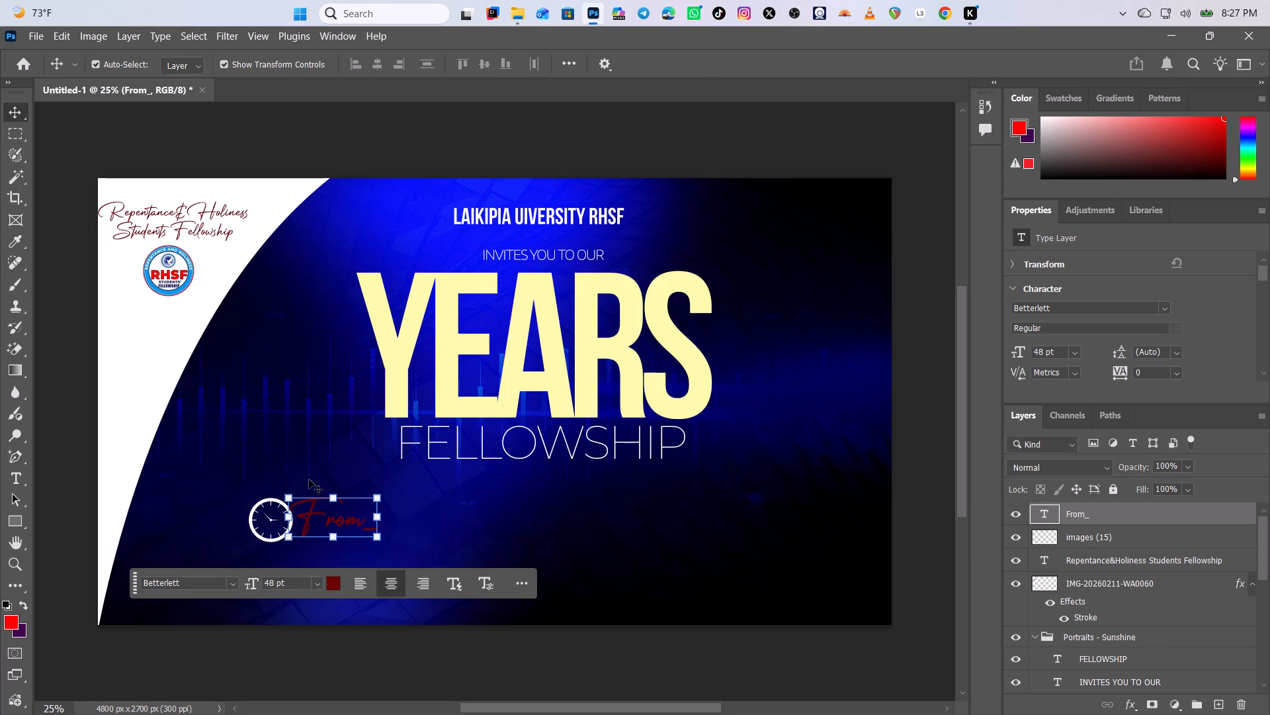
drag(379, 492, 359, 496)
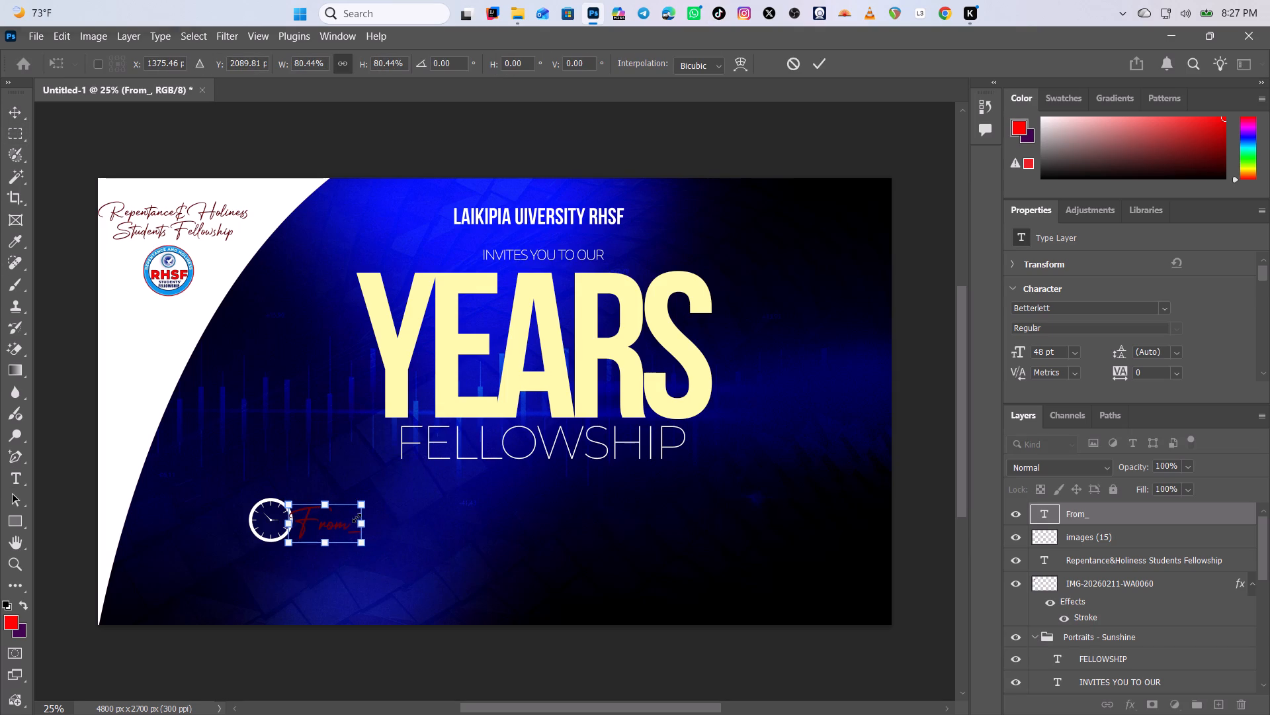
click(412, 579)
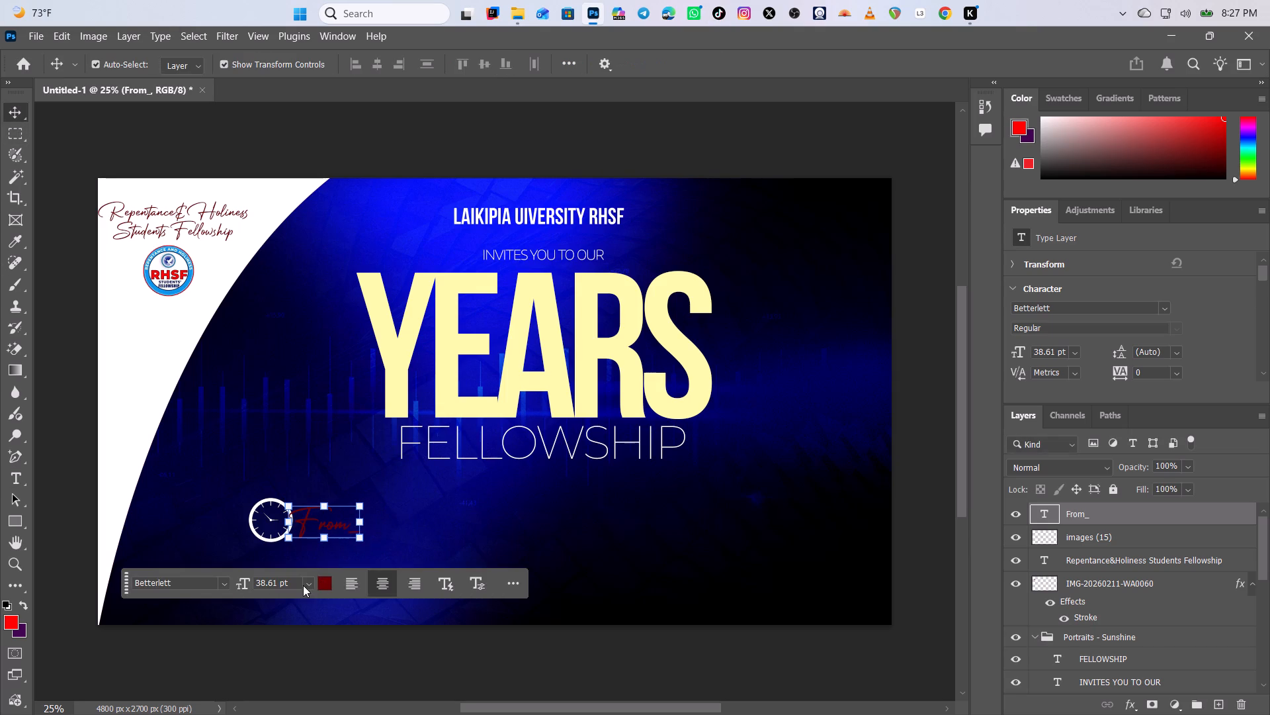
Set the From_ text colour to pale yellow, fffdcf.
click(320, 583)
drag(790, 172, 783, 150)
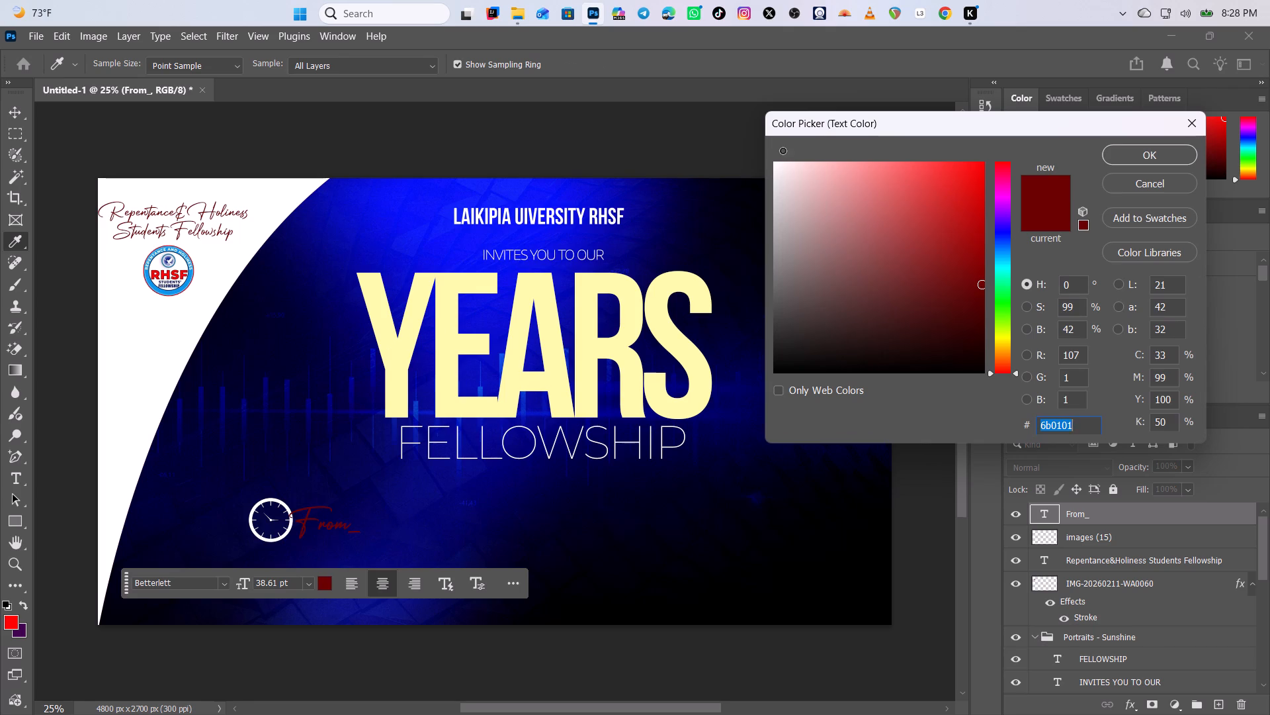
drag(783, 150, 773, 136)
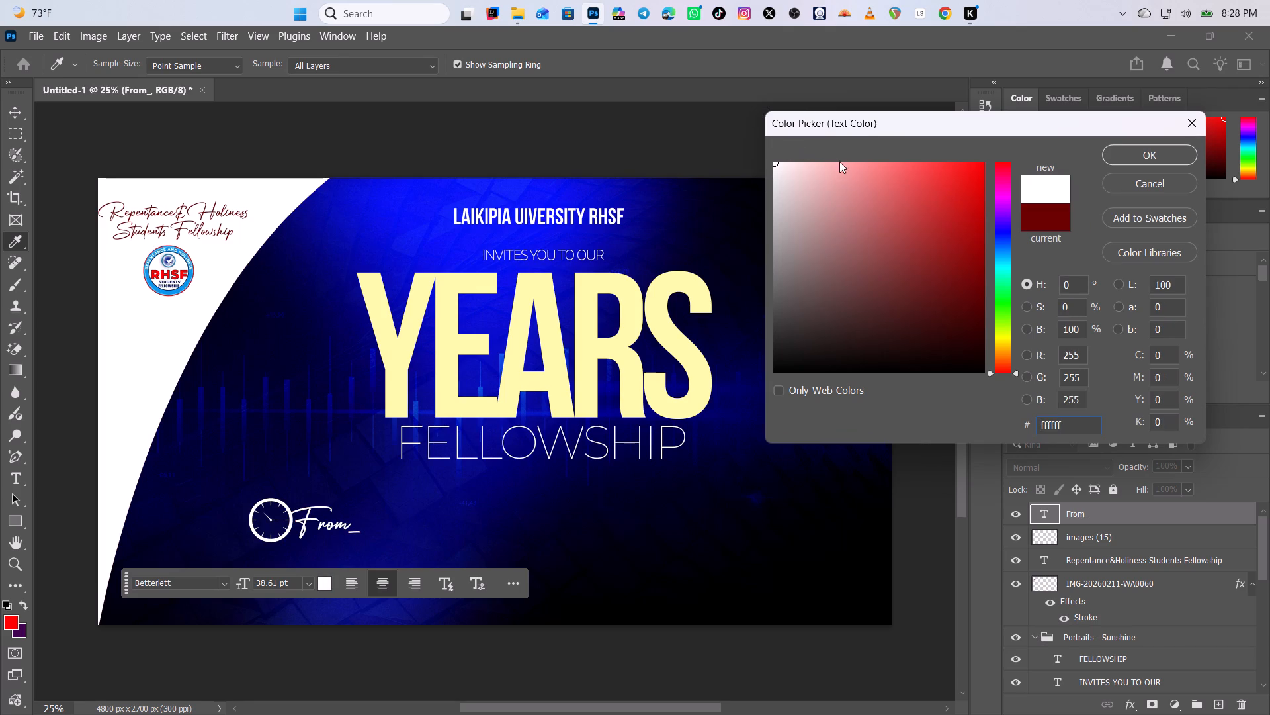
click(1003, 338)
drag(810, 167, 814, 116)
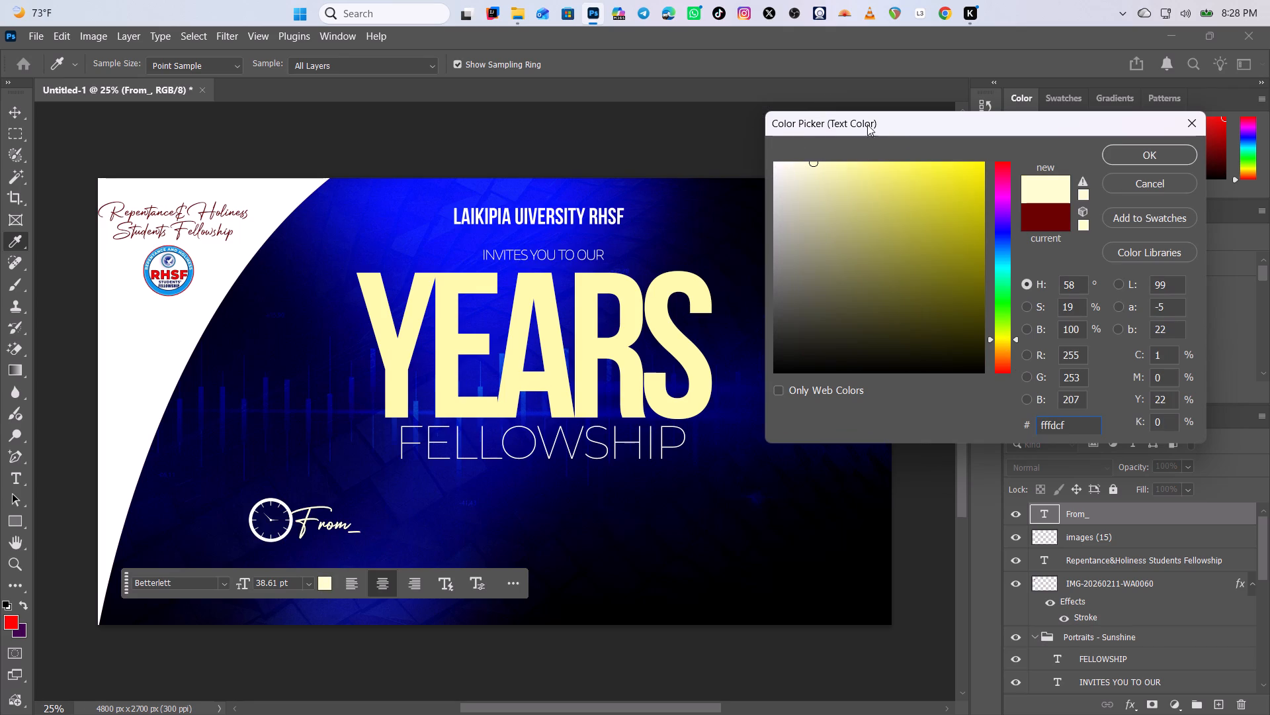
click(1146, 157)
Nudge the From_ text slightly to the right, away from the clock icon, and deselect it.
key(Right)
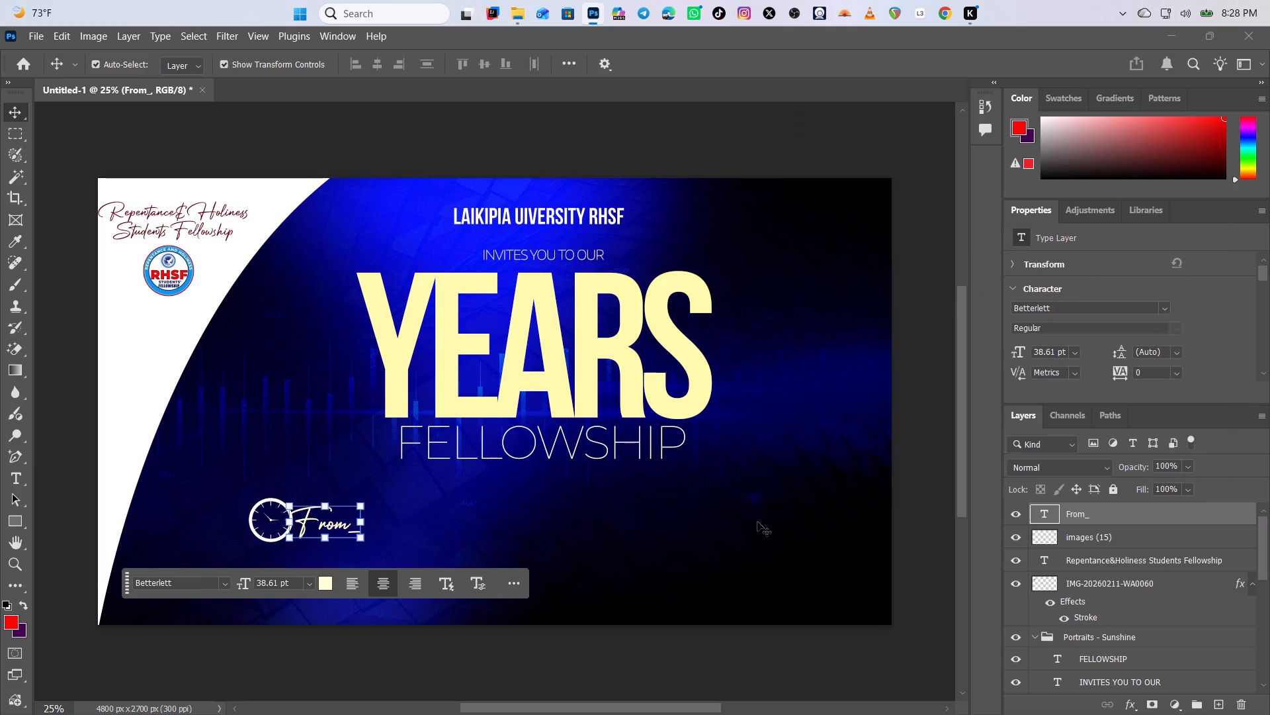
key(Right)
key(Right)
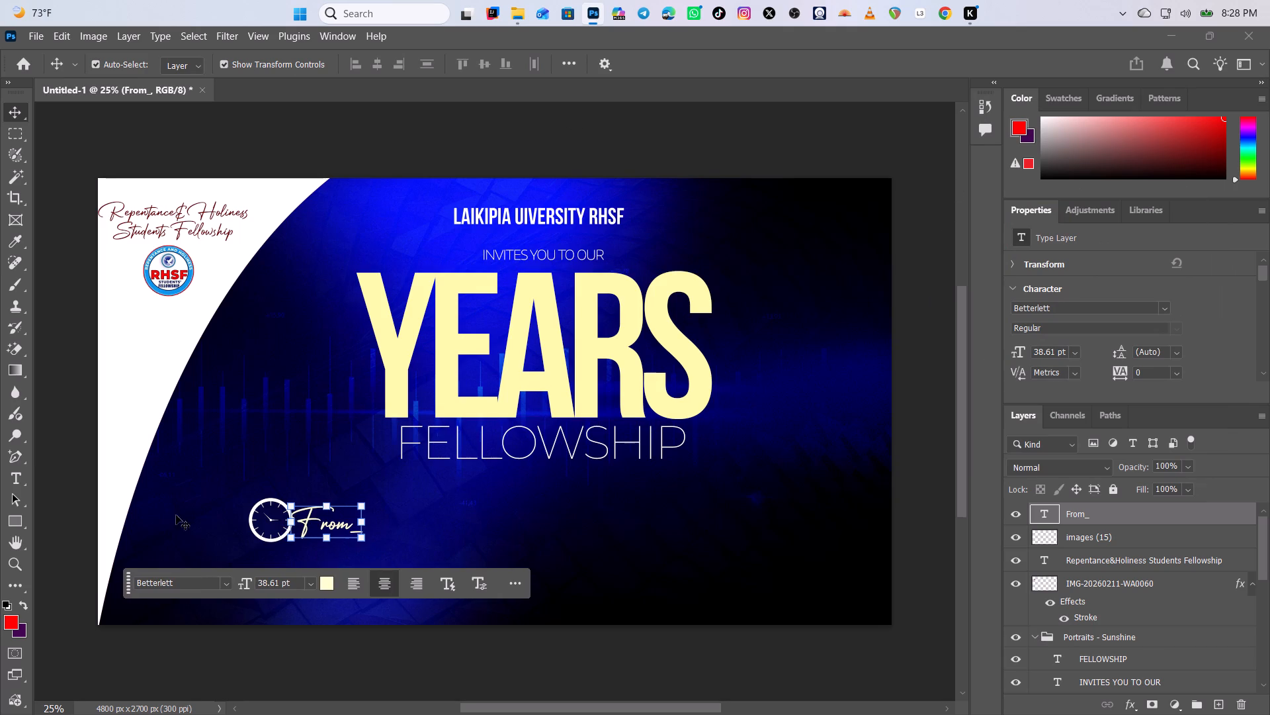
click(192, 497)
Add the text "5;30PM" below the clock icon and From_ text at 48 pt.
click(16, 477)
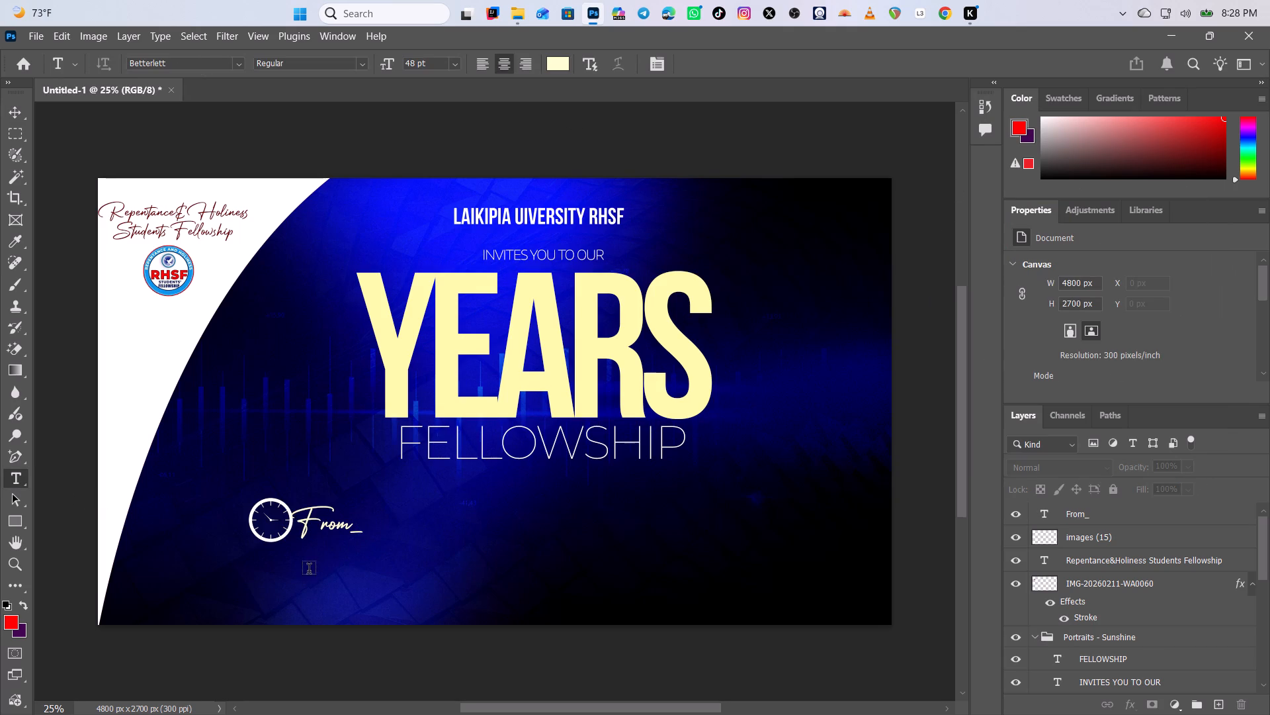
click(306, 565)
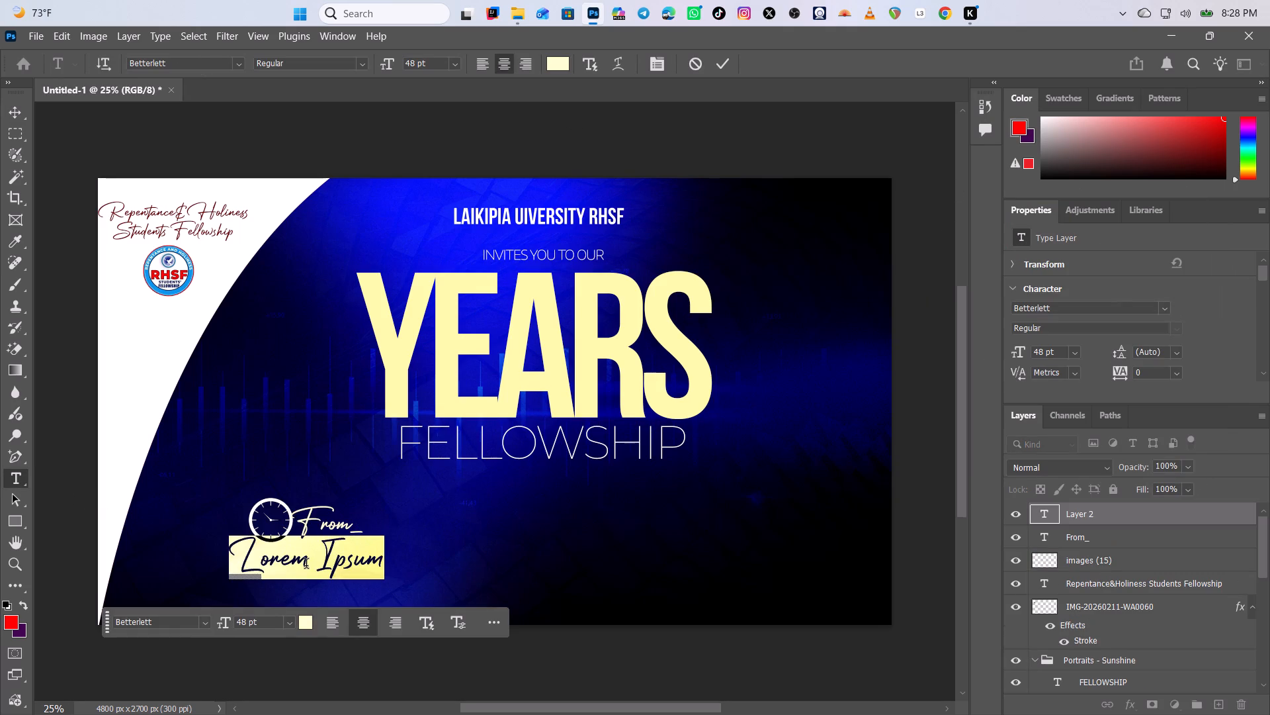
key(5)
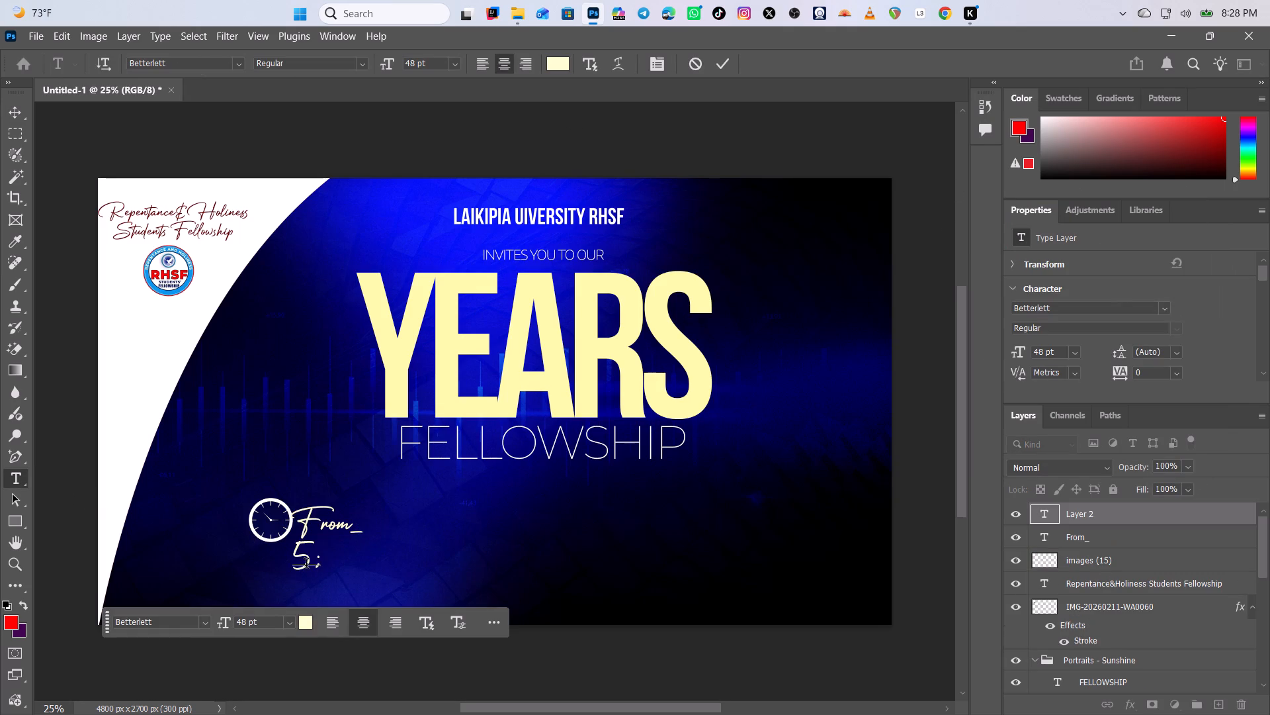
text(30)
text(PM)
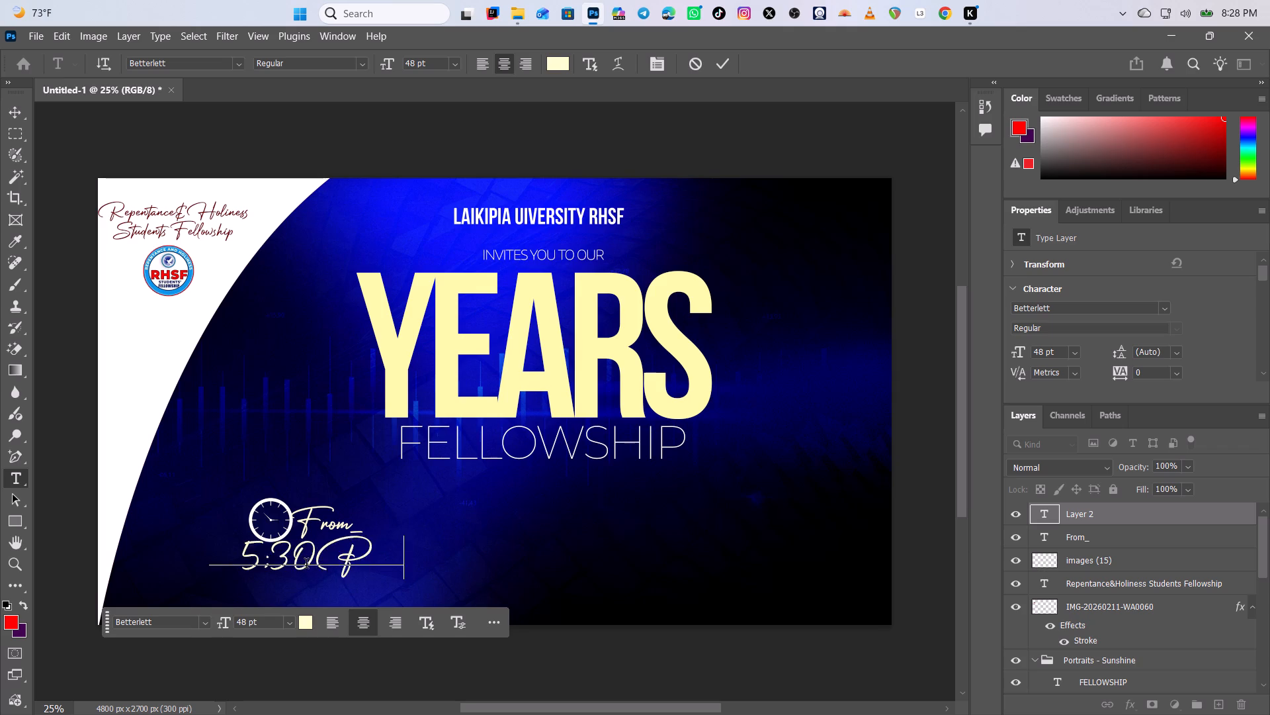
click(734, 64)
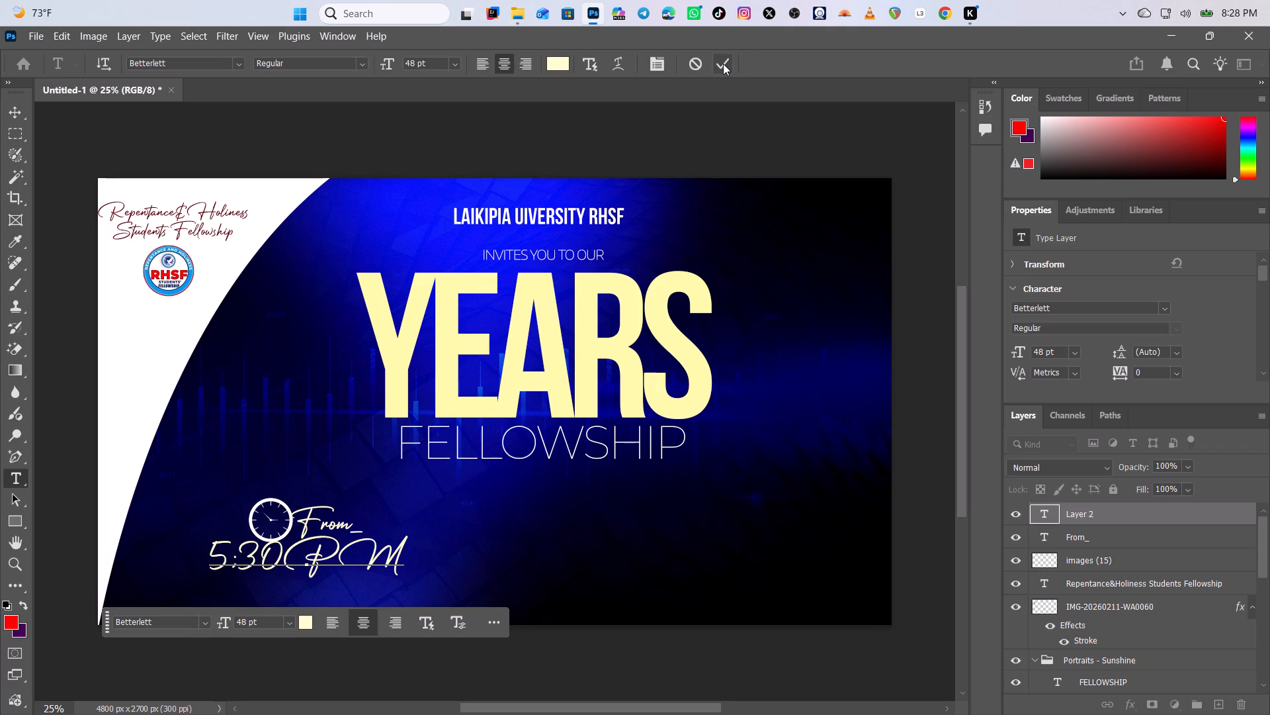
click(723, 64)
Change the 5;30PM text's font to Netflix (Bebas Neue) Regular.
click(215, 621)
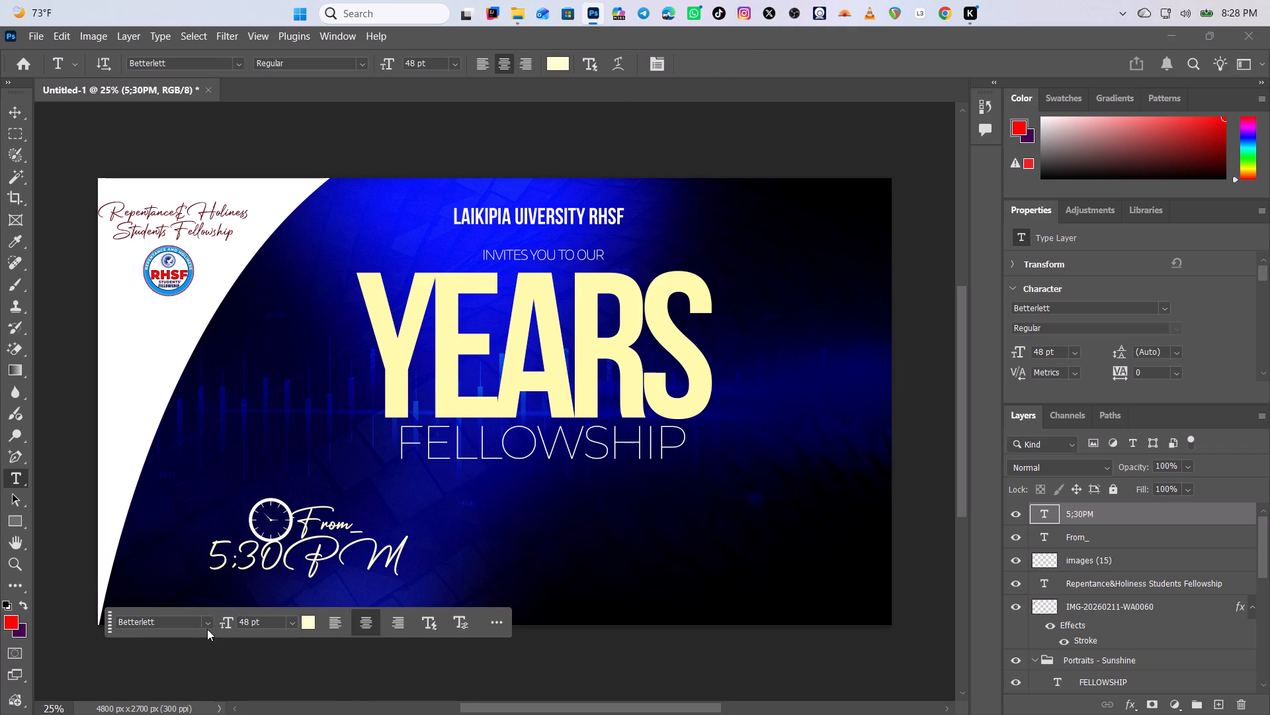
click(207, 626)
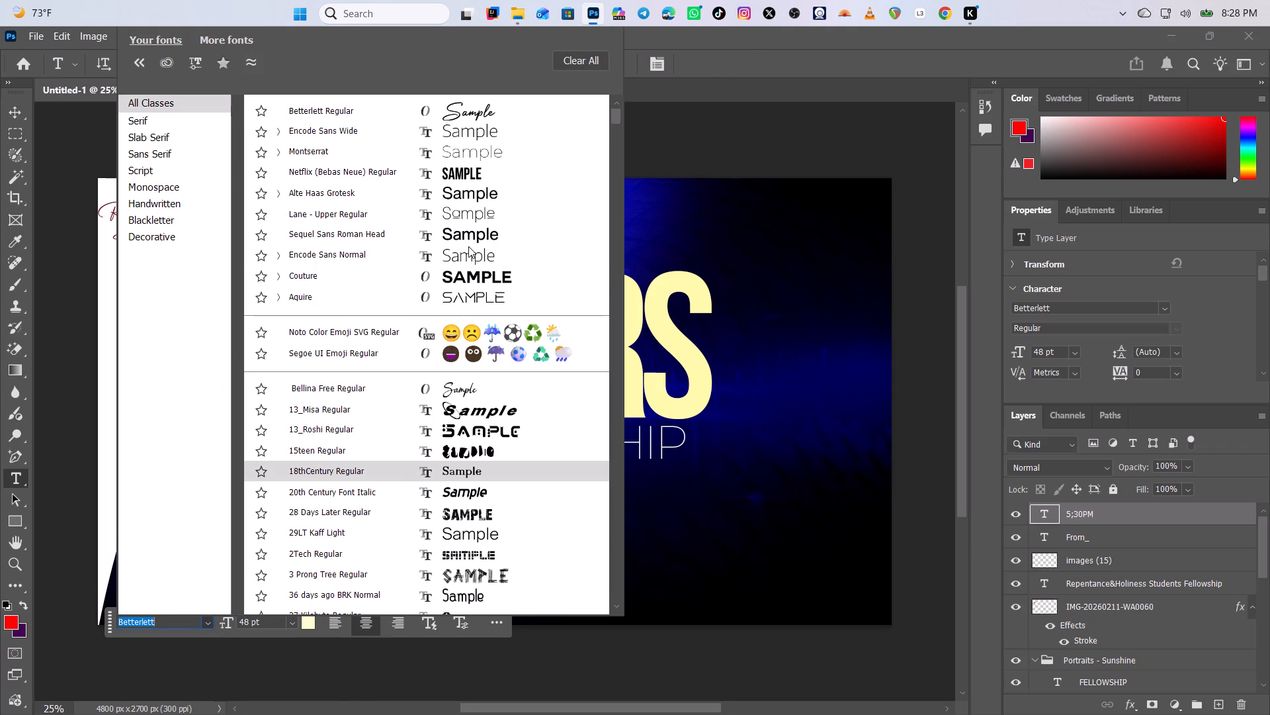
click(520, 173)
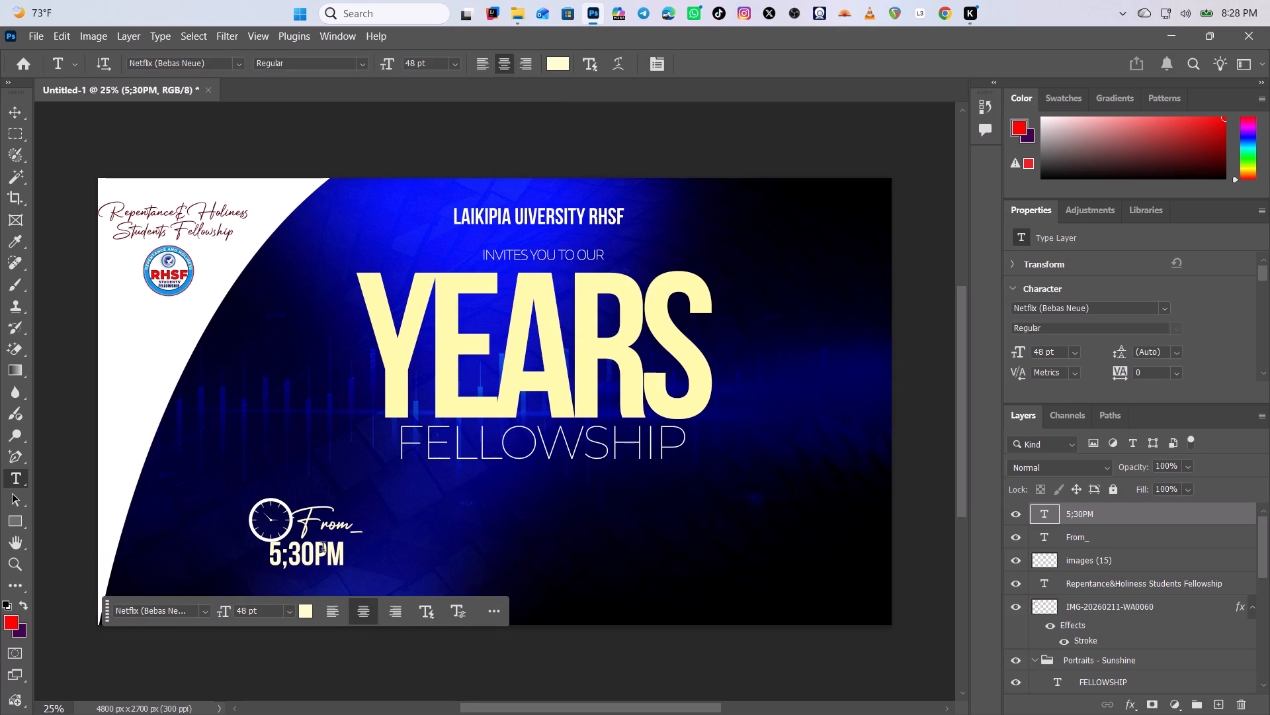
Correct the start-time text below the clock icon to read 5:30PM, replacing the semicolon with a colon.
click(288, 553)
key(BackSpace)
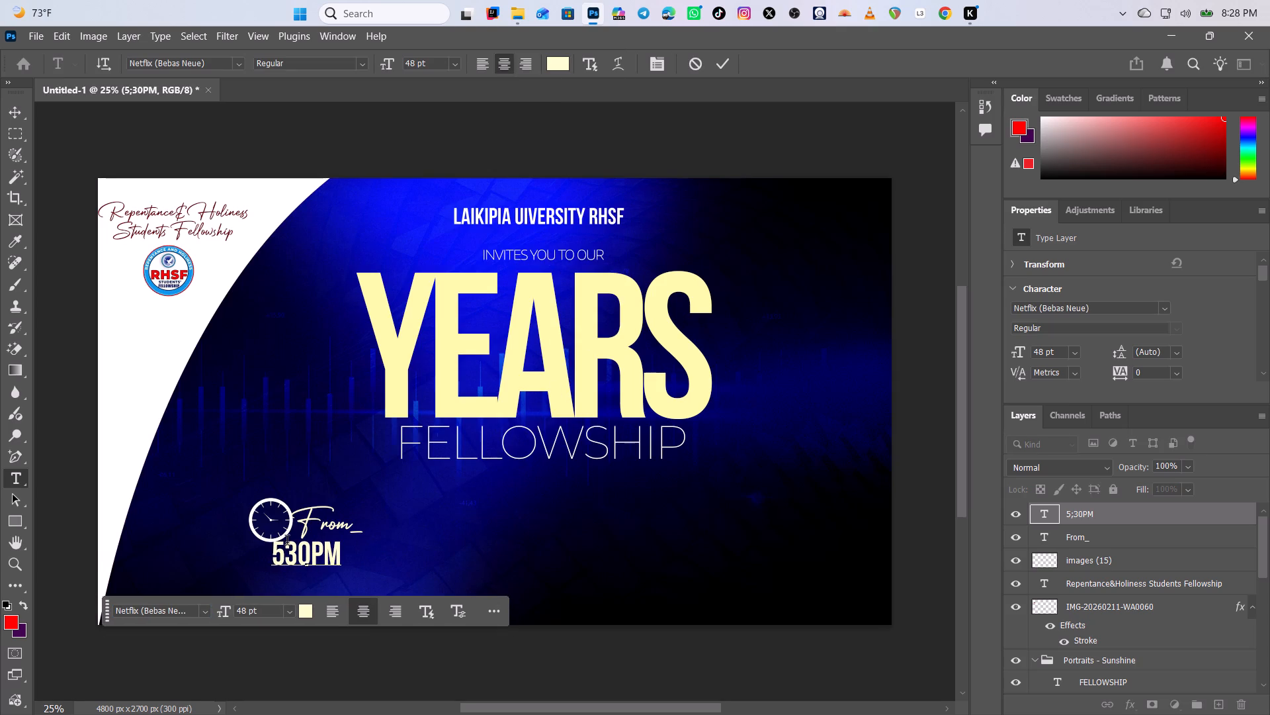
key(shift+colon)
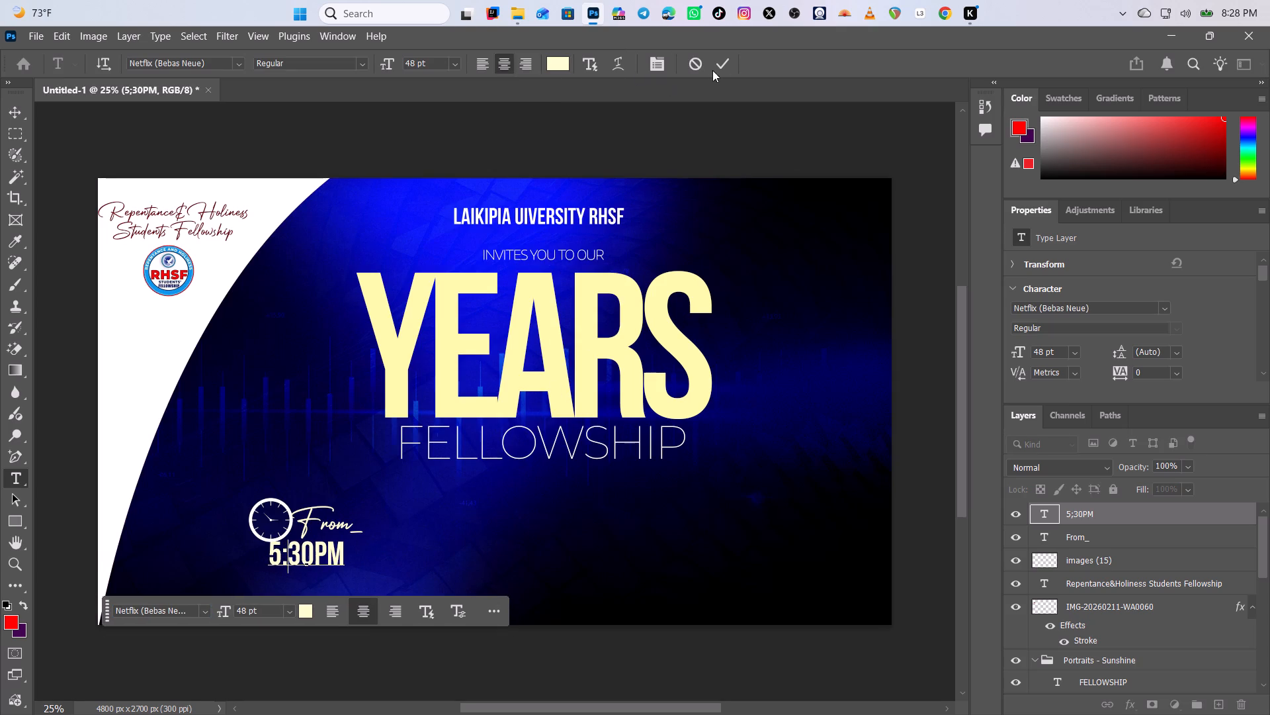
click(725, 66)
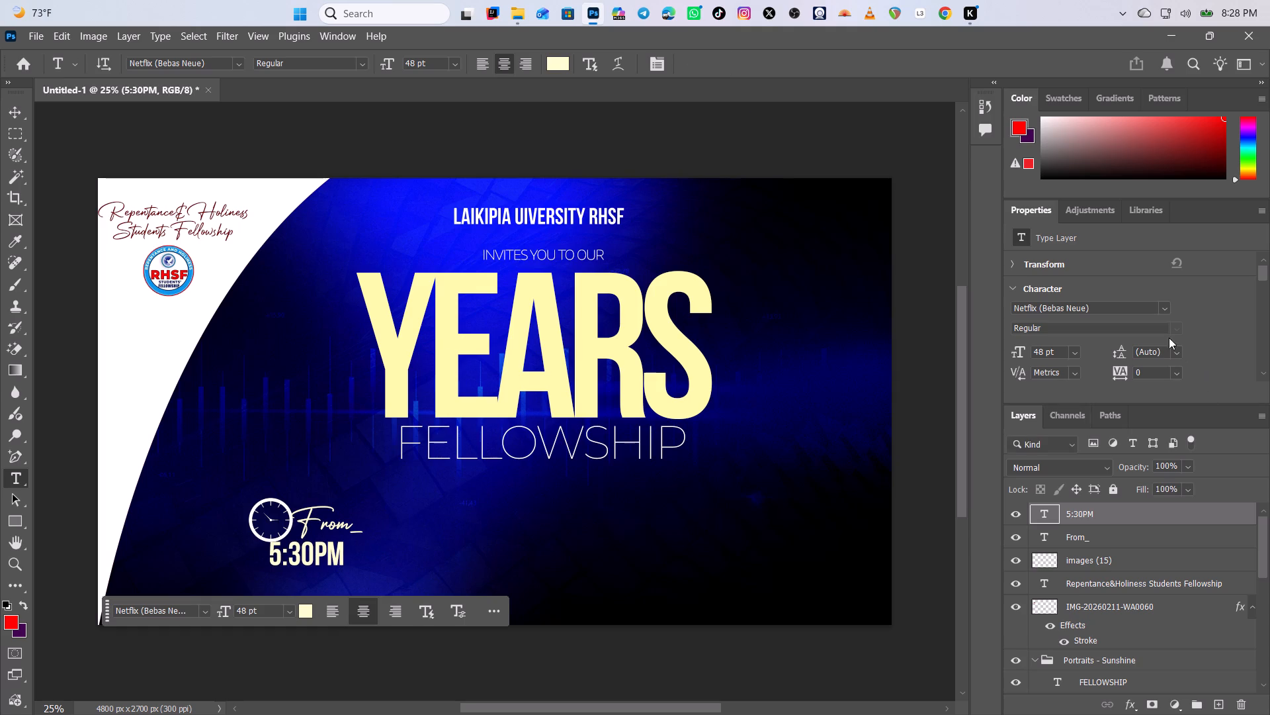
Change the 5:30PM text's font to Ethnocentric Regular.
click(1167, 310)
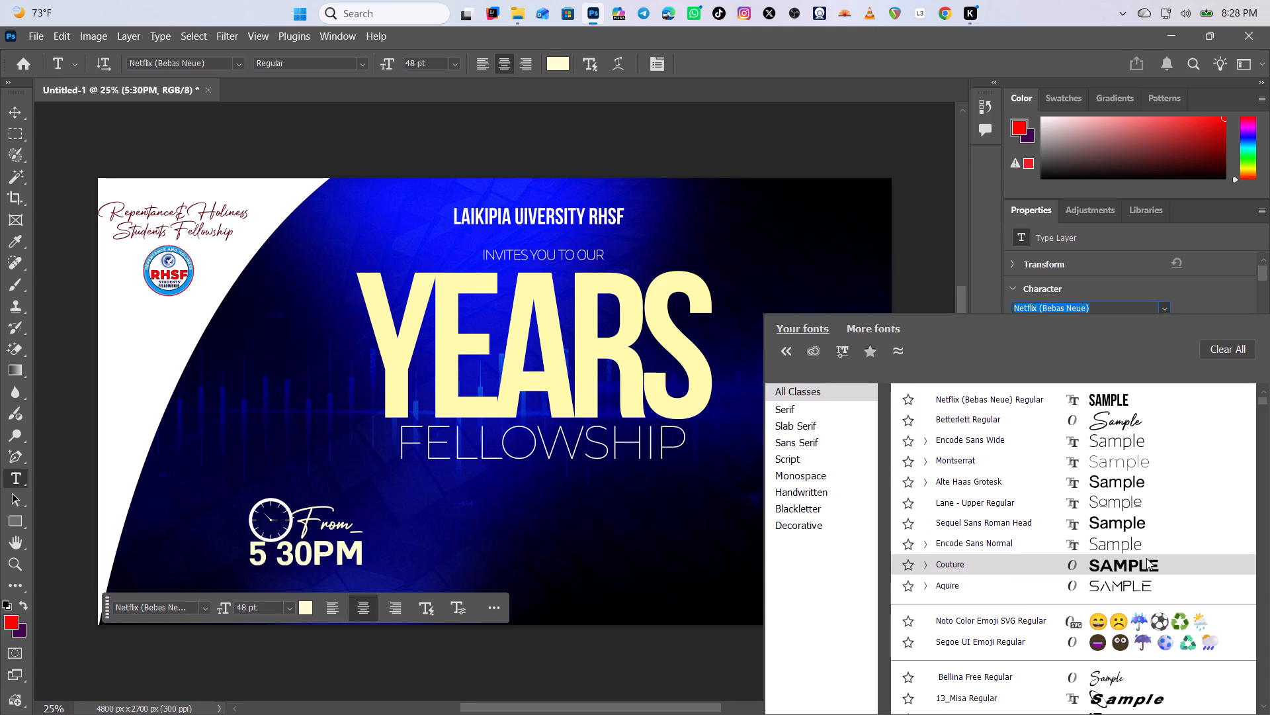
drag(1262, 398, 1260, 440)
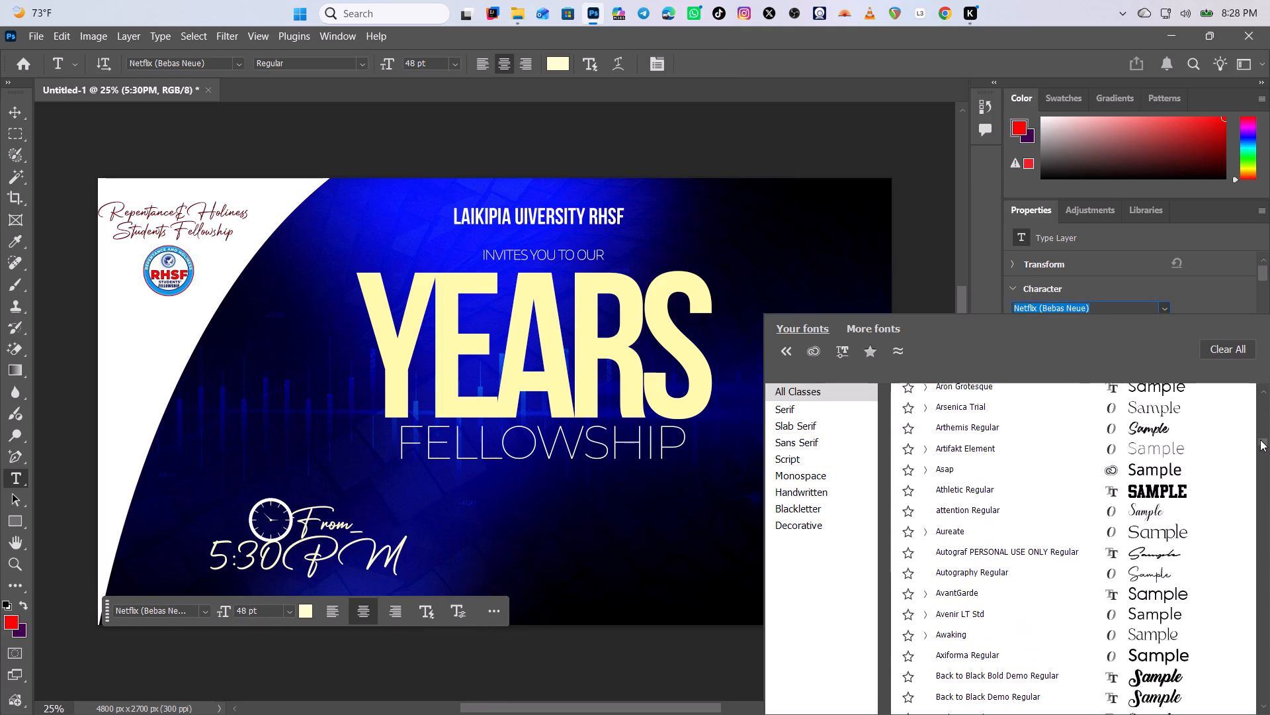
drag(1260, 440, 1259, 489)
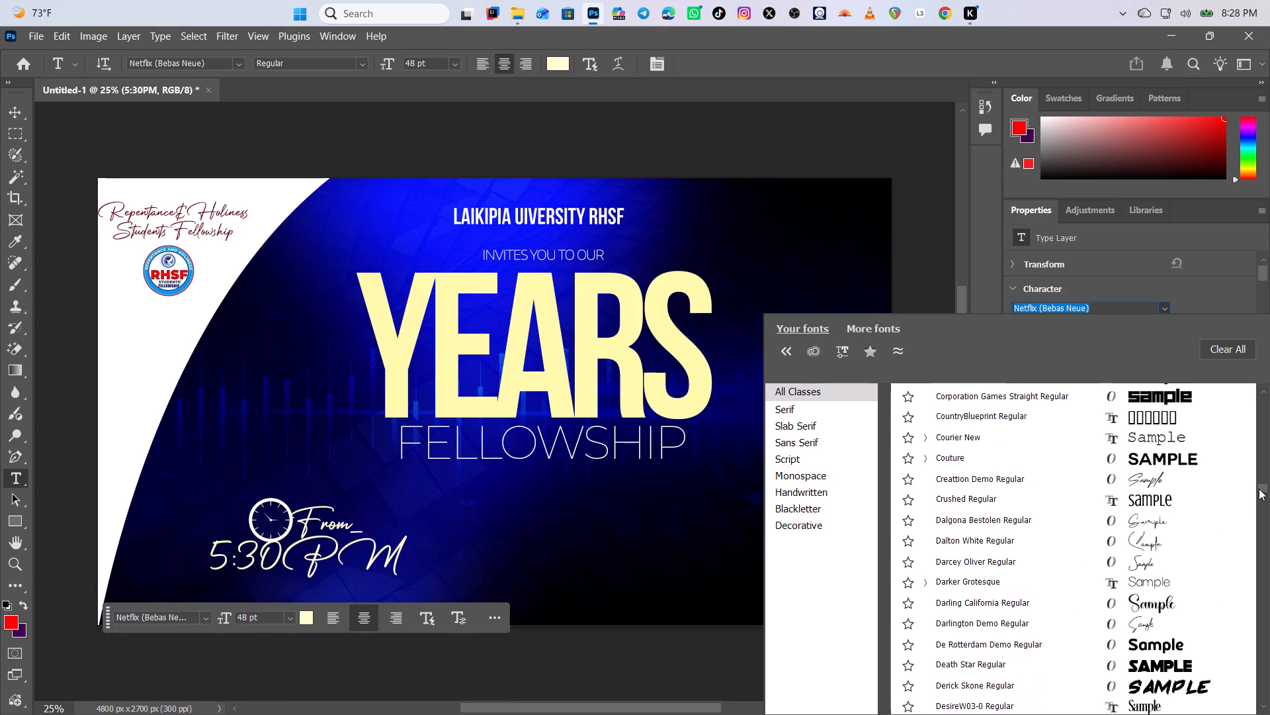
drag(1259, 489, 1259, 489)
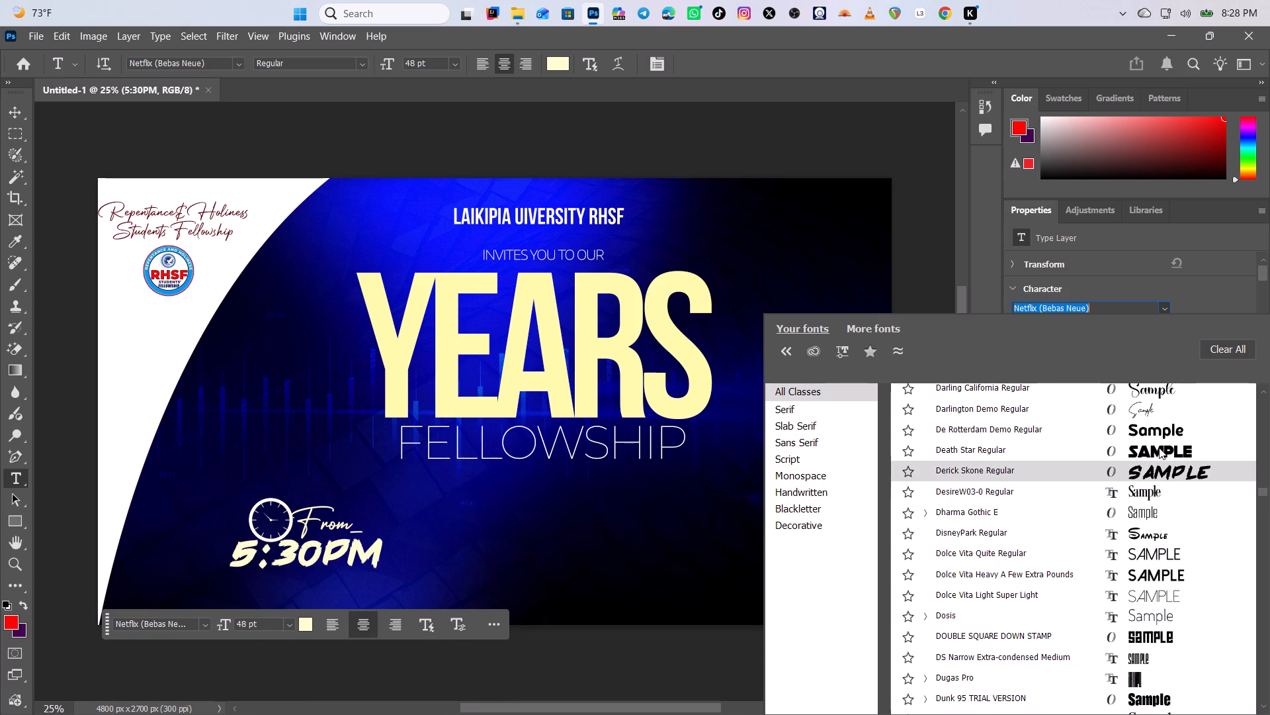
click(1262, 488)
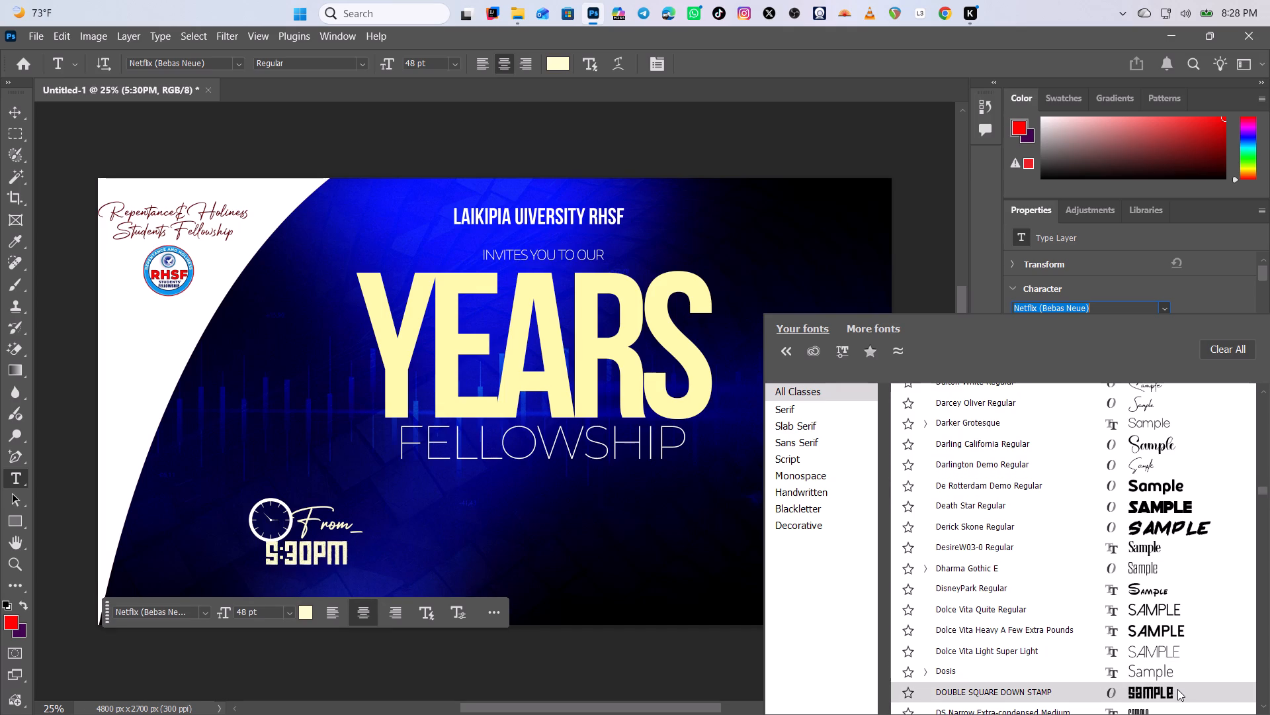
drag(1263, 493, 1265, 498)
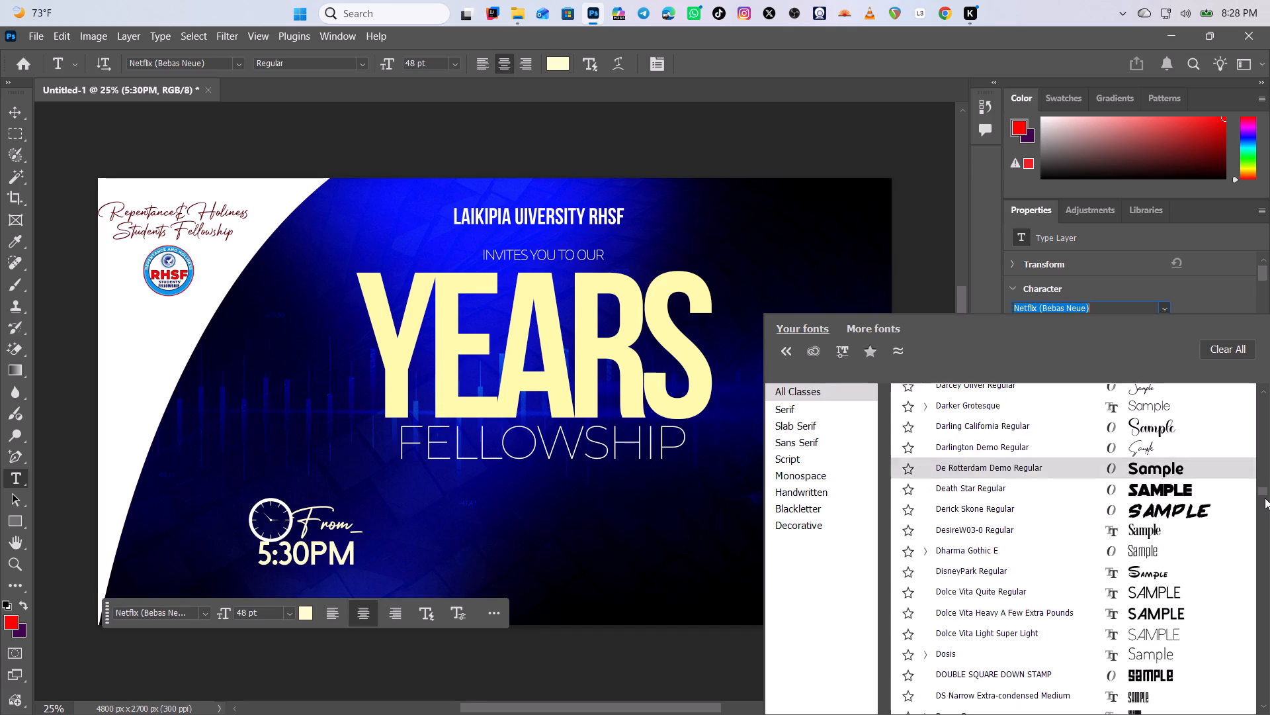
drag(1265, 498, 1266, 503)
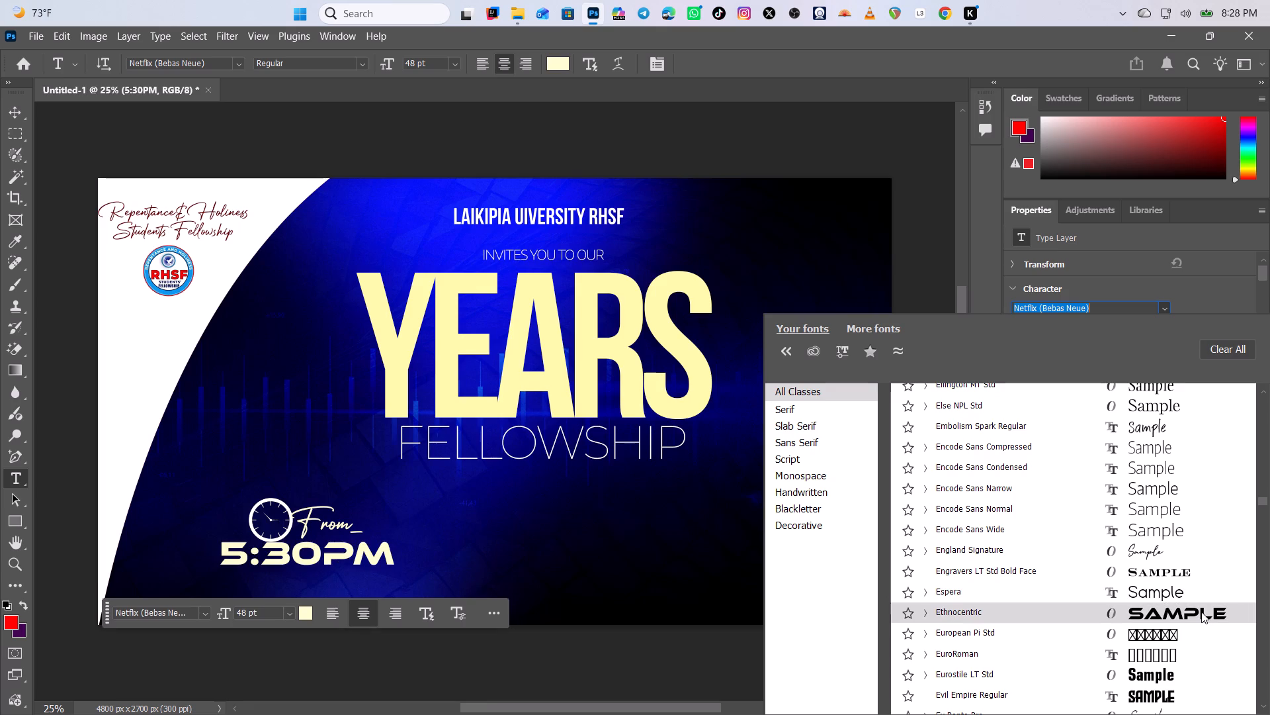
click(1201, 612)
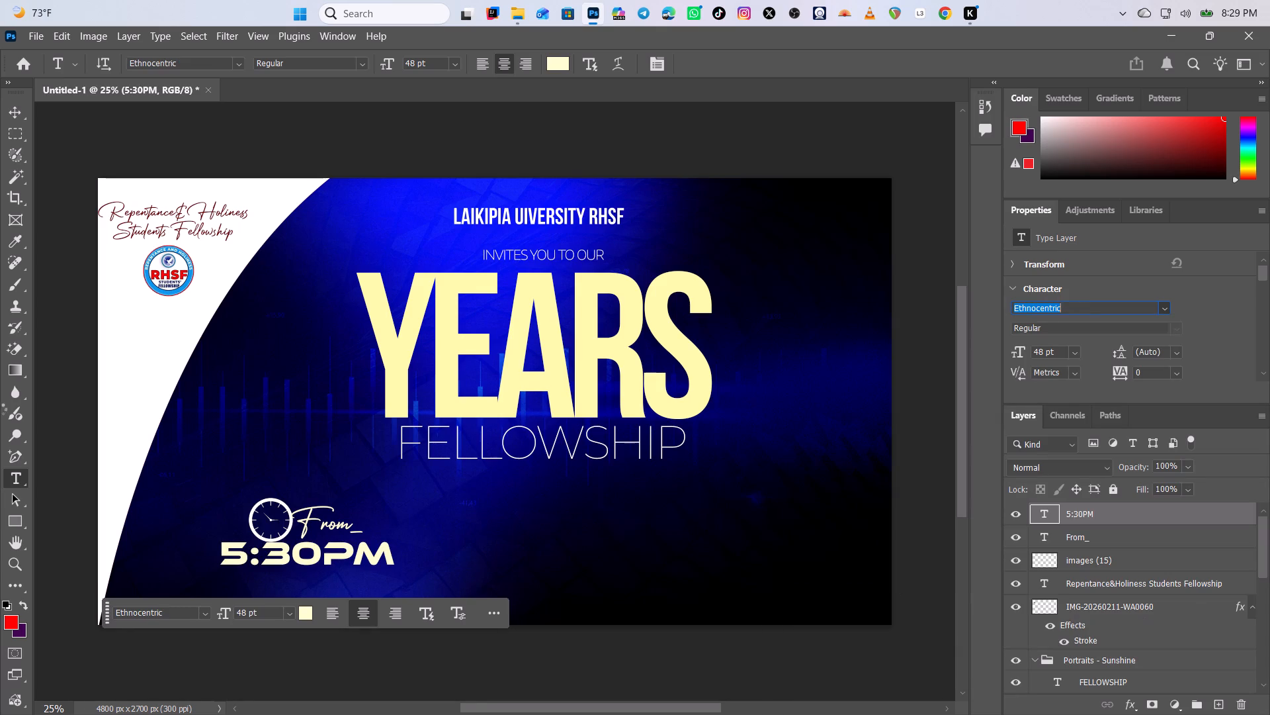
Scale the 5:30PM text down to about 59.6%, nudge it slightly down beneath From_, and deselect it.
click(21, 109)
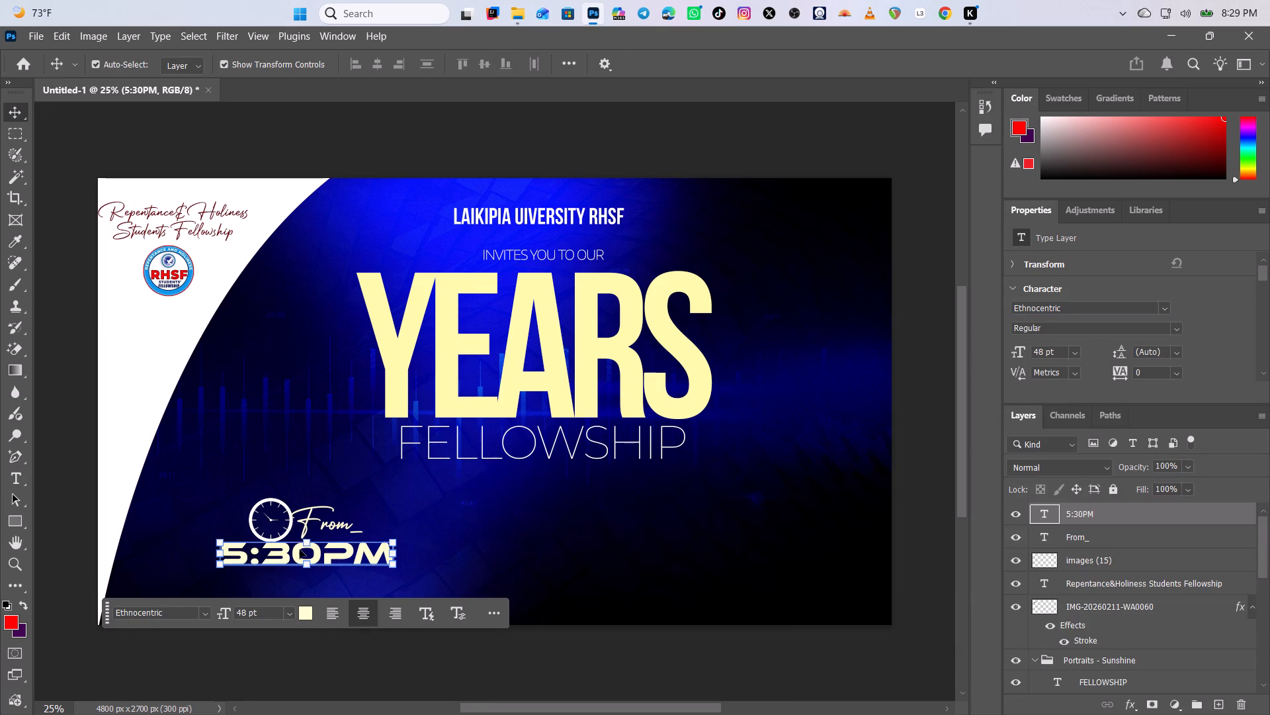
drag(305, 540, 306, 555)
click(304, 563)
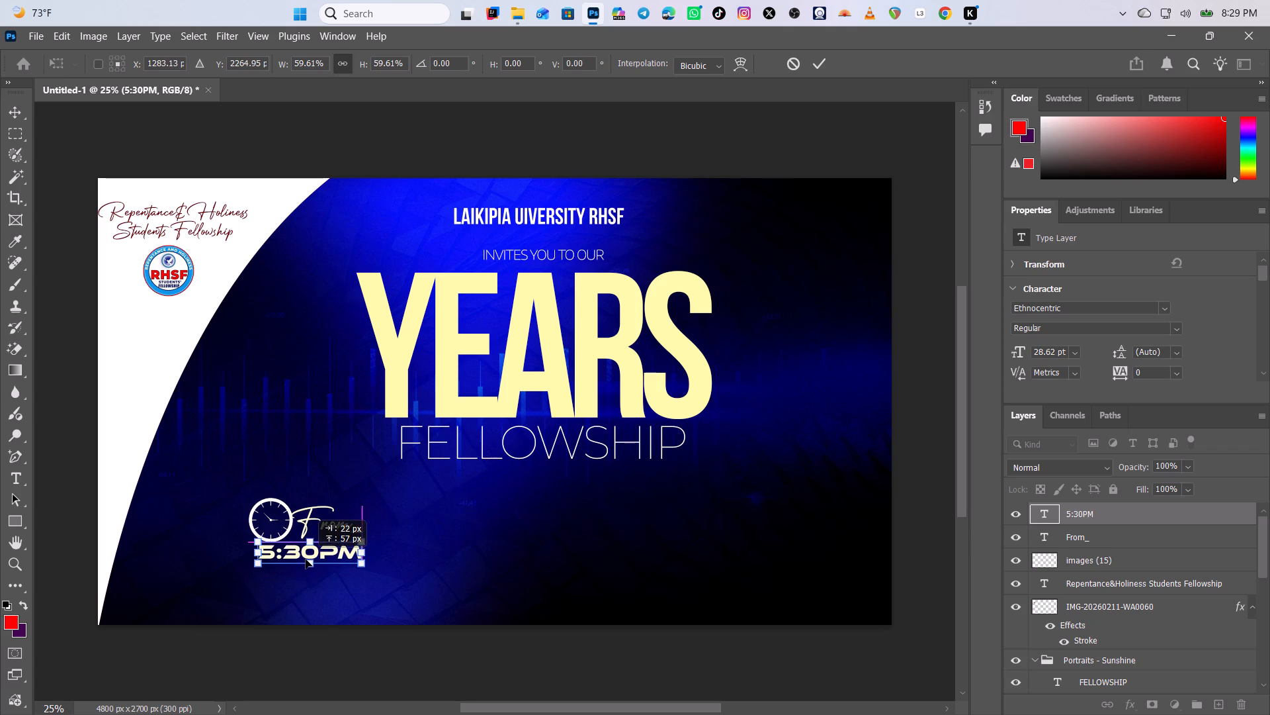
key(Down)
key(Down)
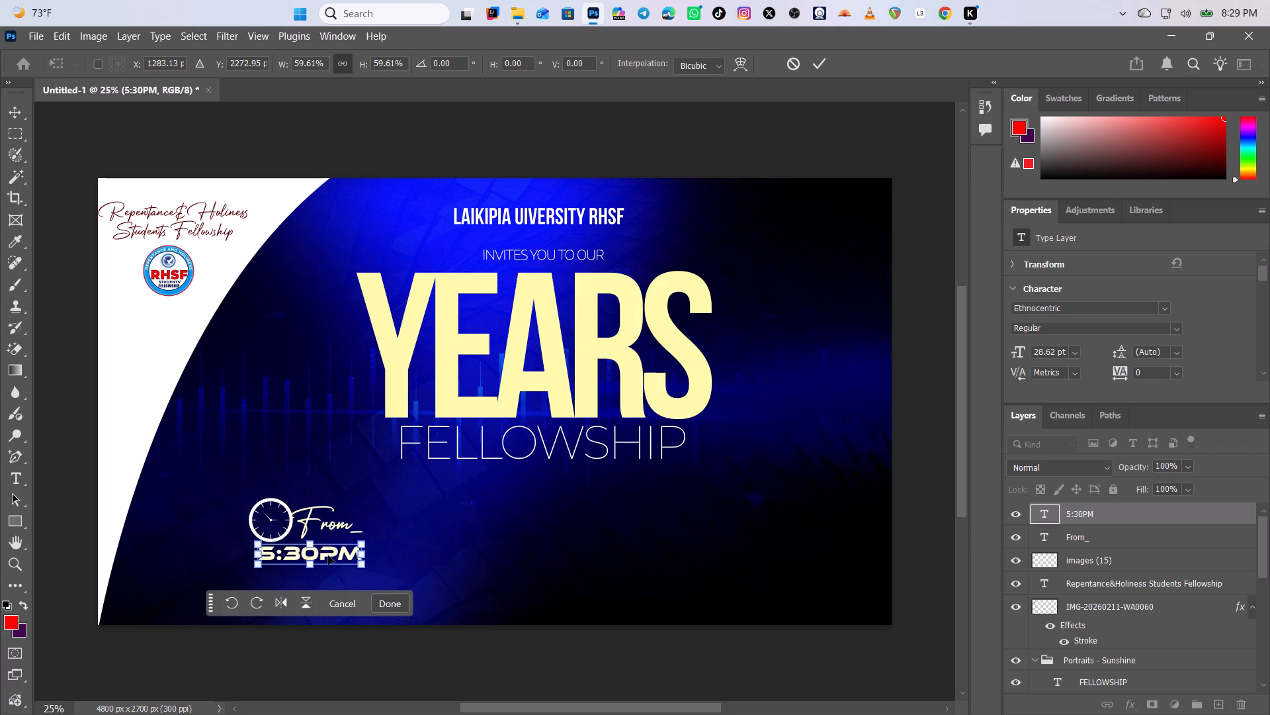
click(399, 608)
click(403, 525)
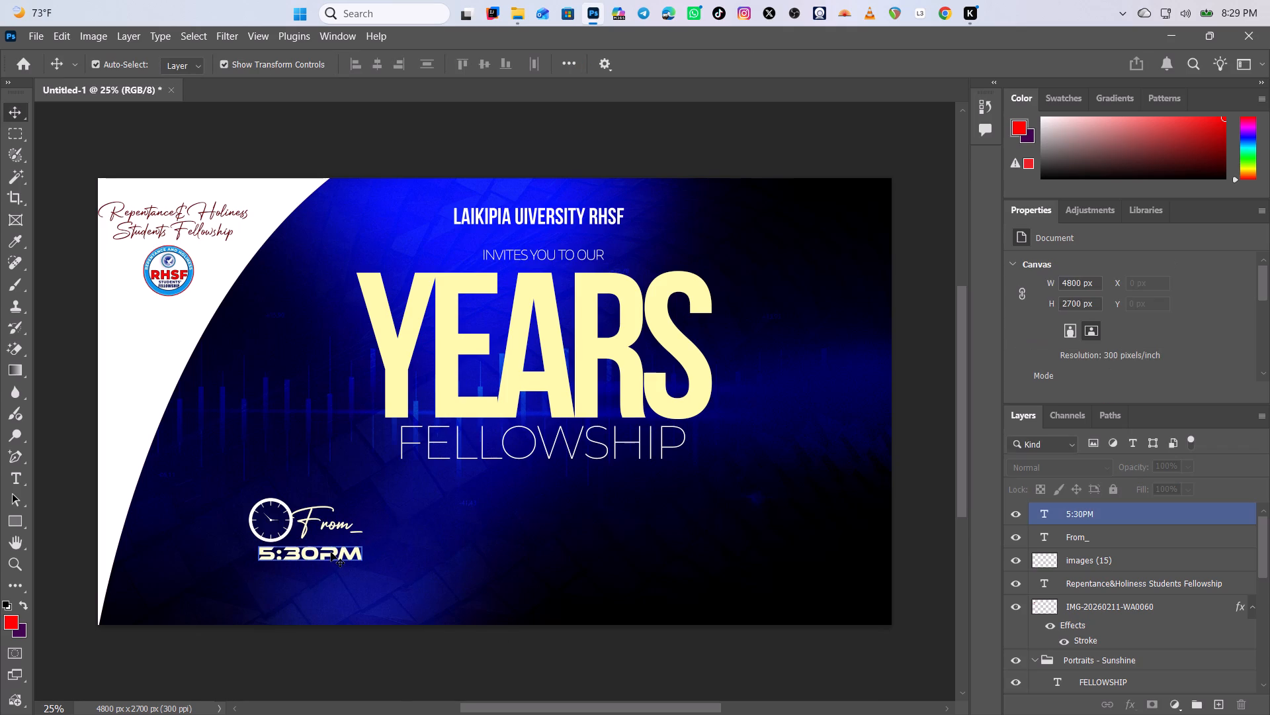
Set the 5:30PM text colour to white and deselect the text.
click(331, 552)
click(313, 607)
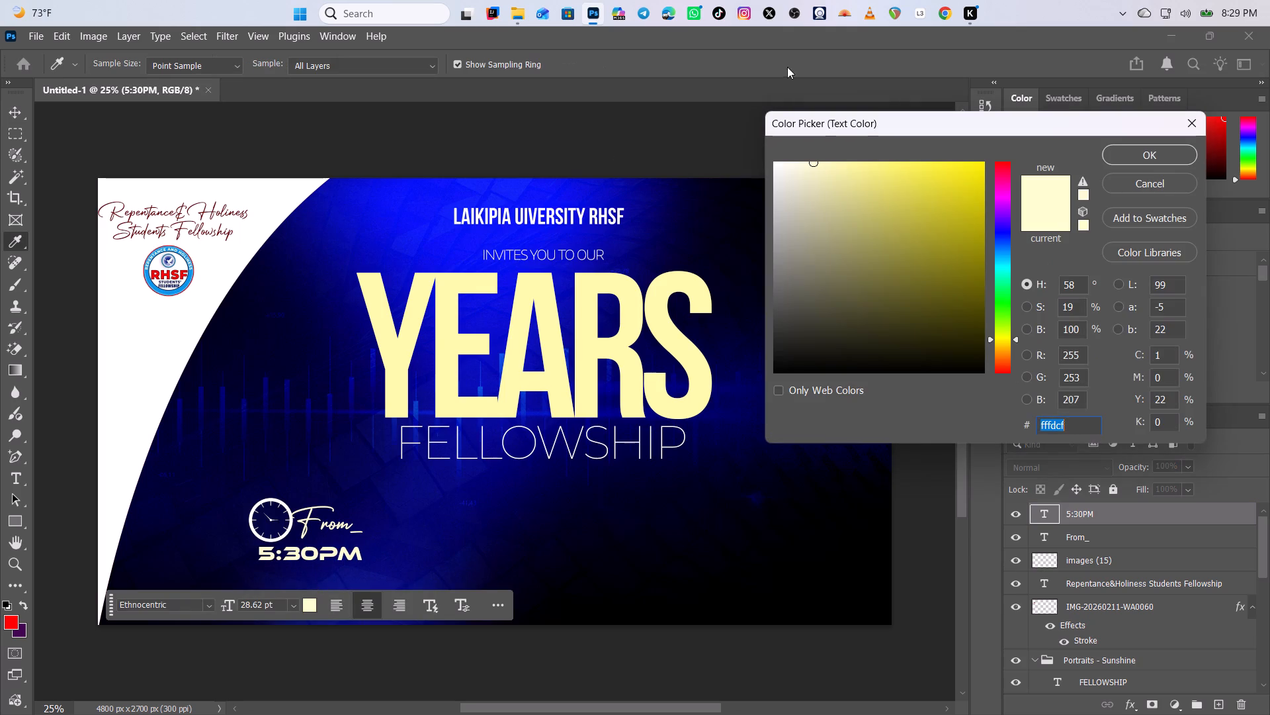
drag(768, 171, 769, 143)
drag(777, 166, 751, 129)
click(1154, 152)
click(584, 598)
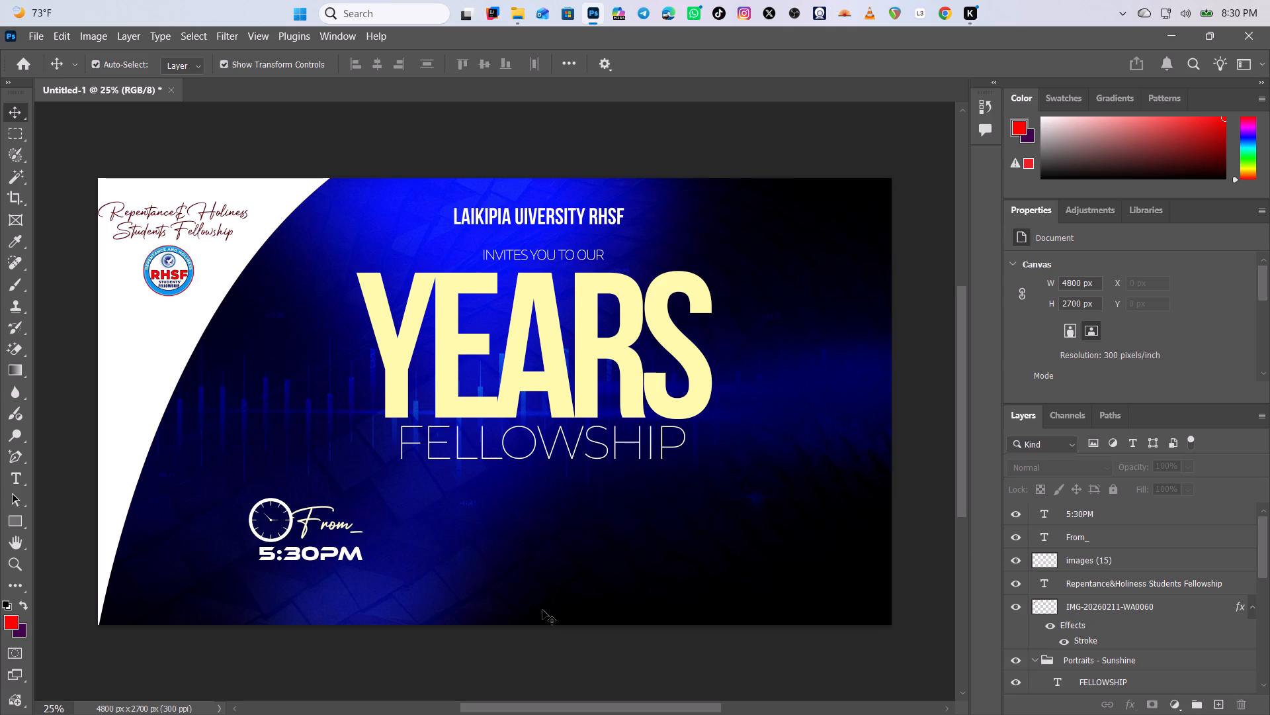
Place the user-512x512 icon from File Explorer's ICON$ folder into the Photoshop invitation, scaled down to about 216 px wide below FELLOWSHIP.
click(515, 13)
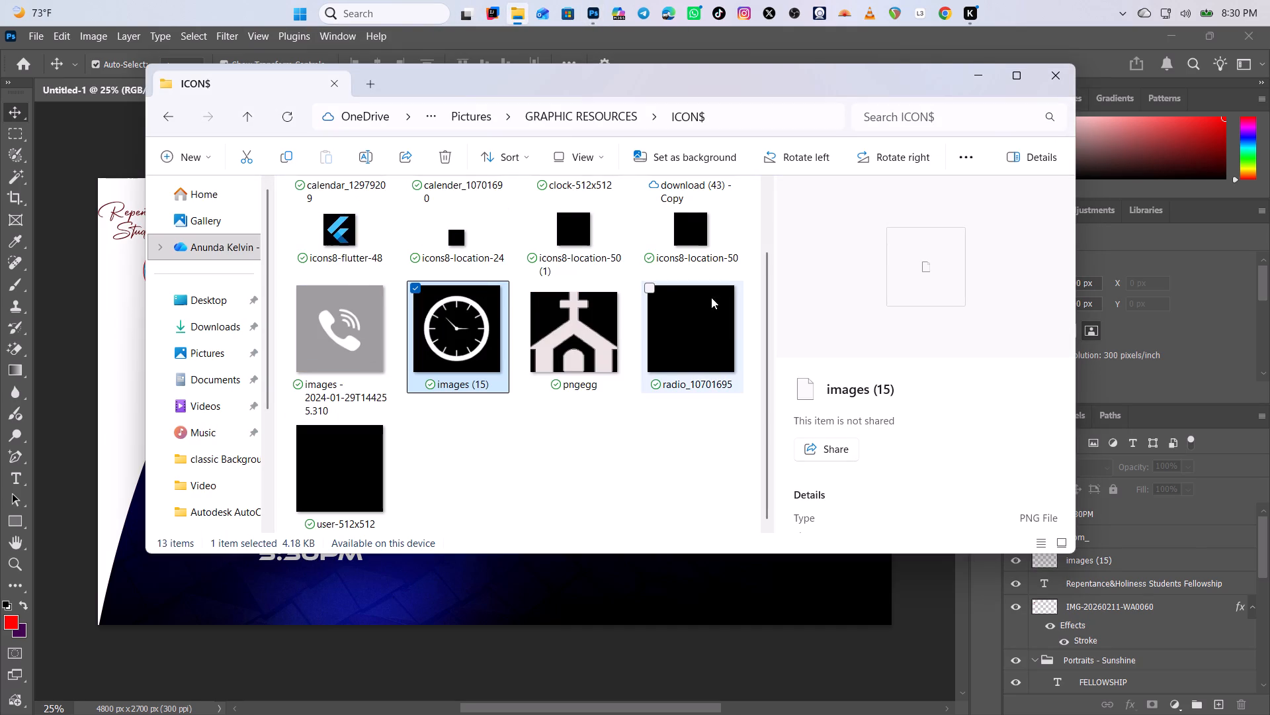
drag(769, 389, 771, 367)
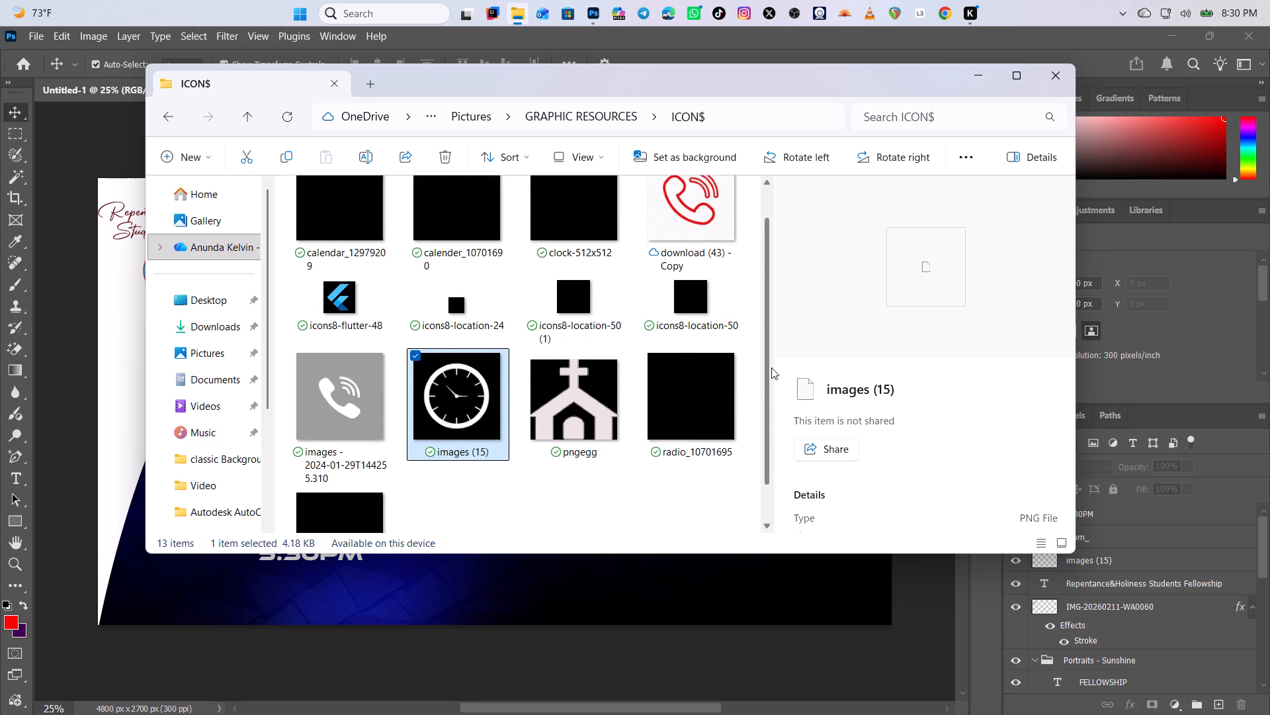
drag(771, 367, 772, 470)
click(350, 477)
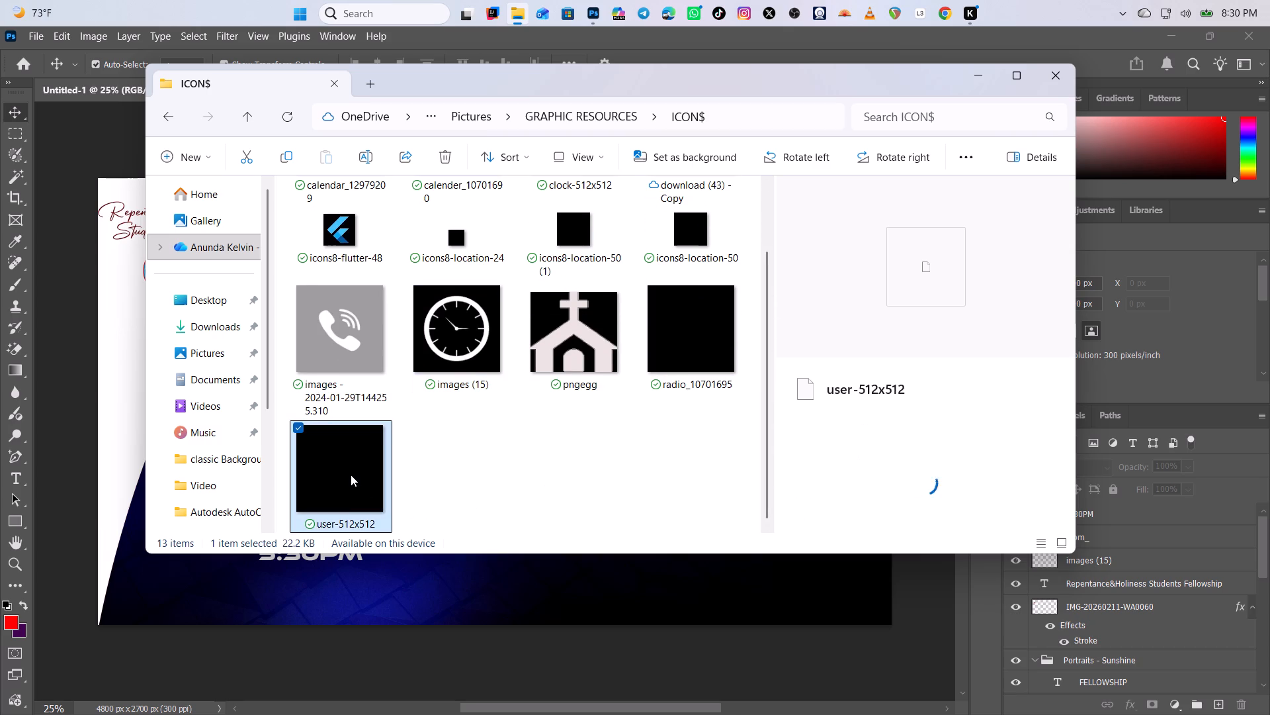
drag(339, 467, 507, 588)
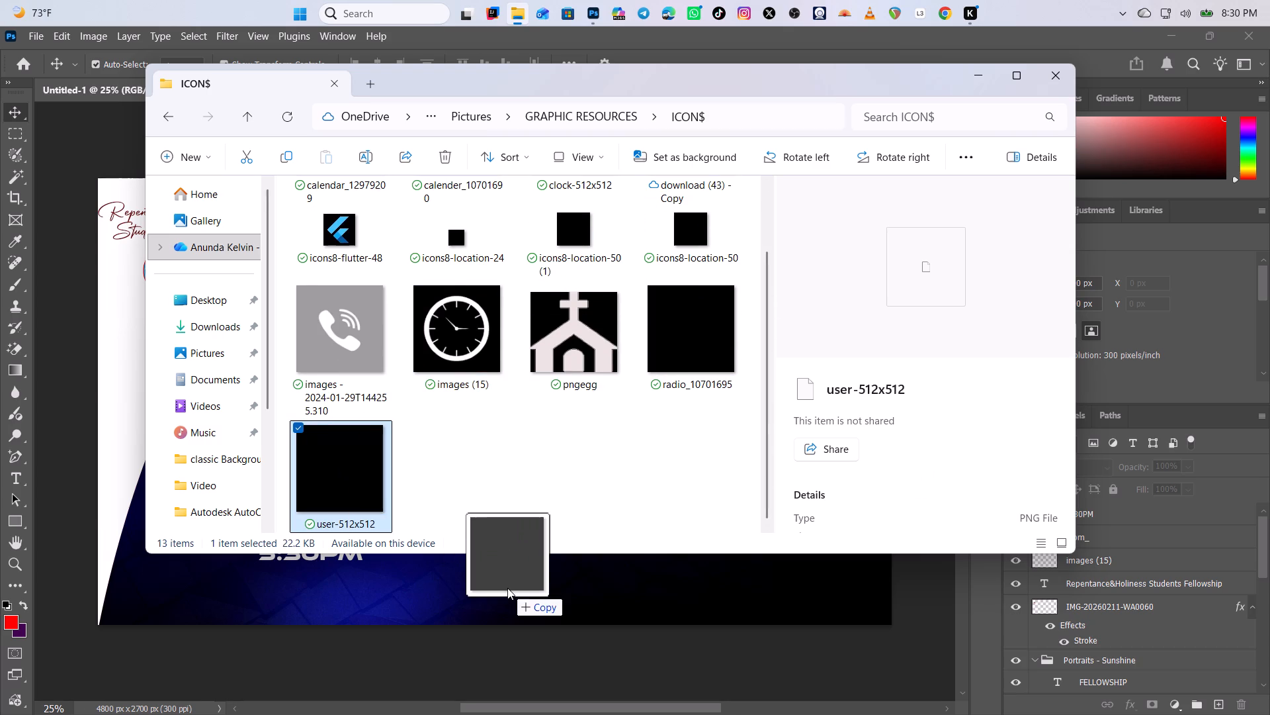
drag(507, 588, 507, 588)
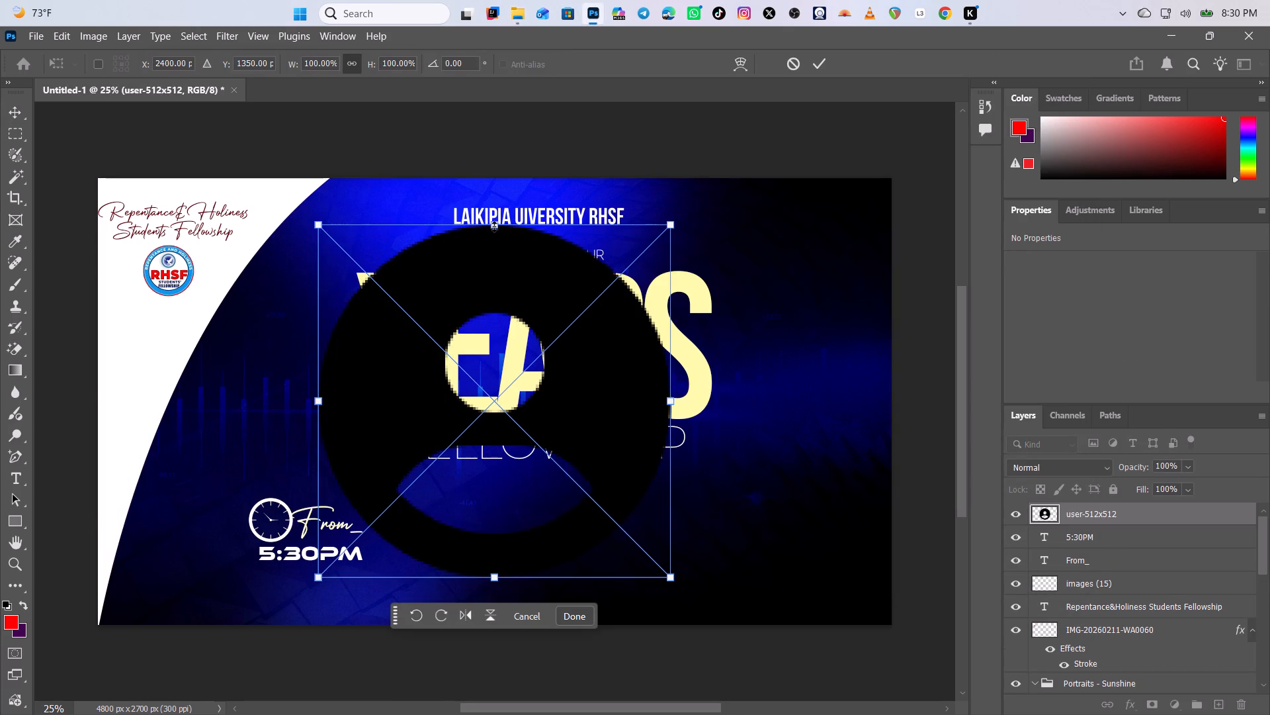
drag(494, 226, 501, 531)
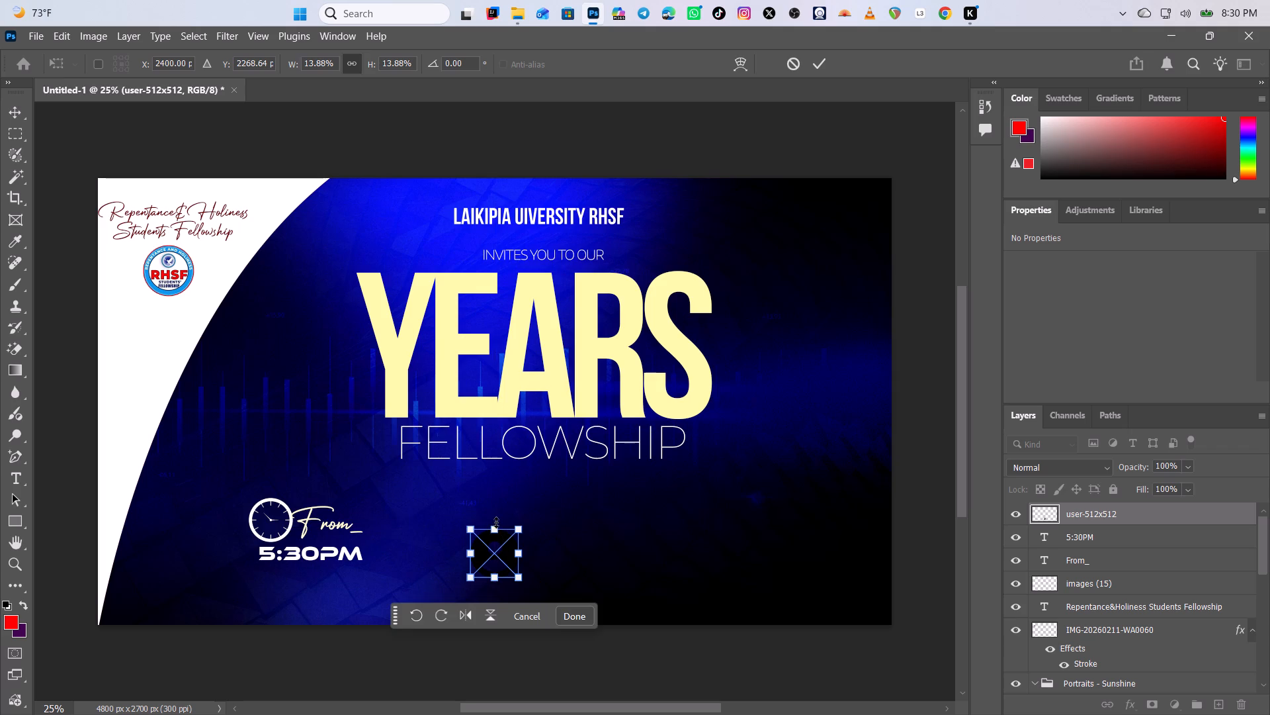
drag(496, 526, 493, 539)
click(826, 60)
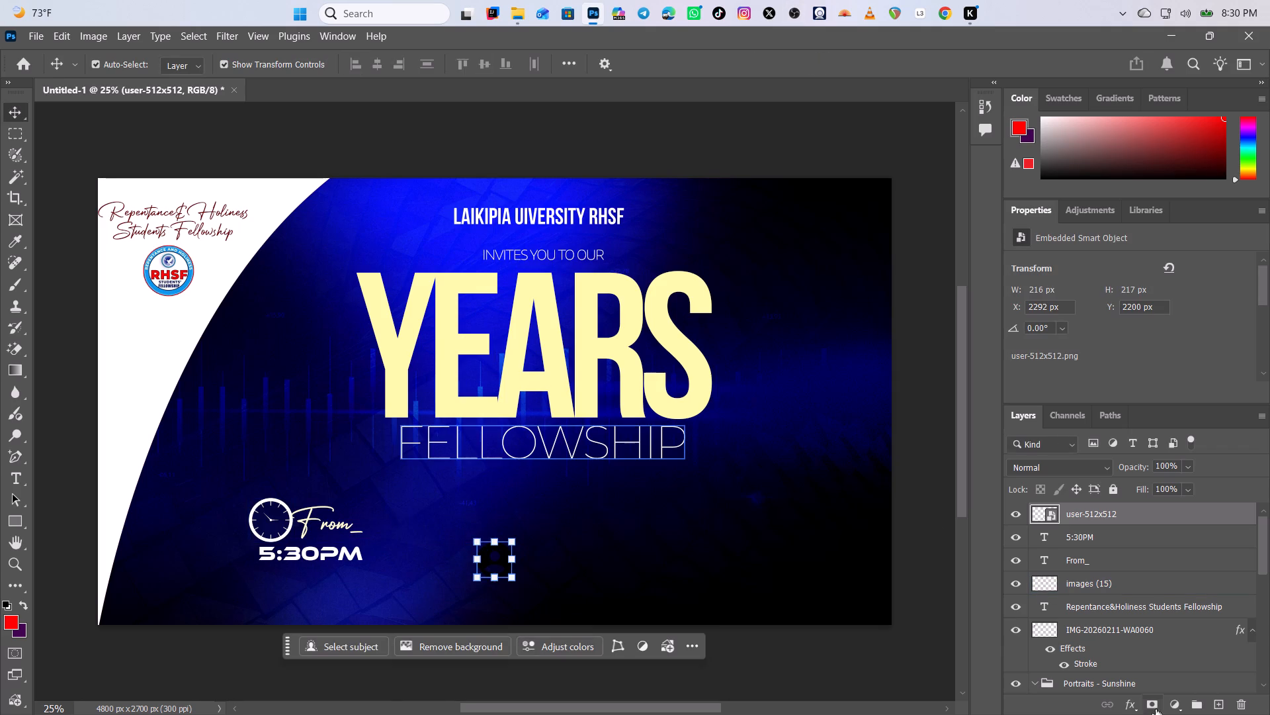
Apply a linear blue-to-white Gradient Overlay at 100% opacity to the user icon and deselect it.
click(1125, 712)
click(1141, 661)
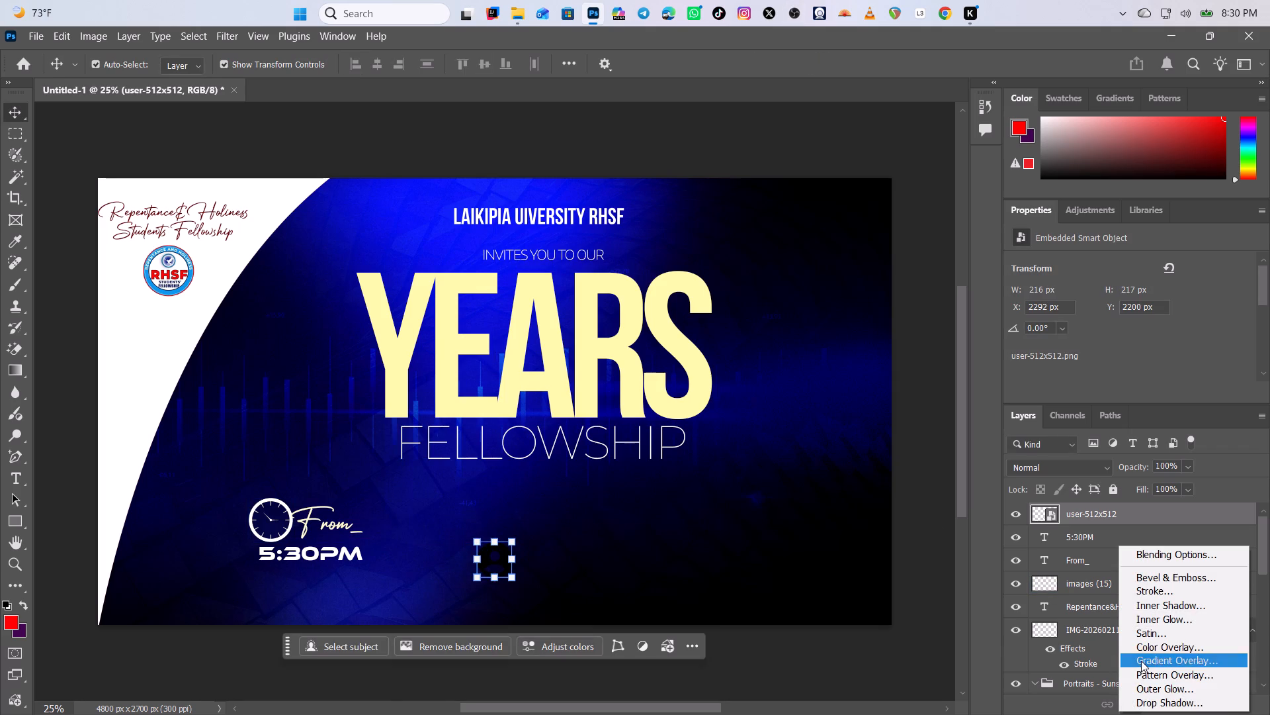
click(835, 319)
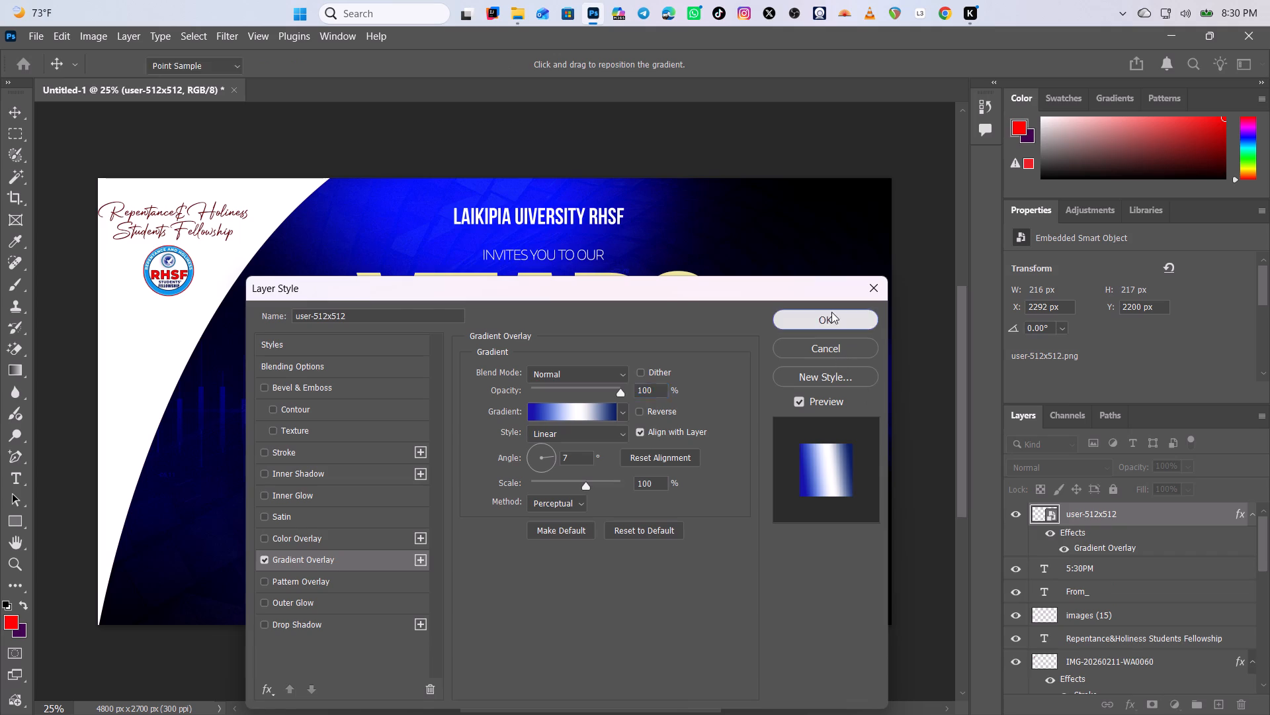
click(753, 476)
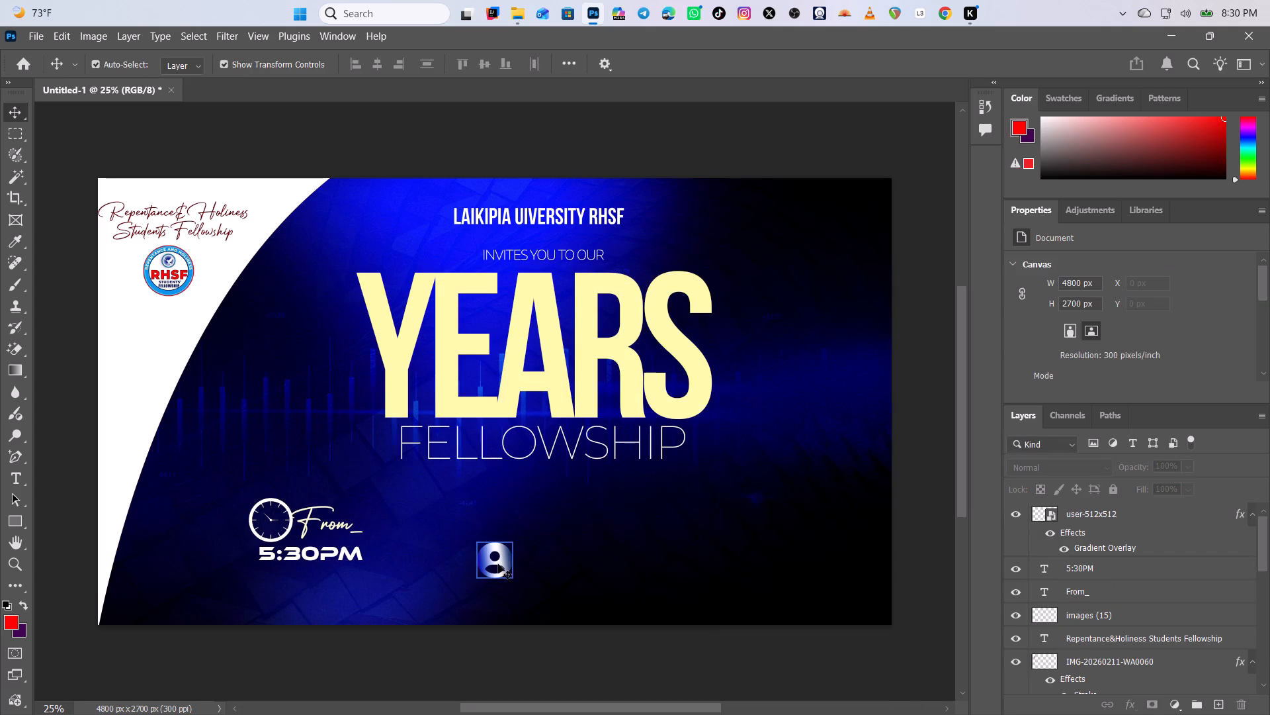
Move the user icon beneath the 5:30PM text, near the bottom edge of the invitation.
click(497, 565)
click(497, 560)
drag(498, 560, 511, 547)
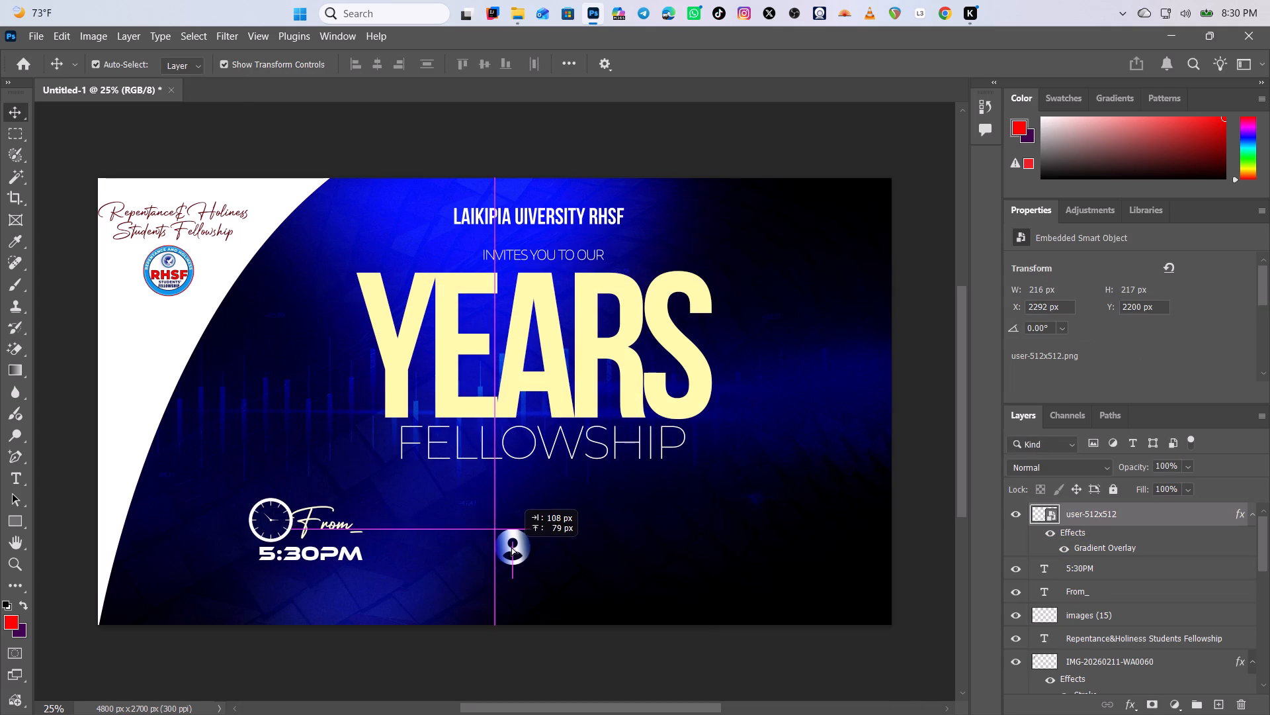
drag(511, 547, 375, 608)
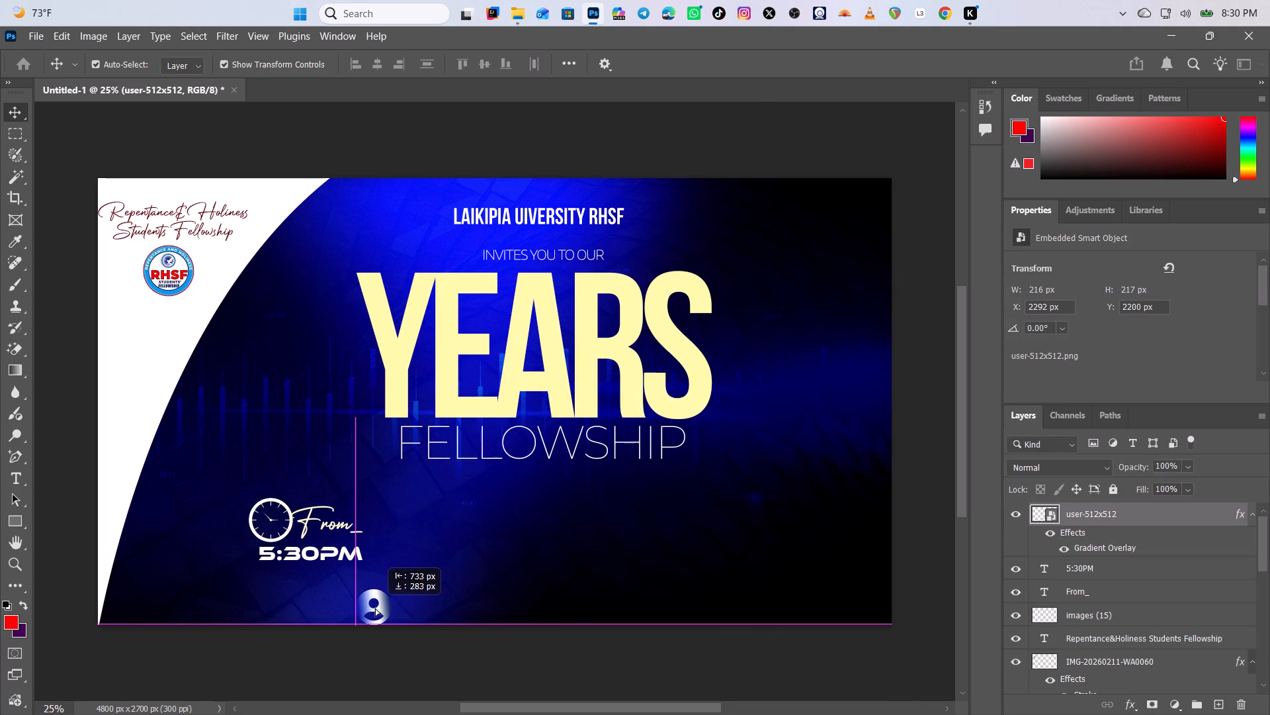
drag(375, 608, 367, 605)
click(379, 622)
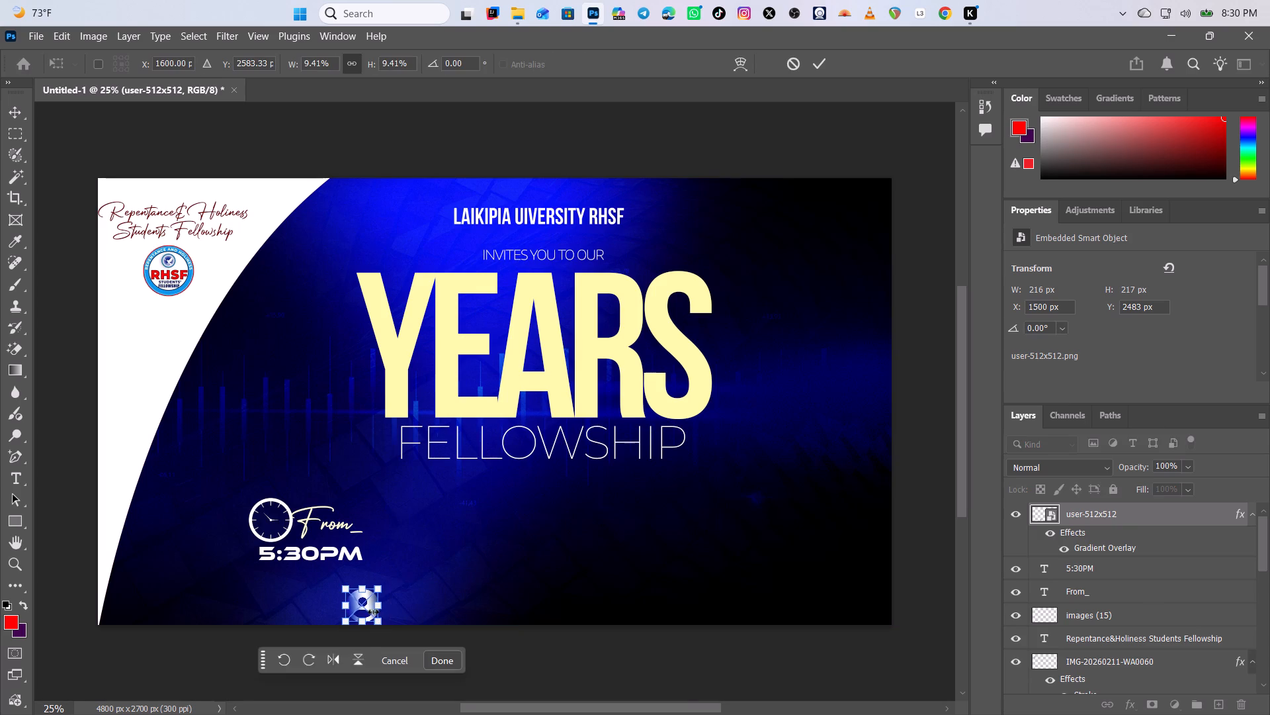
drag(365, 604, 747, 547)
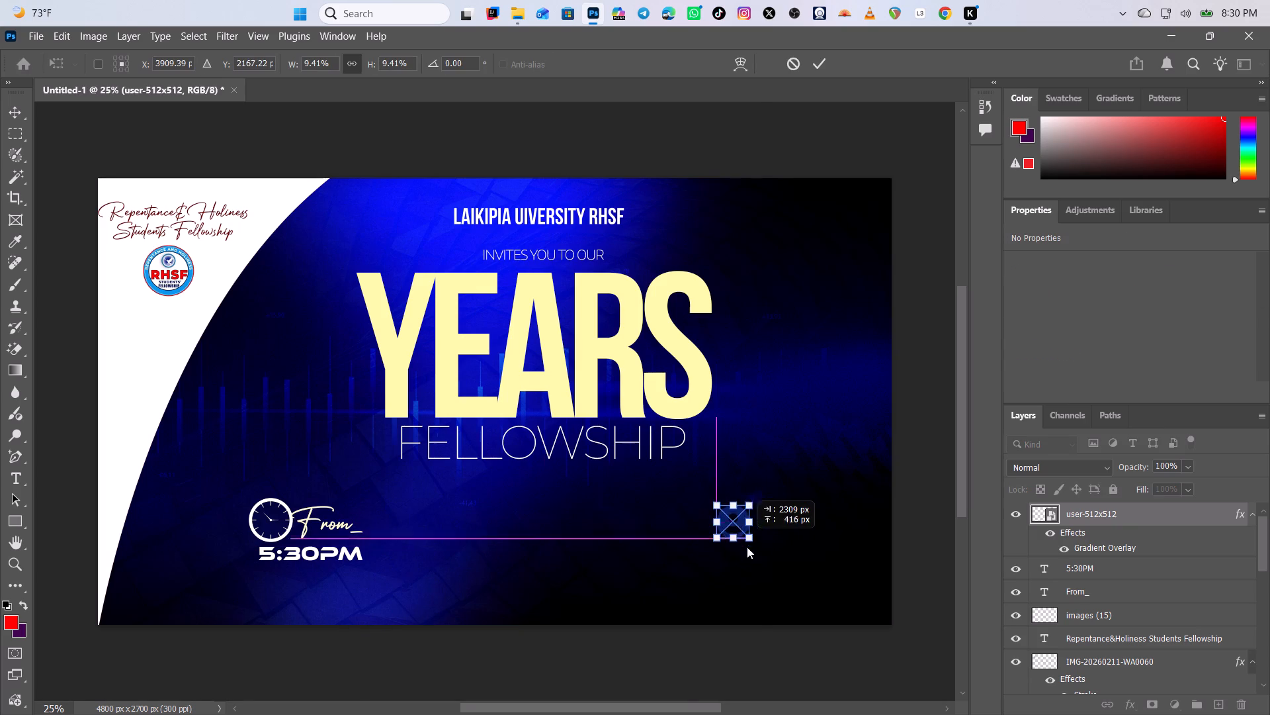
drag(747, 547, 824, 519)
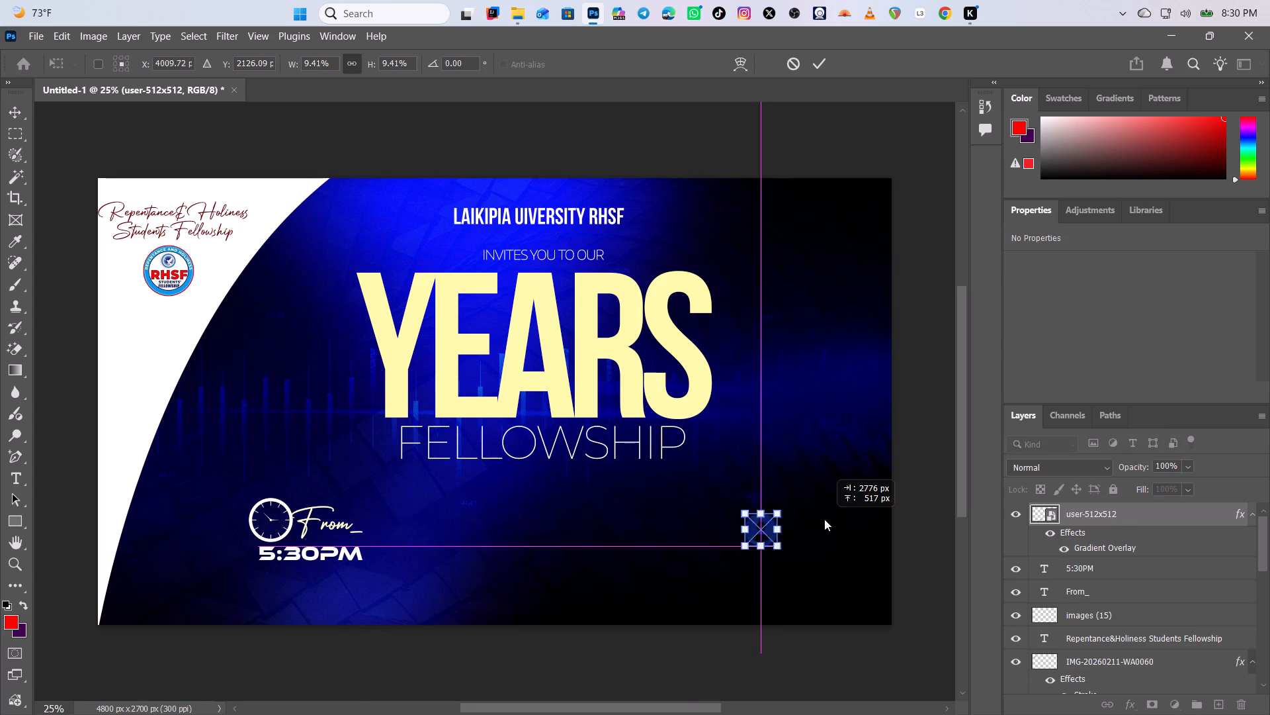
drag(824, 519, 567, 561)
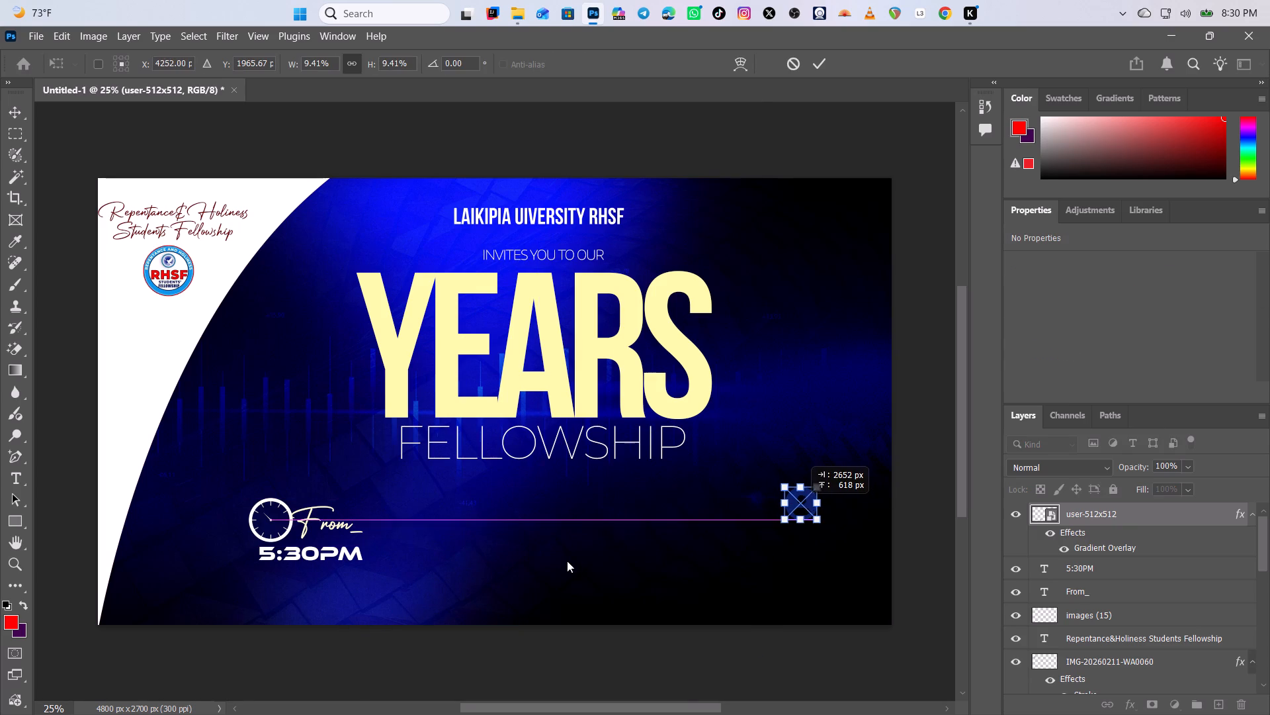
drag(567, 561, 276, 618)
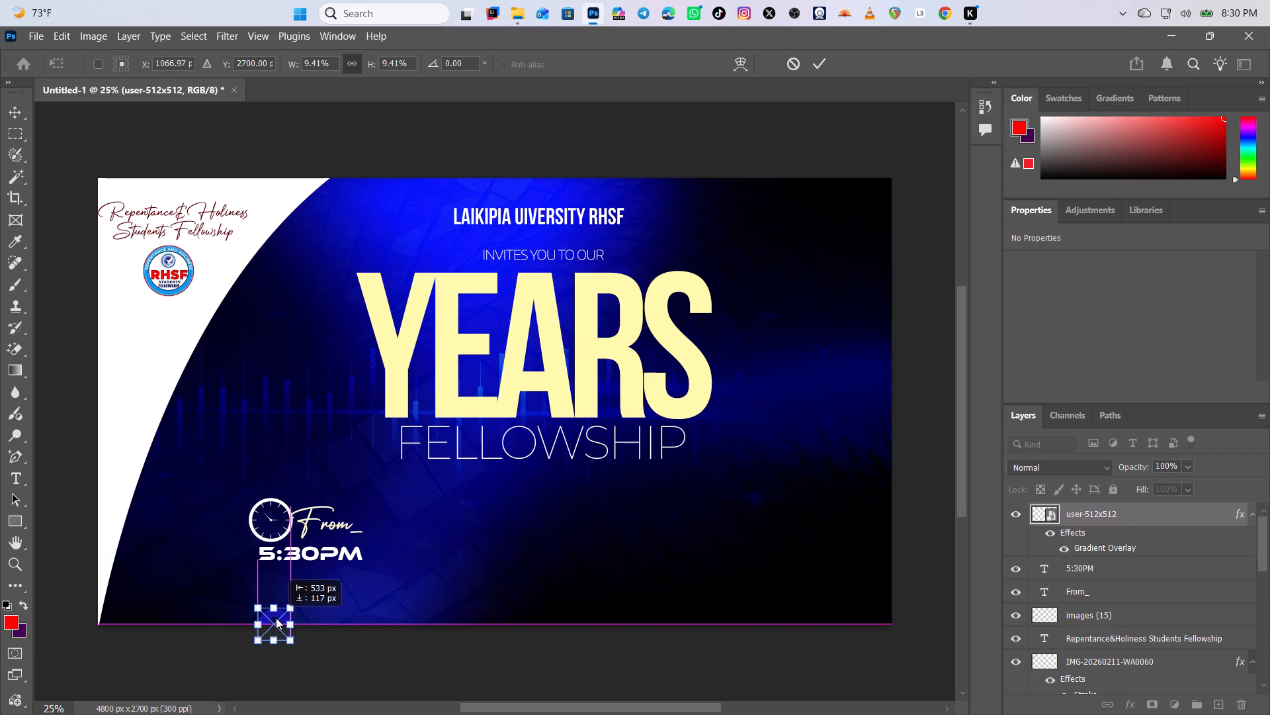
drag(276, 618, 278, 606)
Scale the user icon down to about 144 px wide and nudge it slightly beneath 5:30PM.
drag(294, 626, 294, 622)
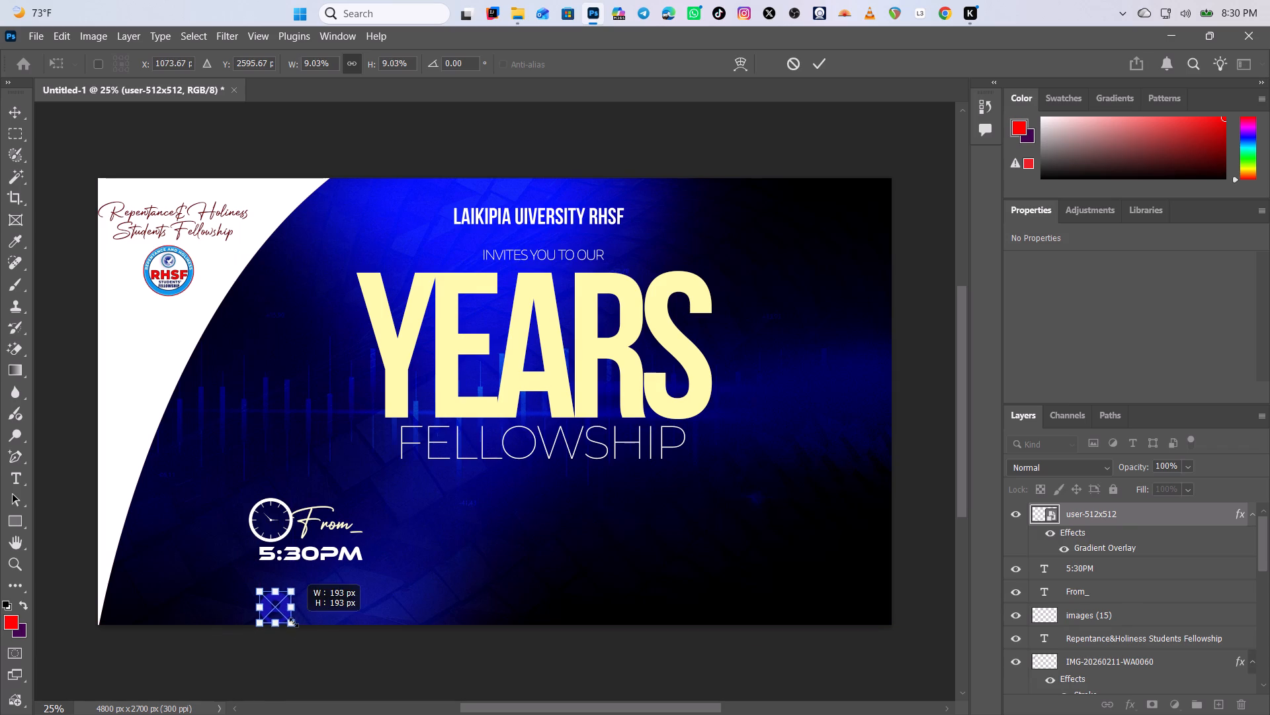
drag(294, 622, 288, 614)
click(273, 602)
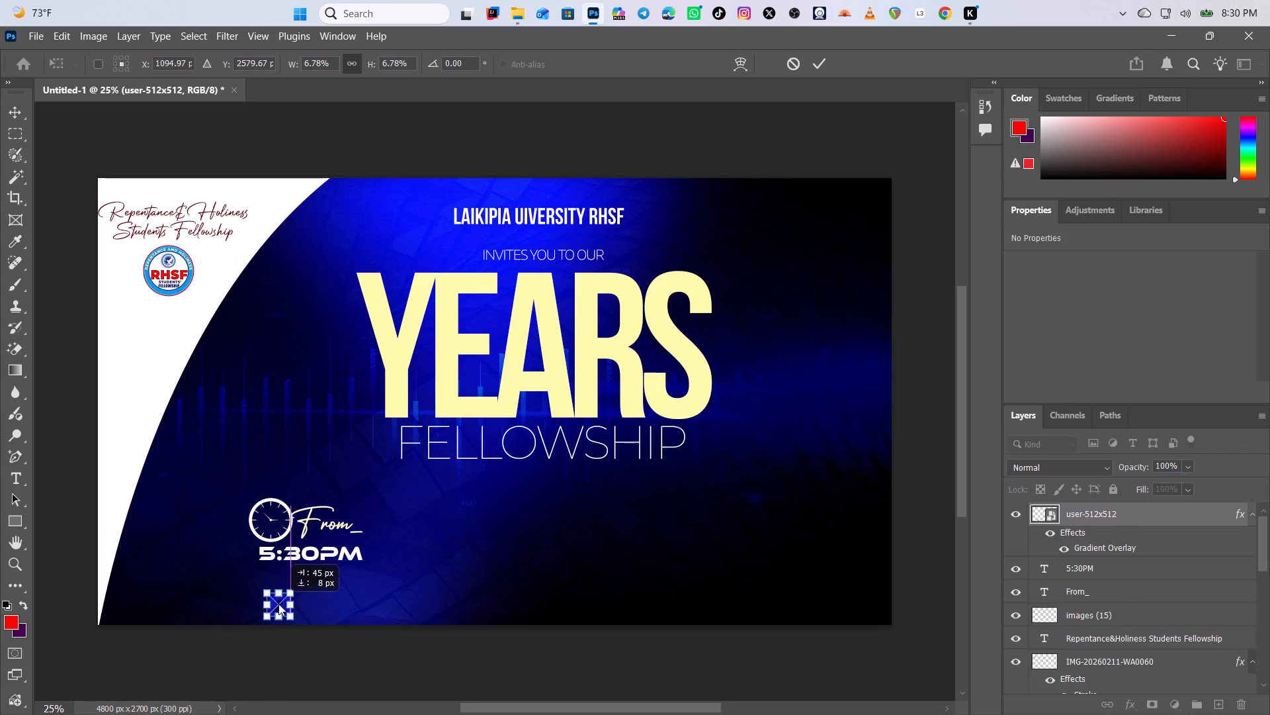
click(351, 655)
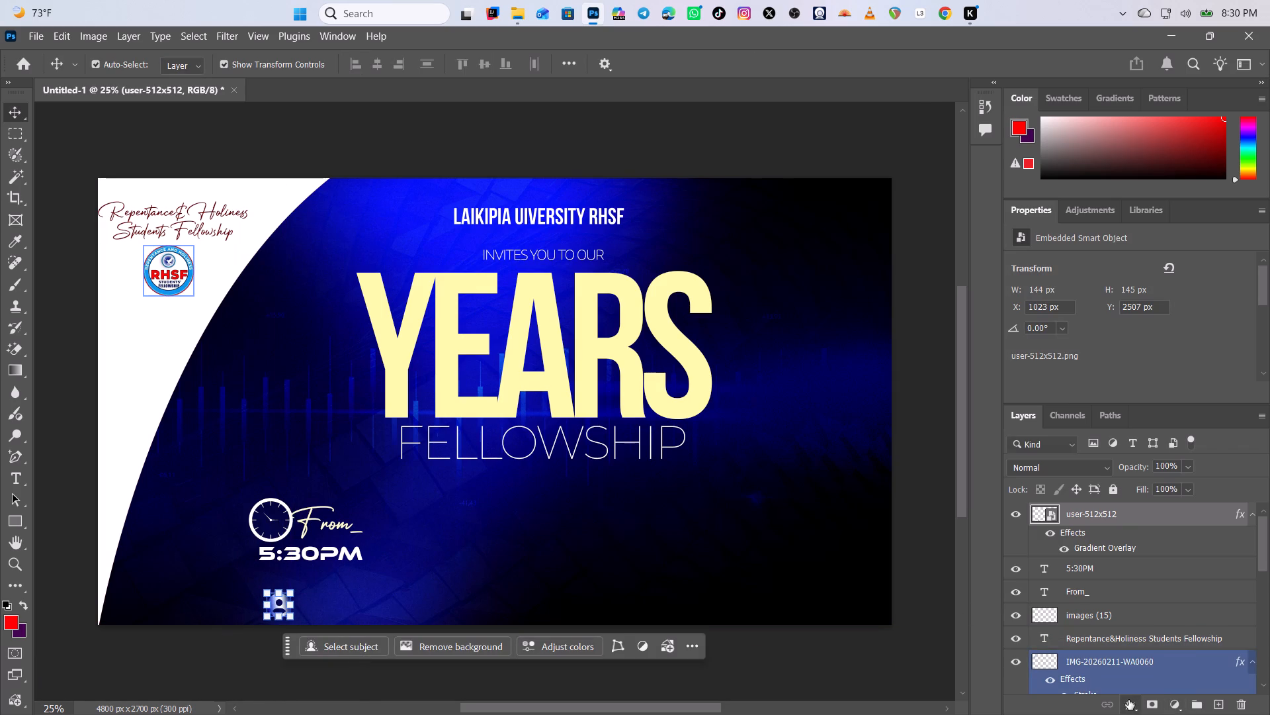
Add a white (ffffff) Color Overlay at 100% opacity to the user icon and deselect it.
click(1128, 700)
click(1135, 631)
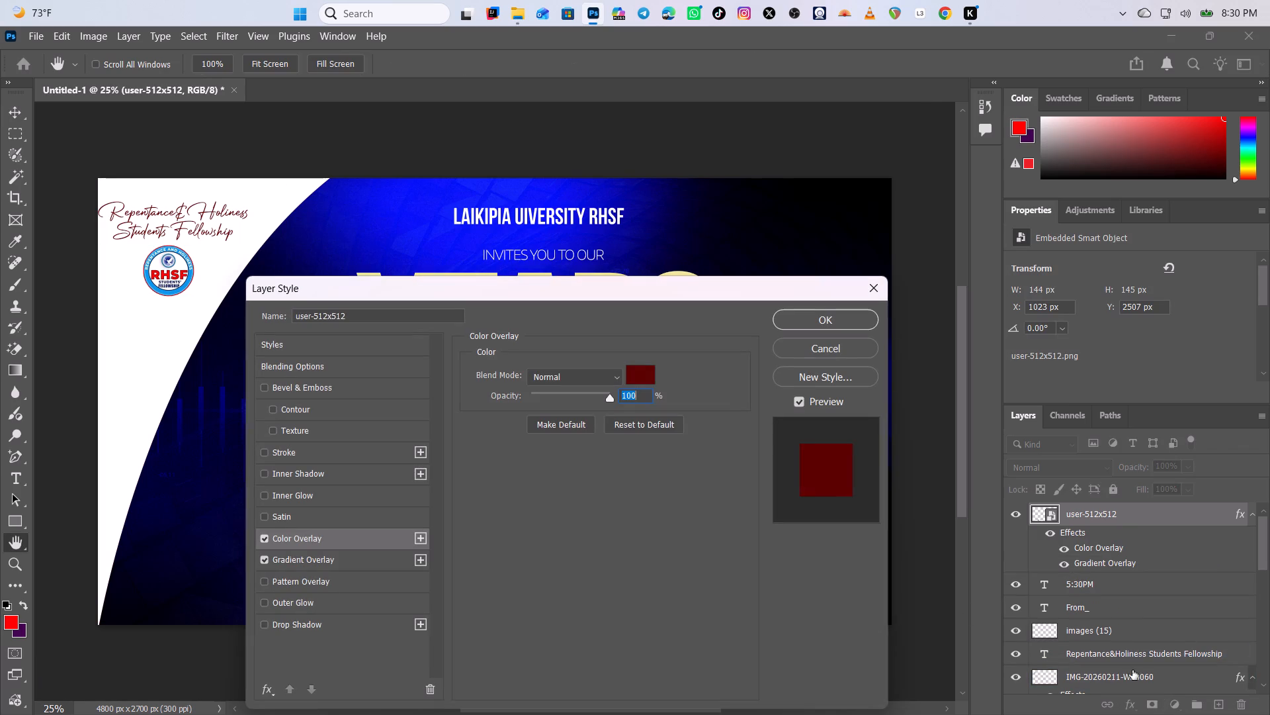
click(650, 372)
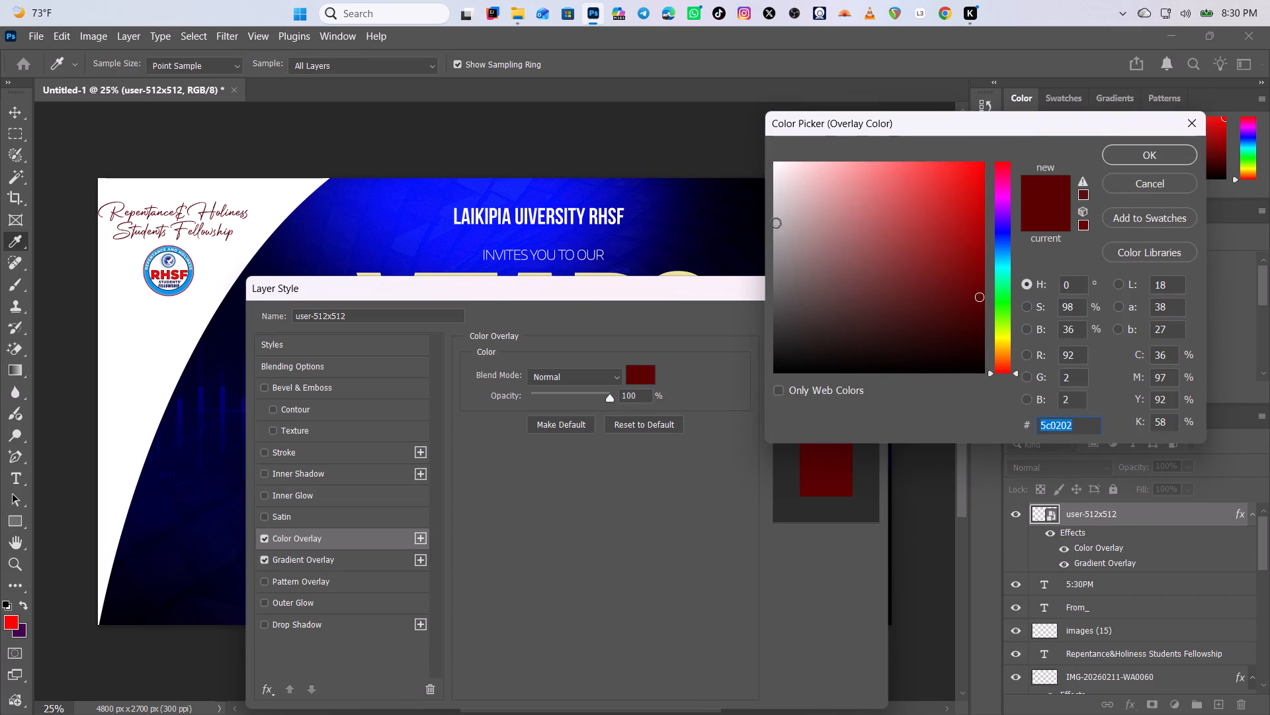
drag(794, 191, 767, 115)
click(1123, 161)
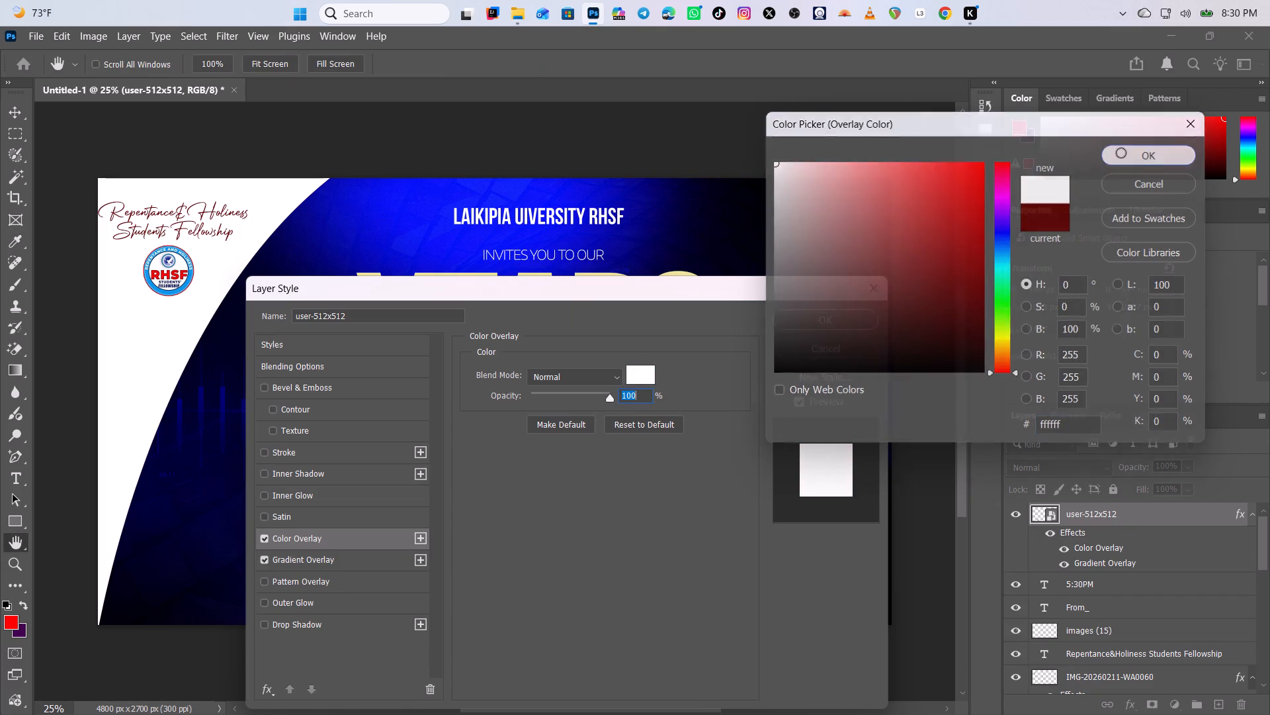
click(786, 313)
click(785, 259)
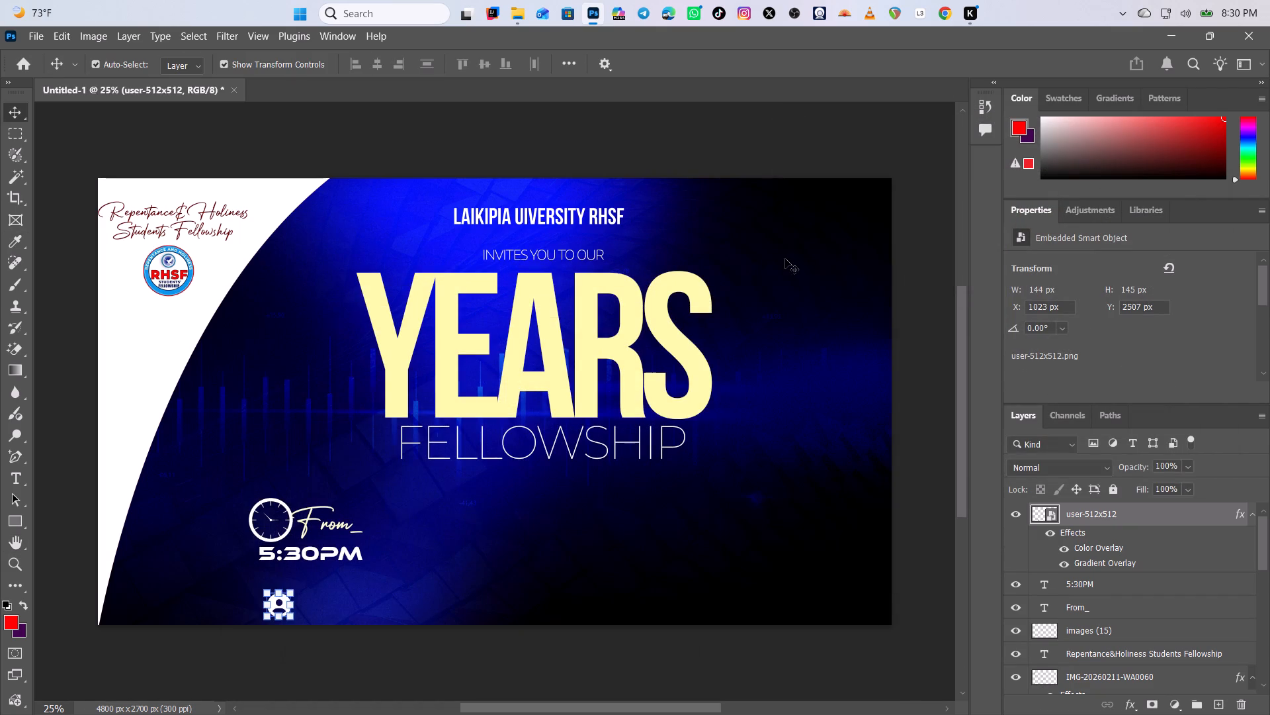
Add a white, centred 48 pt Ethnocentric text line reading PASTOR ELIJAH beside the user icon.
click(13, 468)
click(327, 606)
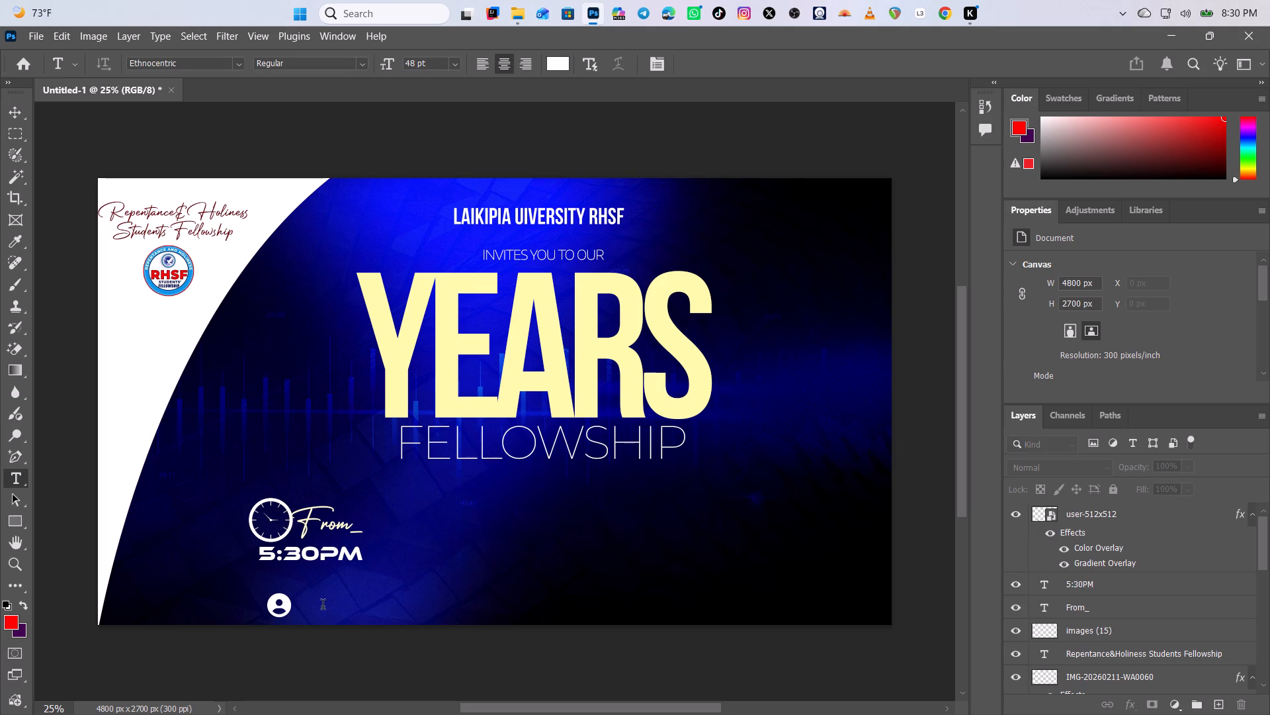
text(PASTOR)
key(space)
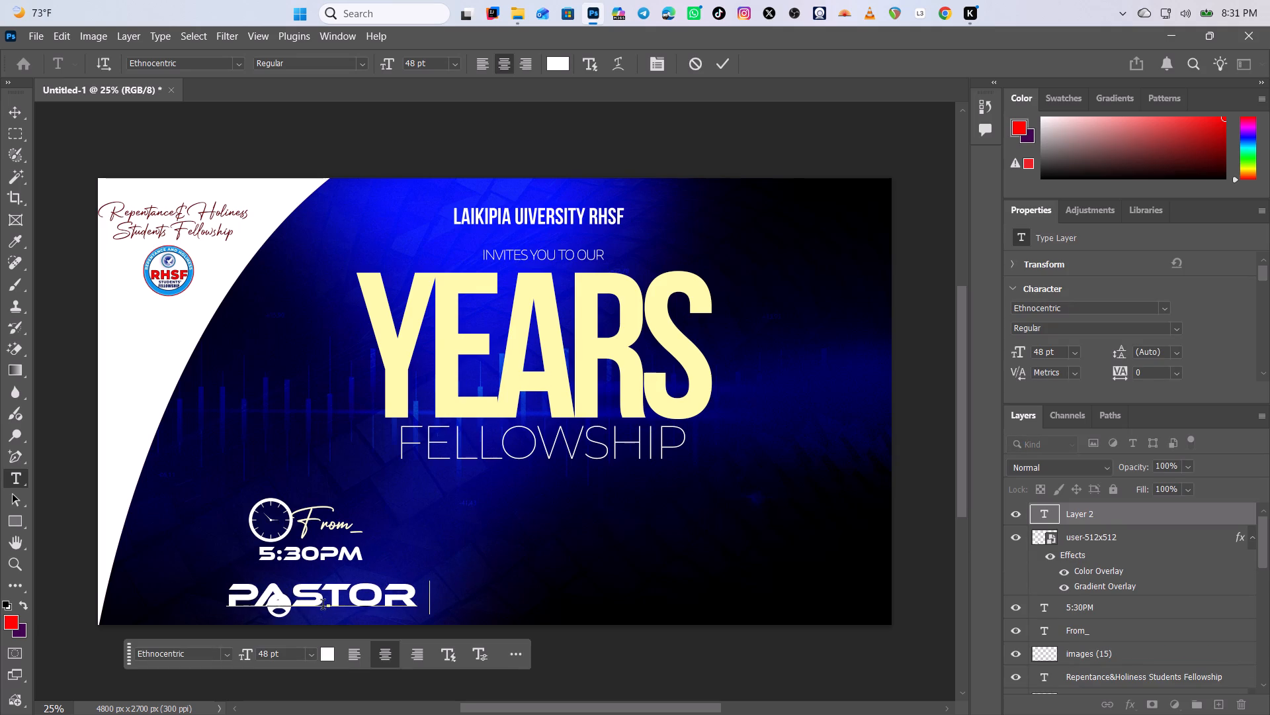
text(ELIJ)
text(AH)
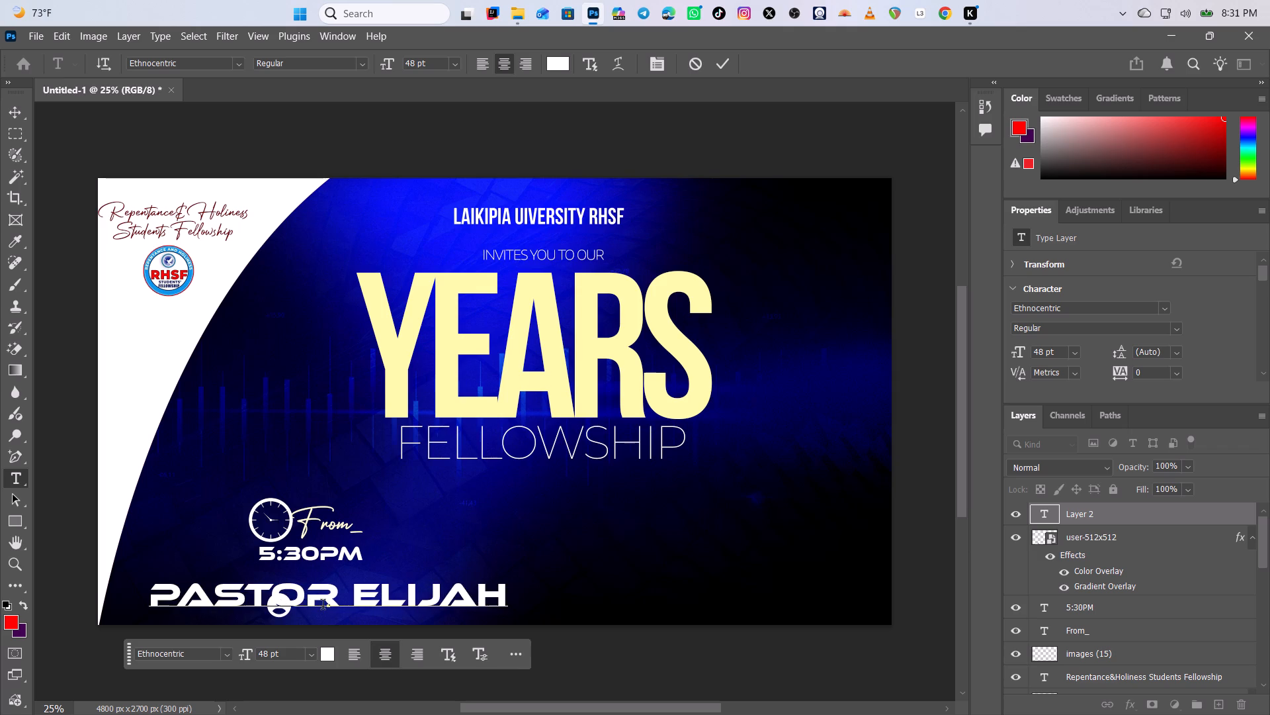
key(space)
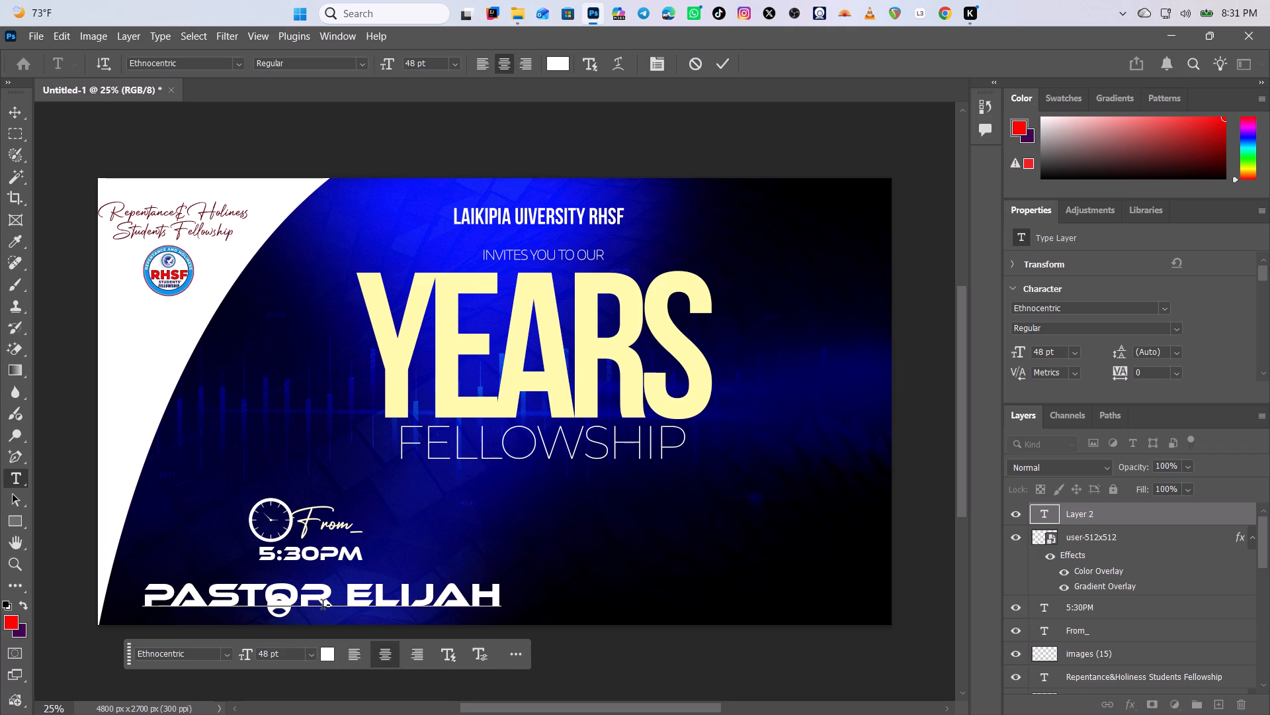
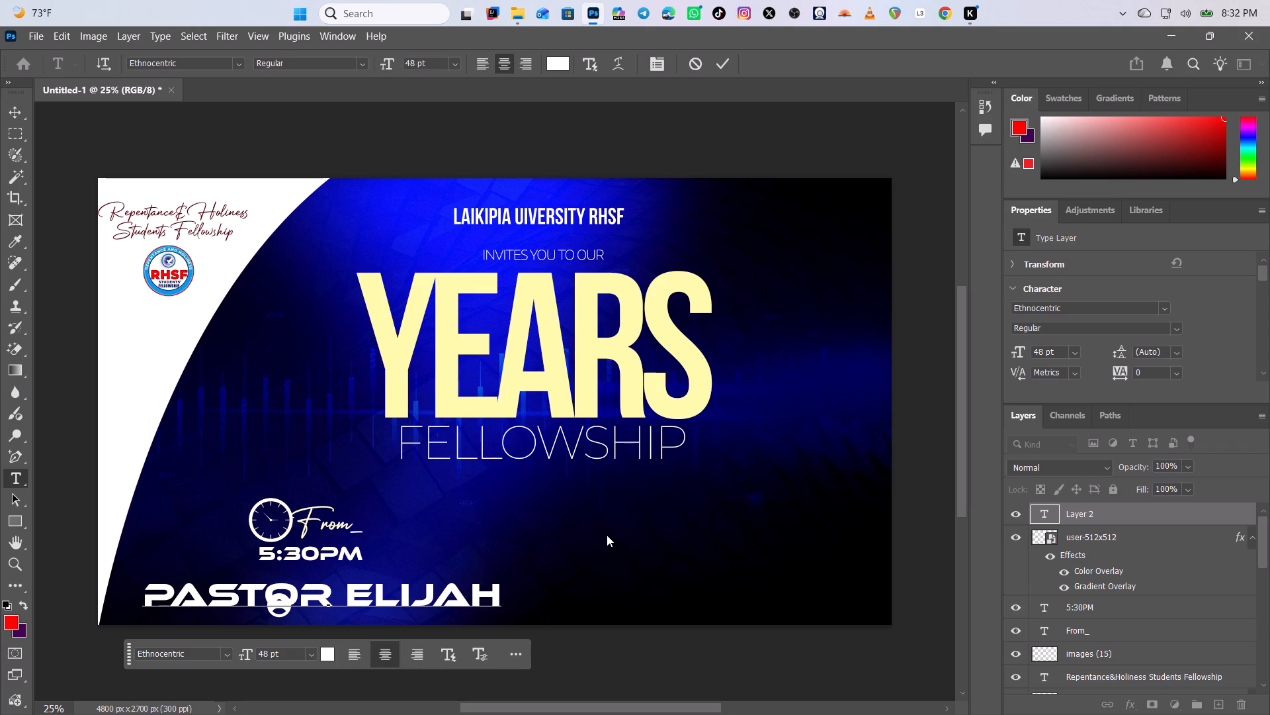
Extend the PASTOR ELIJAH text line with PASTOR LUCY on the same line.
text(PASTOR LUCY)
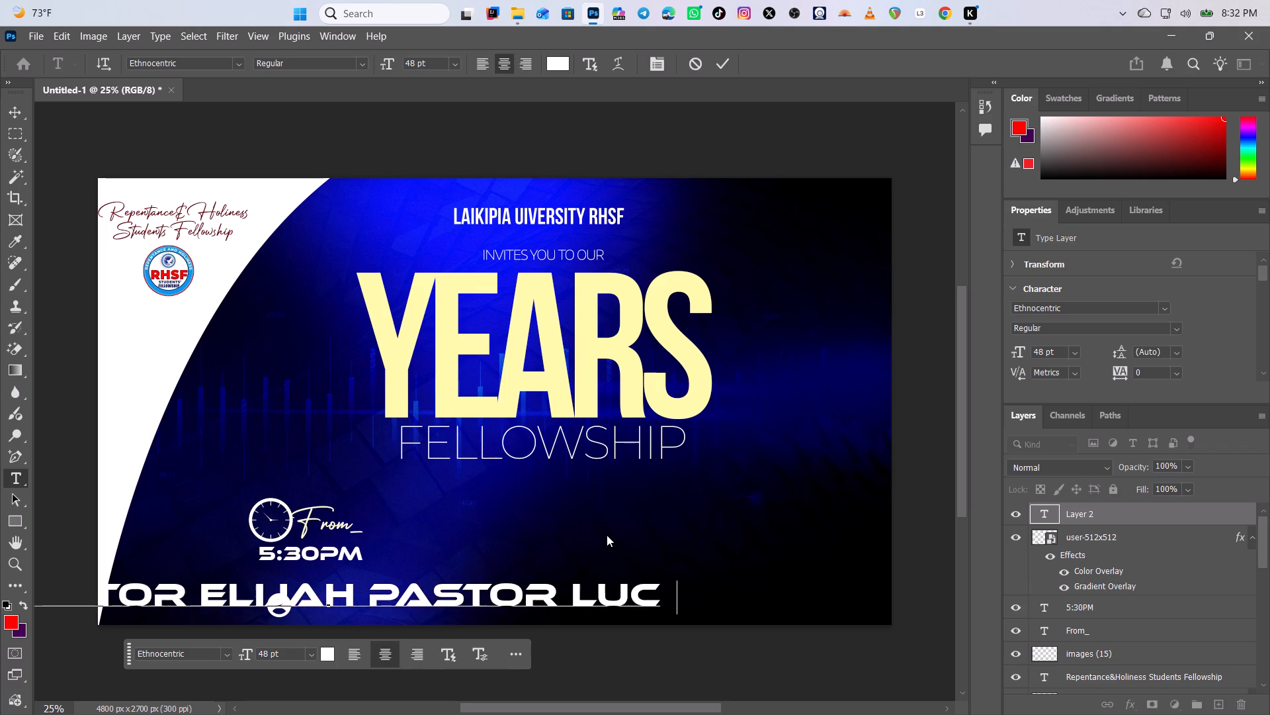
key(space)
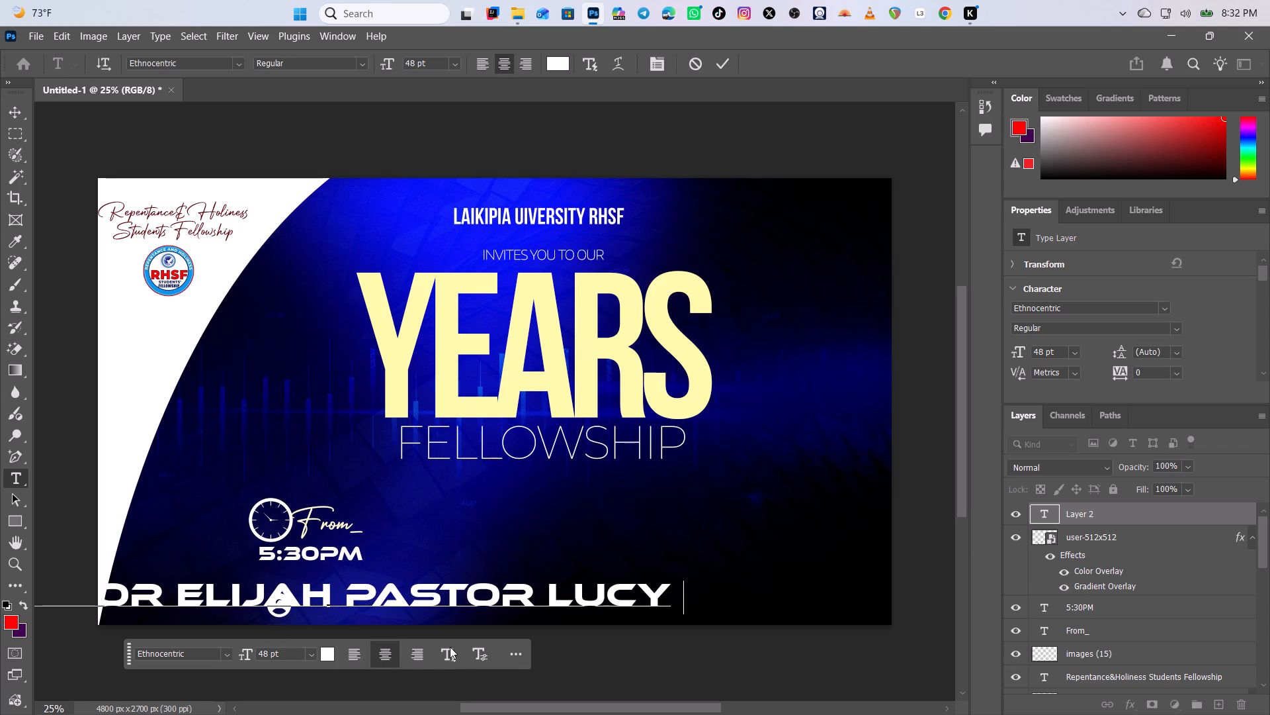
drag(478, 706, 441, 707)
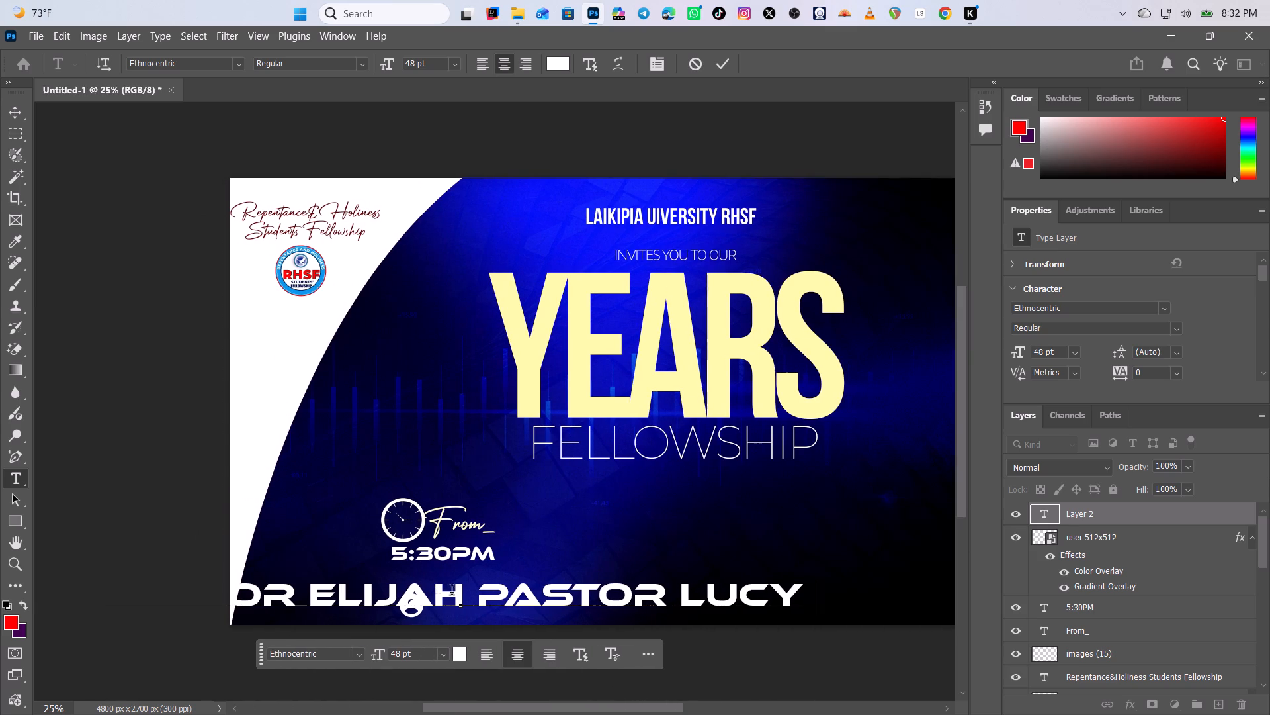
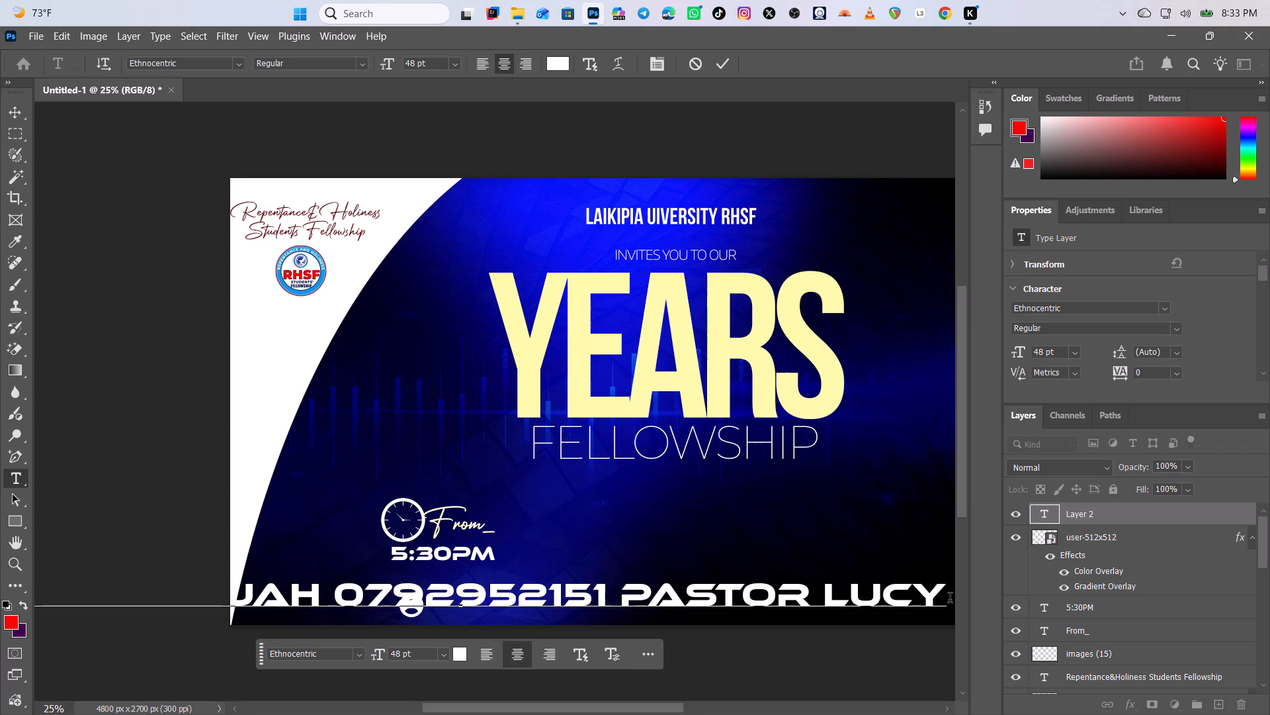
Open the list of available fonts for the pastors' contact text line at the bottom of the invitation.
click(1169, 310)
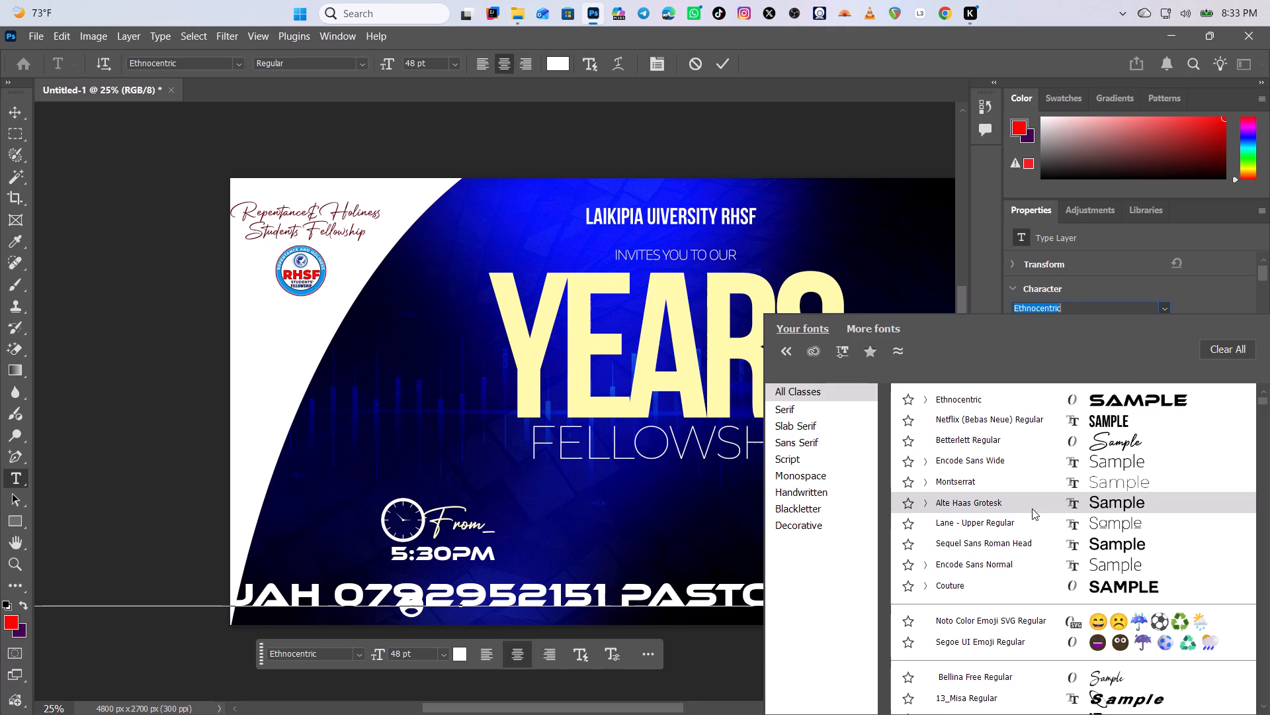
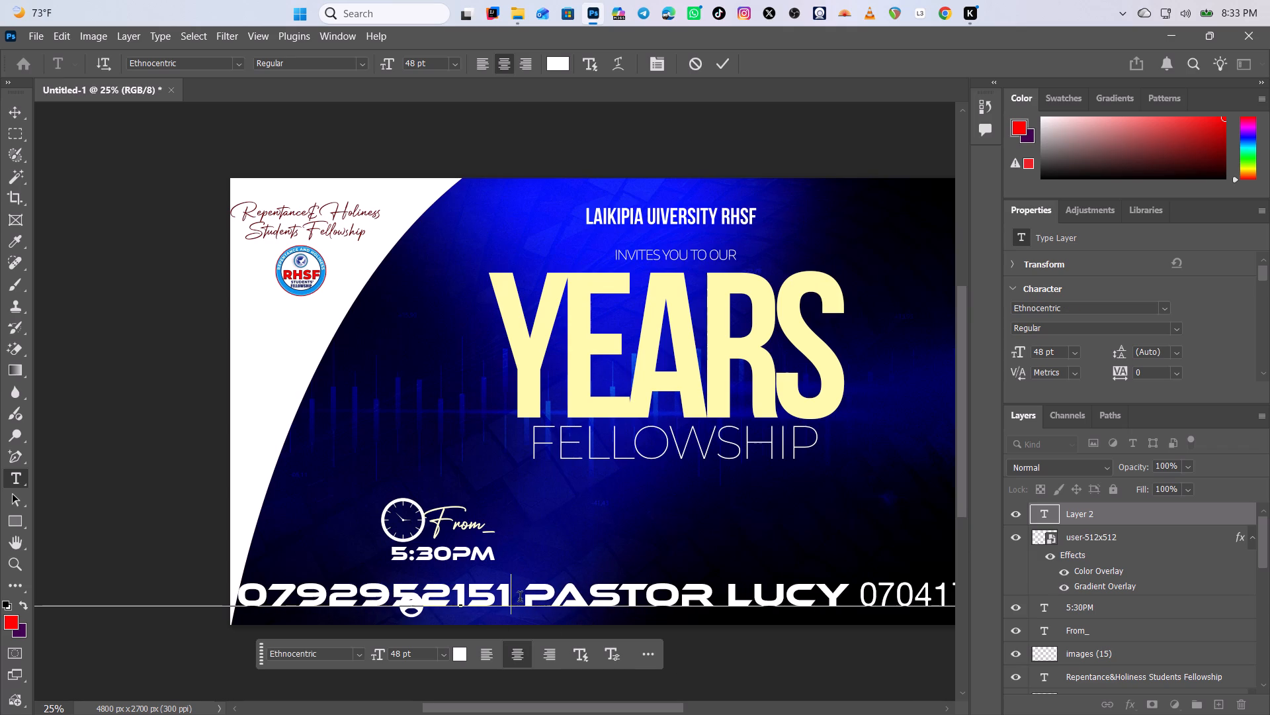
Insert a "||" separator between the first pastor's phone number and the second pastor's name in the contact line.
key(space)
key(shift+bar)
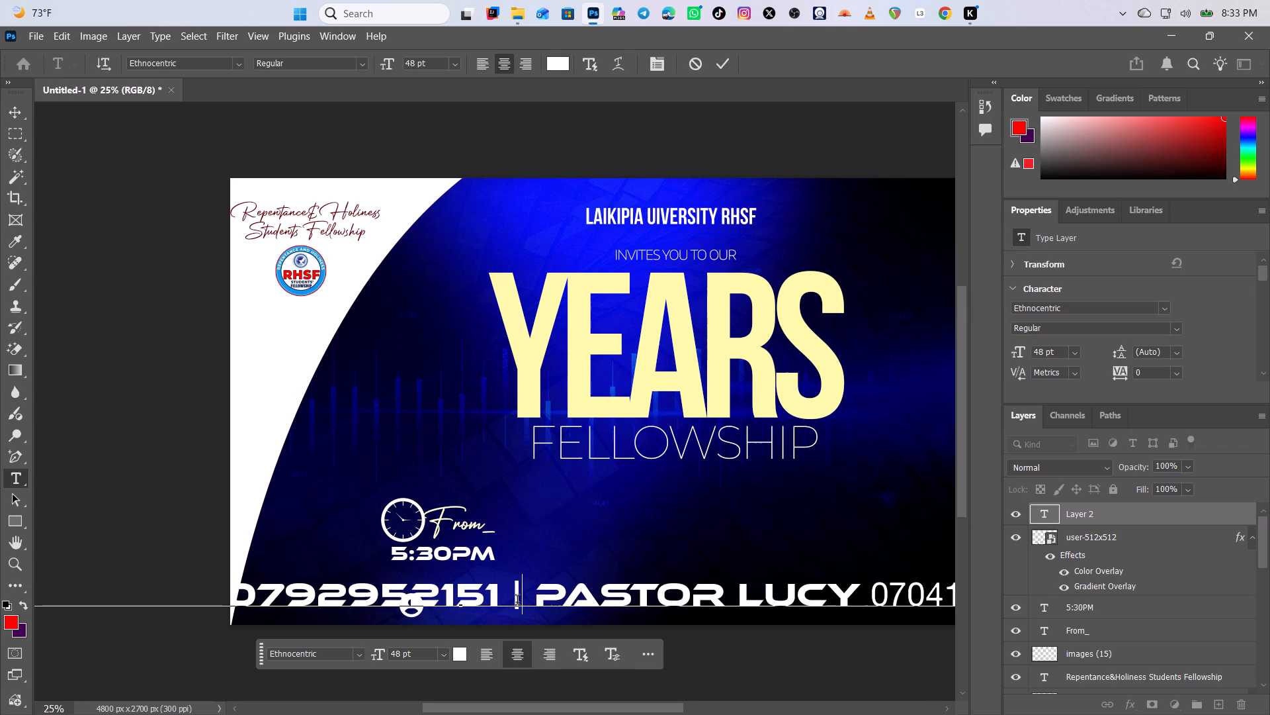
key(shift+bar)
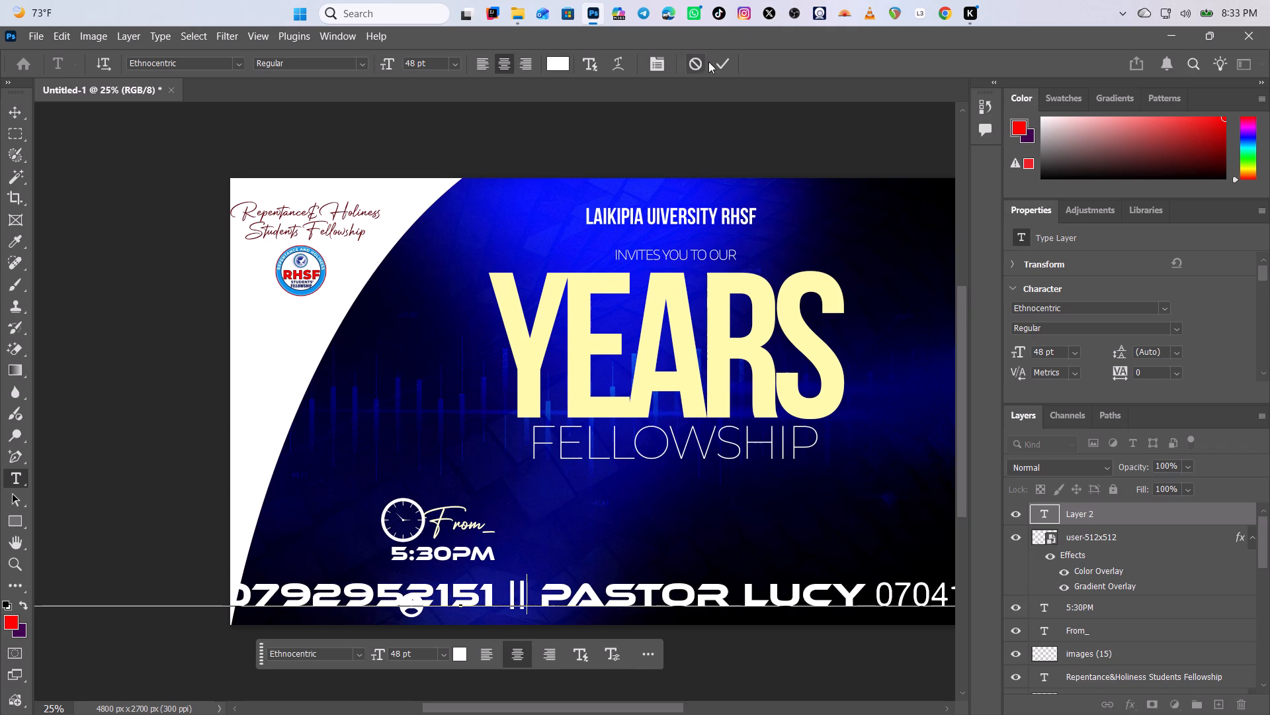
click(716, 67)
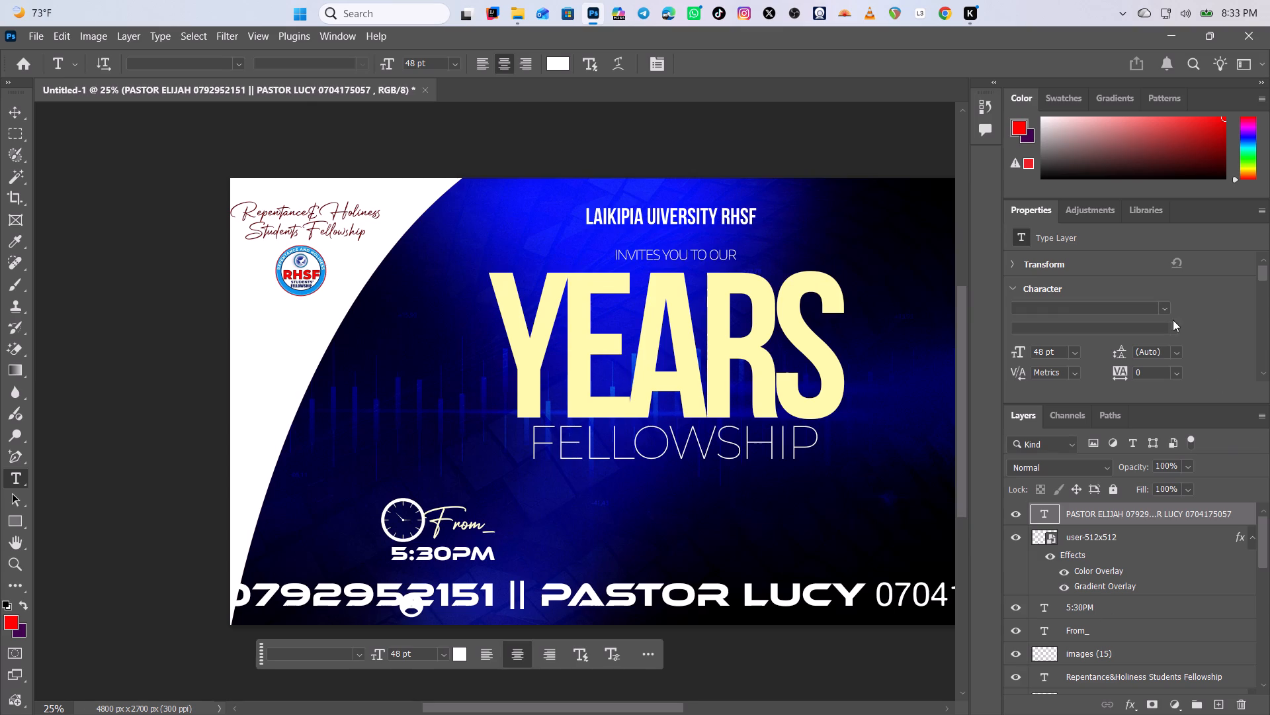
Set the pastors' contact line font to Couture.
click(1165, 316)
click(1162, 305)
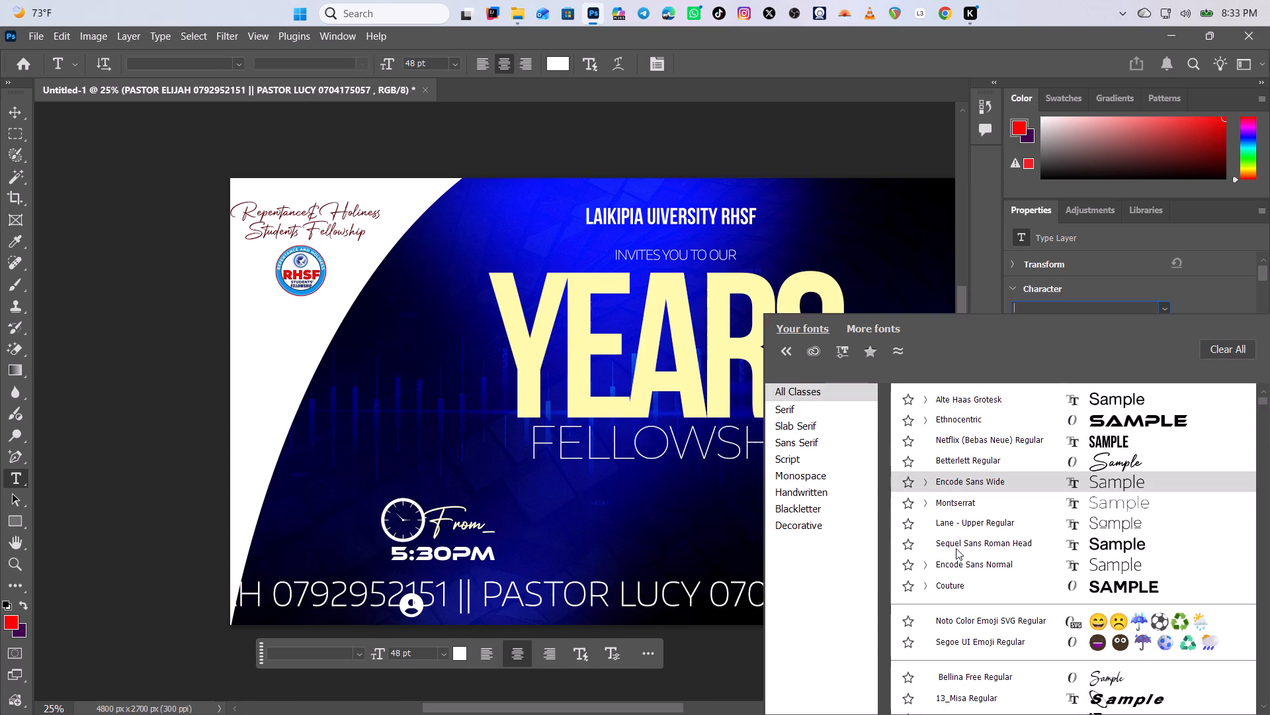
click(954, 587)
Scale the pastors' contact line down to about 25% (11.98 pt) and place it beside the person icon at the invitation's bottom edge.
click(19, 111)
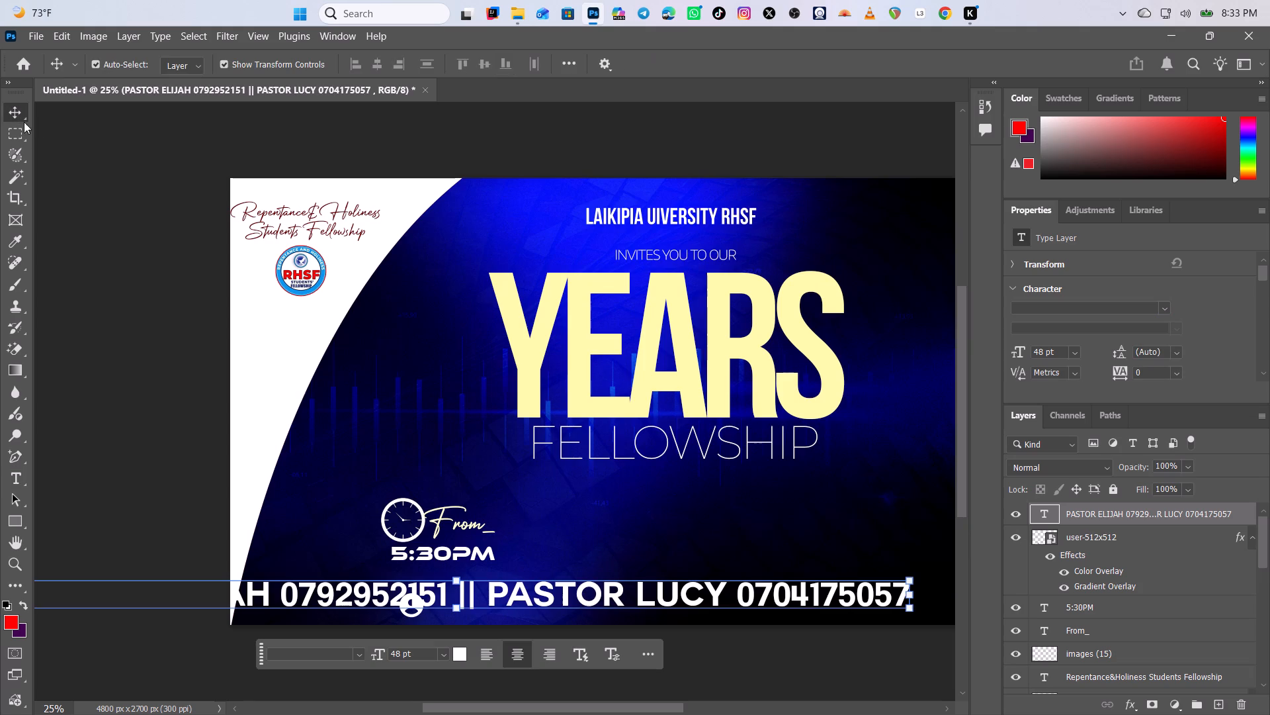
drag(456, 579, 459, 585)
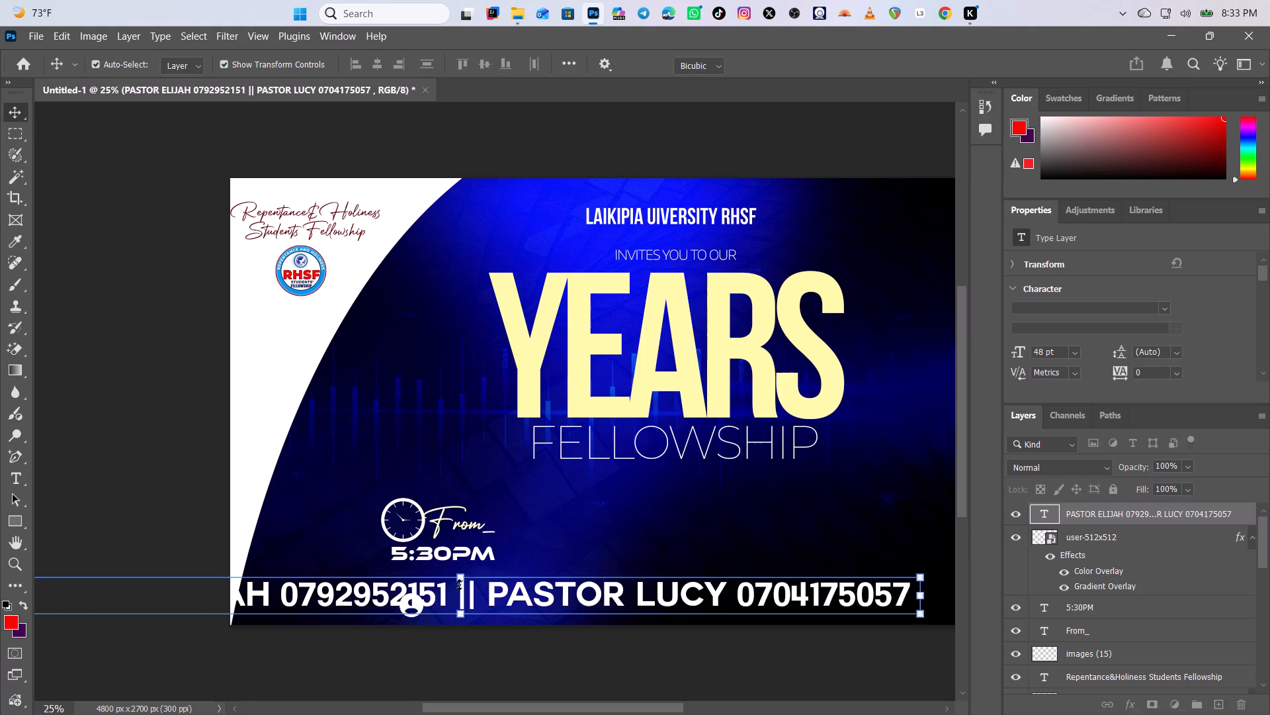
drag(459, 585, 466, 598)
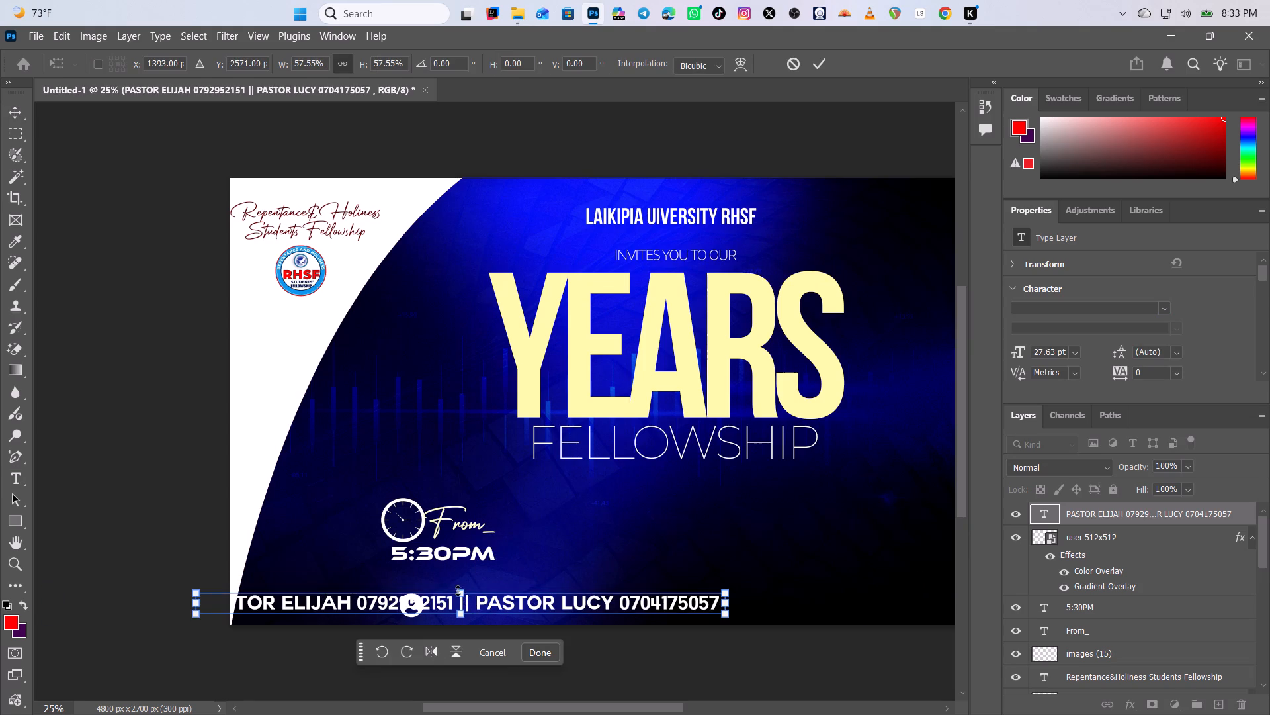
drag(461, 591, 466, 596)
drag(460, 592, 461, 606)
drag(501, 608, 553, 610)
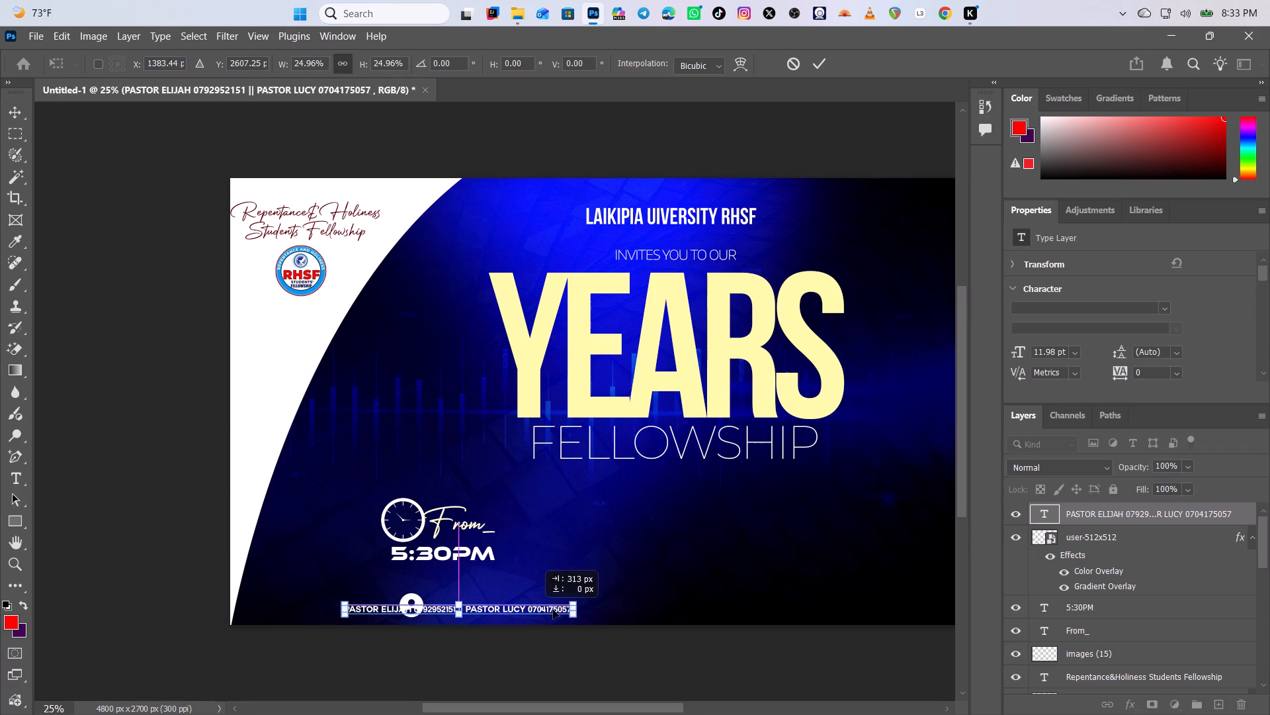
drag(553, 610, 621, 609)
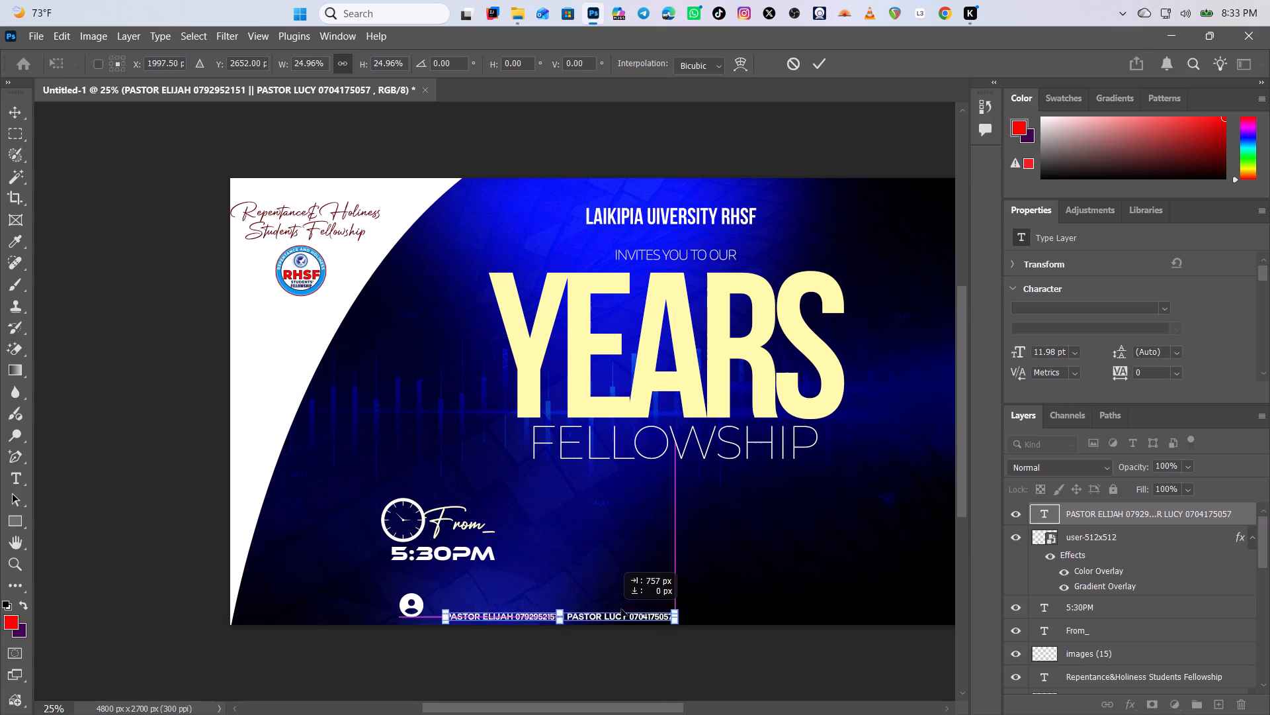
drag(621, 609, 622, 608)
click(667, 656)
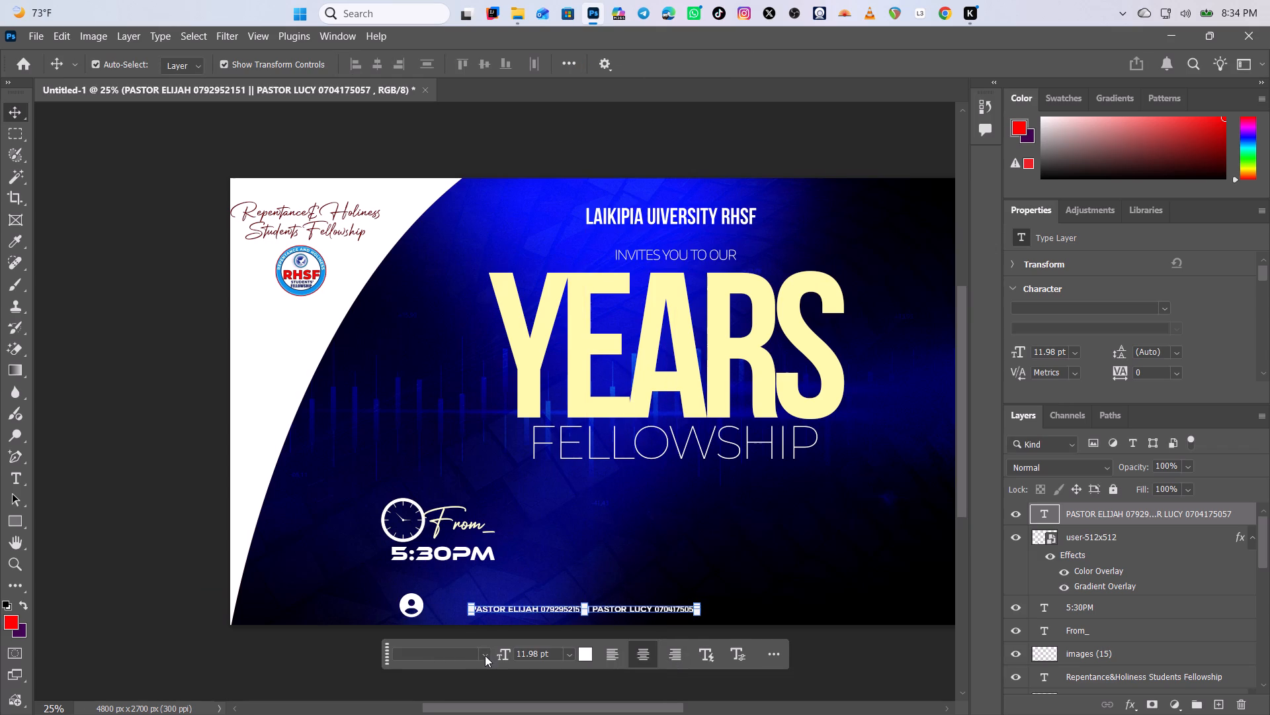
Browse the available fonts and set the pastors' contact line to Montserrat Light.
click(486, 657)
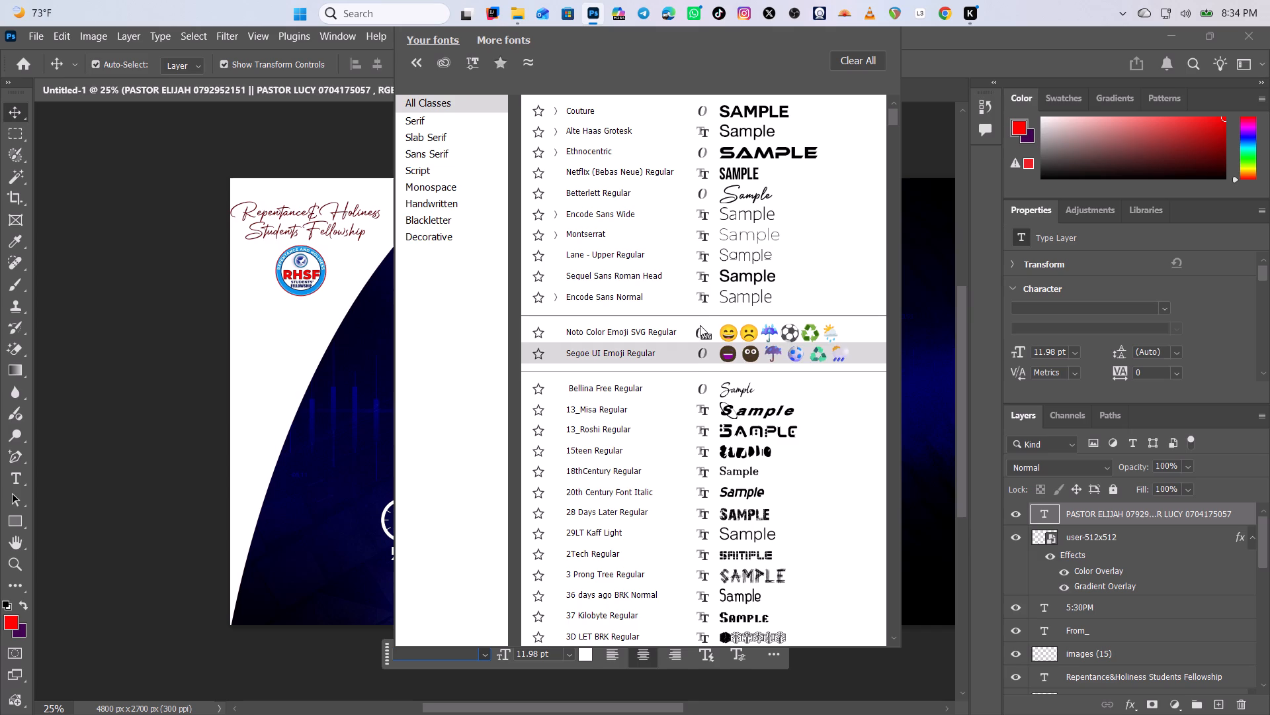
drag(893, 115, 900, 137)
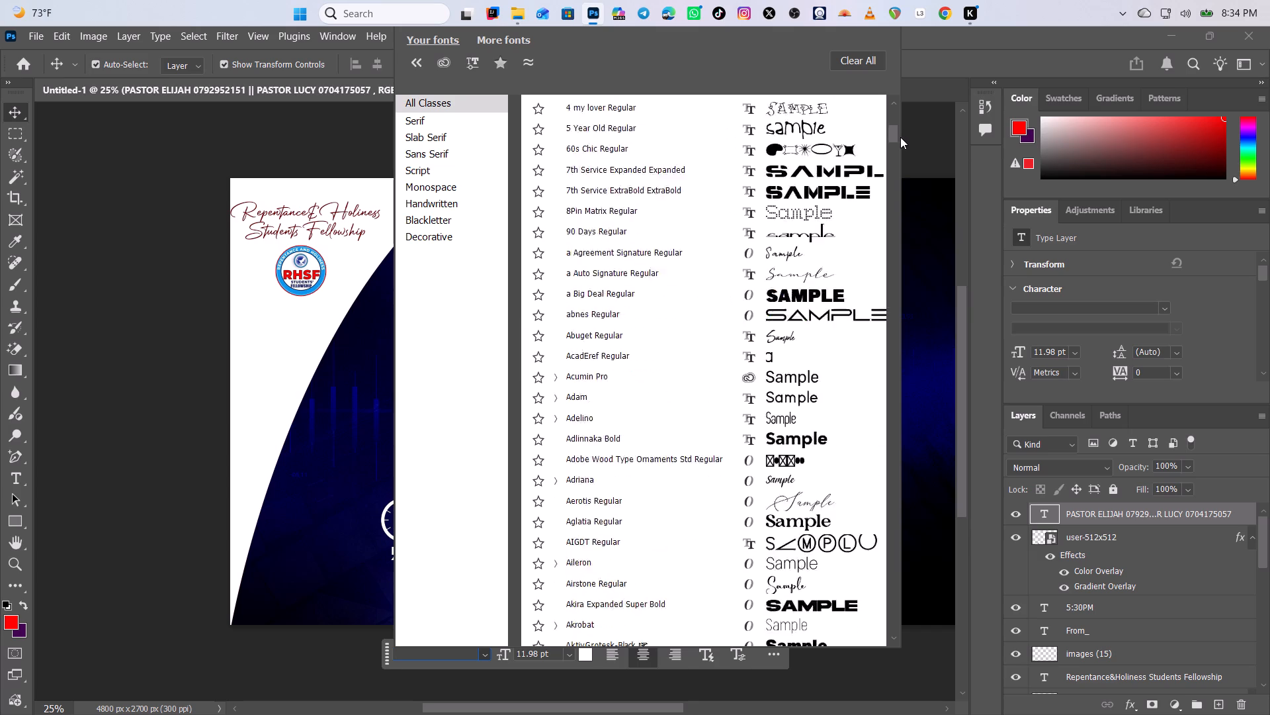
drag(900, 137, 896, 149)
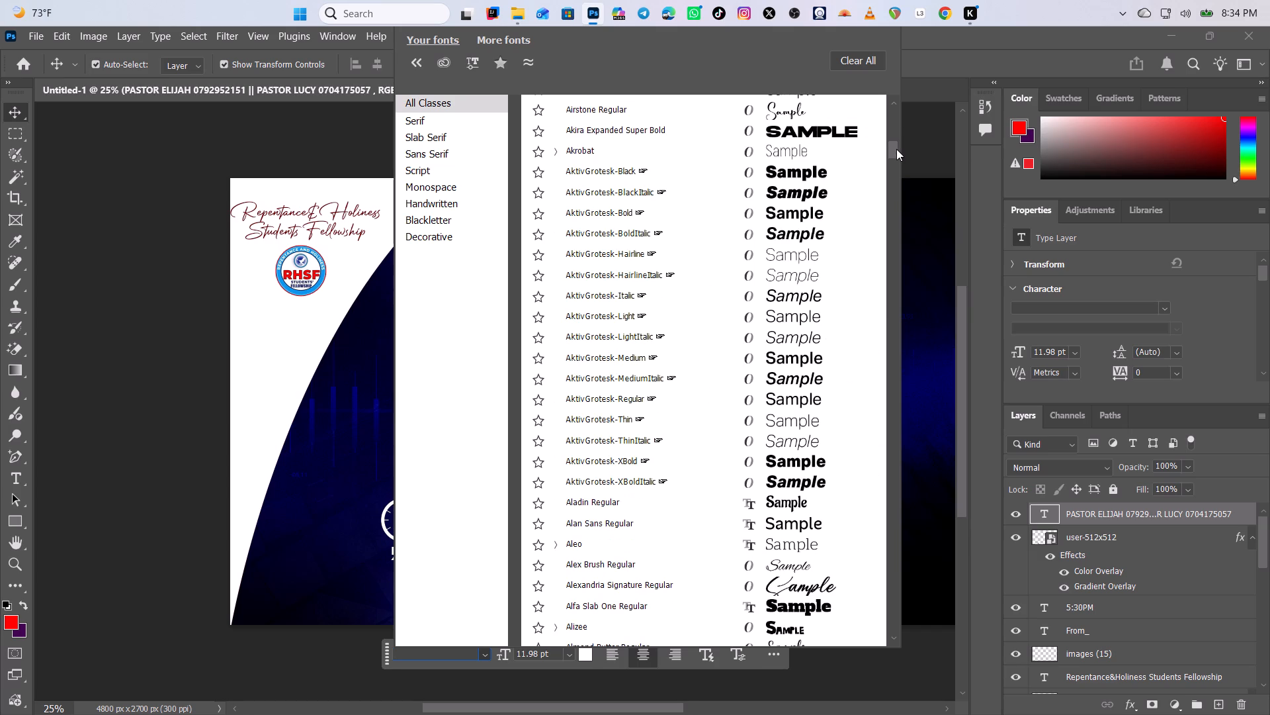
drag(896, 149, 886, 201)
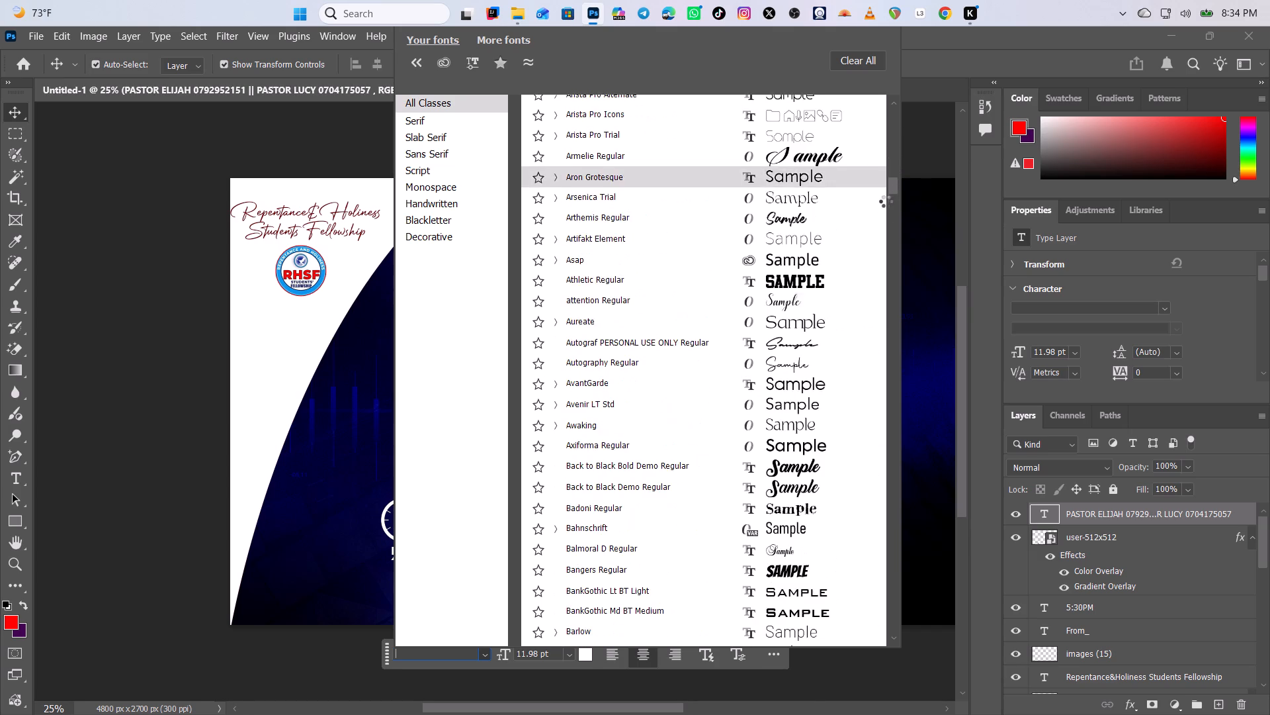
drag(886, 201, 878, 314)
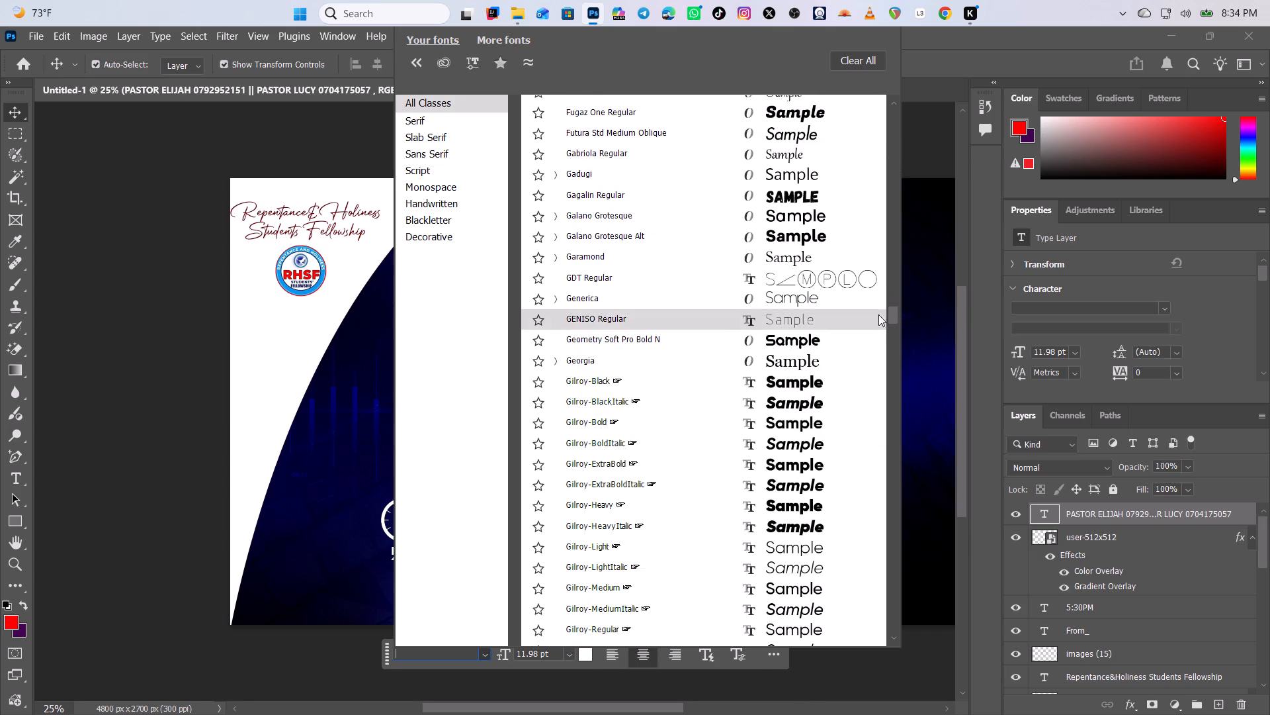
drag(878, 314, 884, 354)
drag(891, 360, 894, 369)
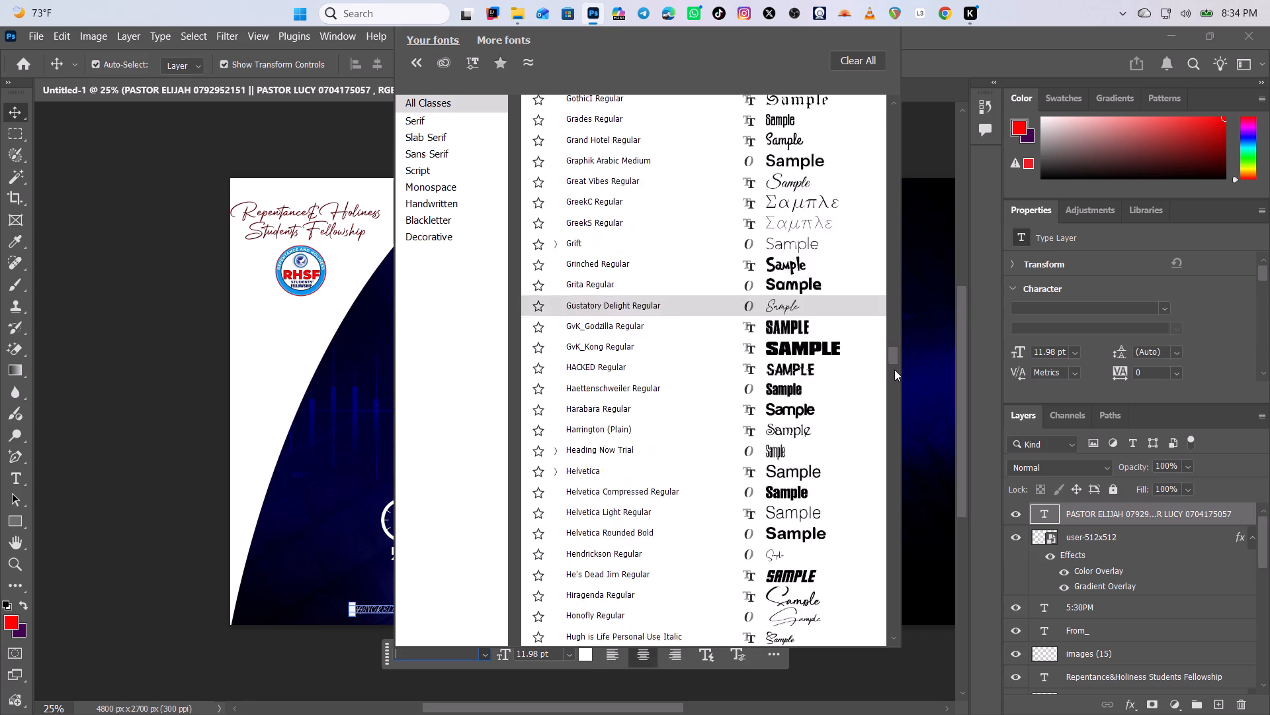
drag(894, 369, 898, 465)
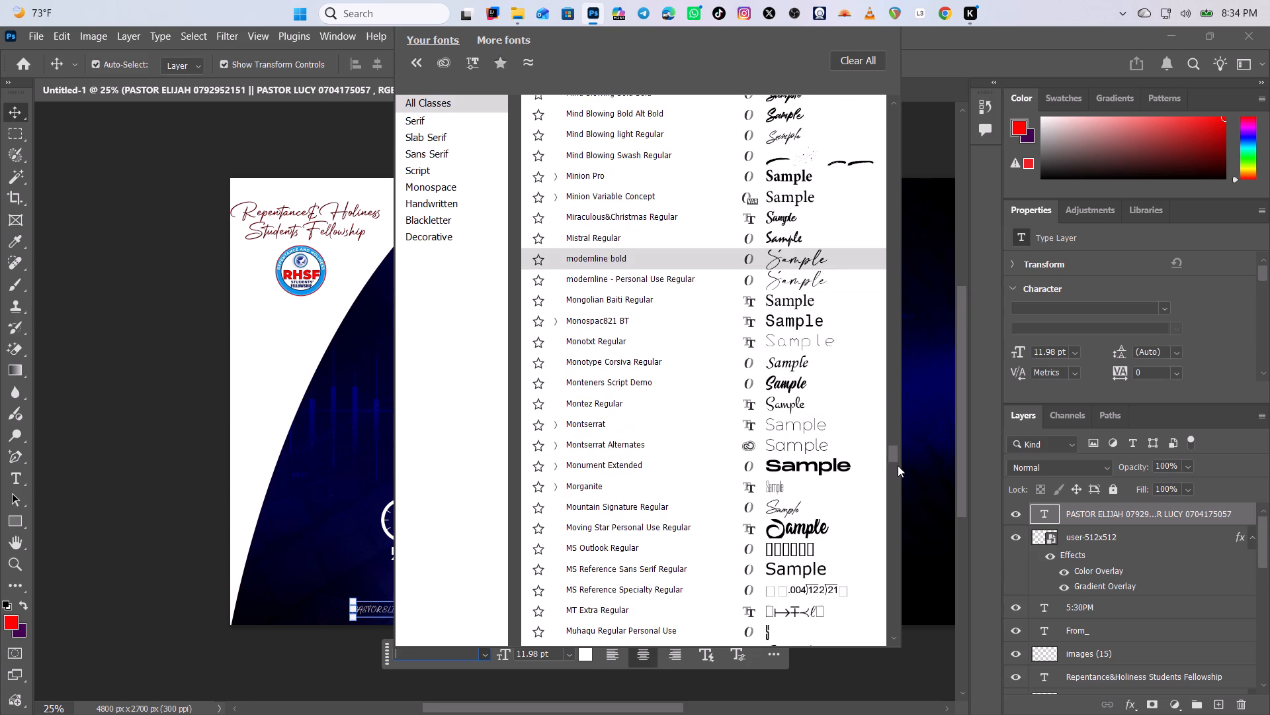
drag(898, 465, 889, 522)
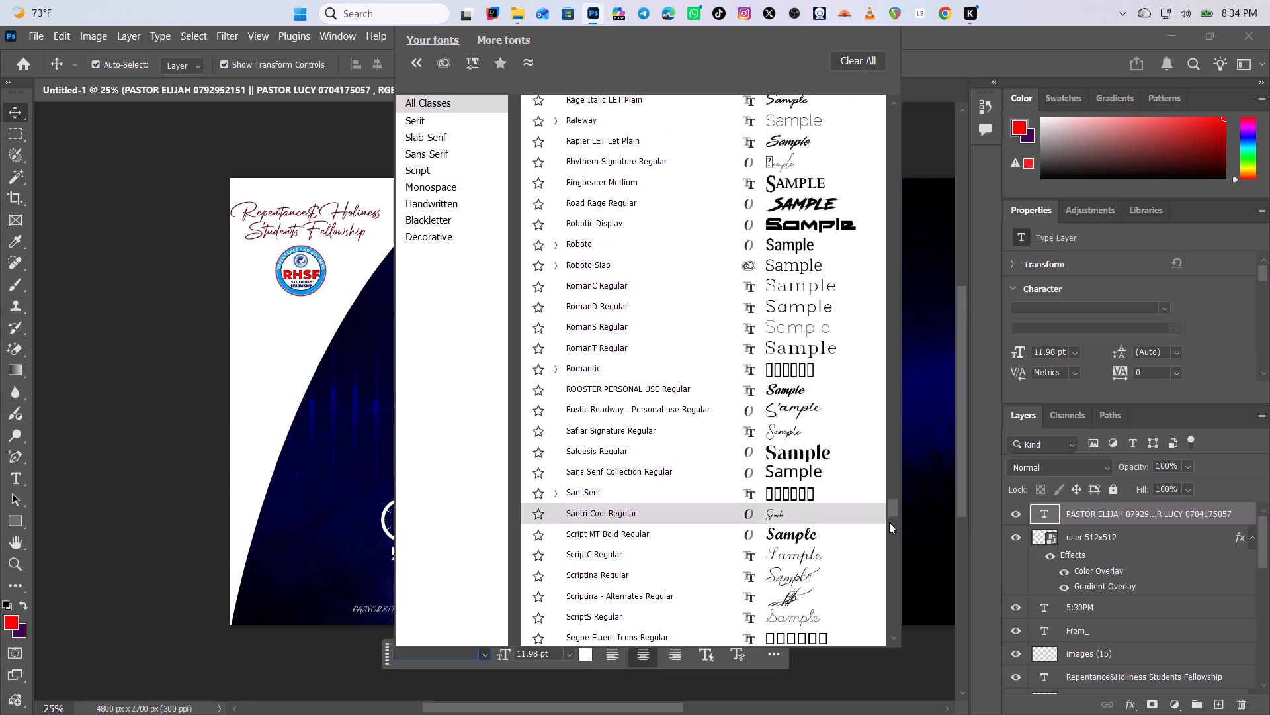
drag(889, 522, 891, 547)
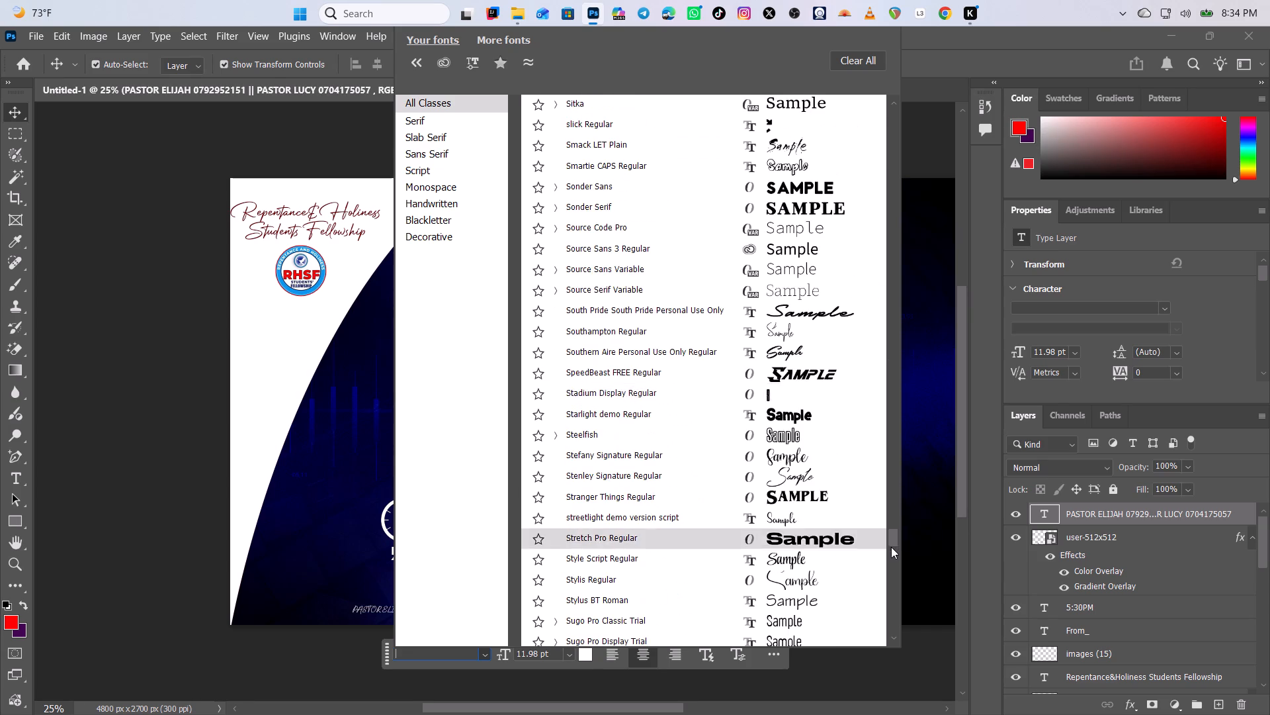
drag(891, 547, 860, 430)
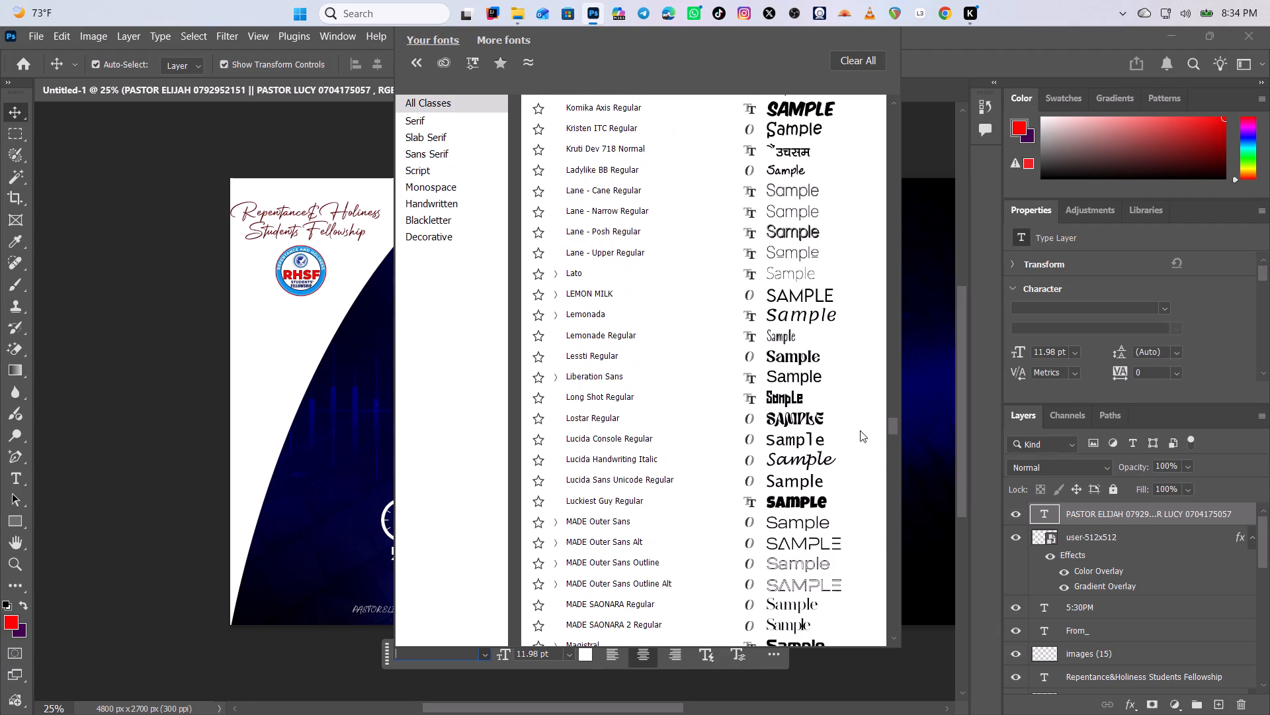
drag(860, 430, 861, 452)
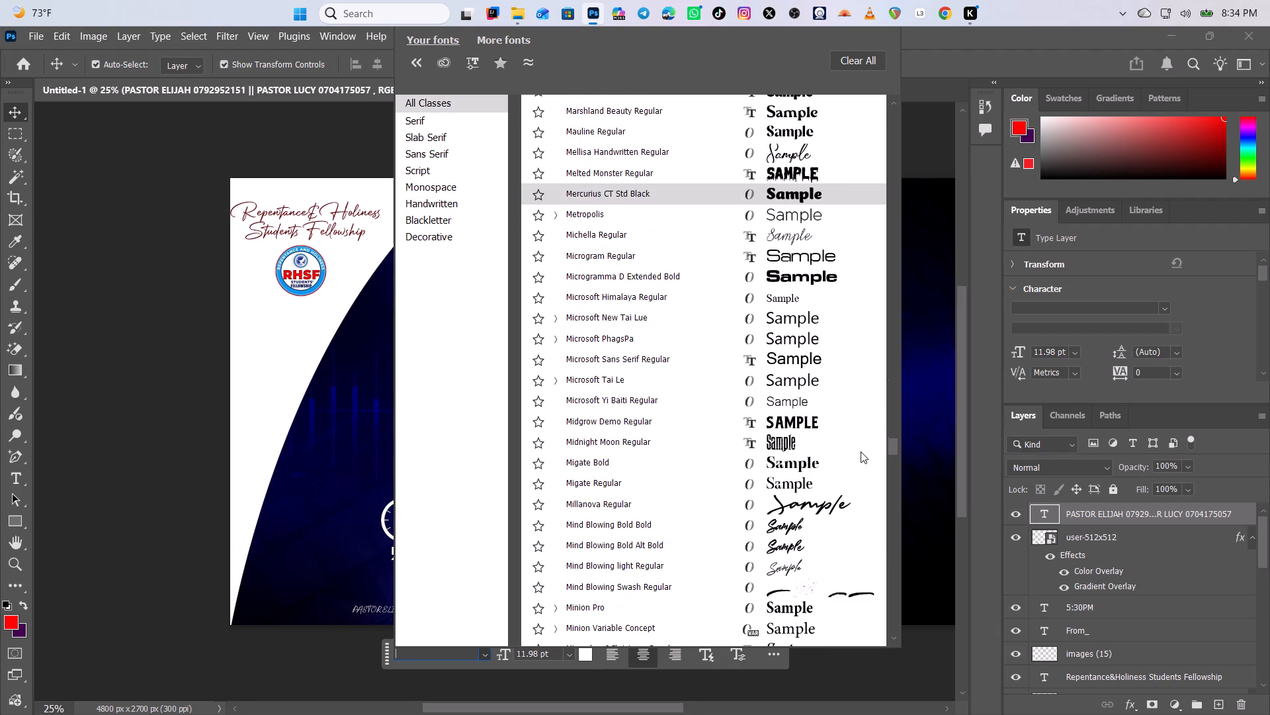
drag(861, 452, 864, 462)
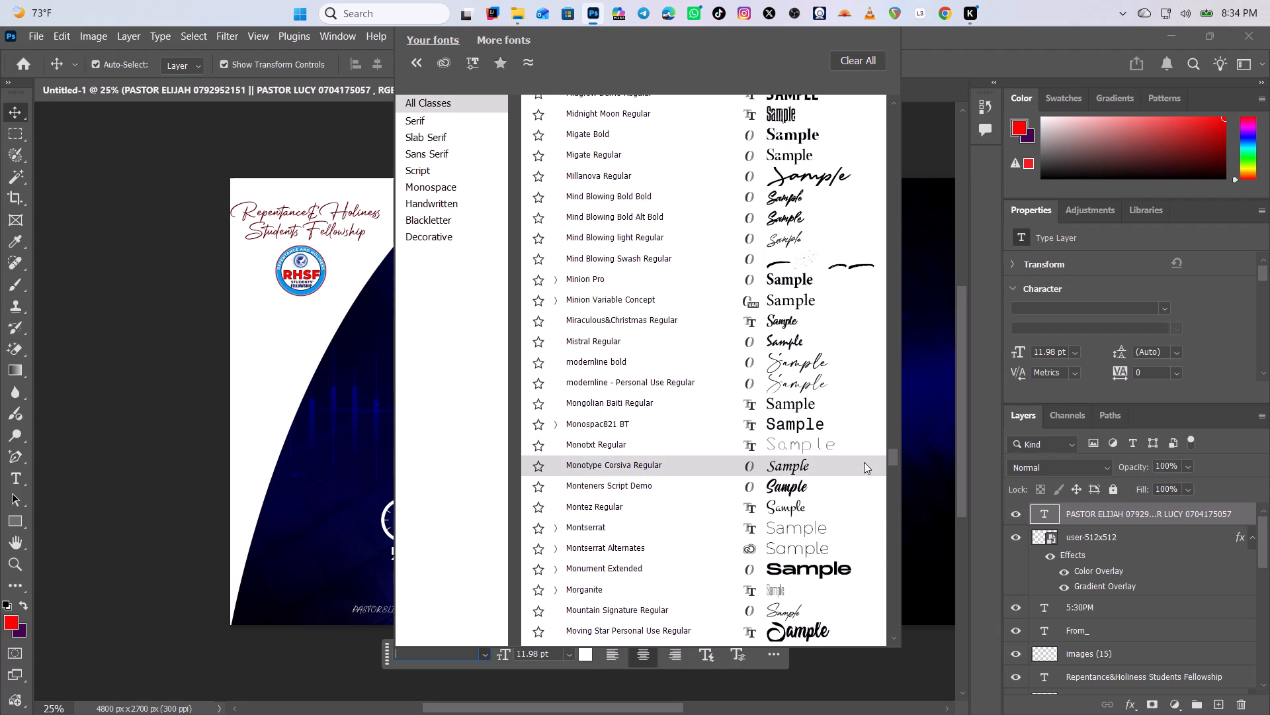
drag(864, 462, 867, 473)
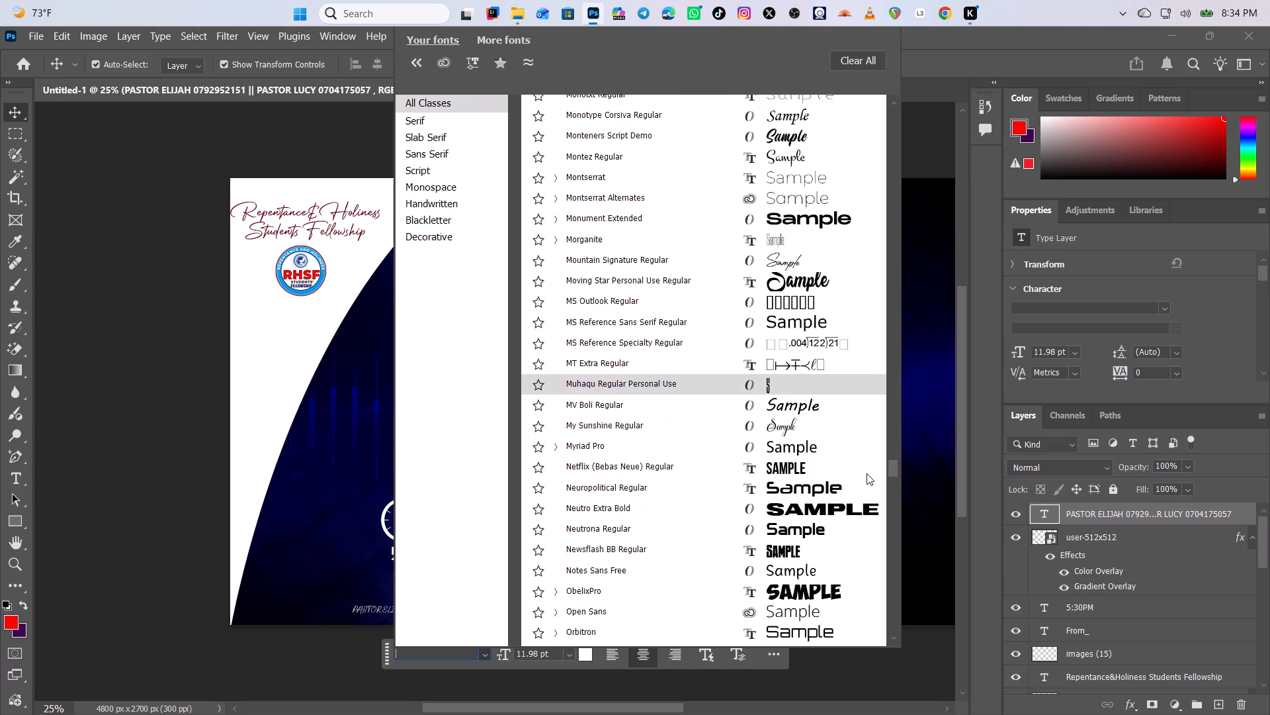
drag(867, 473, 864, 466)
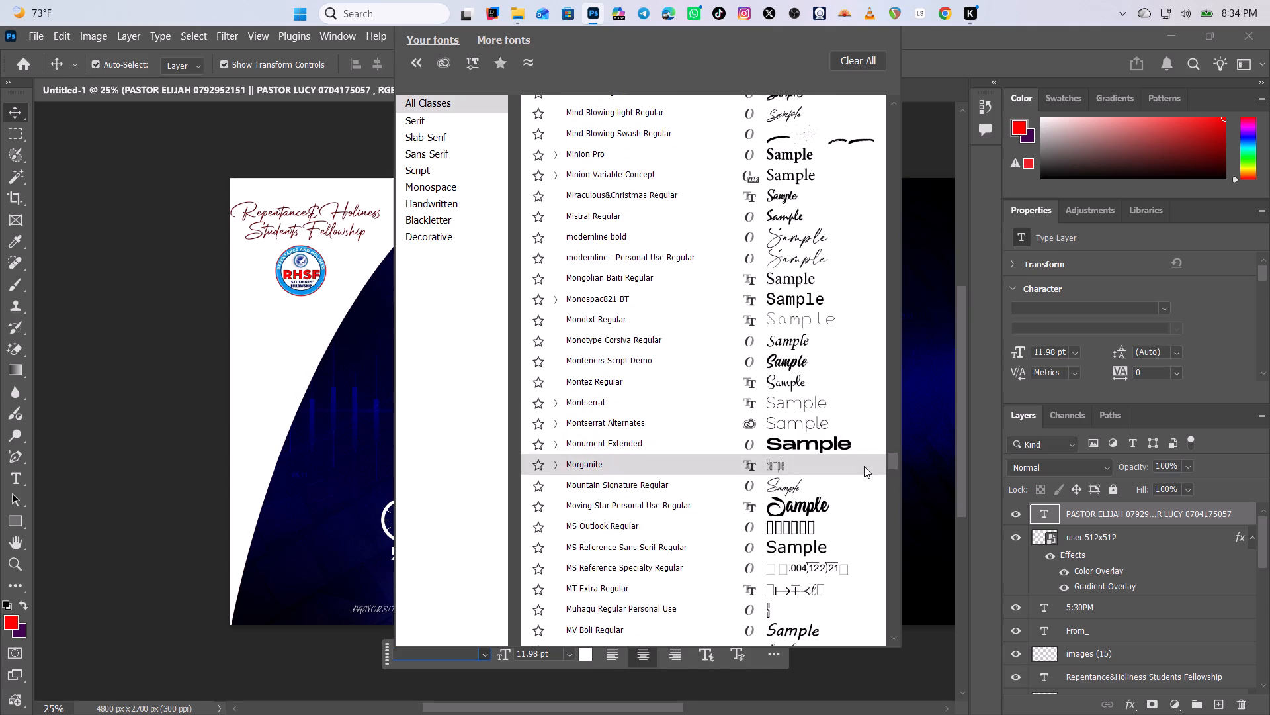
drag(864, 466, 860, 456)
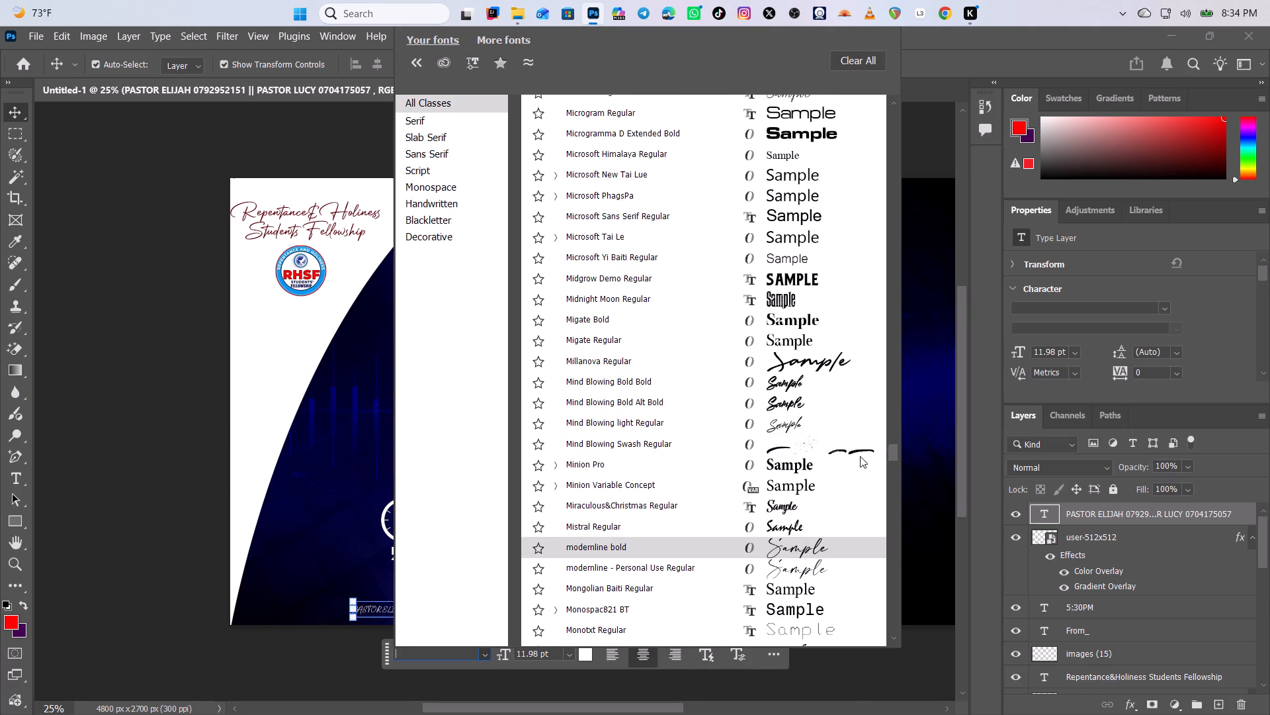
drag(860, 456, 857, 453)
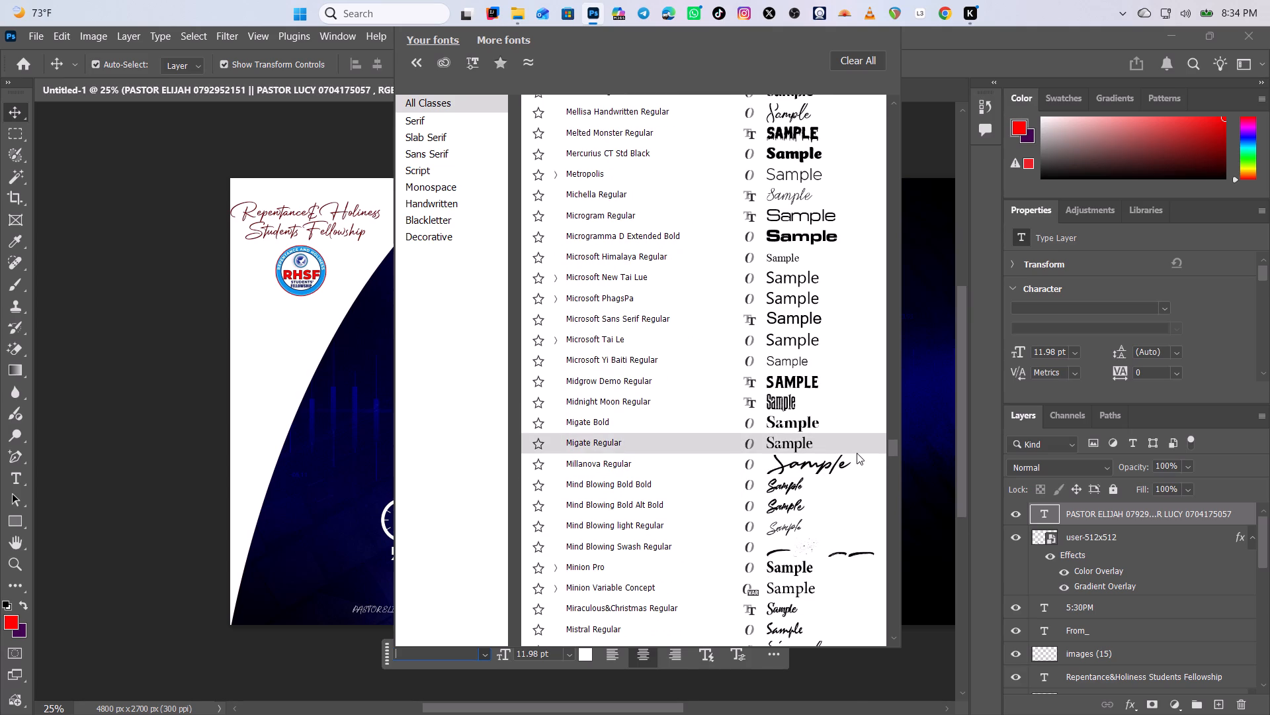
drag(857, 453, 854, 440)
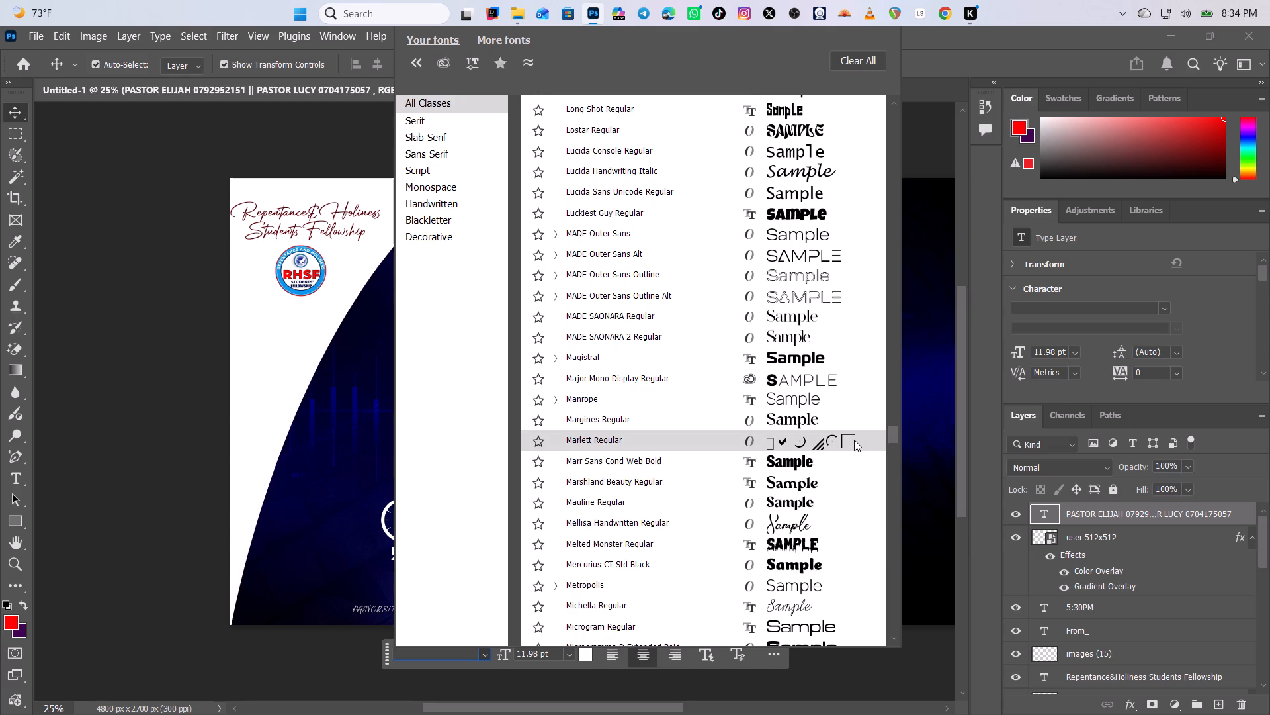
drag(854, 440, 856, 445)
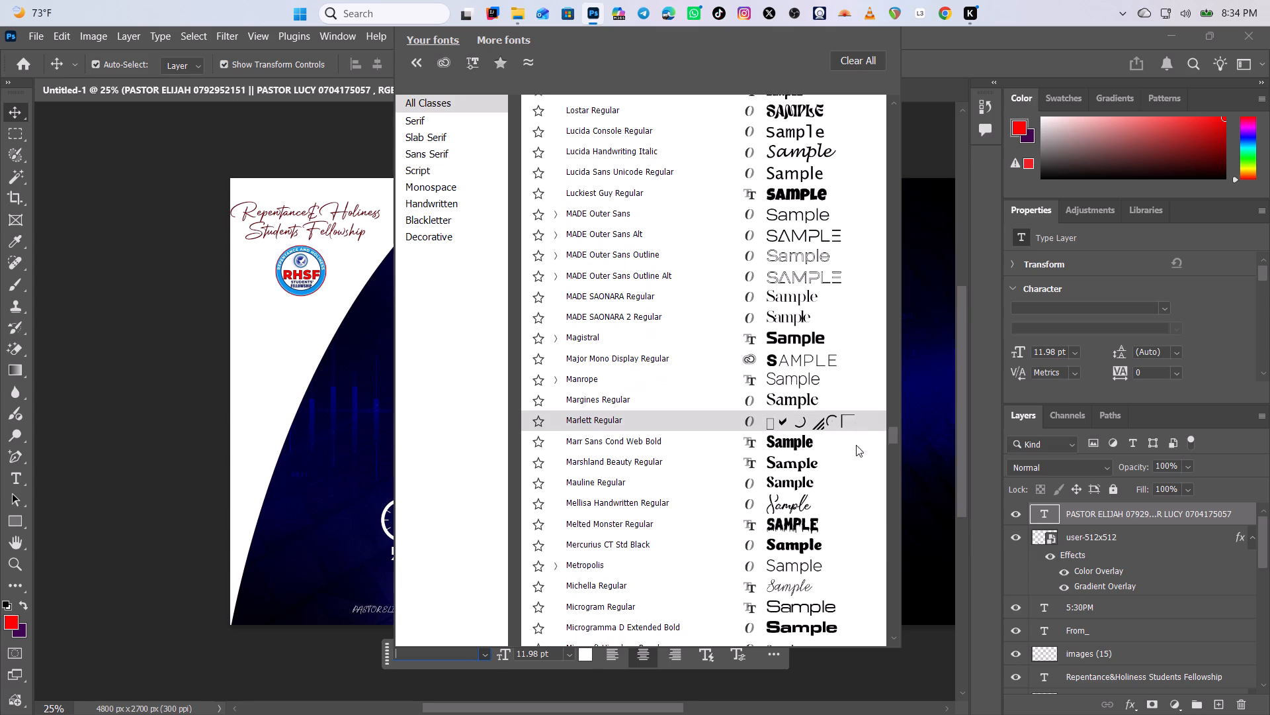
drag(856, 445, 859, 455)
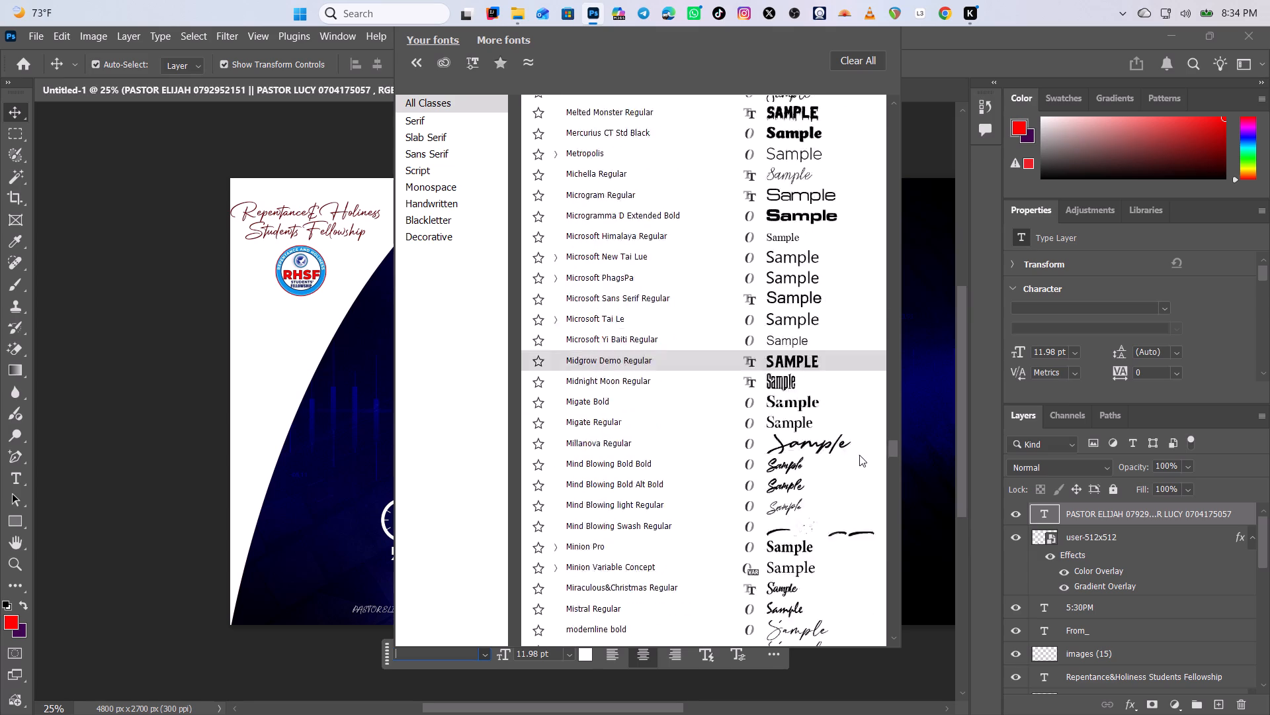
drag(859, 455, 861, 461)
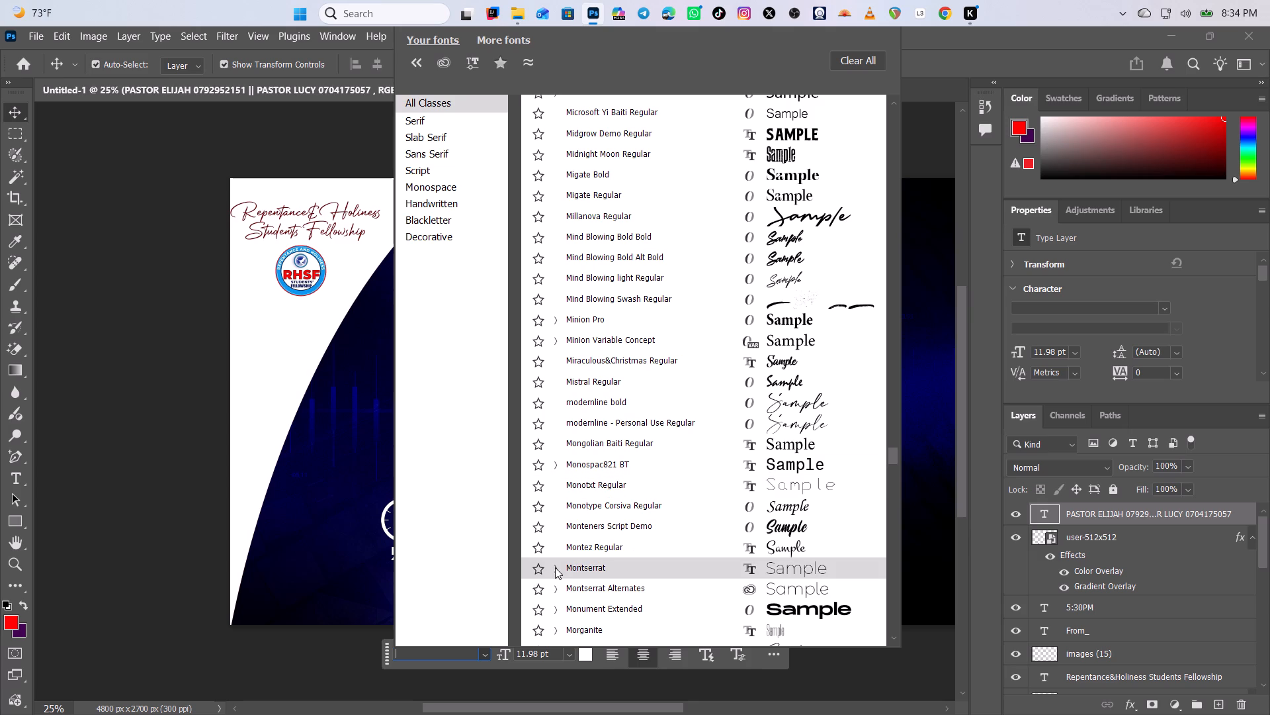
click(556, 566)
drag(896, 445, 898, 457)
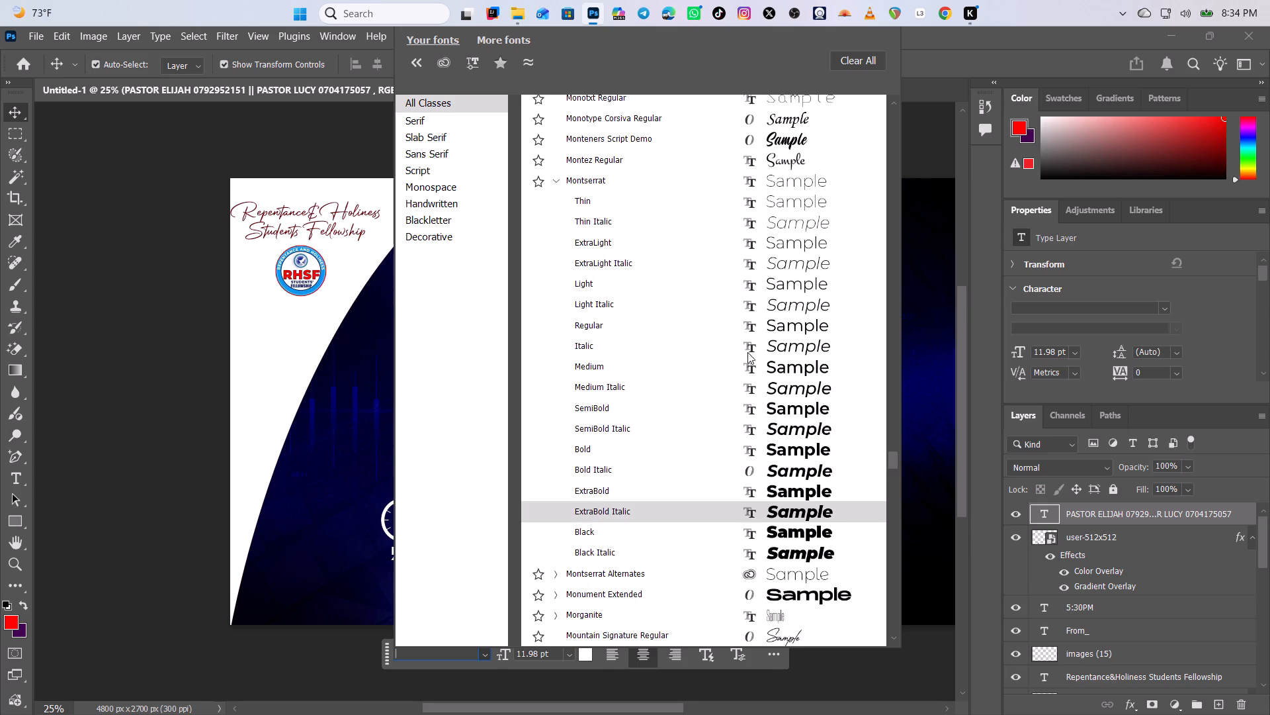
click(784, 282)
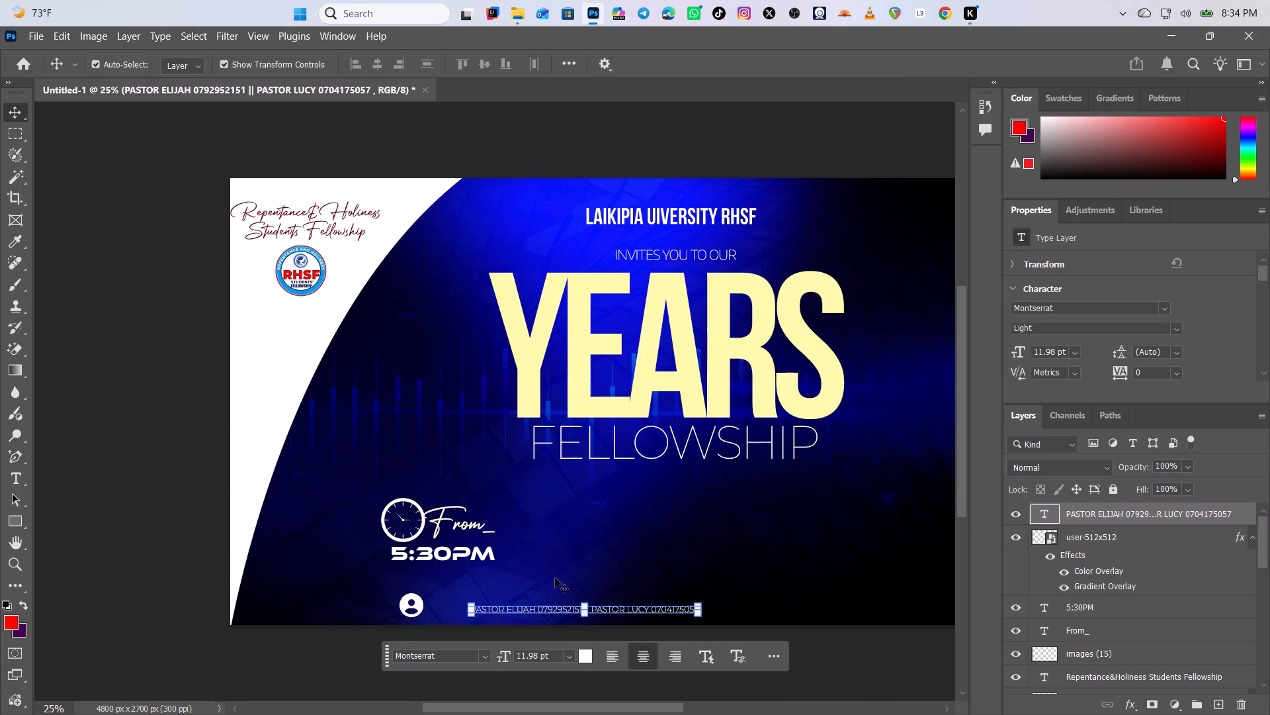
Enlarge the pastors' contact line slightly to about 12.04 pt, keeping it next to the person icon.
click(585, 604)
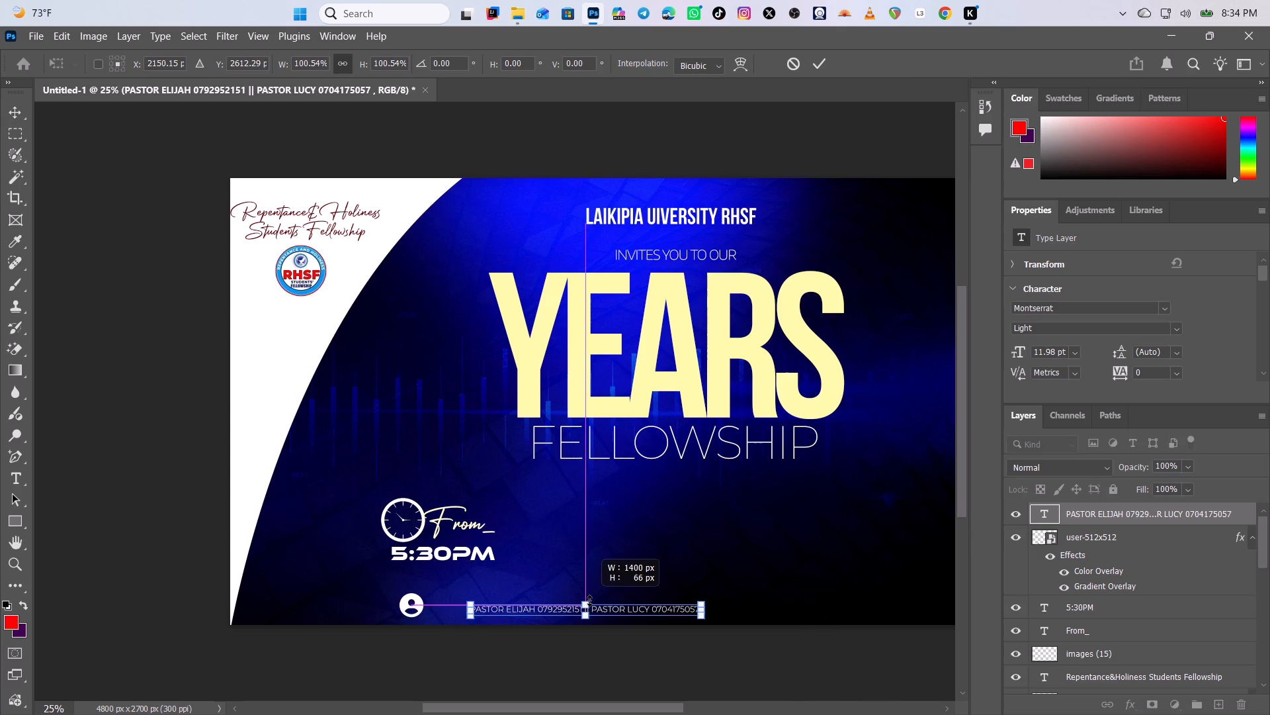
click(667, 651)
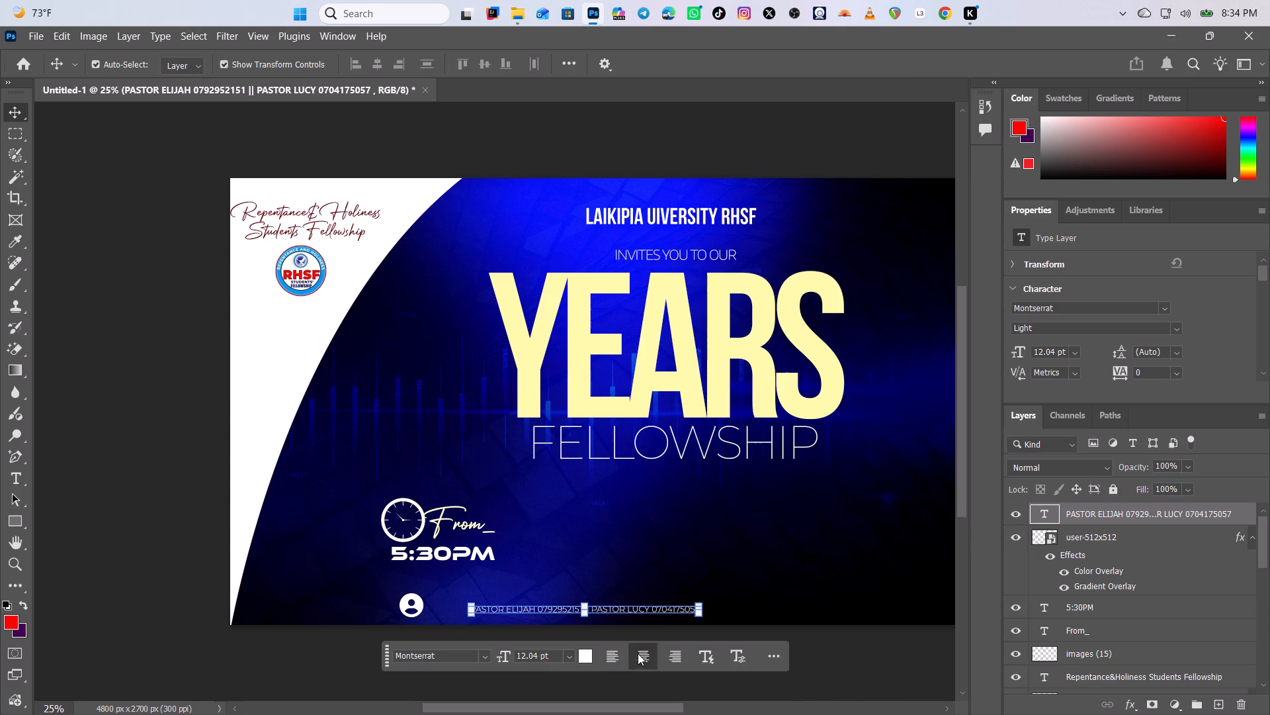
Set the pastors' contact line's font size to 19 pt.
drag(509, 651, 519, 656)
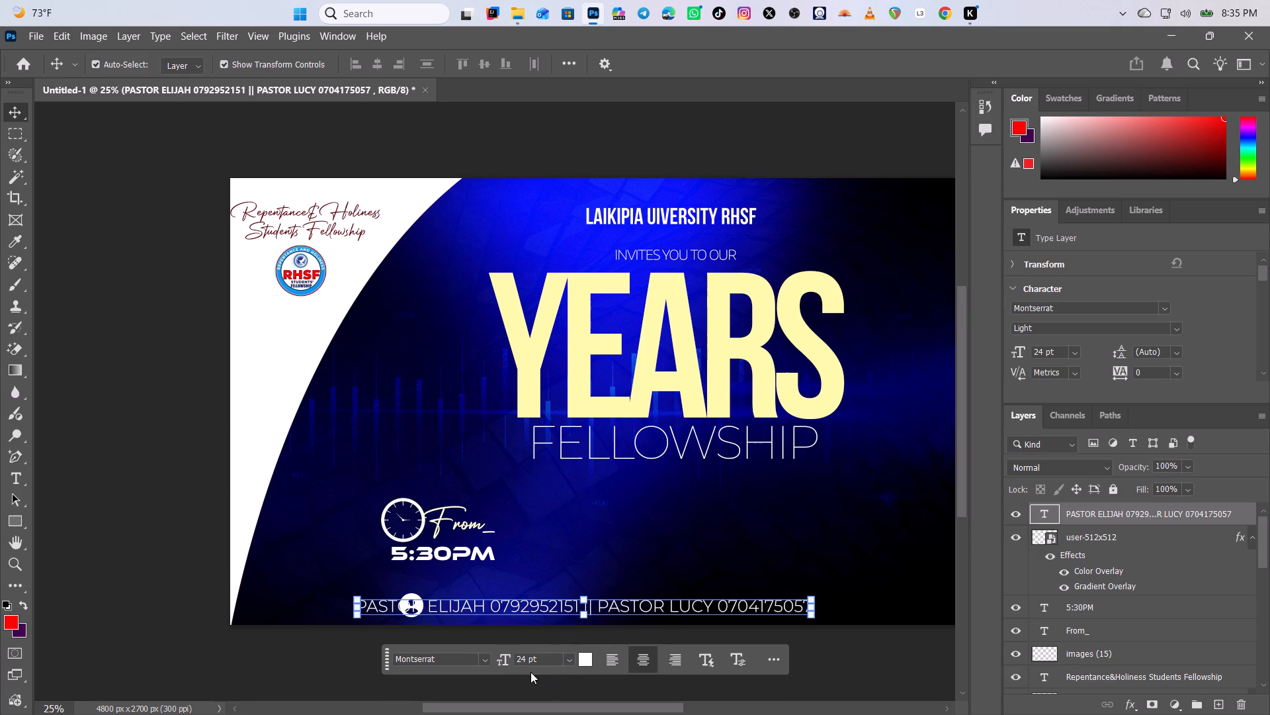
click(509, 661)
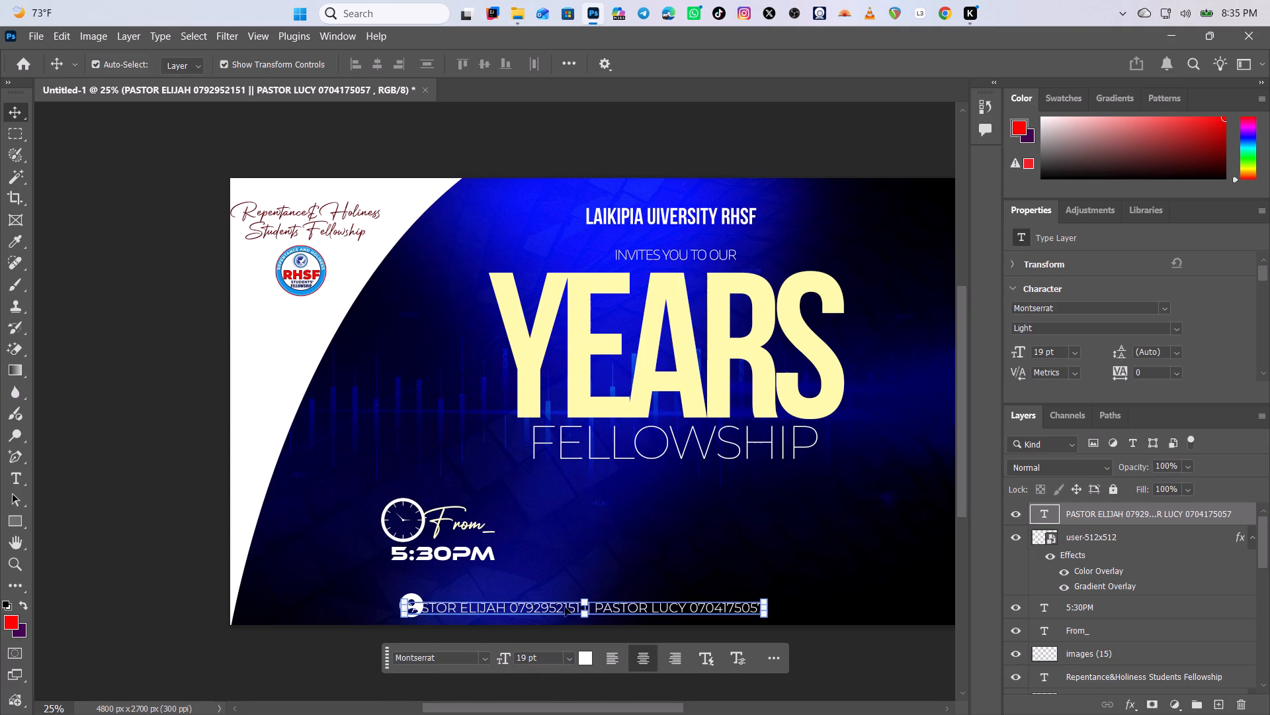
Move the pastors' contact line just right of the person icon and nudge it up level with the icon.
drag(547, 606, 566, 604)
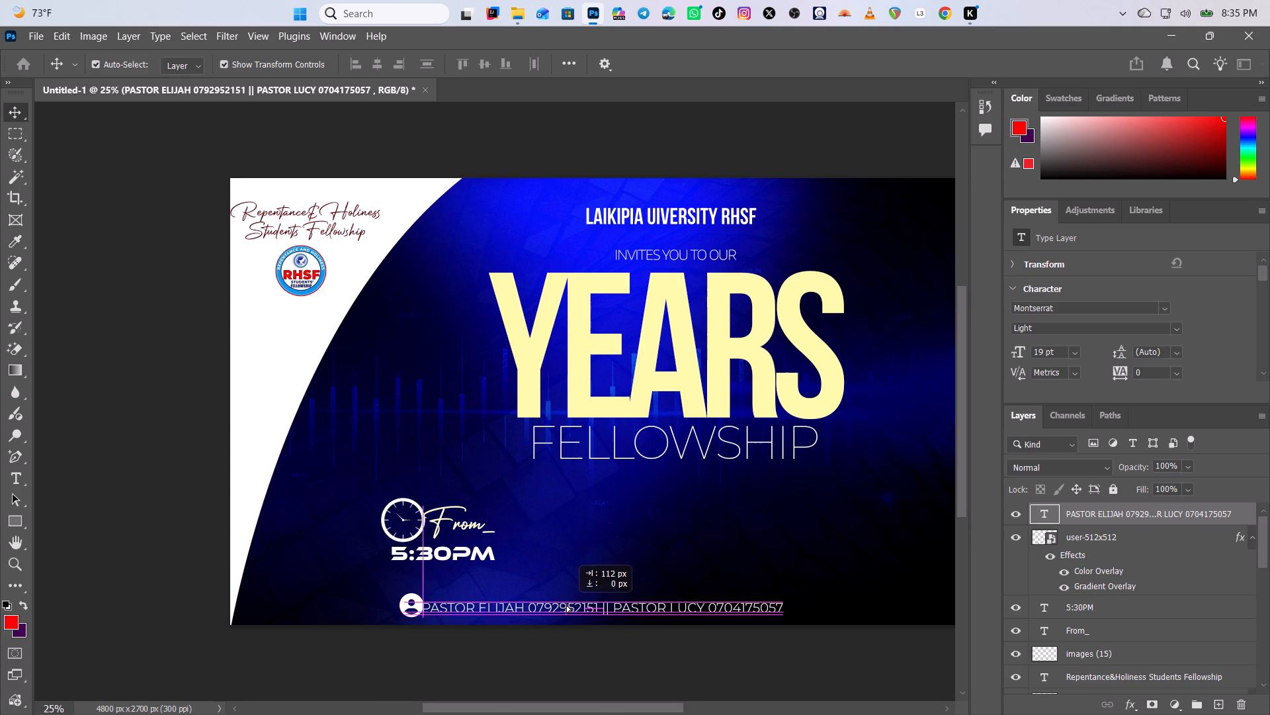
drag(566, 604, 568, 604)
click(560, 557)
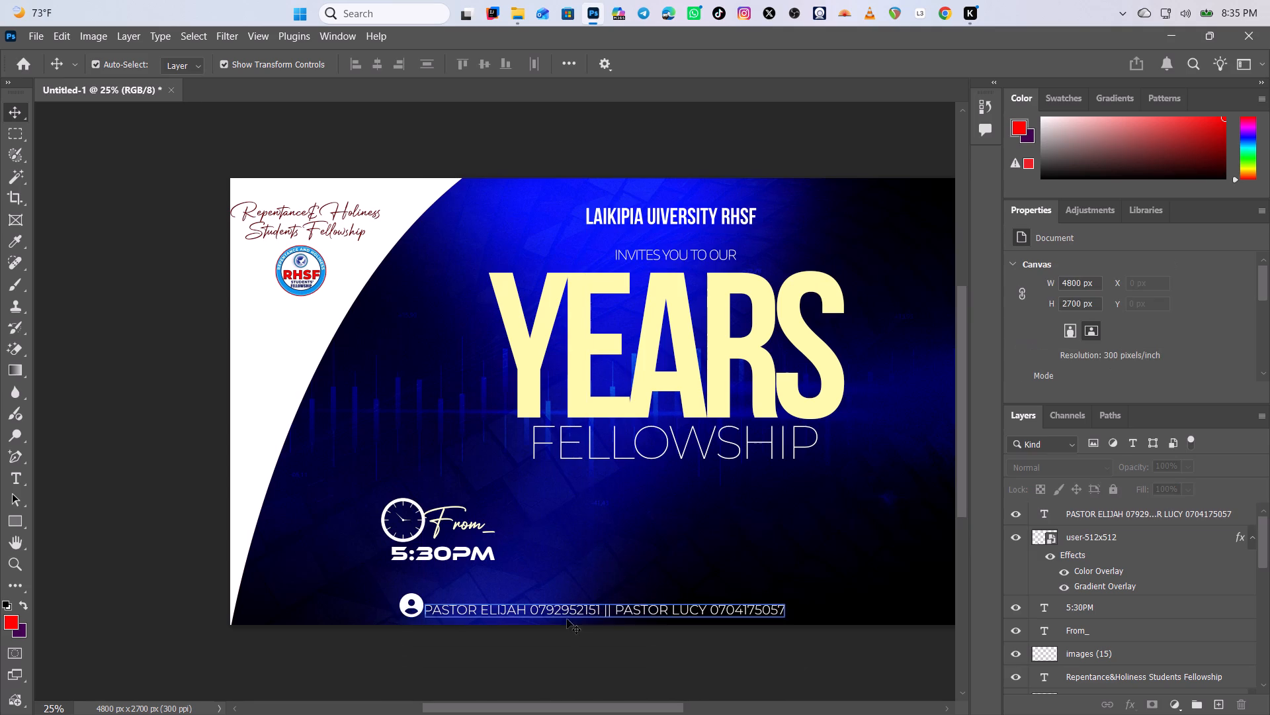
click(569, 611)
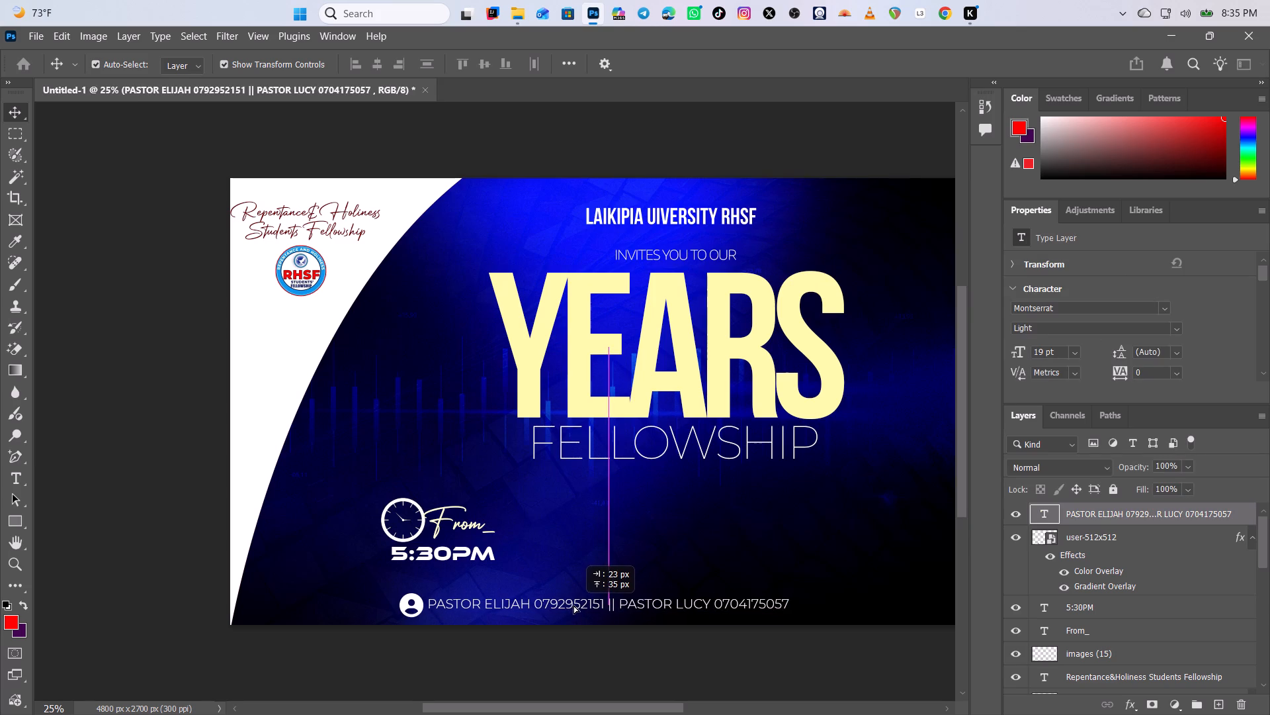
key(Up)
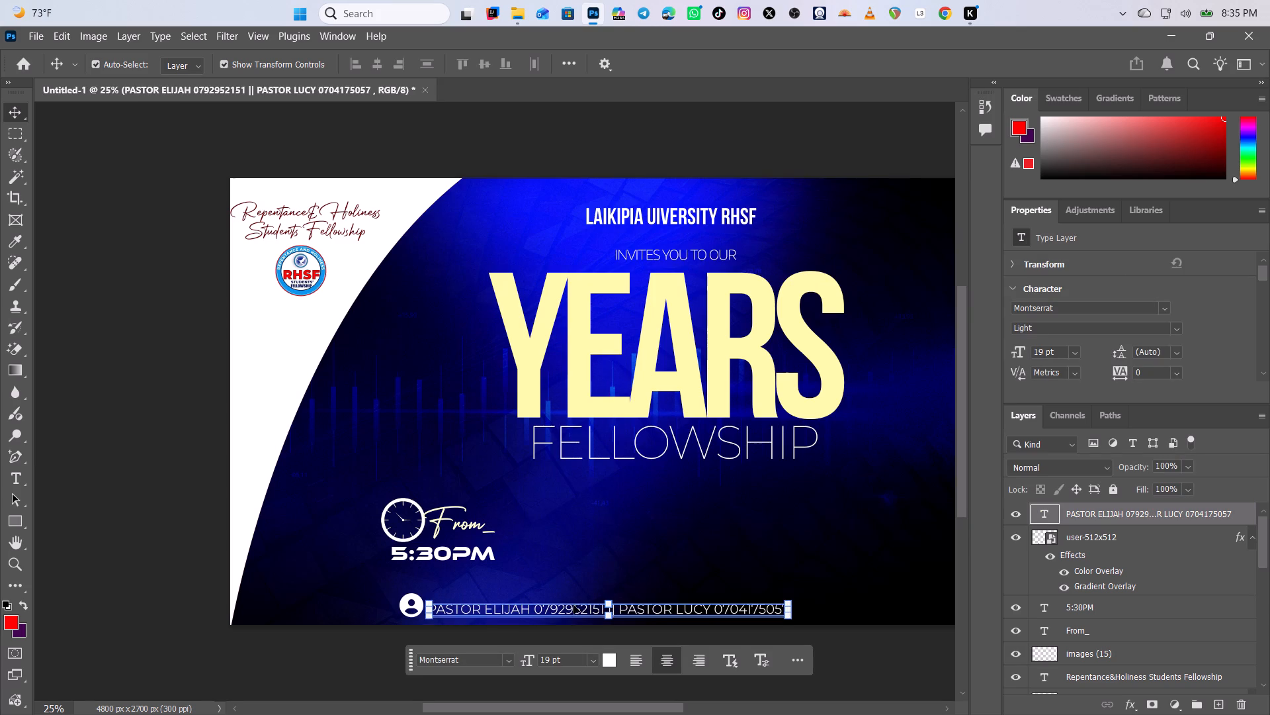
key(Up)
key(Up)
key(Up)
key(Up)
key(Up)
key(Up)
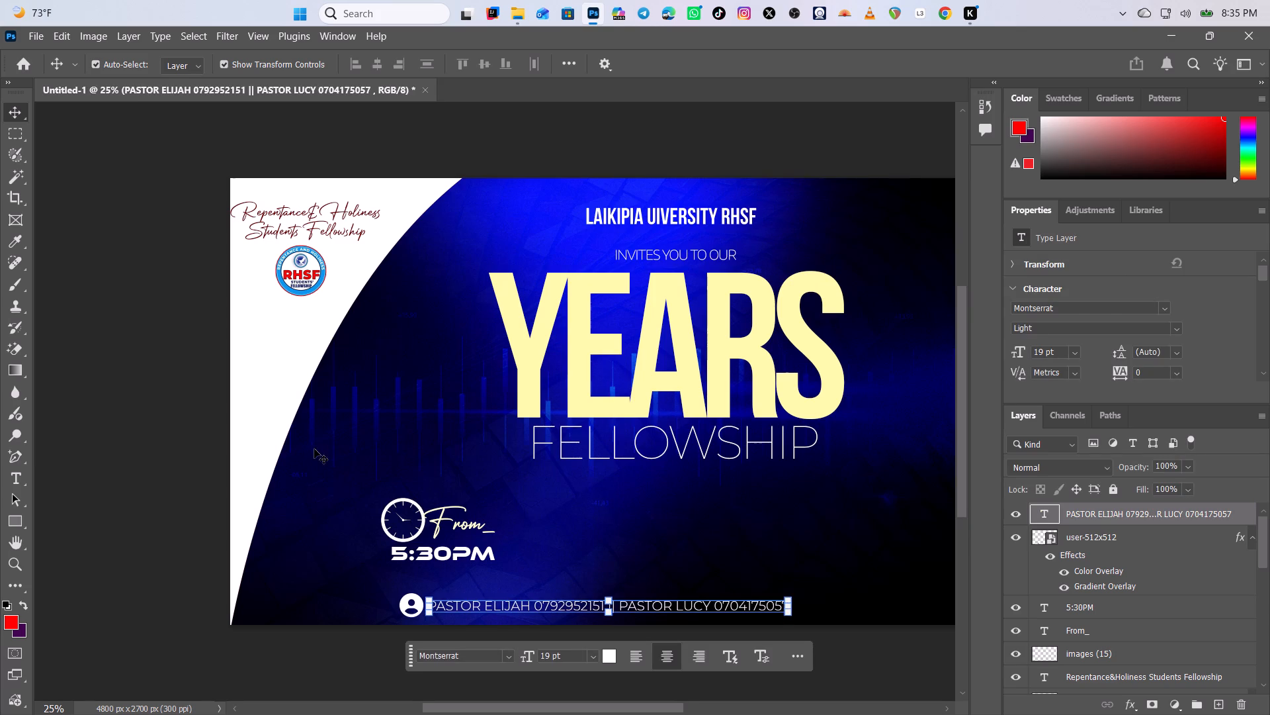
click(320, 486)
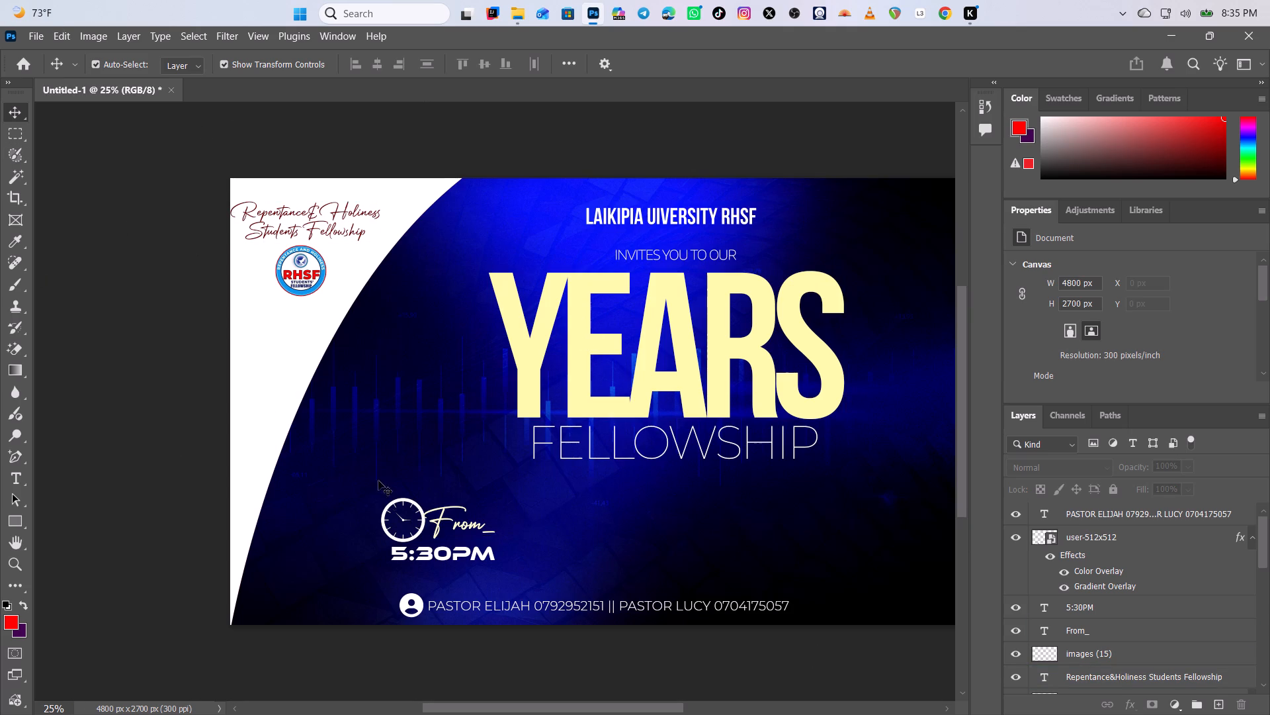
Move the clock icon, From_ and 5:30PM text together up to the left of the YEARS headline.
drag(345, 453, 504, 534)
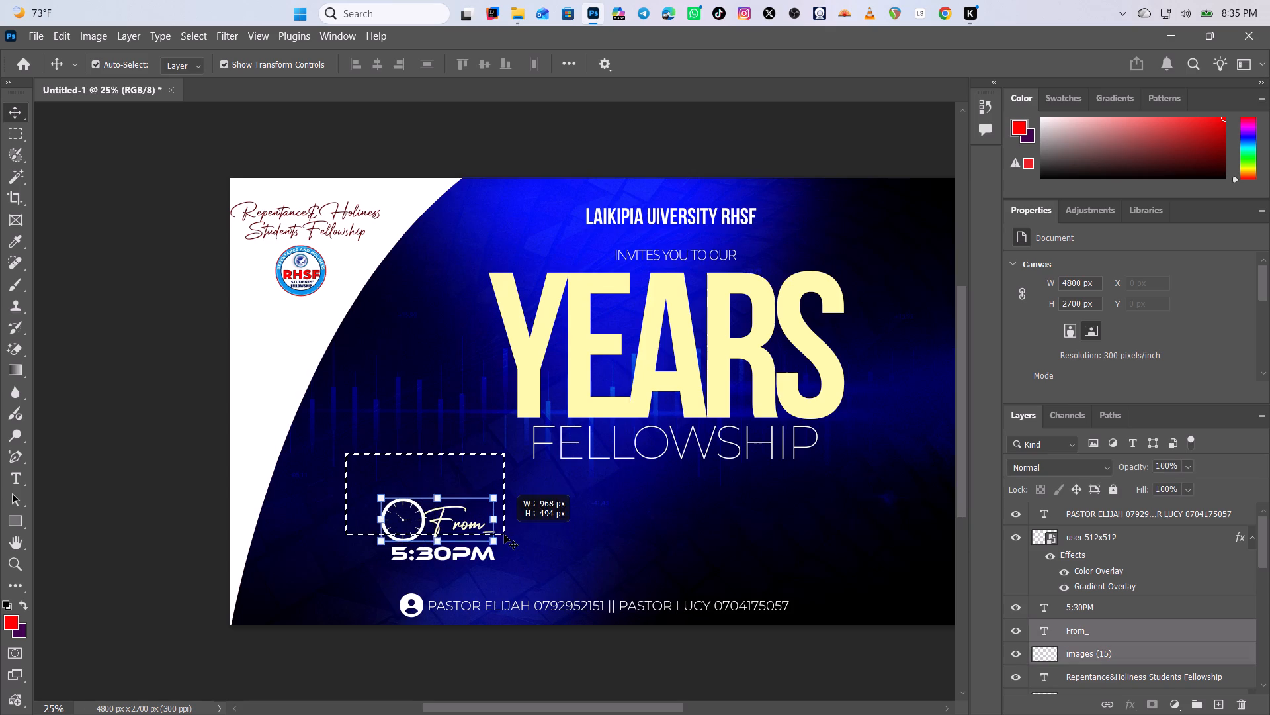
drag(504, 534, 521, 570)
drag(444, 536, 421, 415)
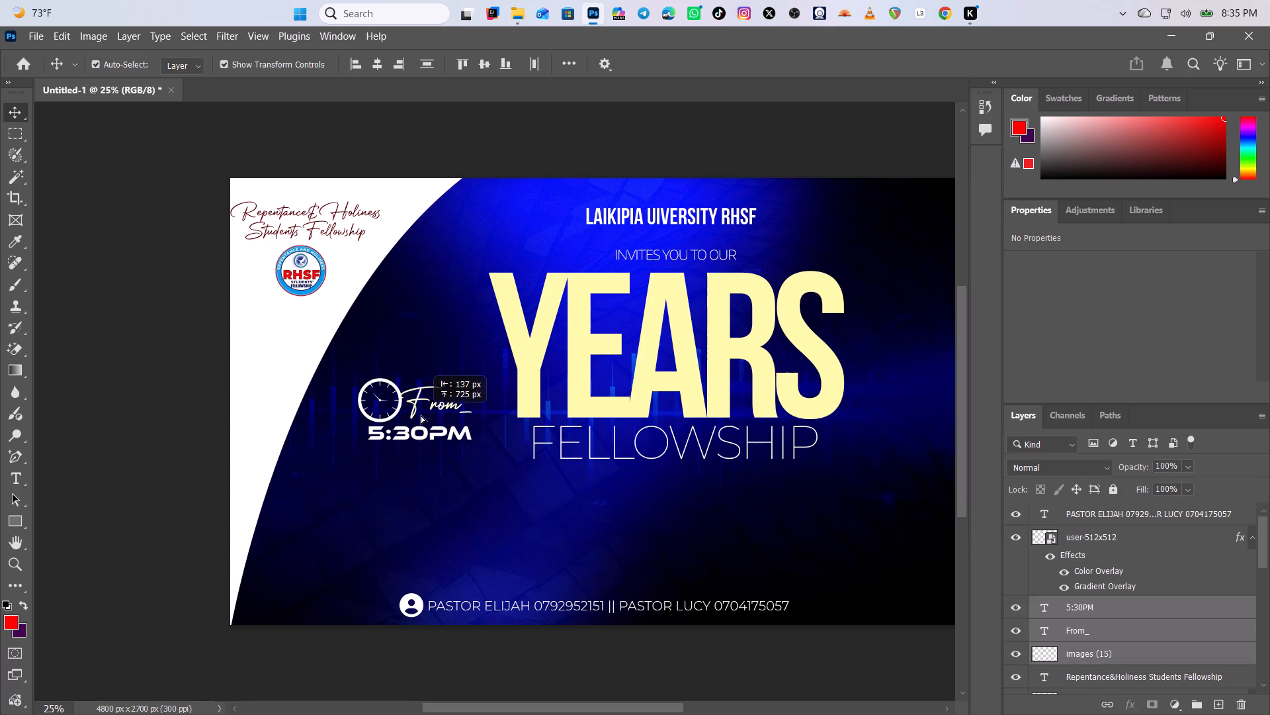
drag(421, 415, 417, 387)
click(419, 528)
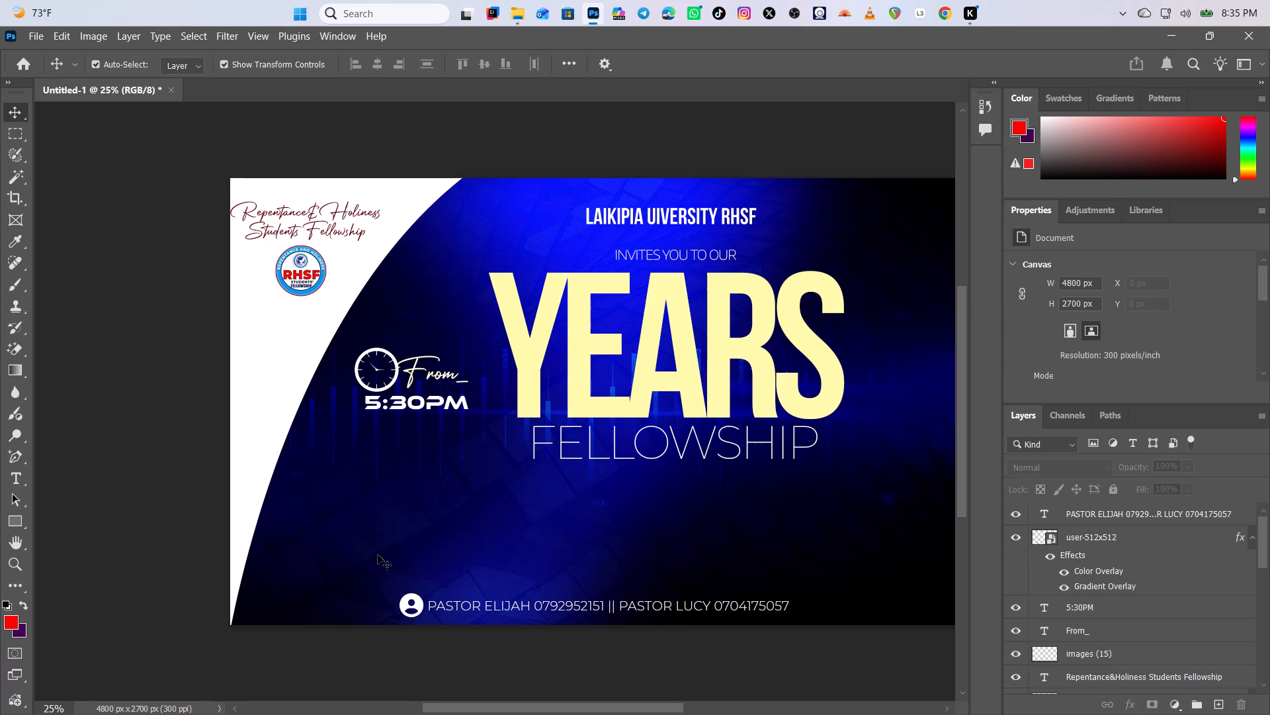
Shift the person icon and pastors' contact line together about 224 px to the right along the bottom edge.
drag(378, 555, 761, 626)
drag(670, 610, 689, 610)
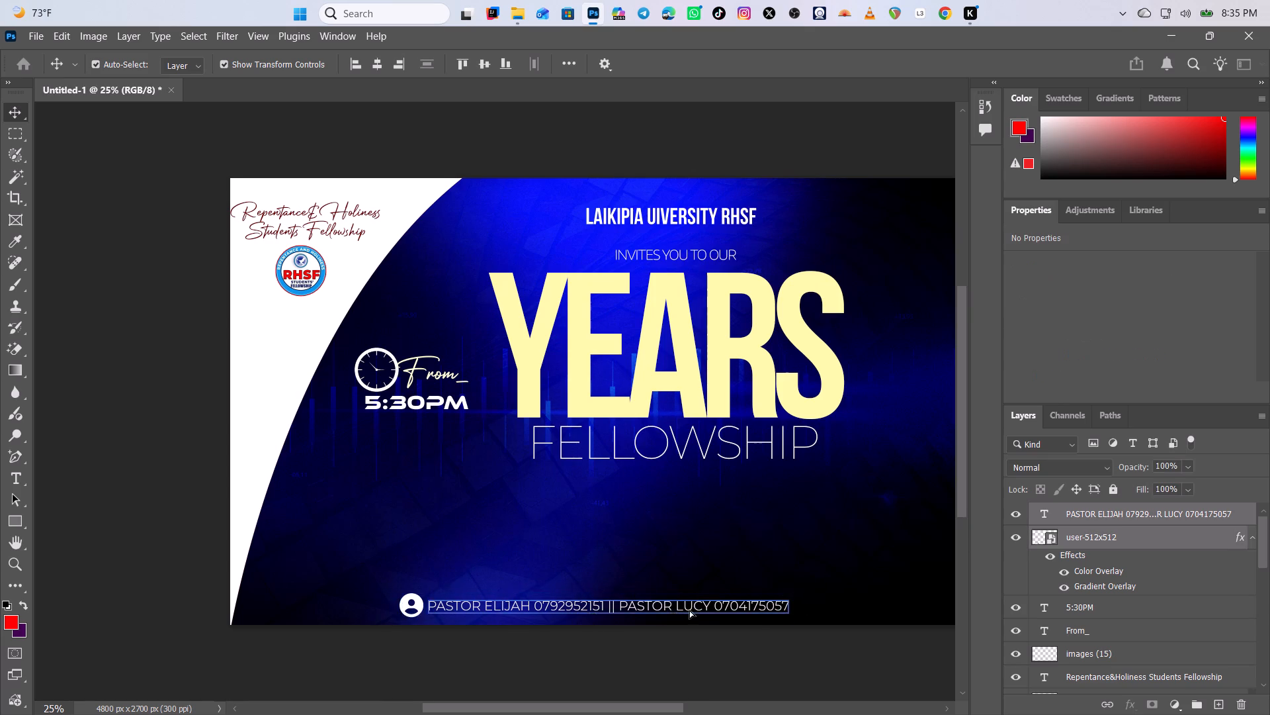
drag(689, 610, 710, 609)
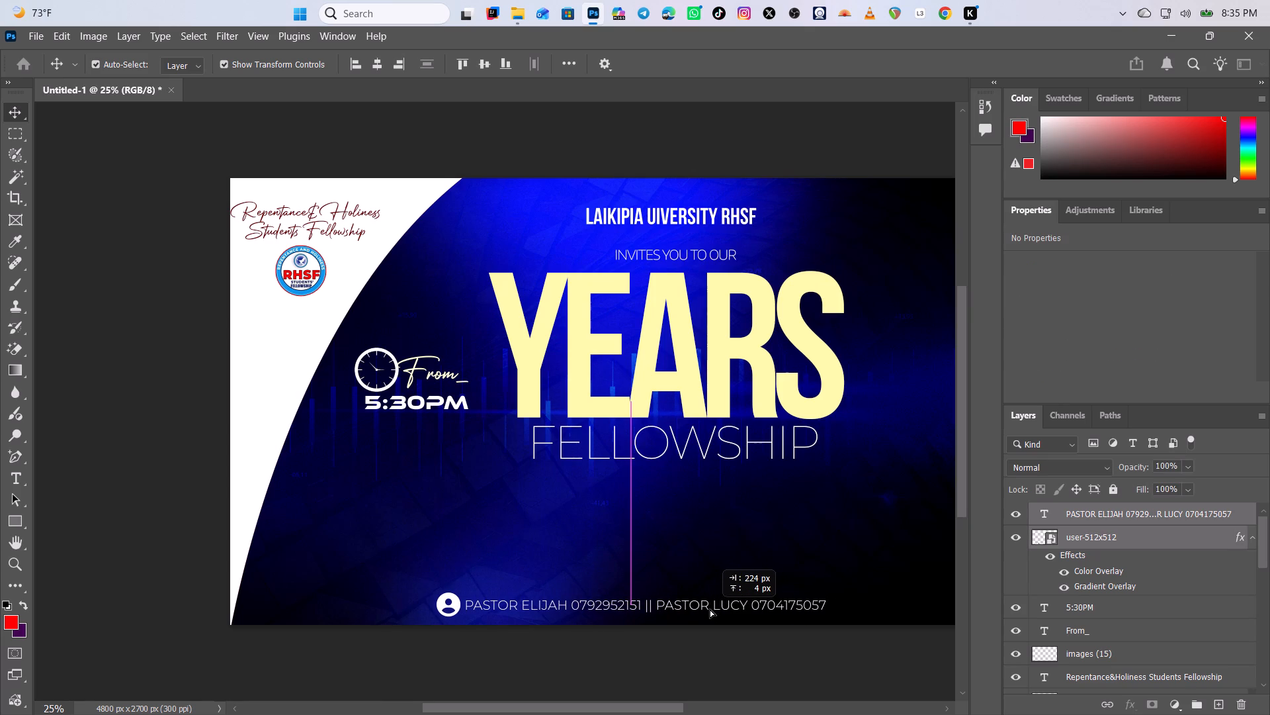
drag(710, 609, 710, 610)
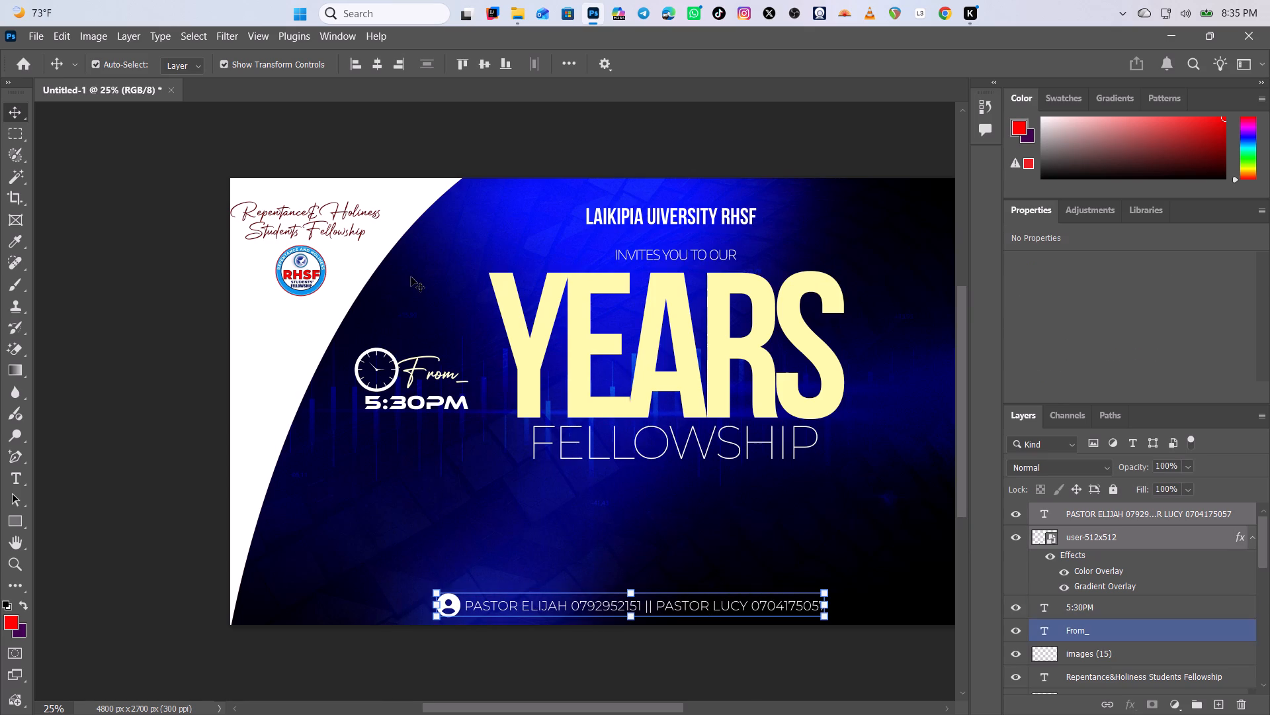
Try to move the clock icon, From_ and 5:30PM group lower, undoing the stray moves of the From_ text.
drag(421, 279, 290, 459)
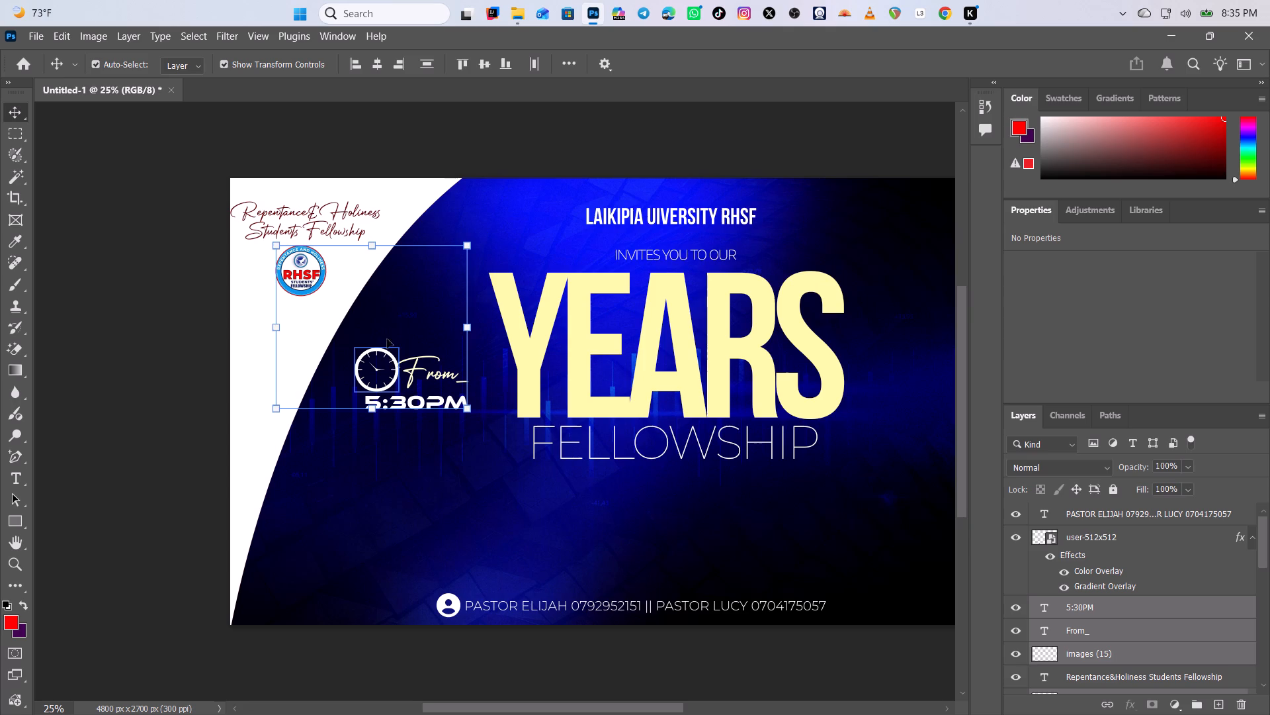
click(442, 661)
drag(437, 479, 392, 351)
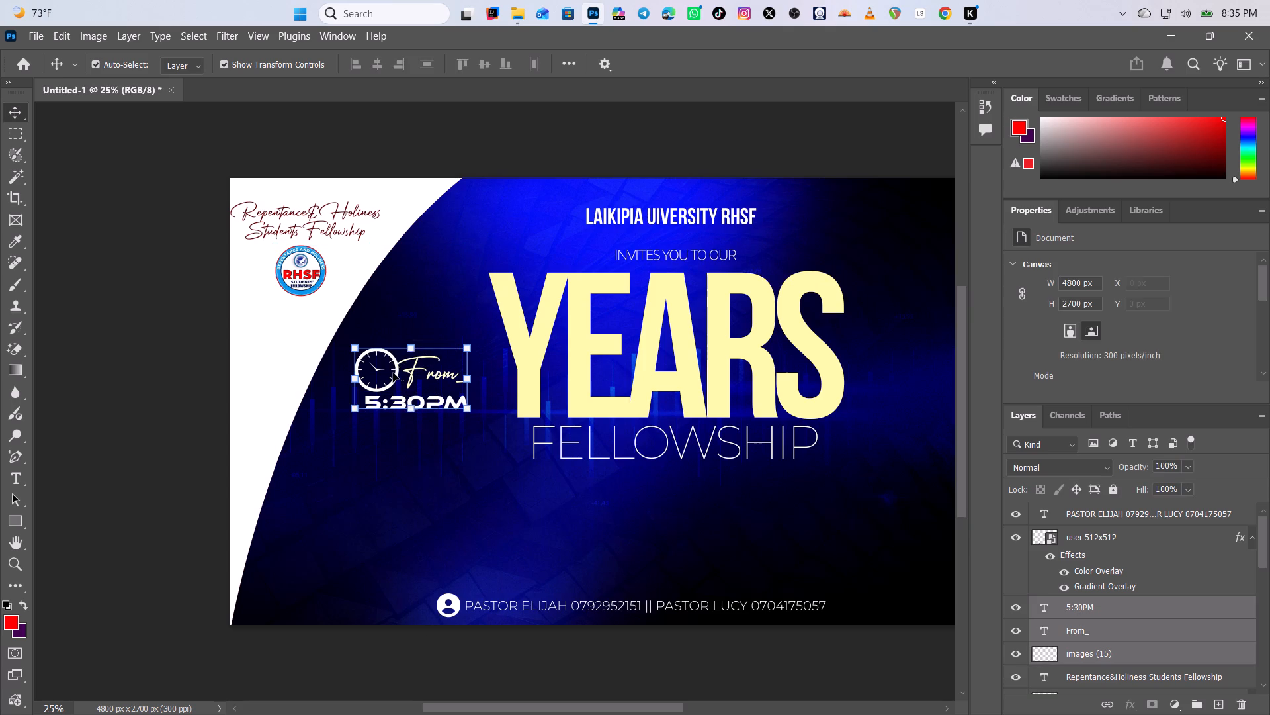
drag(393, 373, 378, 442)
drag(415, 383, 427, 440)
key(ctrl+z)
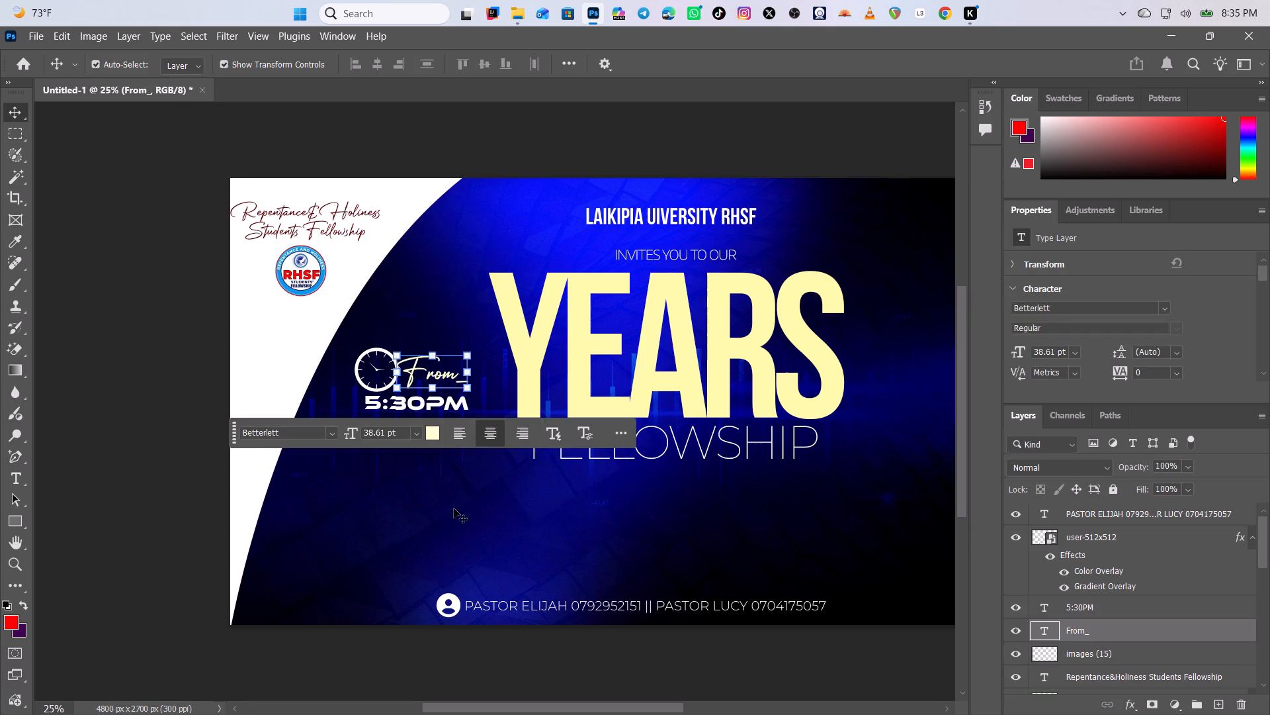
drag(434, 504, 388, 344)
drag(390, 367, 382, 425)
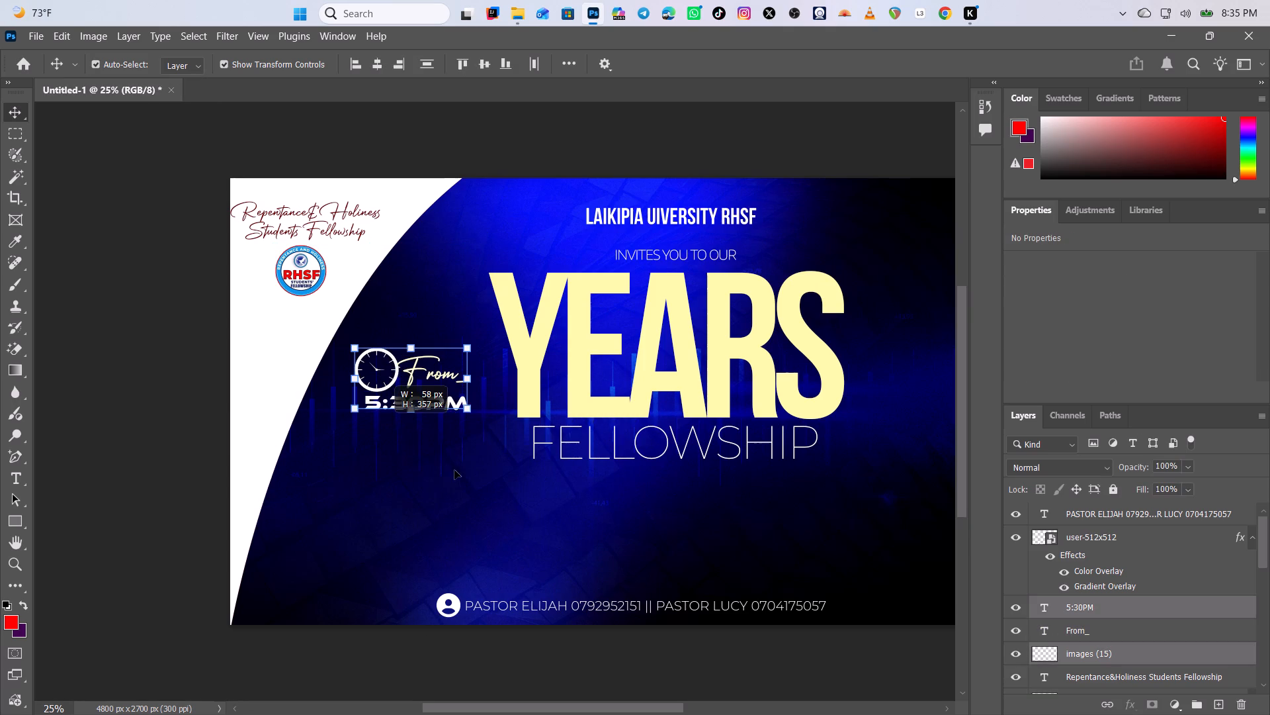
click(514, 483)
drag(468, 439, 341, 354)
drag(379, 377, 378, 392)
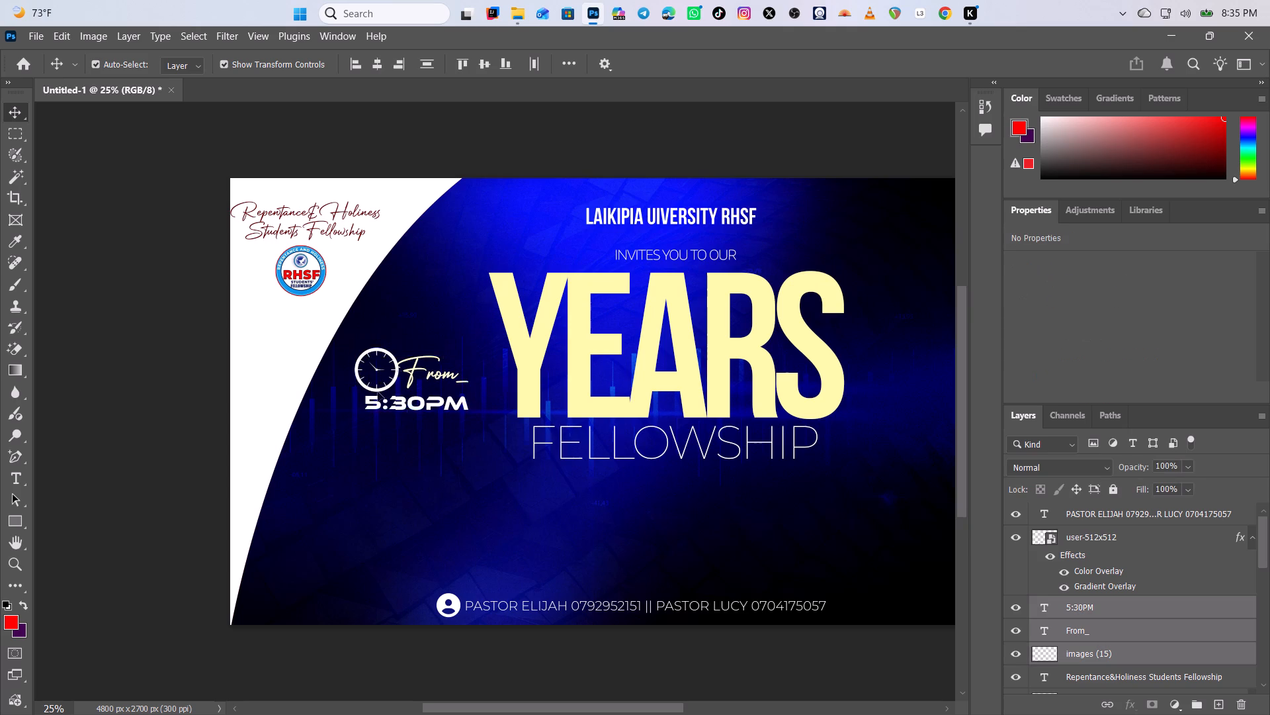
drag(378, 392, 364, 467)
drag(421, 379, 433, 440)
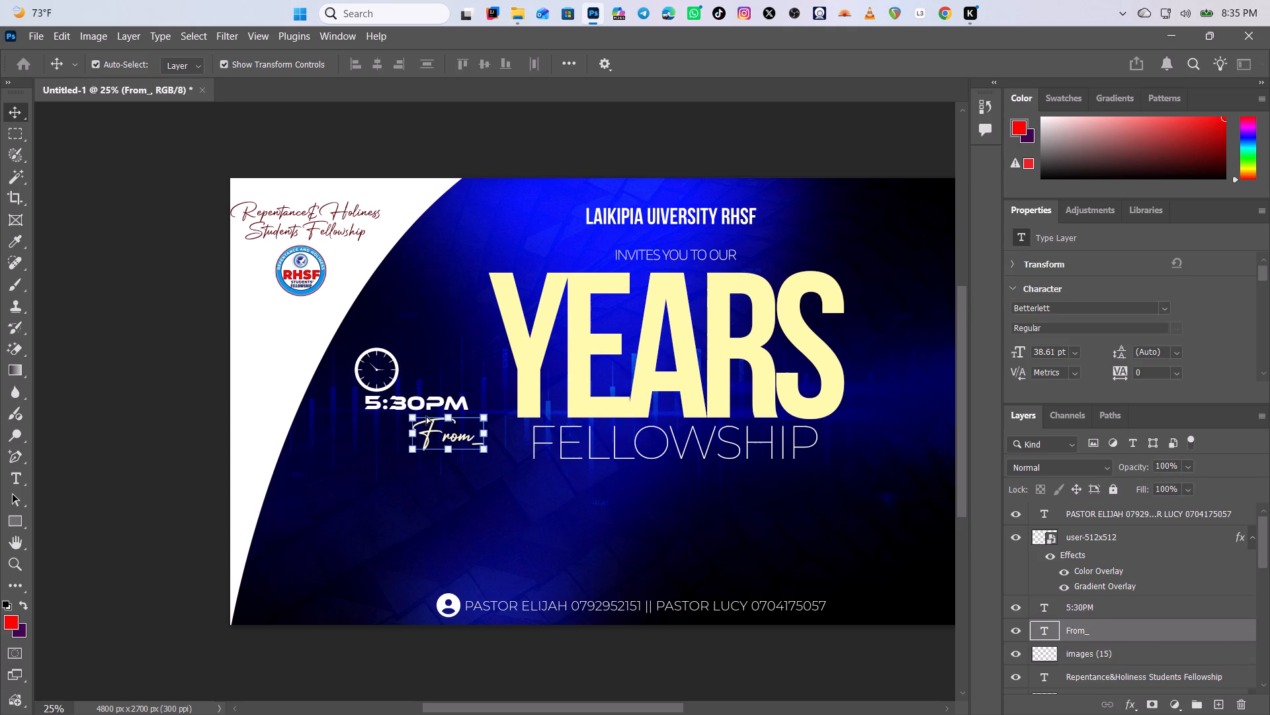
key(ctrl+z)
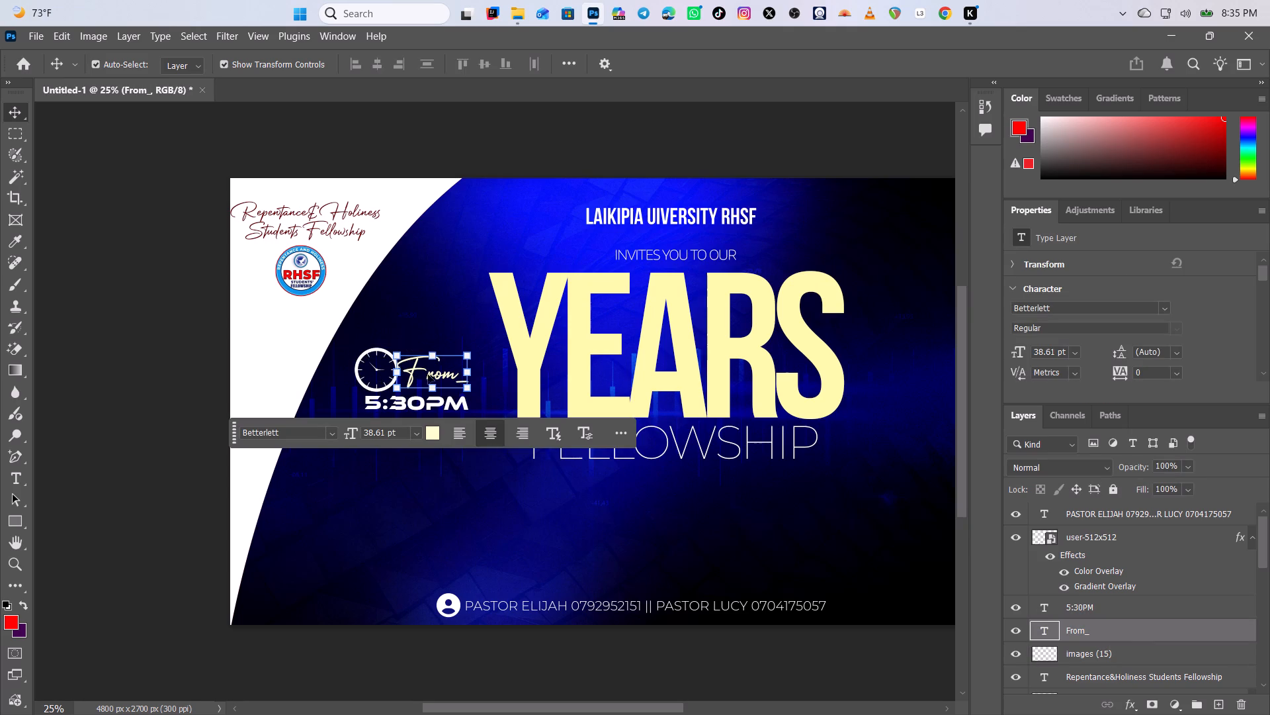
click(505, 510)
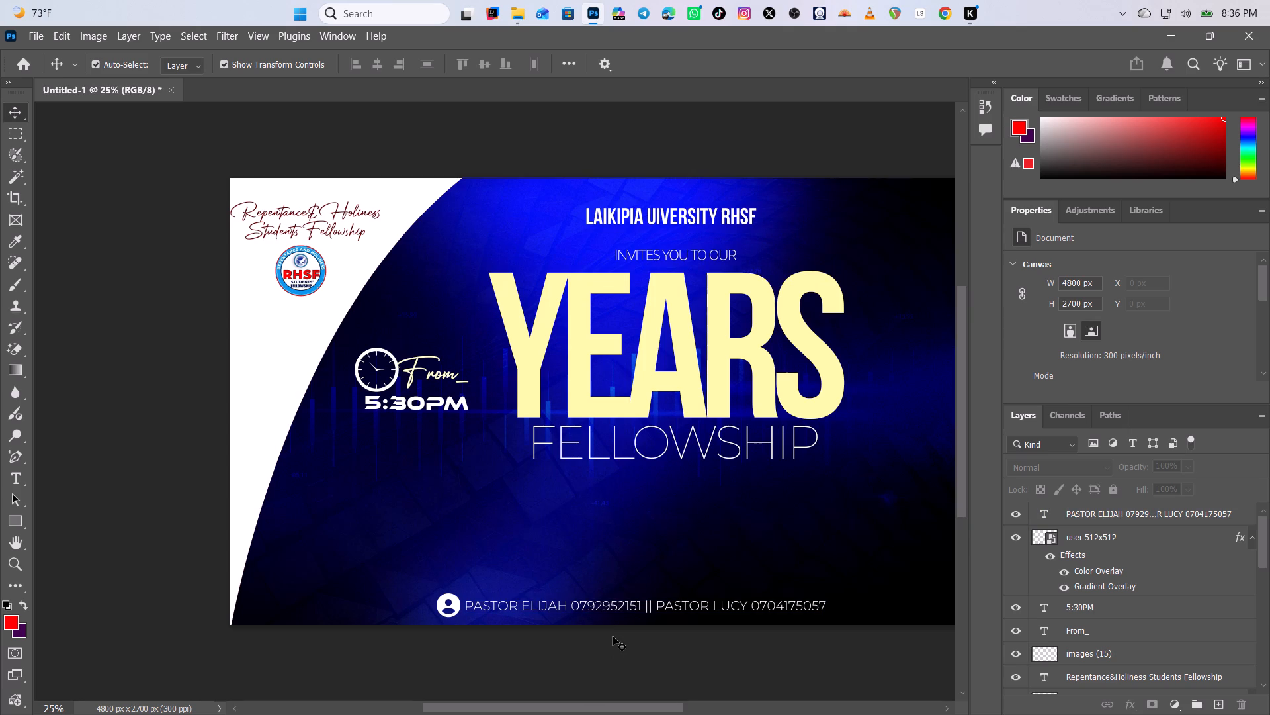
Scale the pastors' contact line to about 82.8% (15.73 pt) and move it slightly up and right.
click(618, 601)
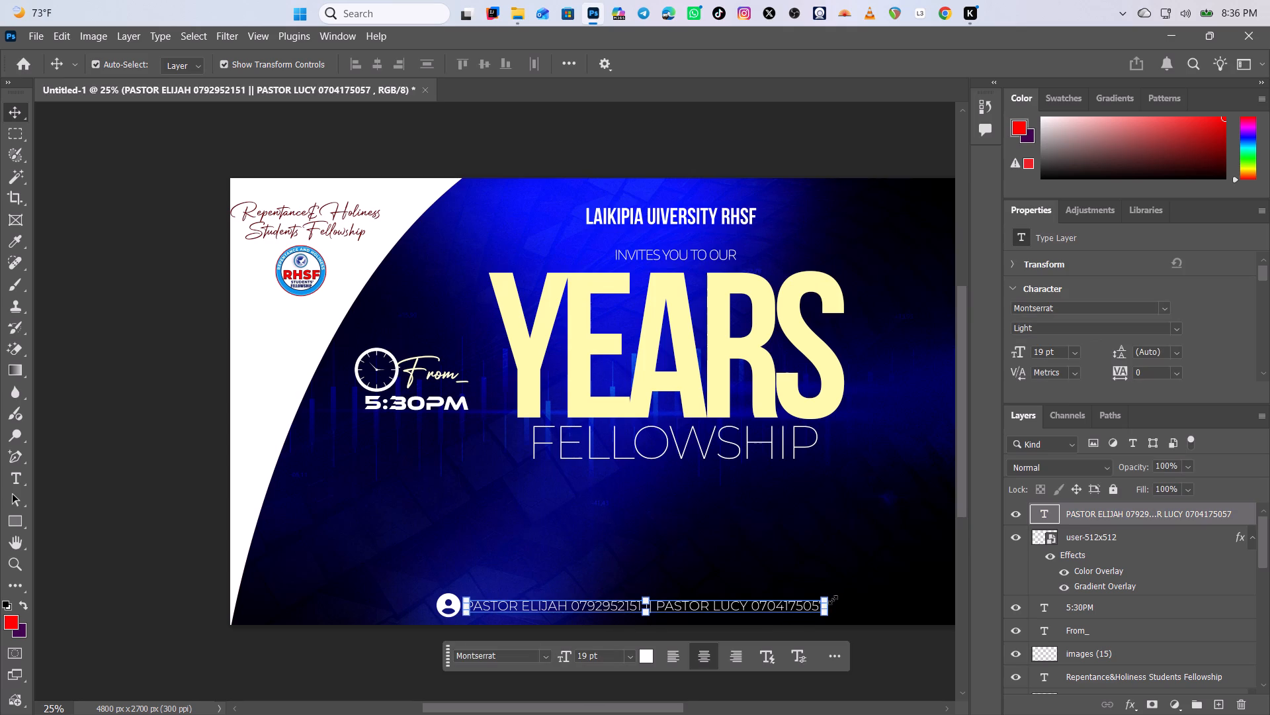
drag(825, 596, 804, 595)
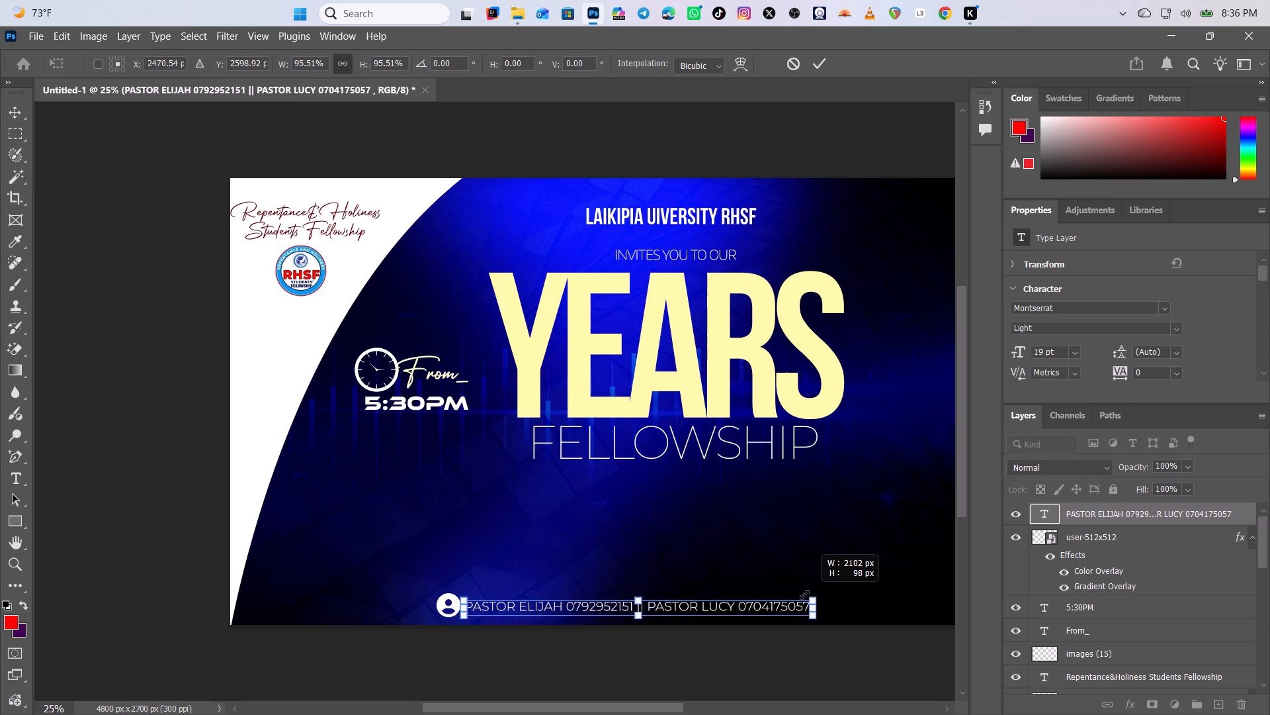
drag(804, 595, 762, 598)
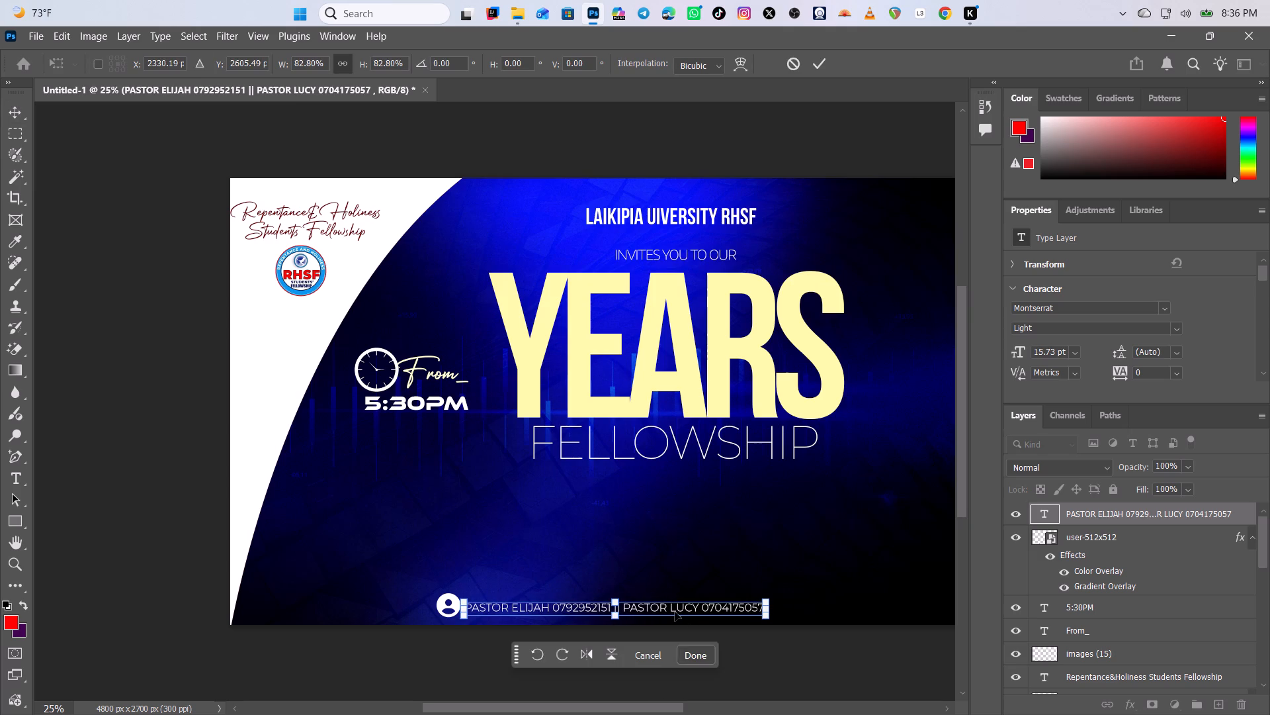
drag(676, 612, 713, 604)
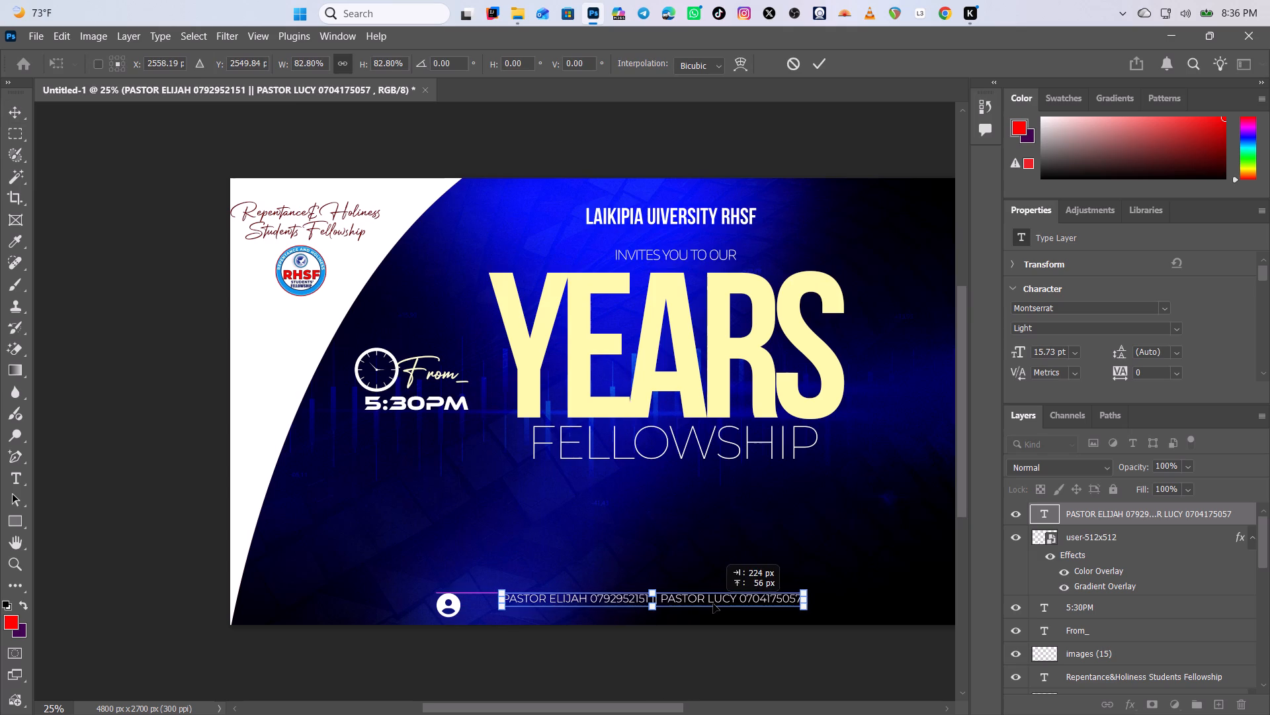
drag(713, 604, 711, 604)
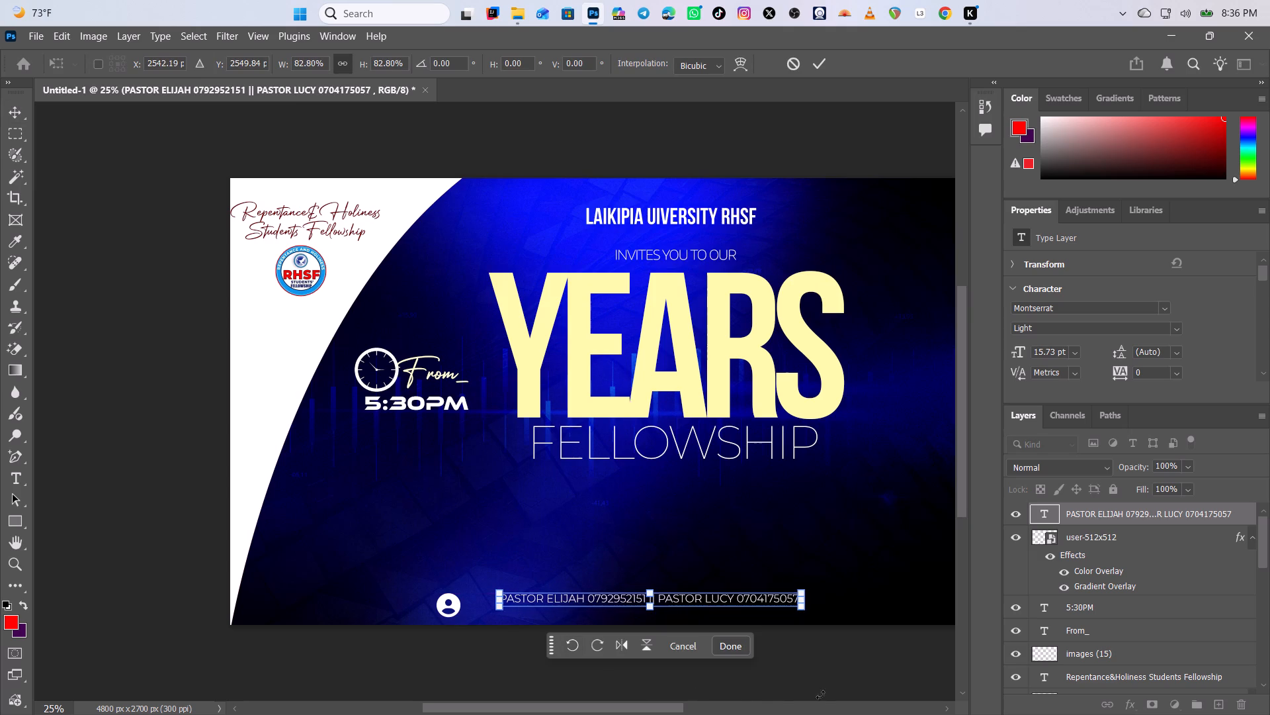
click(738, 650)
Move the person icon up against the start of the pastors' contact line and nudge it into vertical alignment.
drag(442, 606, 454, 606)
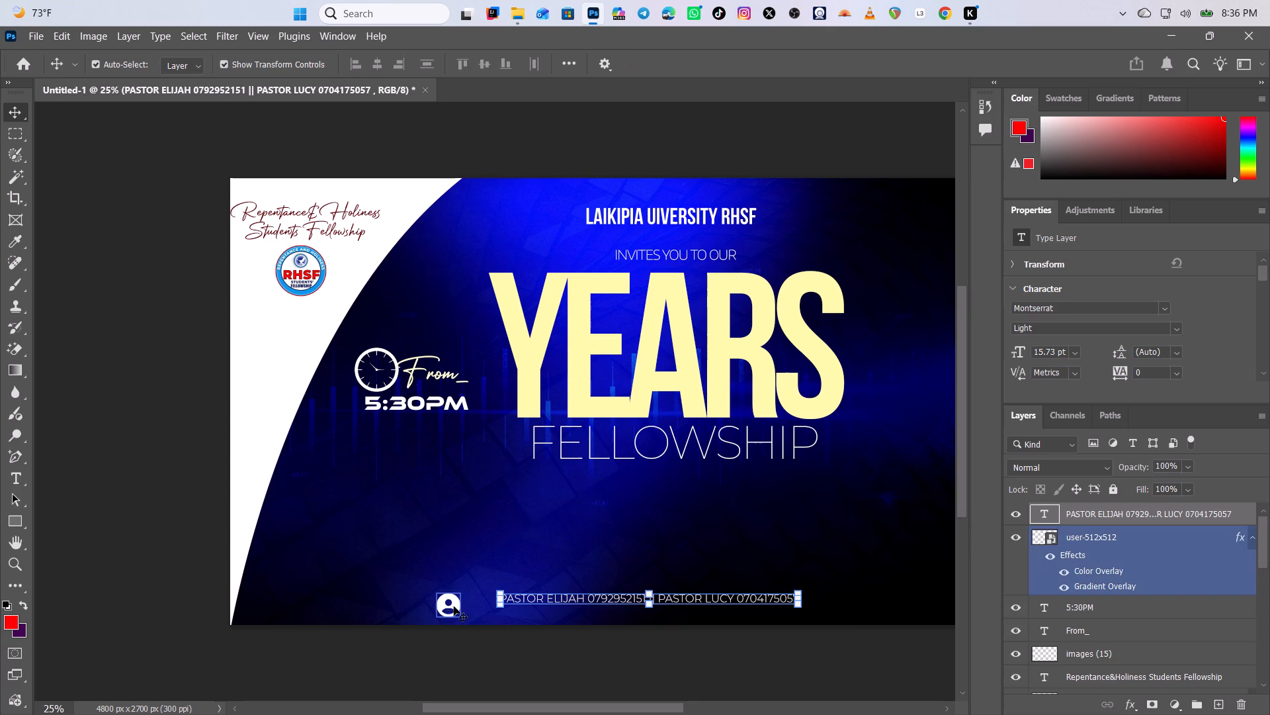
drag(454, 606, 473, 596)
key(Down)
key(Right)
key(Right)
key(Right)
key(Down)
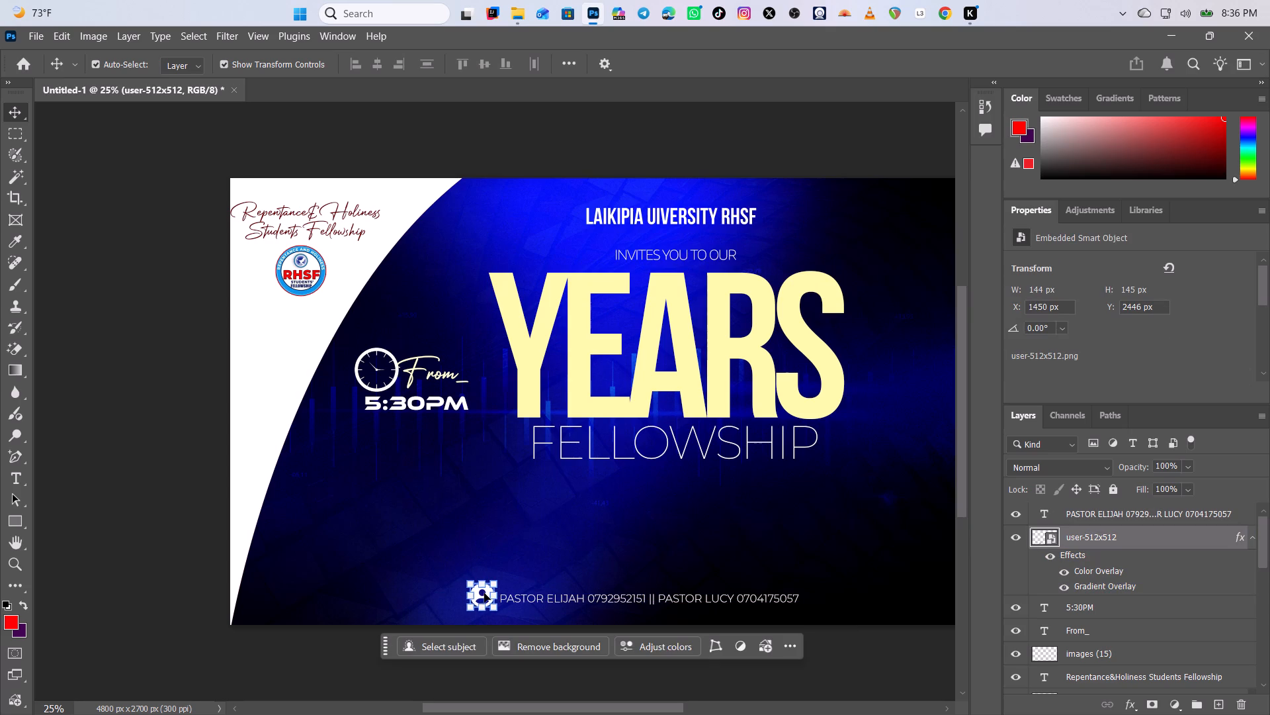
key(Right)
key(Right)
key(Right)
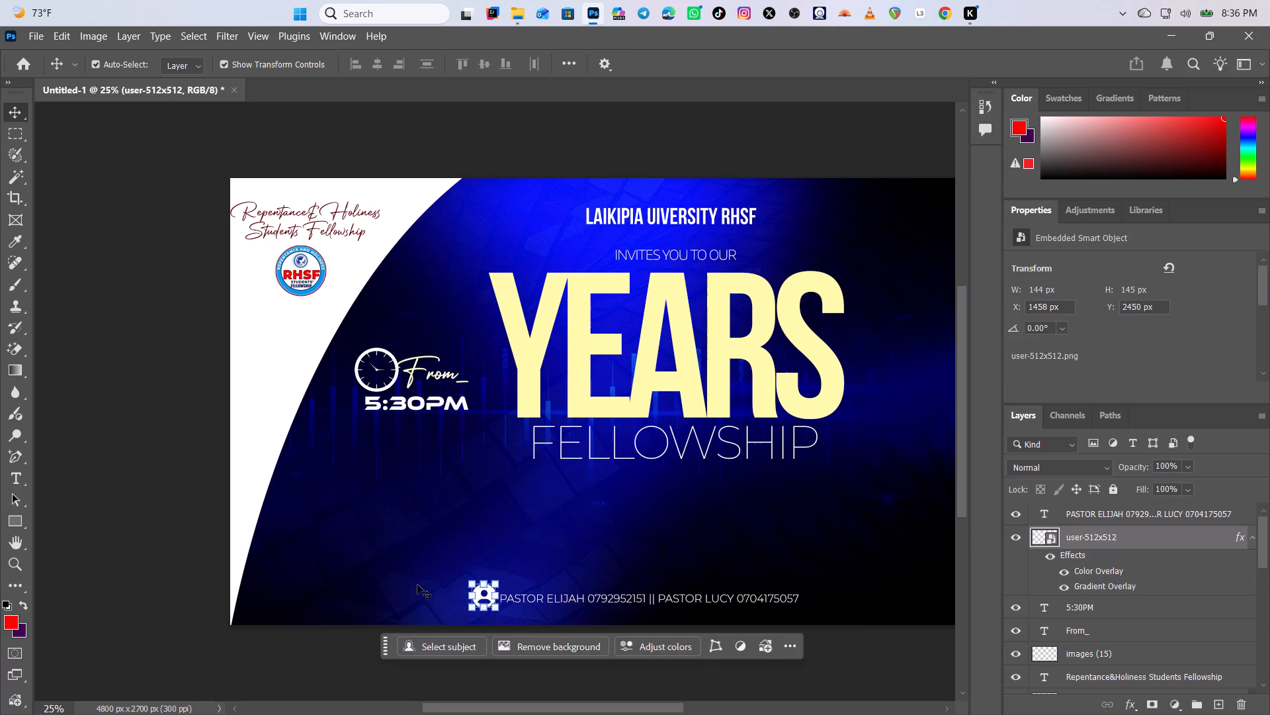
key(Right)
click(416, 585)
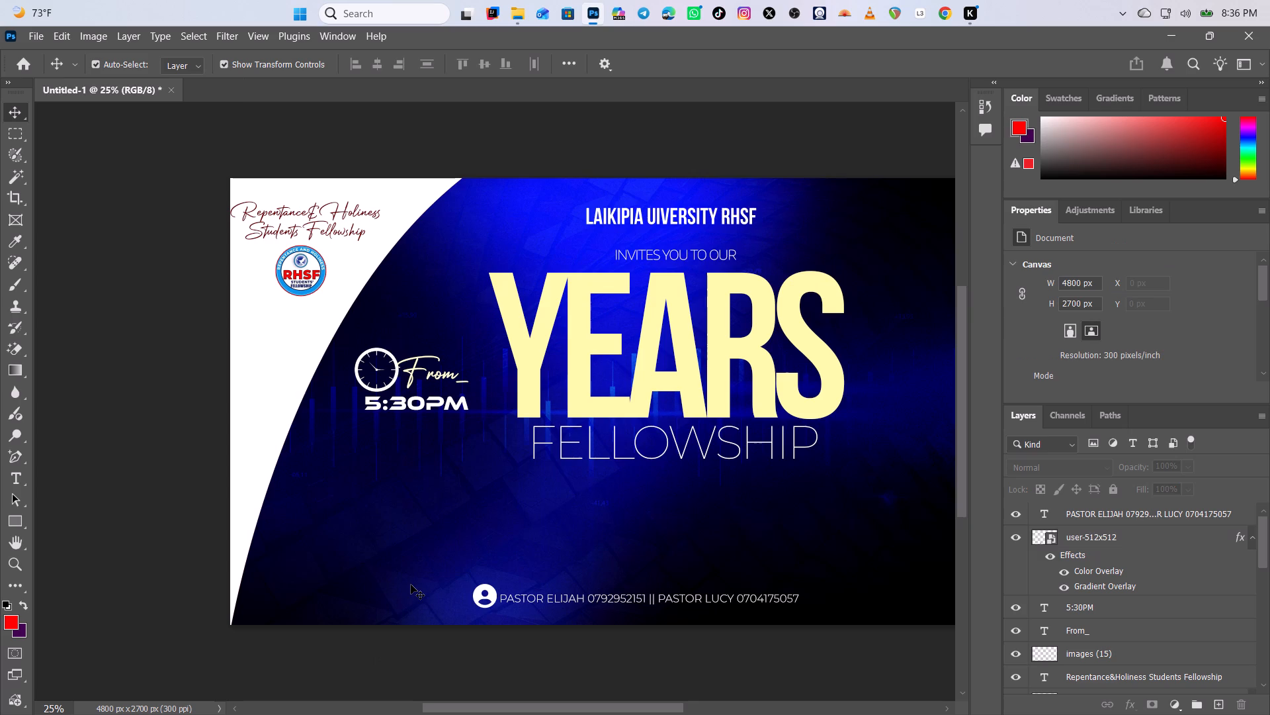
Move the headline text block, from LAIKIPIA UIVERSITY RHSF down to FELLOWSHIP, about 210 px left and 137 px down.
drag(798, 192, 544, 510)
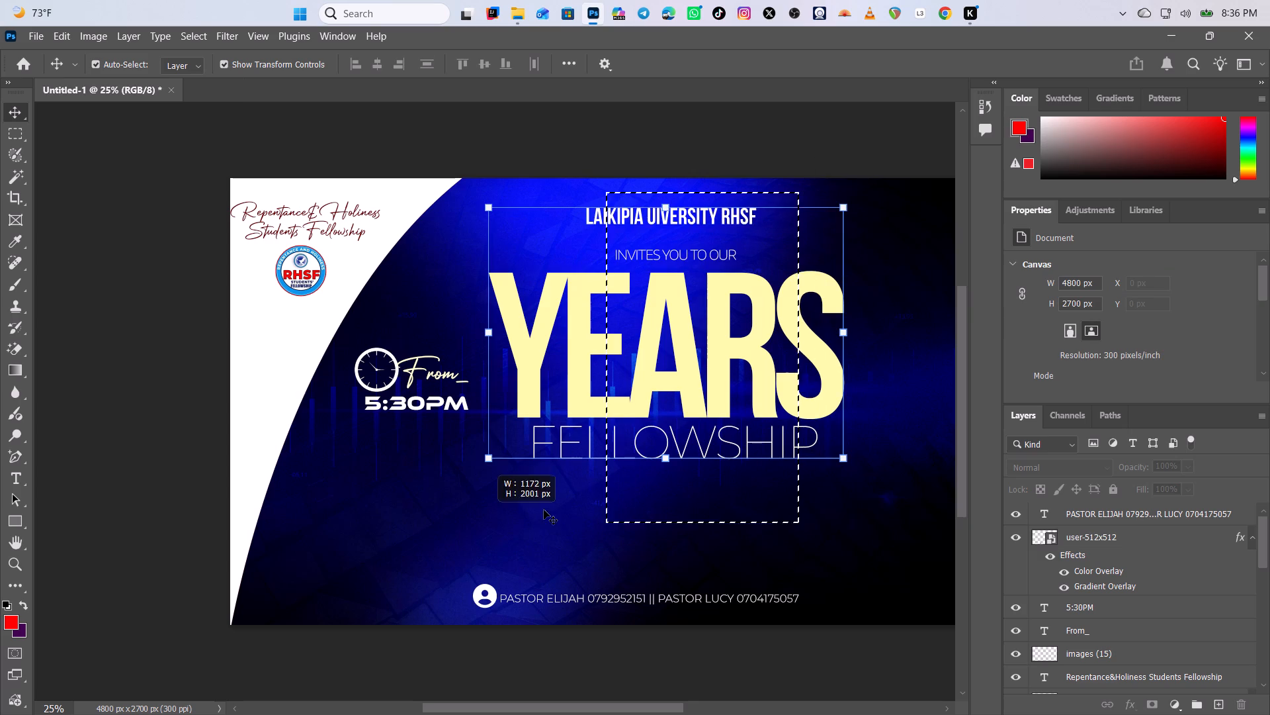
drag(544, 510, 528, 507)
drag(656, 396, 640, 400)
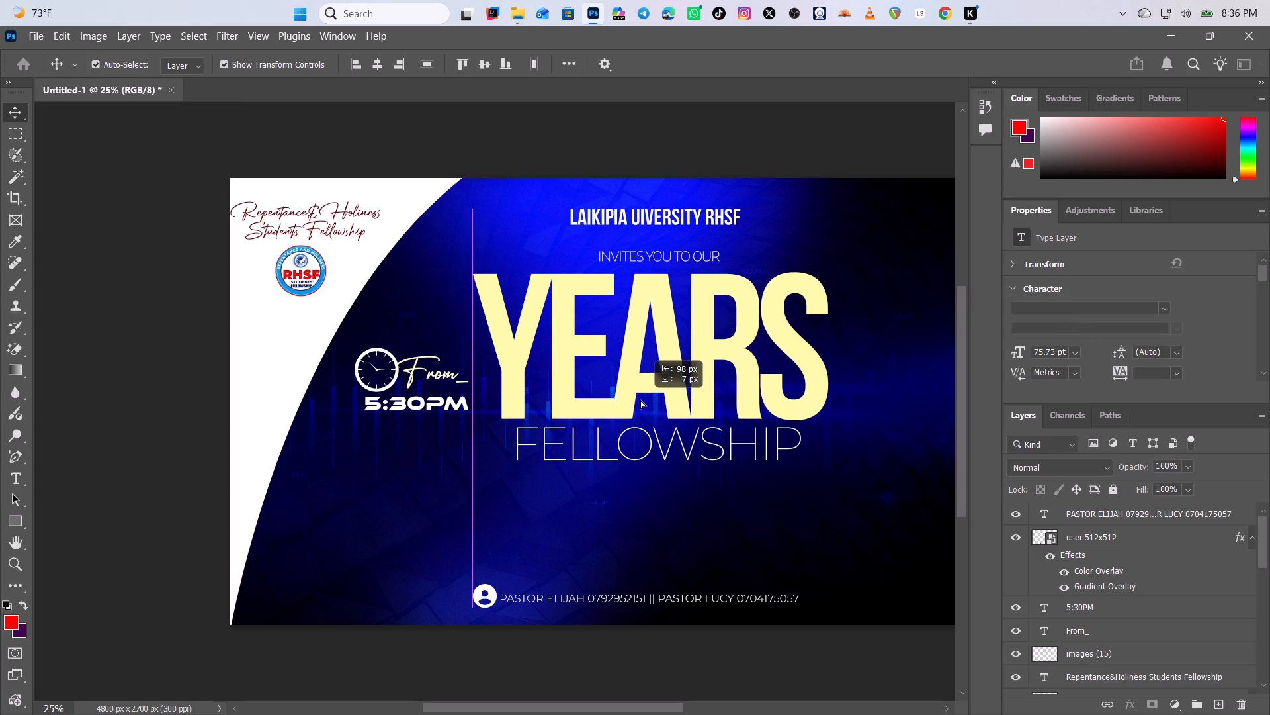
drag(640, 400, 640, 418)
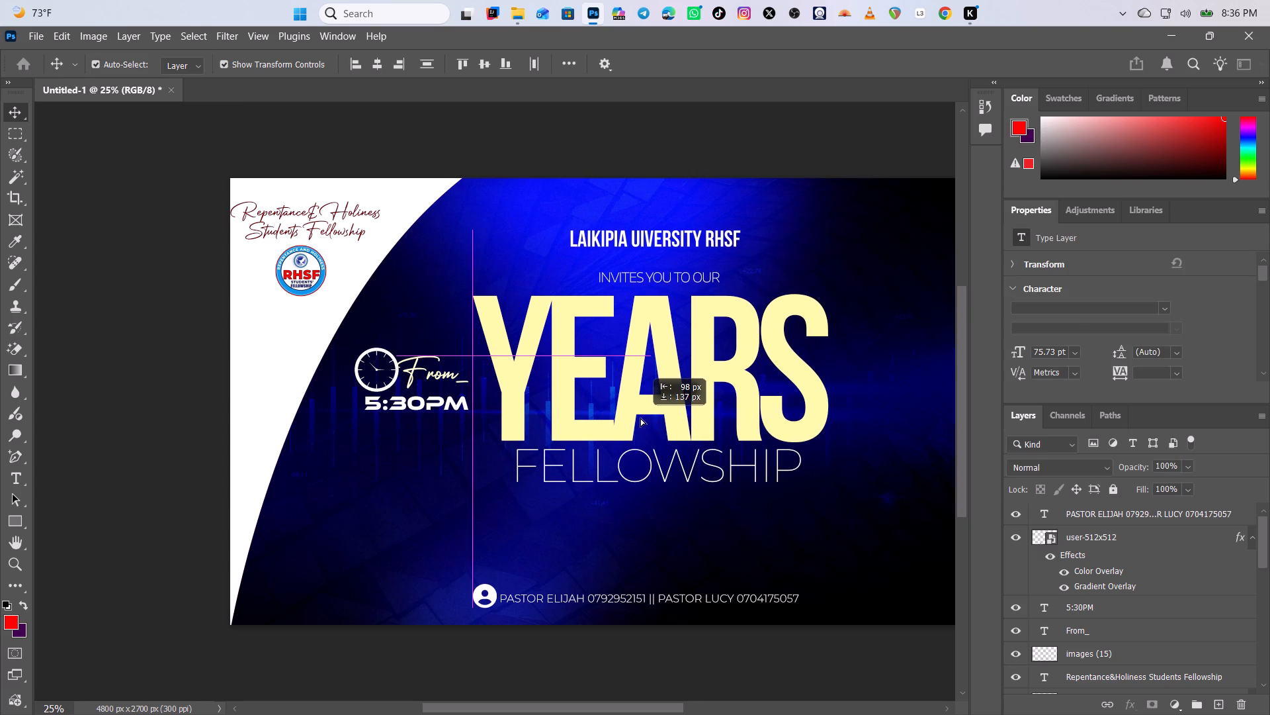
drag(640, 418, 636, 414)
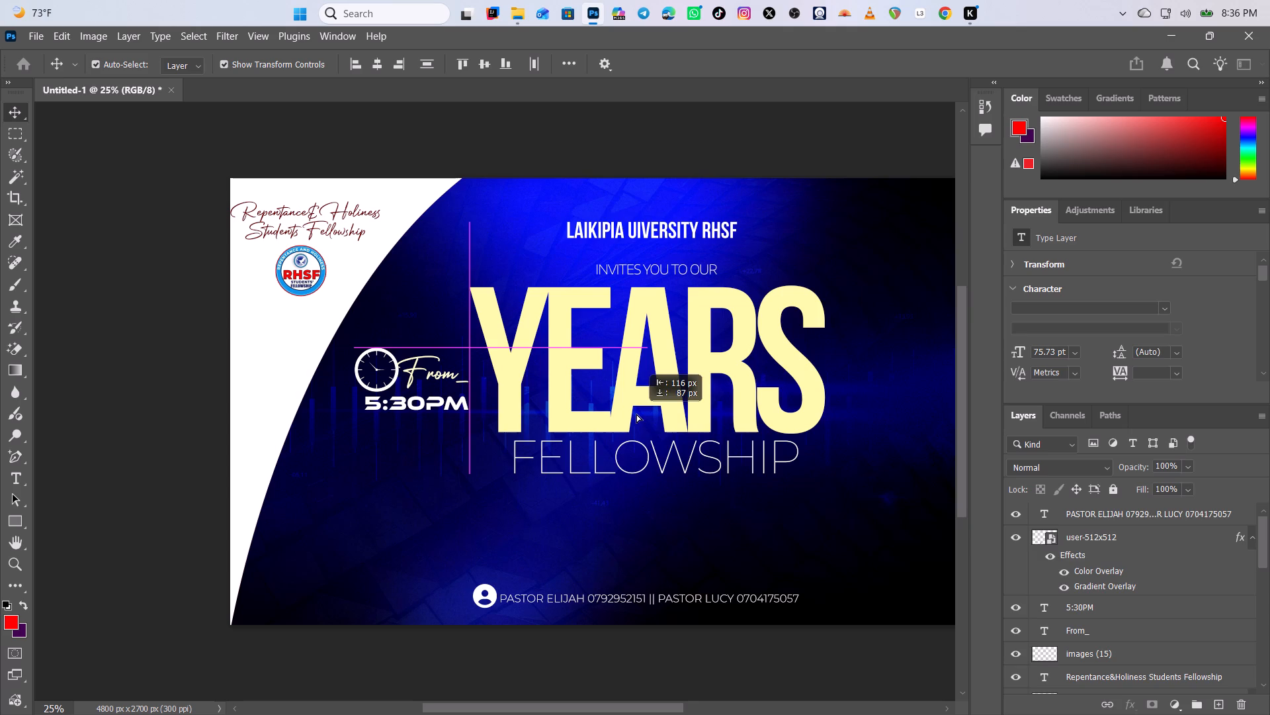
drag(636, 414, 637, 414)
click(385, 513)
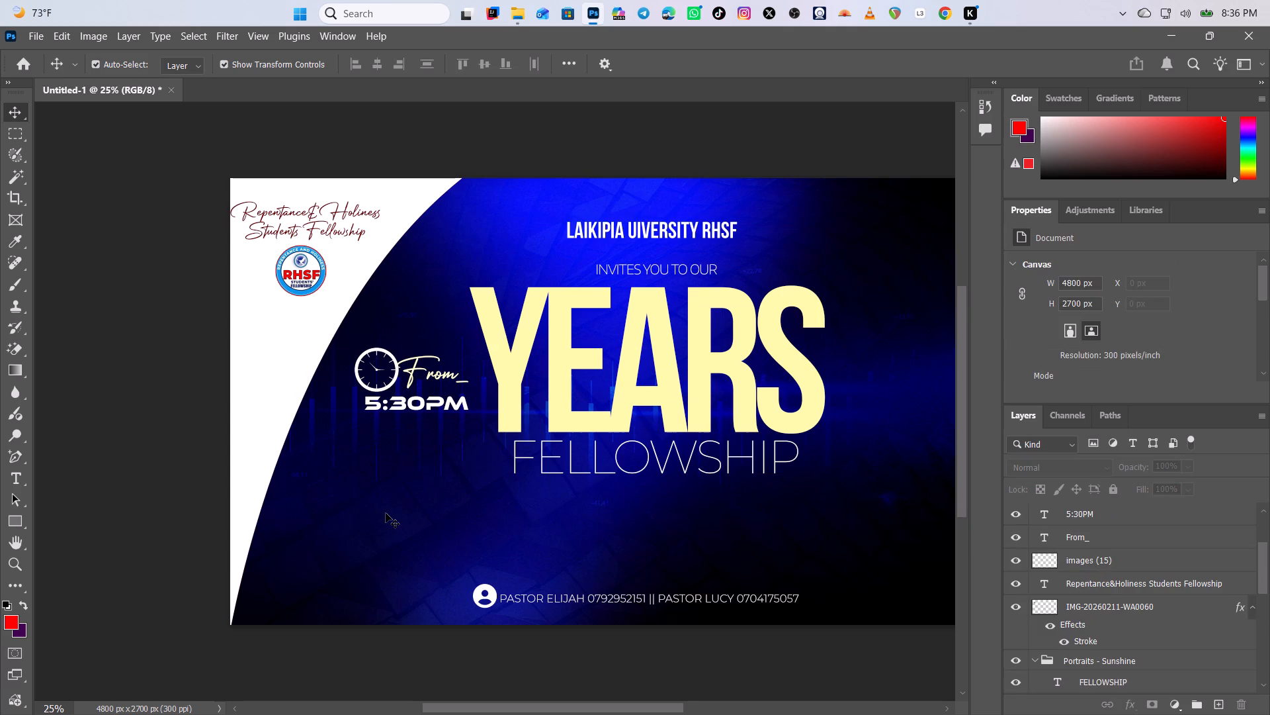
drag(843, 186, 646, 471)
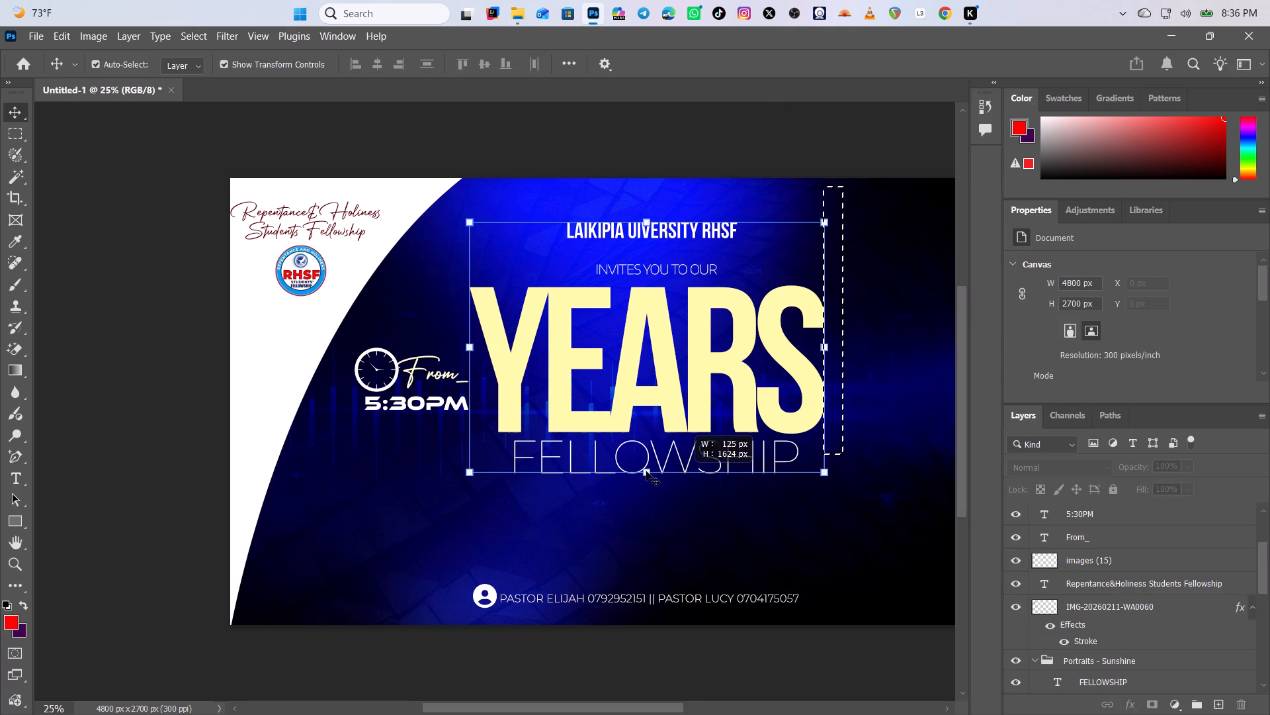
drag(646, 471, 614, 476)
drag(670, 345, 653, 350)
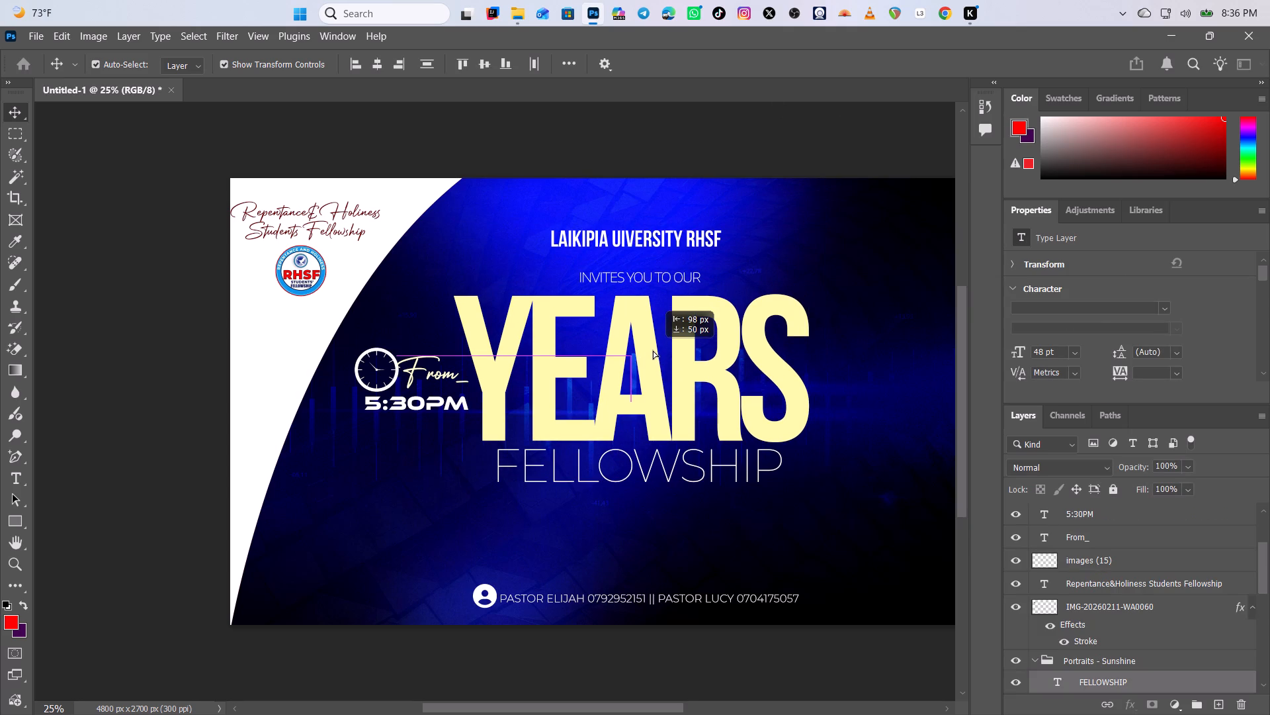
drag(653, 350, 656, 351)
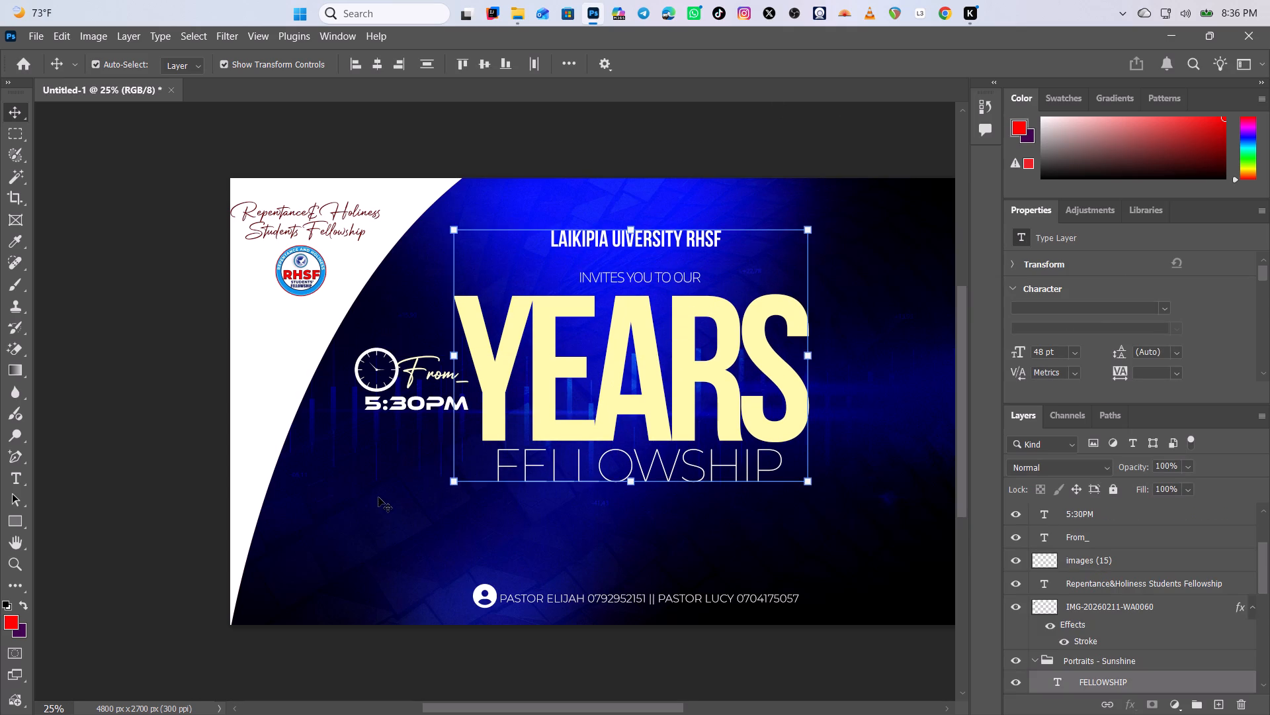
click(377, 495)
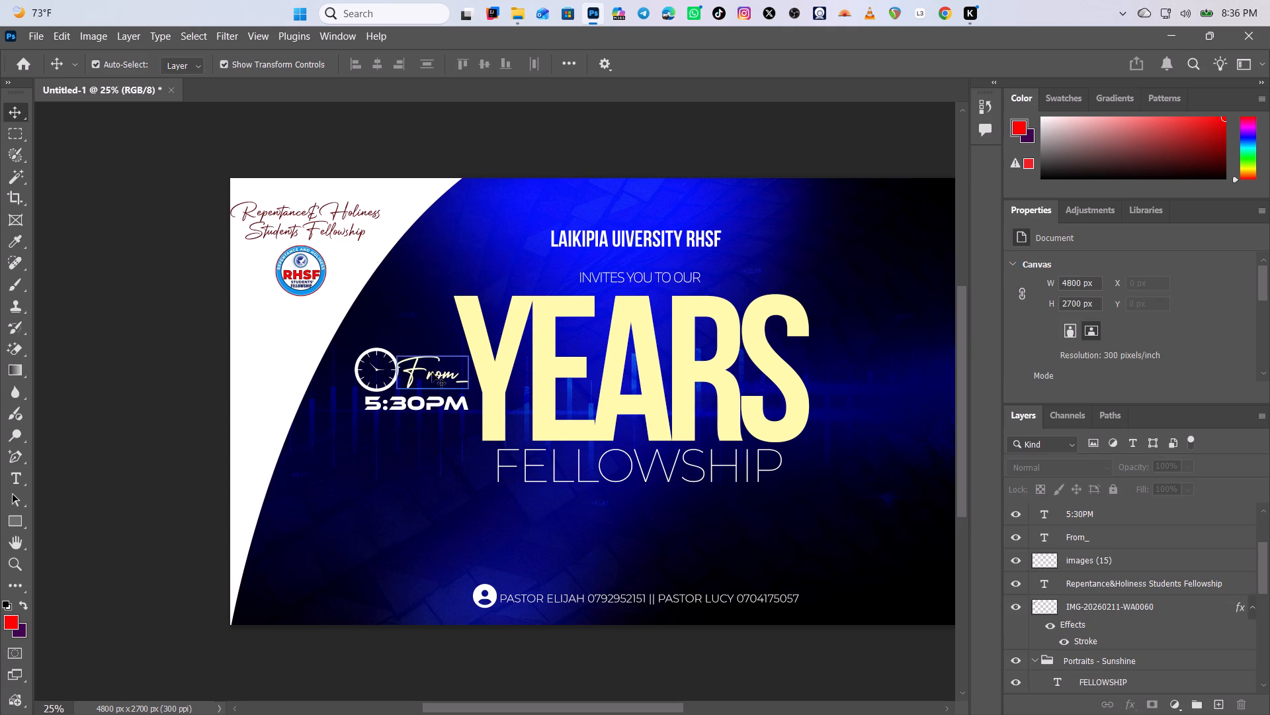
Move the clock icon, From_ and 5:30PM together down and left, beside the lower part of the white curve.
drag(456, 494, 423, 449)
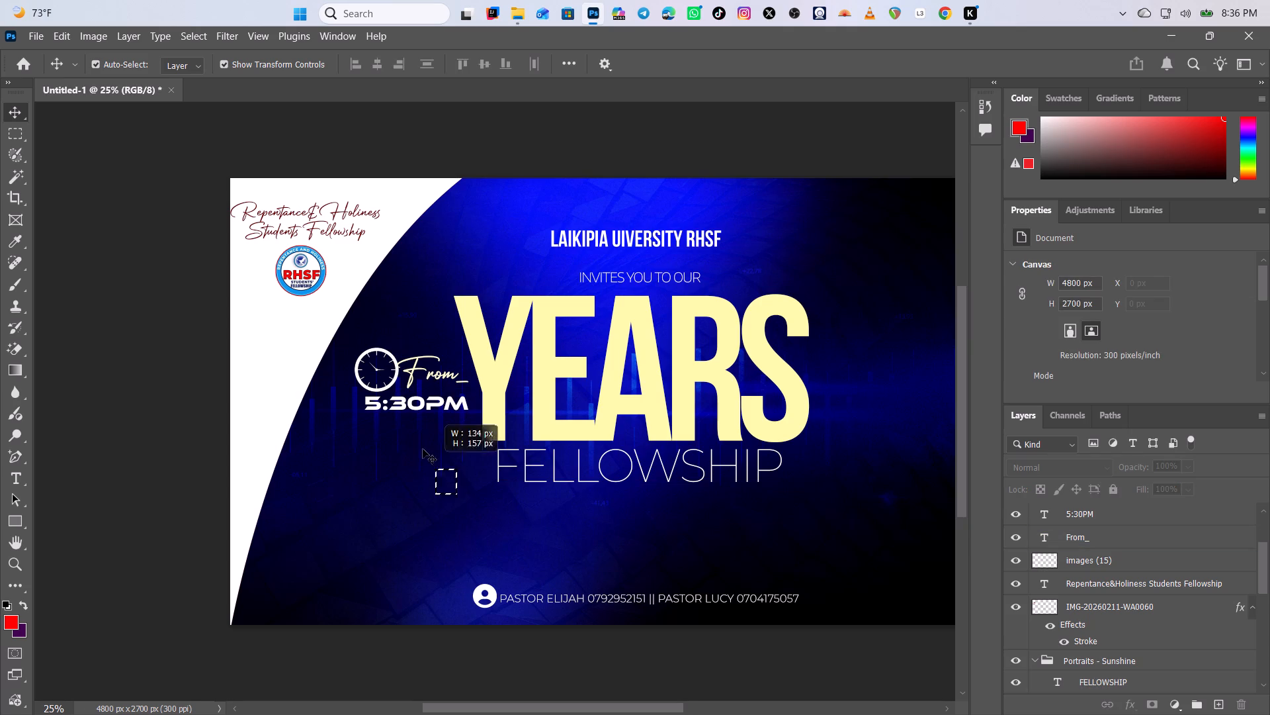
drag(423, 449, 380, 349)
click(417, 544)
click(374, 382)
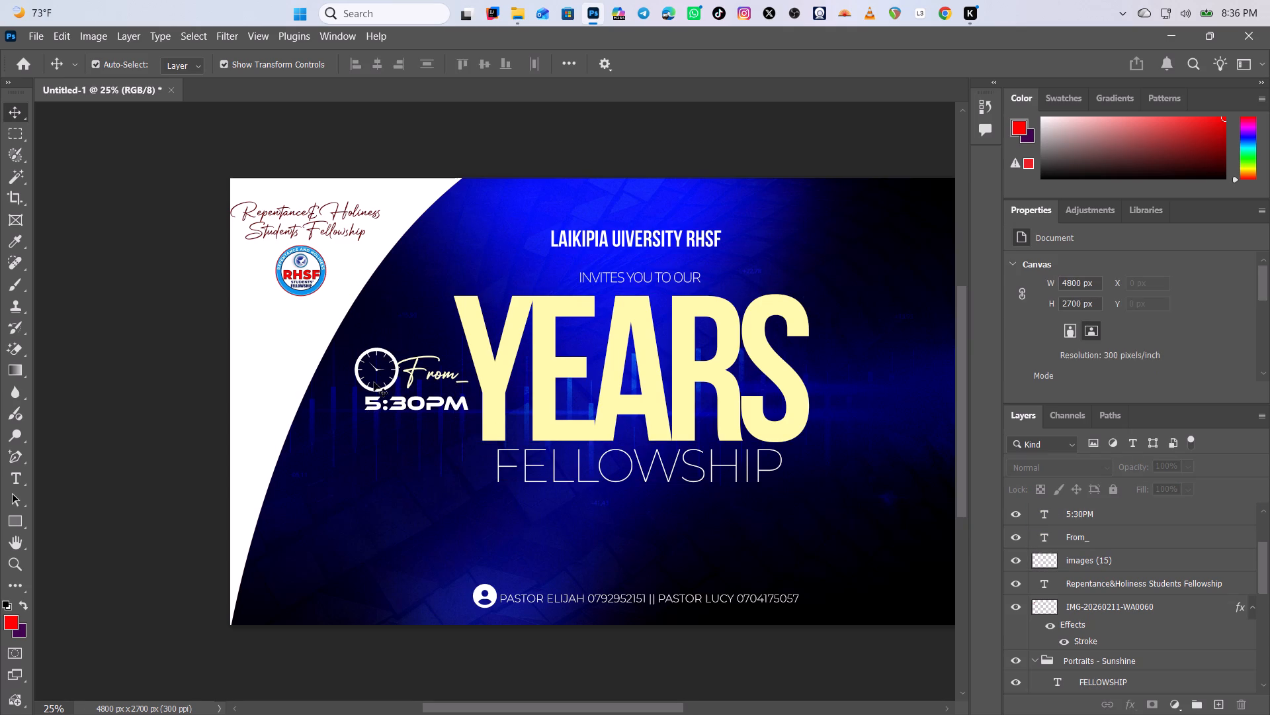
click(383, 374)
click(402, 406)
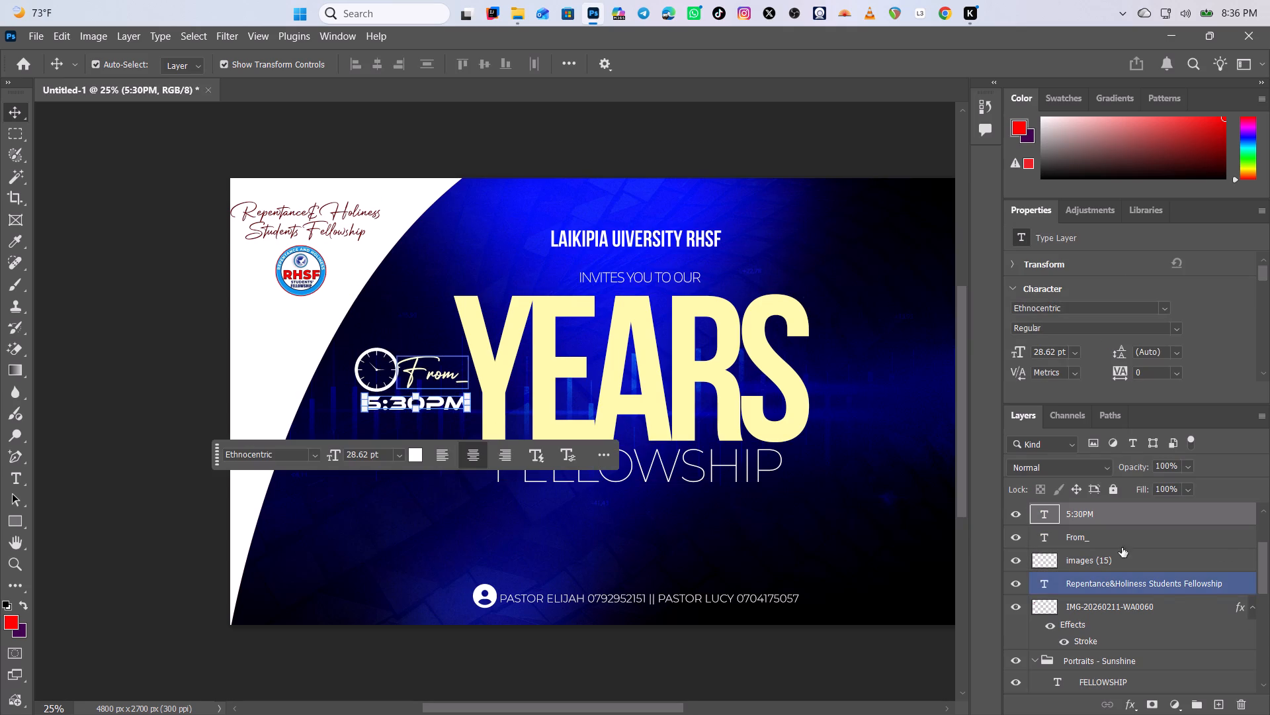
click(1105, 540)
ctrl+click(1101, 559)
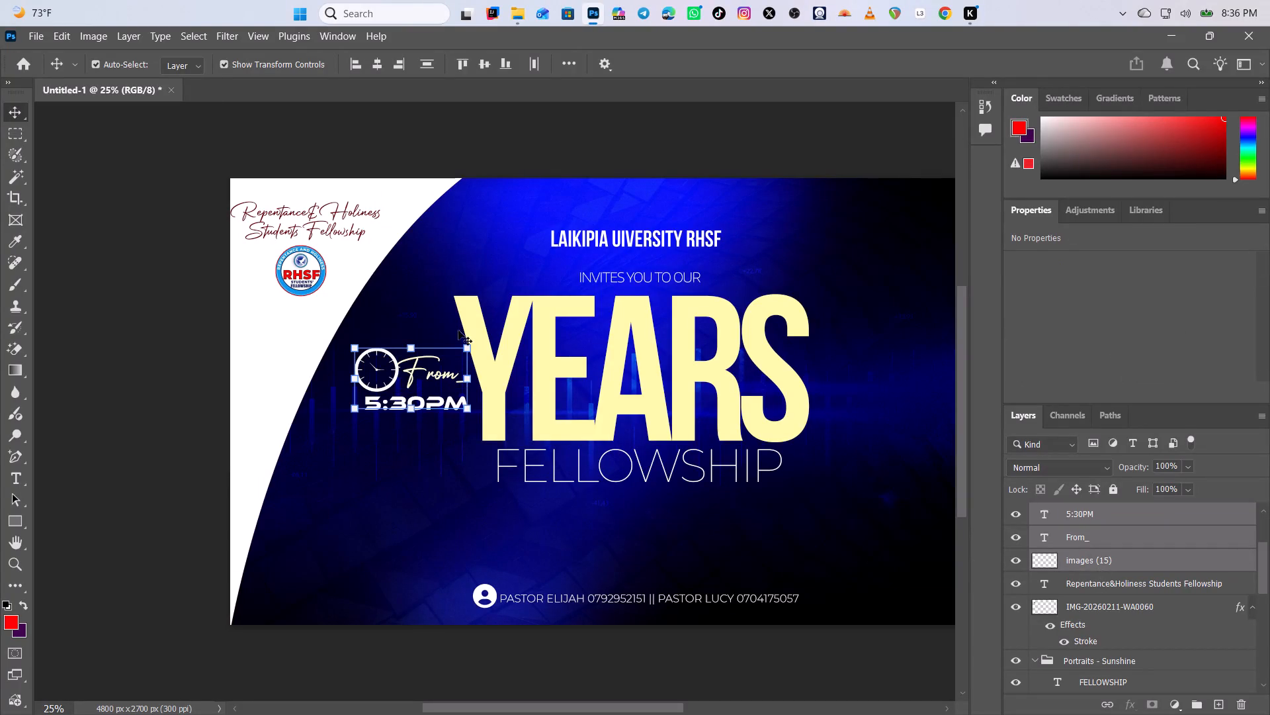
drag(413, 373, 382, 481)
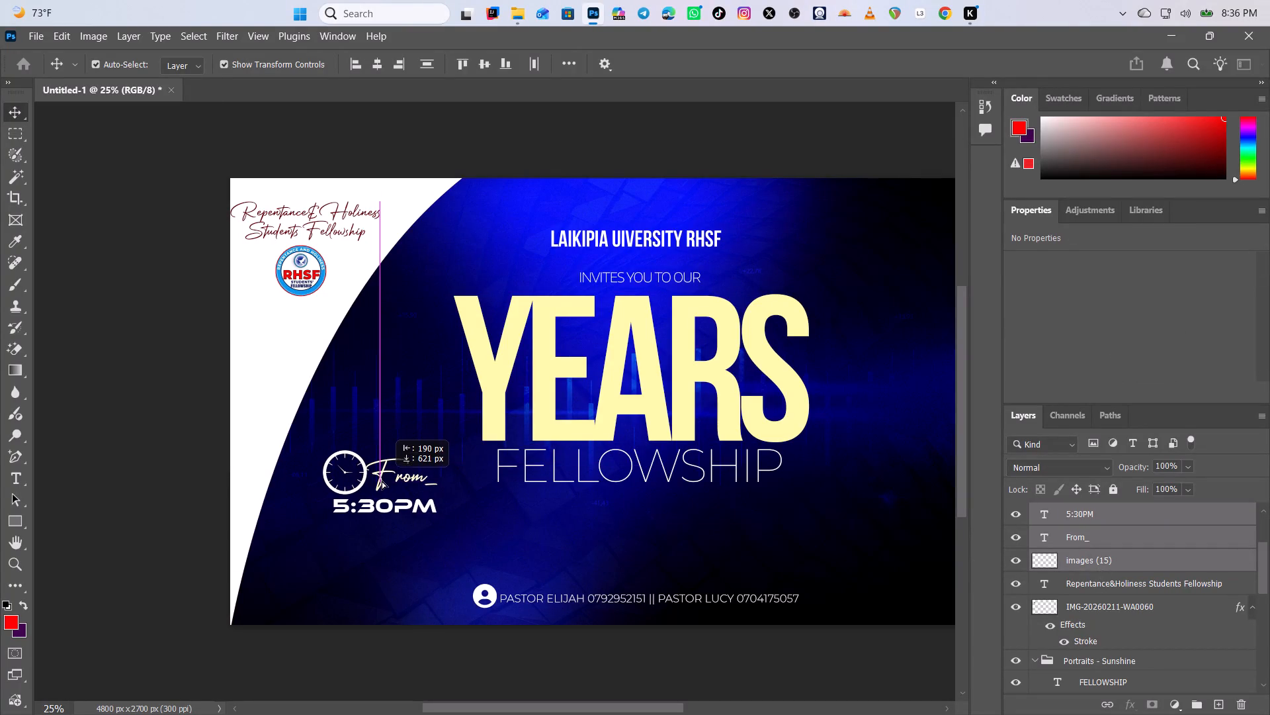
drag(382, 481, 372, 494)
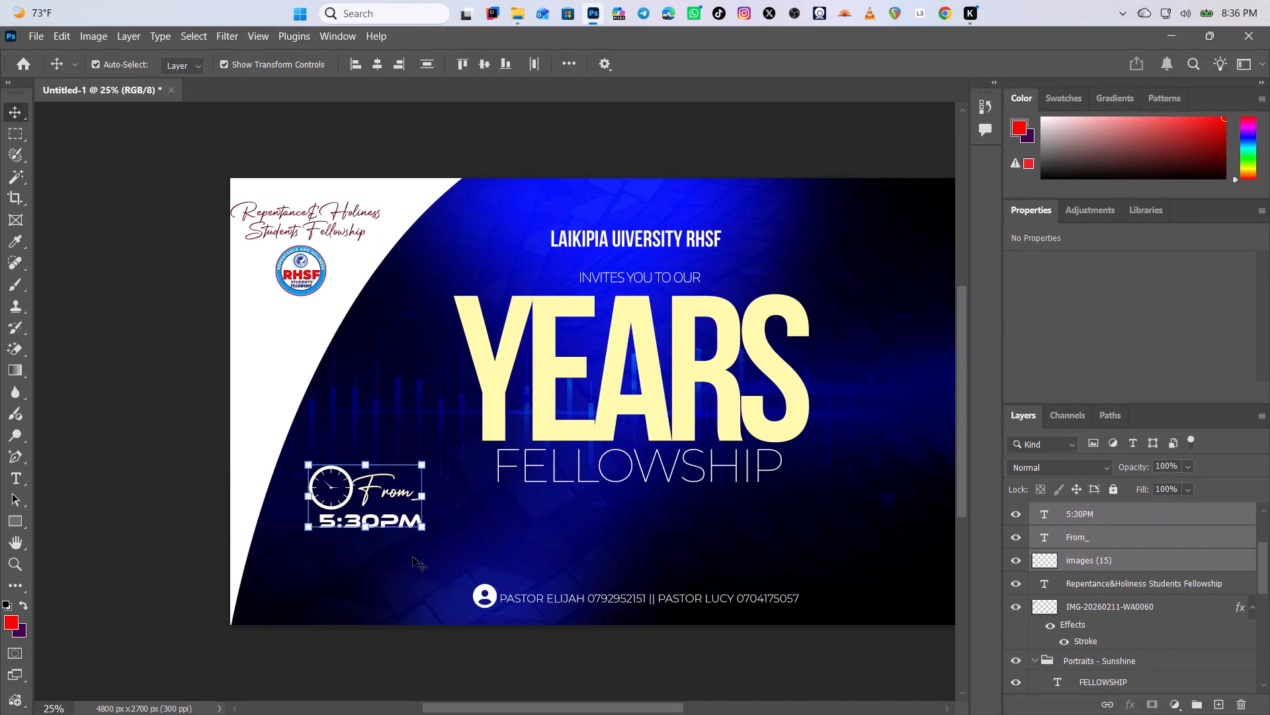
click(394, 376)
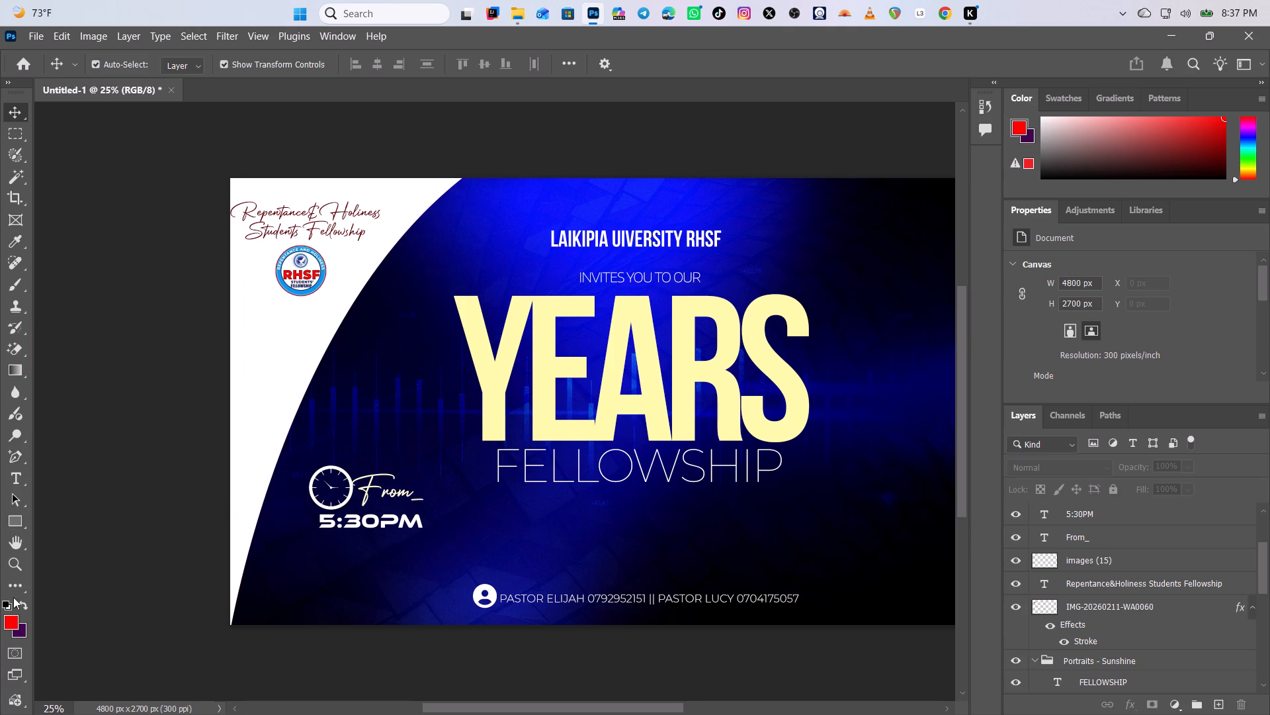
Draw a rectangle about 1947 x 444 px between FELLOWSHIP and the pastors' contact line.
click(20, 525)
drag(490, 499, 517, 551)
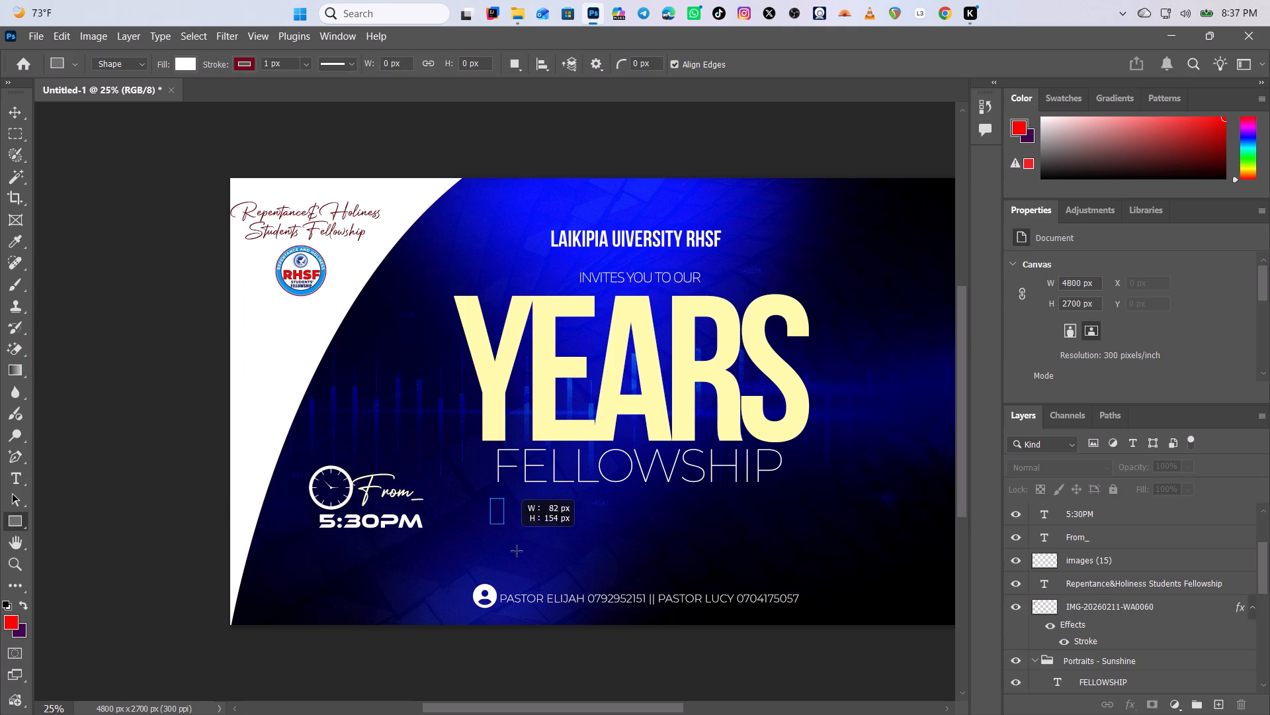
drag(517, 551, 792, 569)
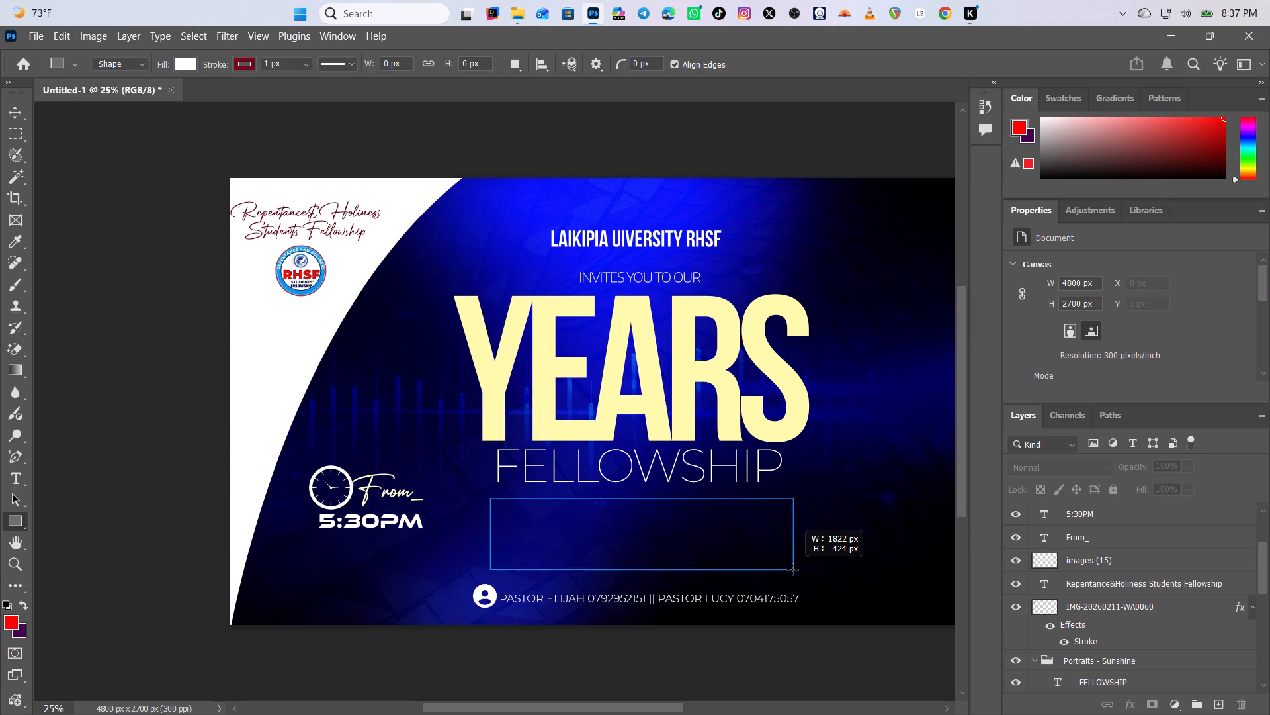
drag(792, 569, 800, 576)
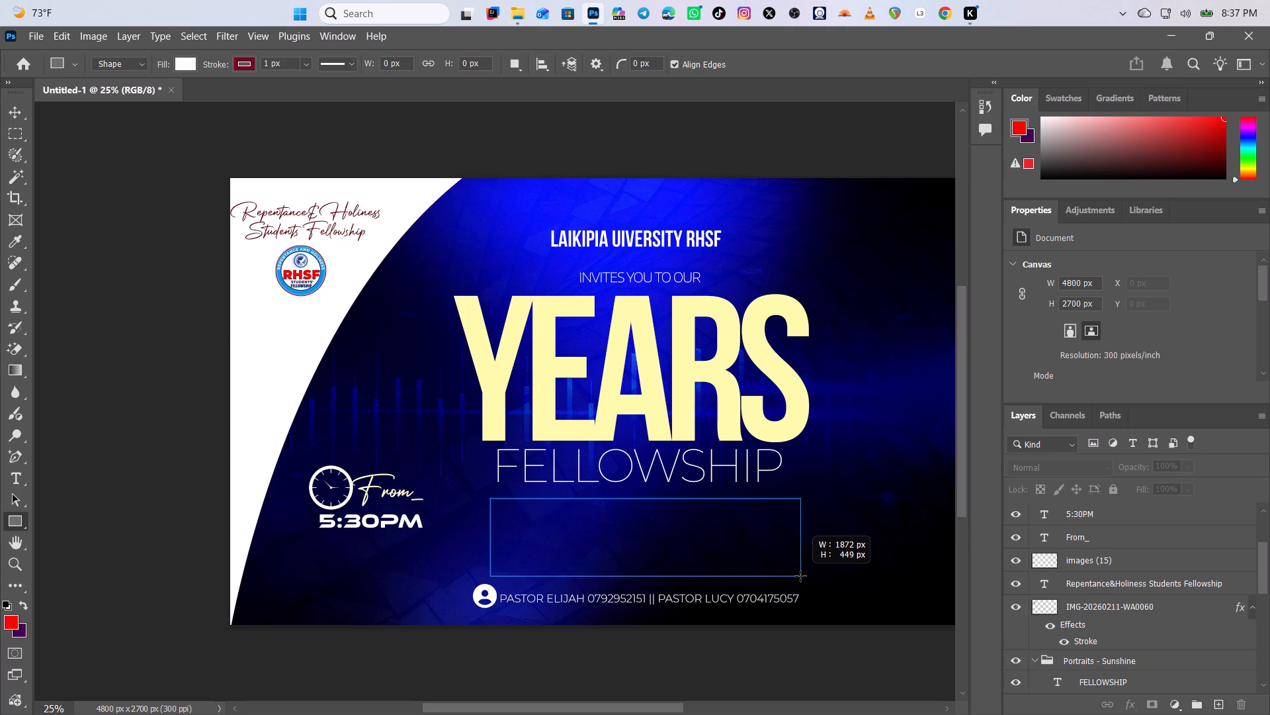
drag(800, 576, 808, 575)
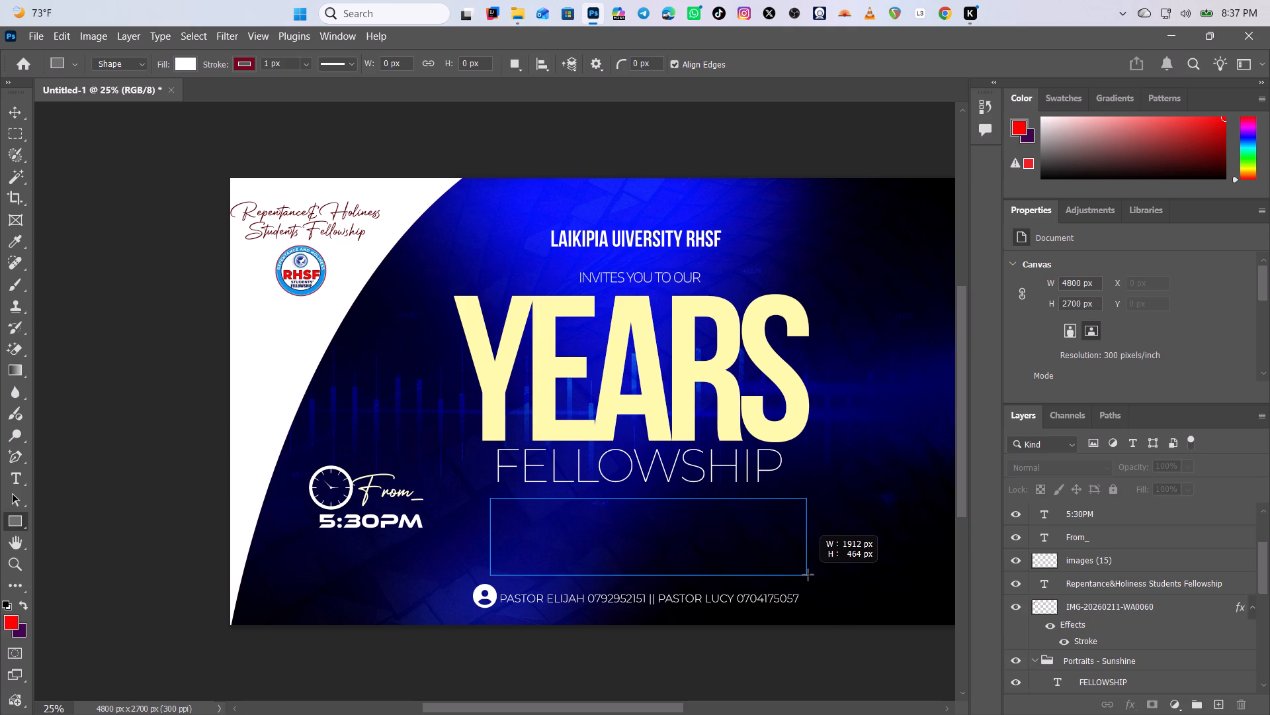
drag(808, 575, 812, 571)
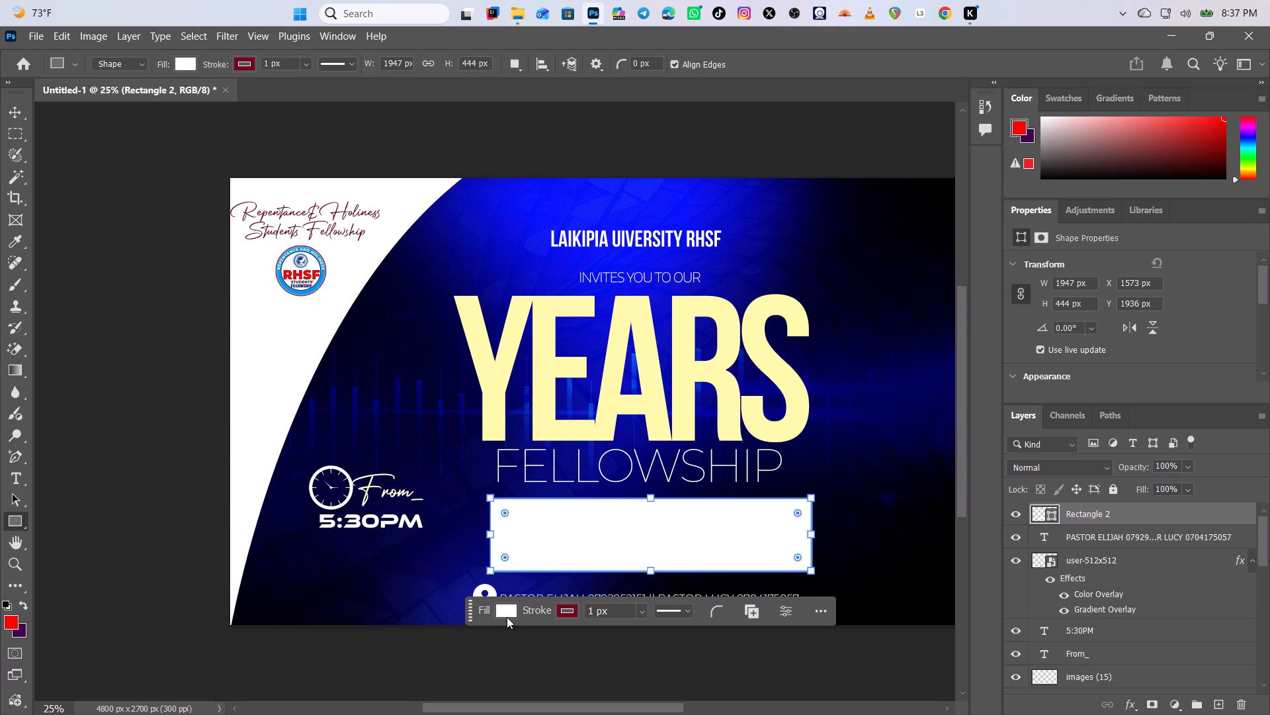
Fill the new rectangle with the dark red from the recently used colours.
click(509, 610)
click(572, 487)
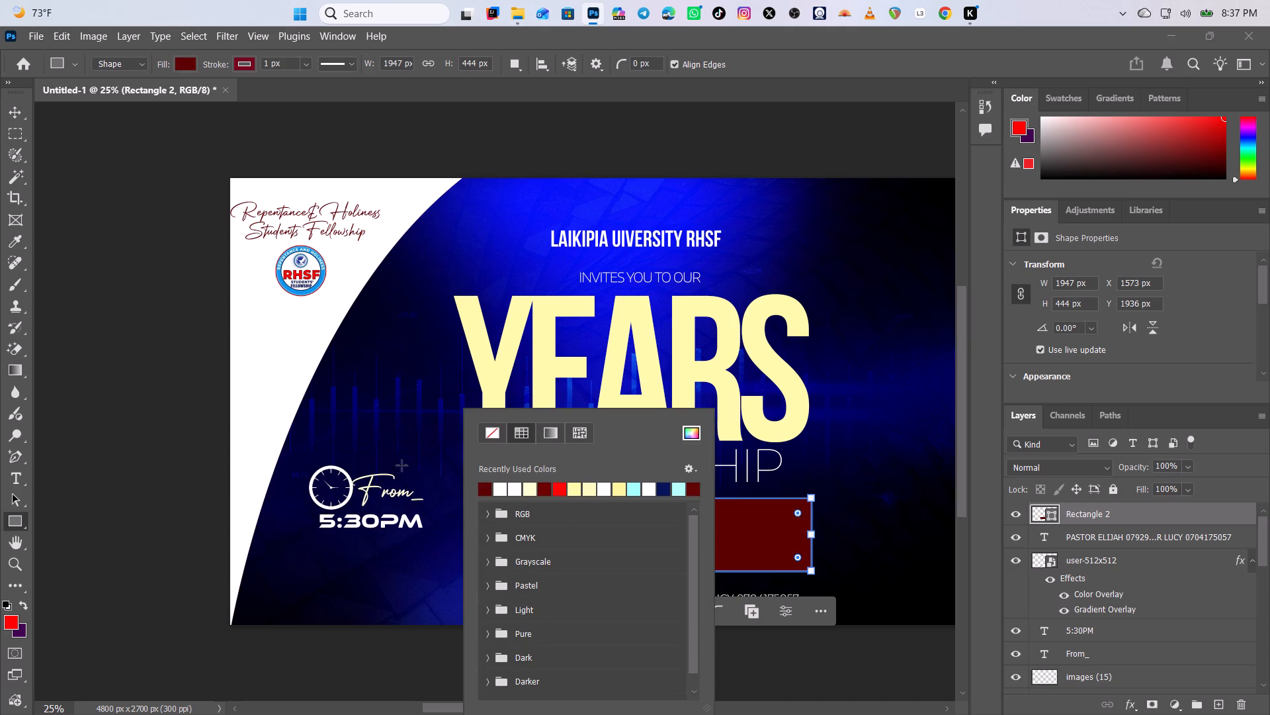
click(9, 112)
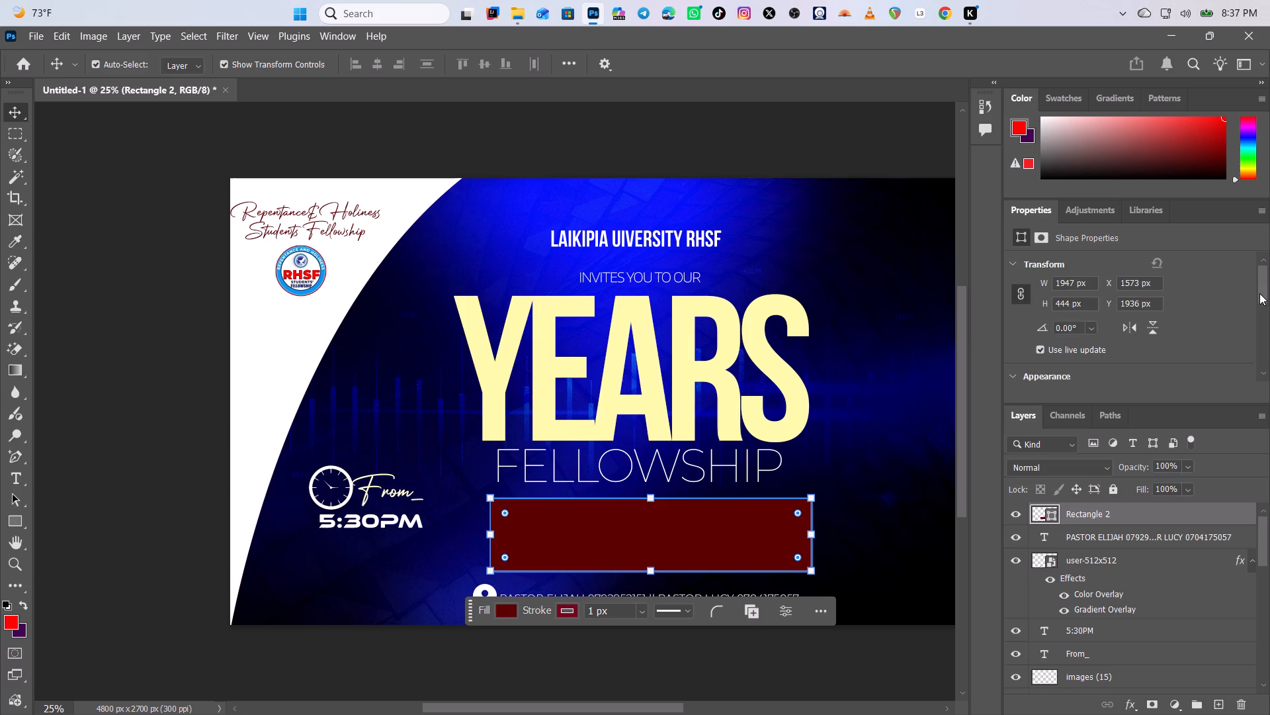
Round all four corners of the dark red rectangle to a 15 px radius.
drag(1261, 295, 1269, 337)
click(1040, 351)
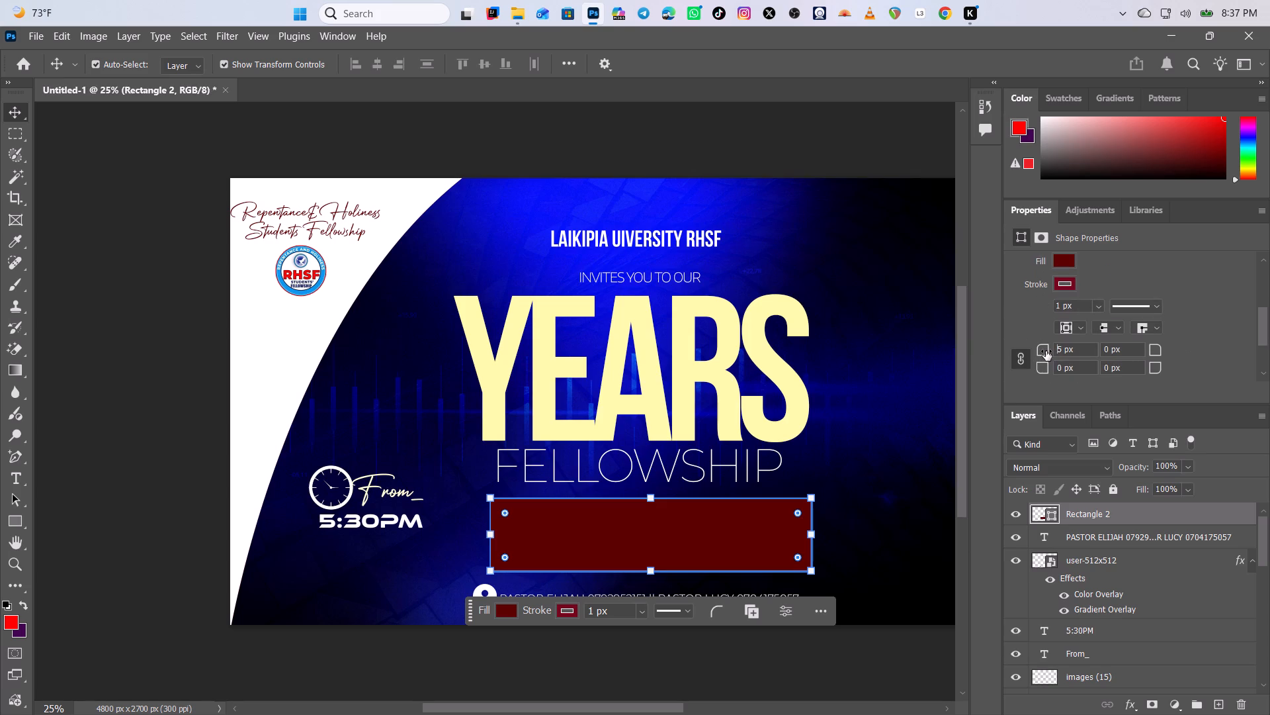
drag(1041, 347, 1048, 348)
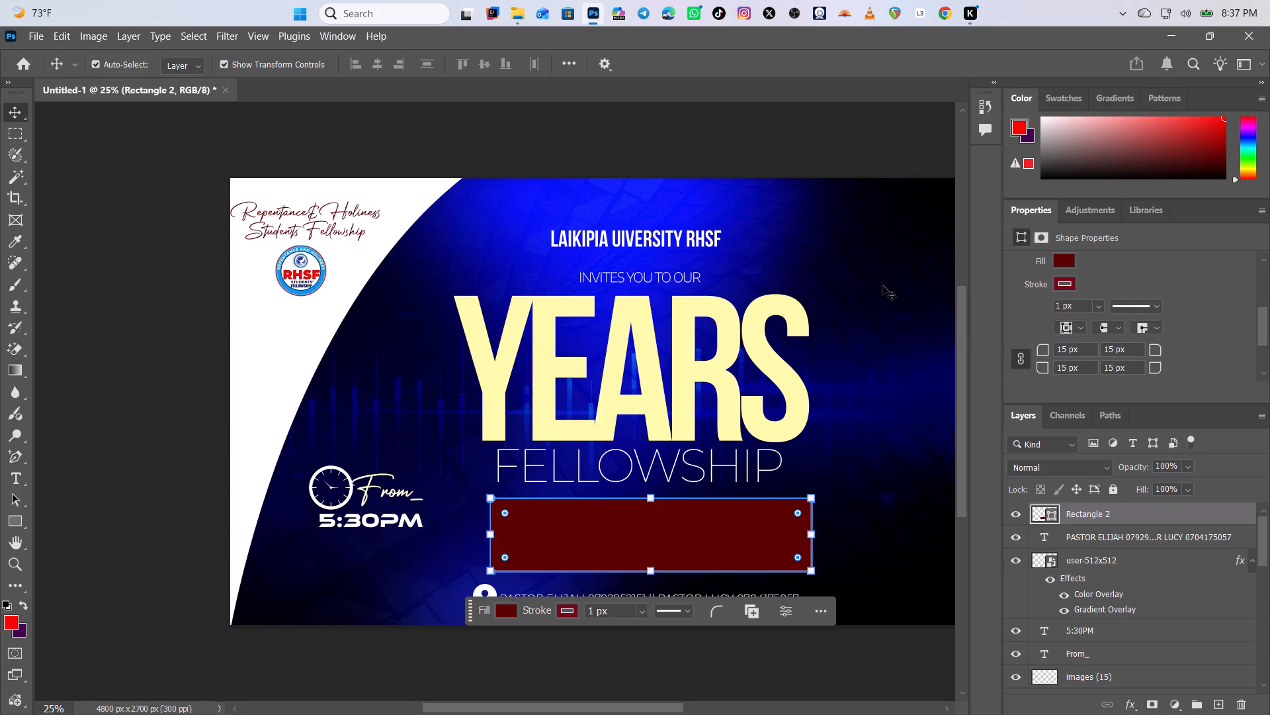
click(882, 285)
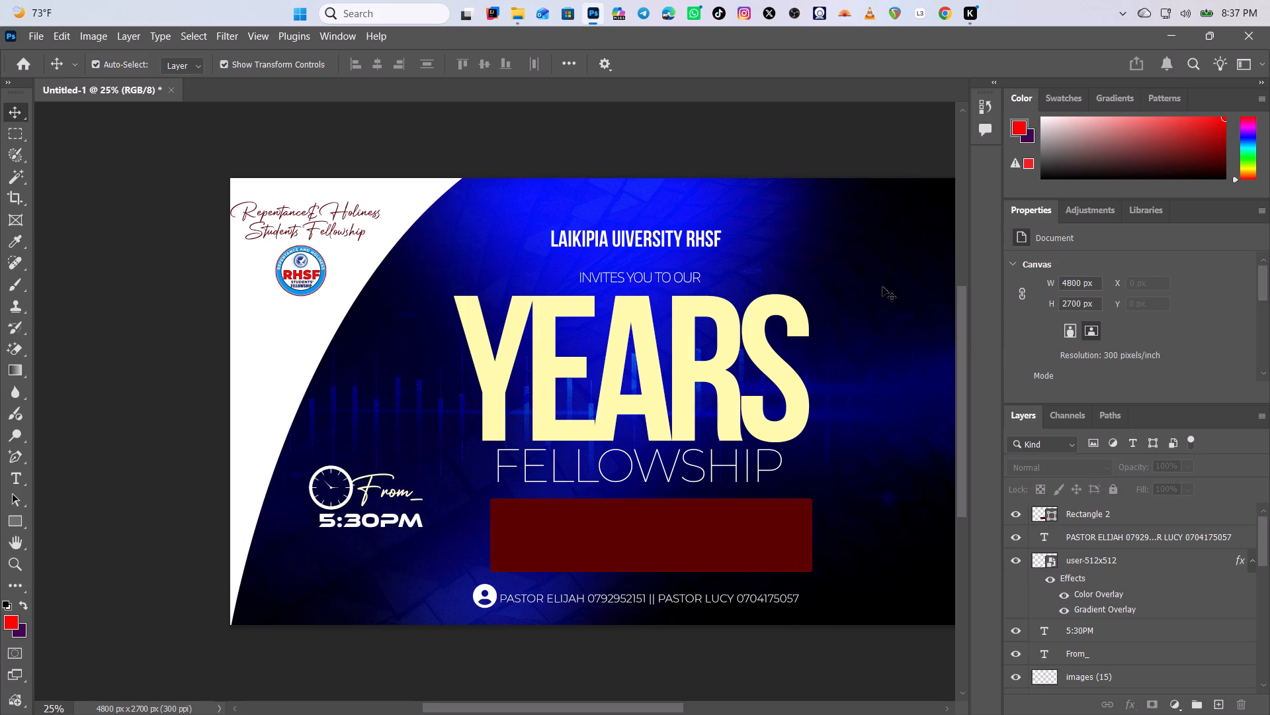
Nudge the dark red rectangle about 75 px left so it is centred beneath FELLOWSHIP.
click(706, 555)
key(Left)
key(Left)
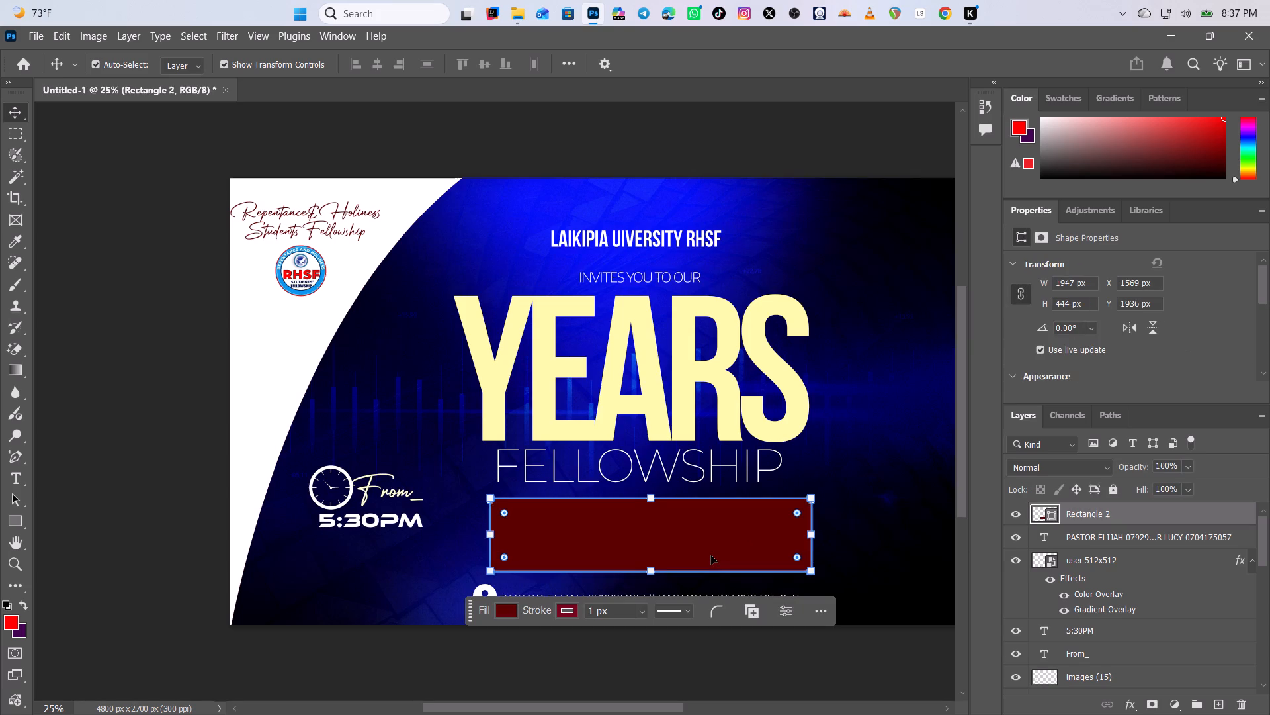
key(Left)
key(Left)
key(Left)
key(Left)
key(Left)
key(Left)
key(Left)
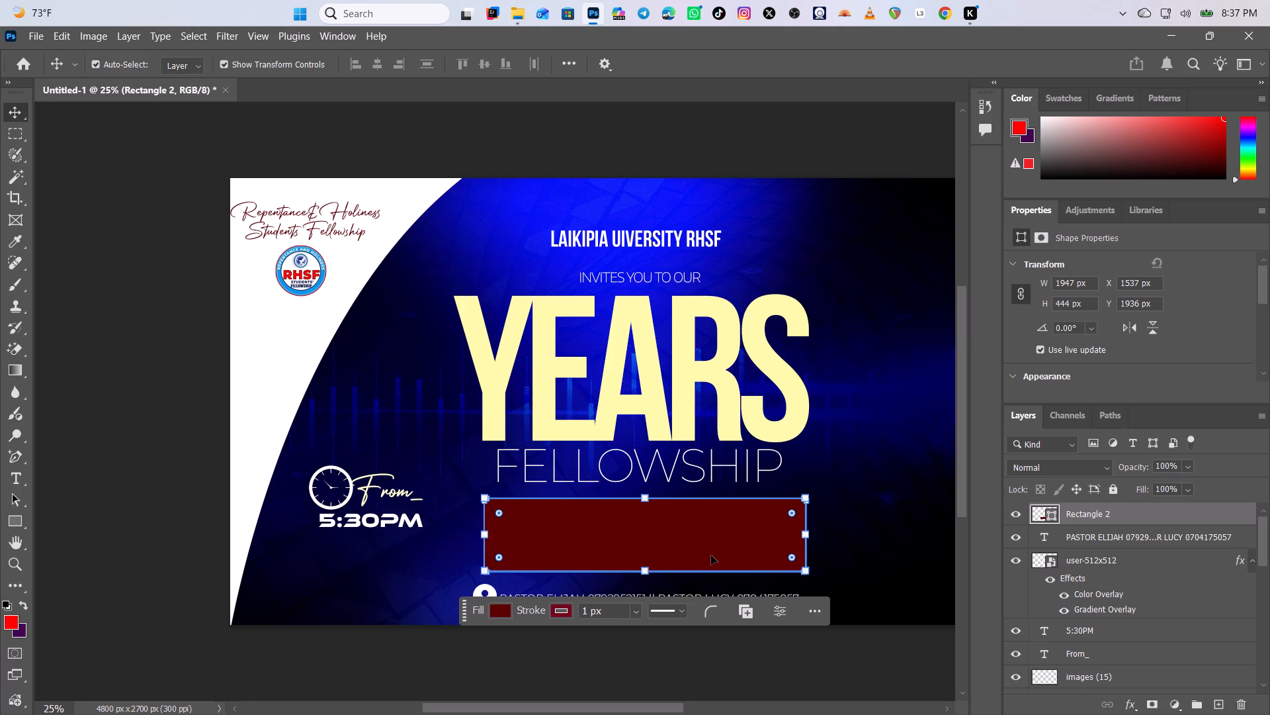
click(913, 420)
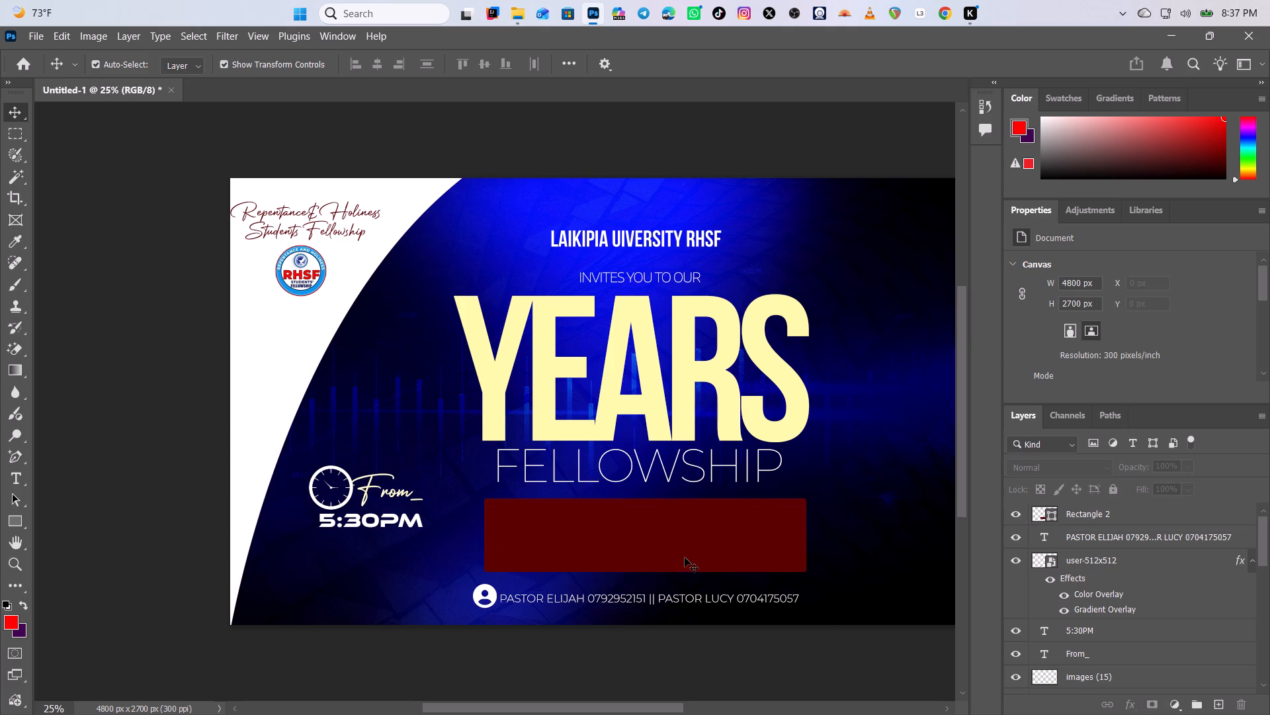
click(685, 557)
key(Left)
key(Left)
key(Left)
key(Left)
key(Left)
key(Left)
key(Left)
key(Left)
key(Left)
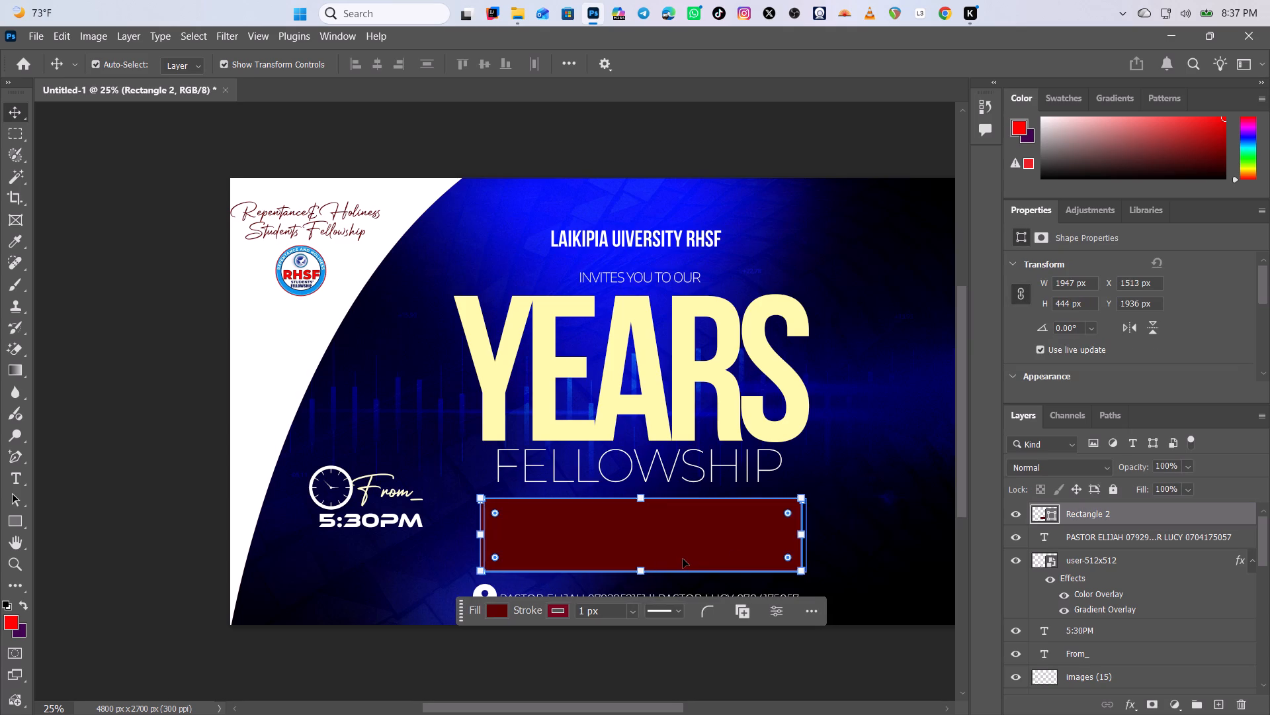
key(Left)
click(923, 379)
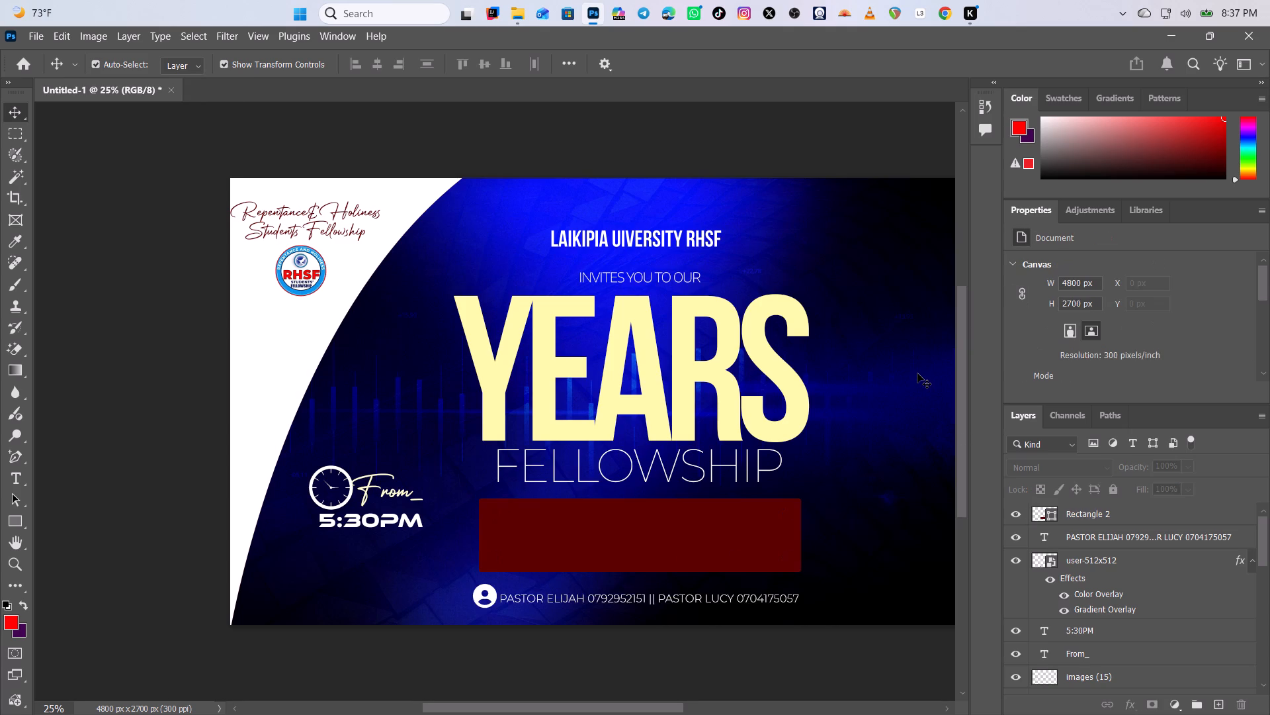
Place the 6a36a037 red ribbon image from the Pictures > GRAPHIC RESOURCES folder onto the invitation at 30% scale.
click(526, 11)
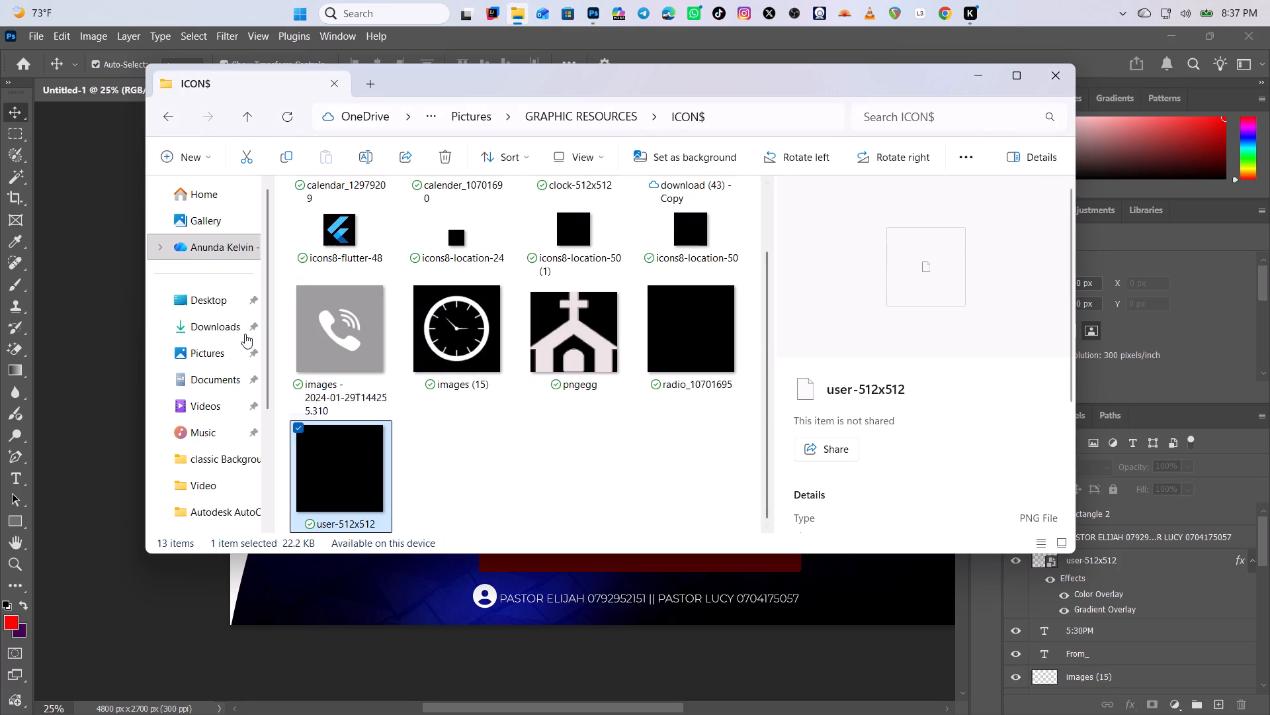
click(225, 350)
double_click(673, 249)
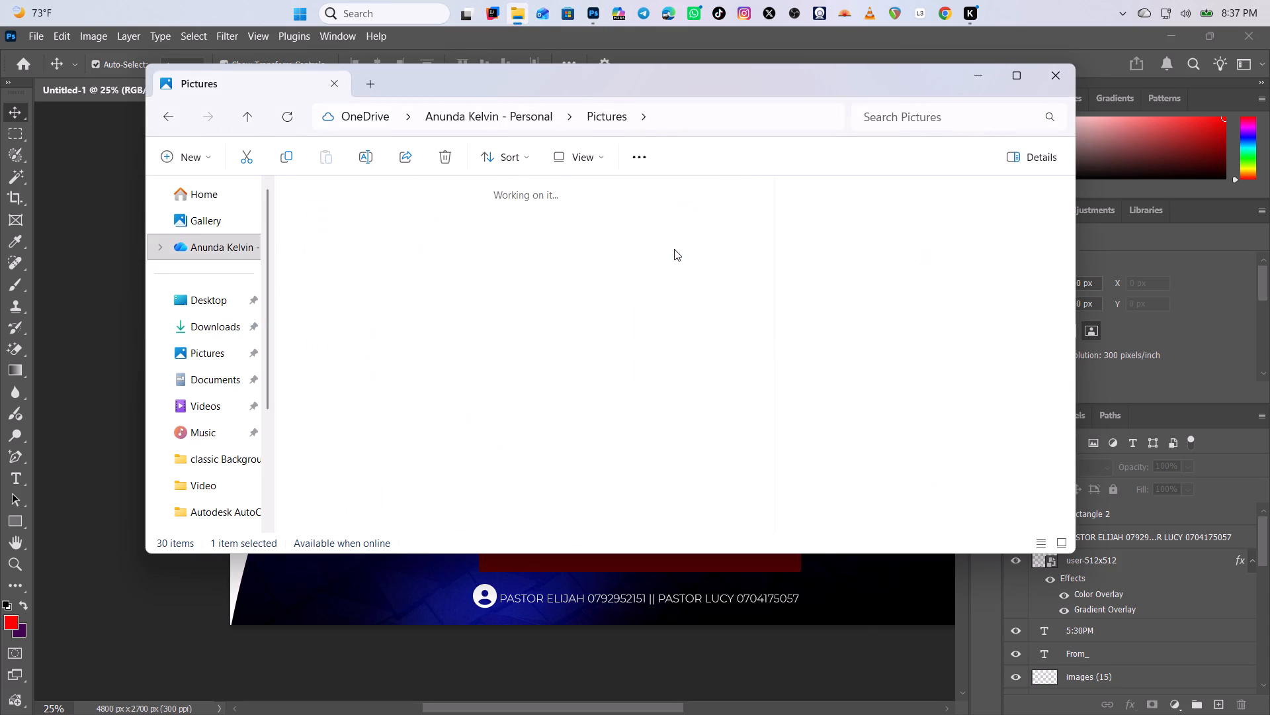
click(571, 338)
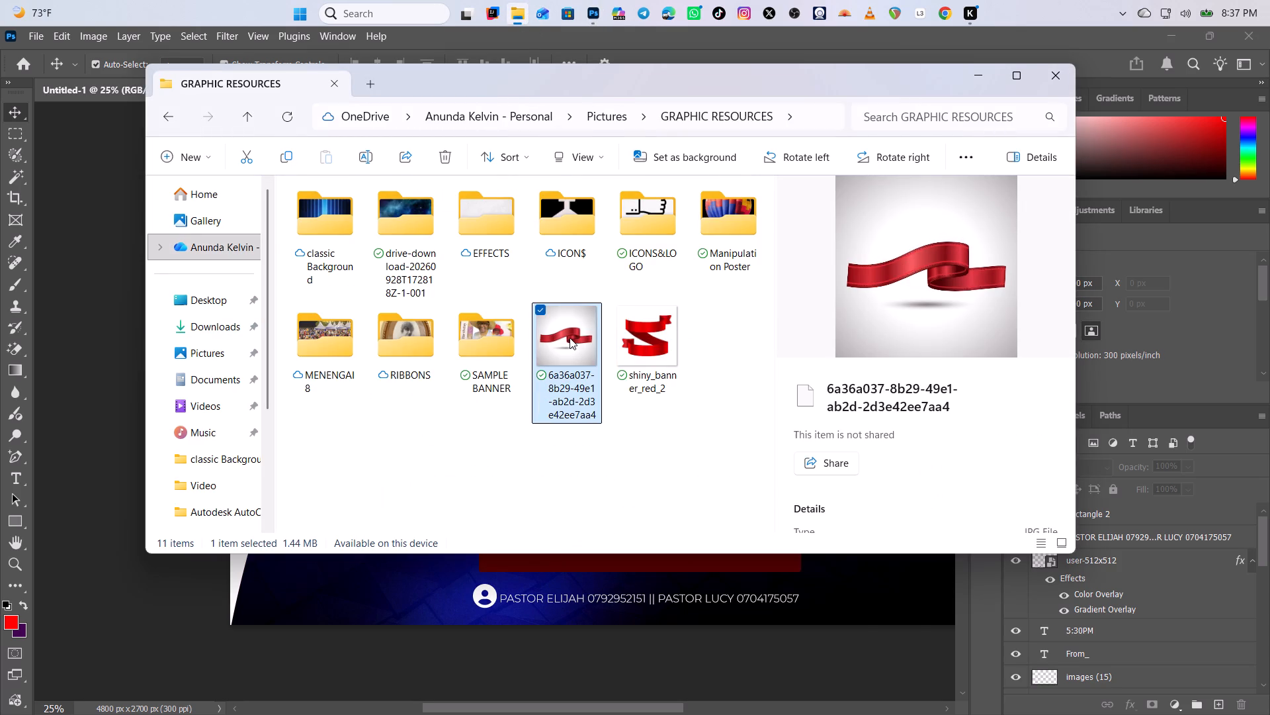
drag(563, 354, 706, 0)
drag(706, 0, 655, 303)
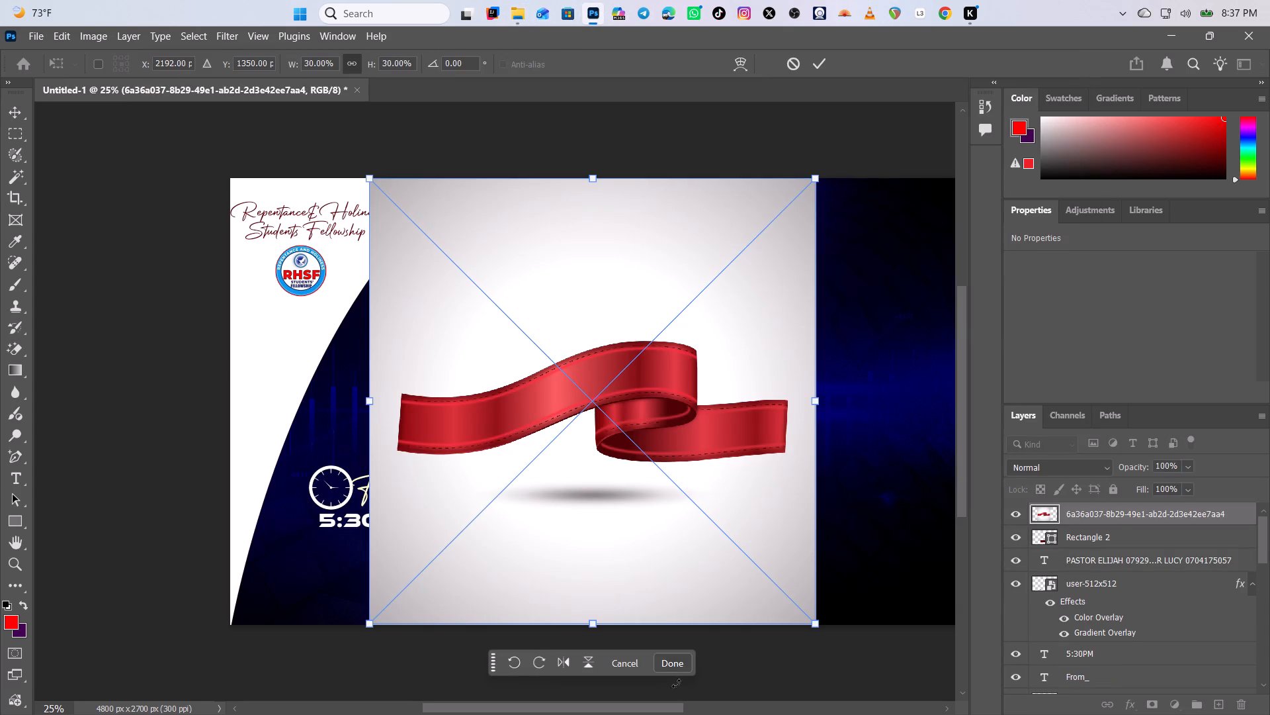
click(668, 663)
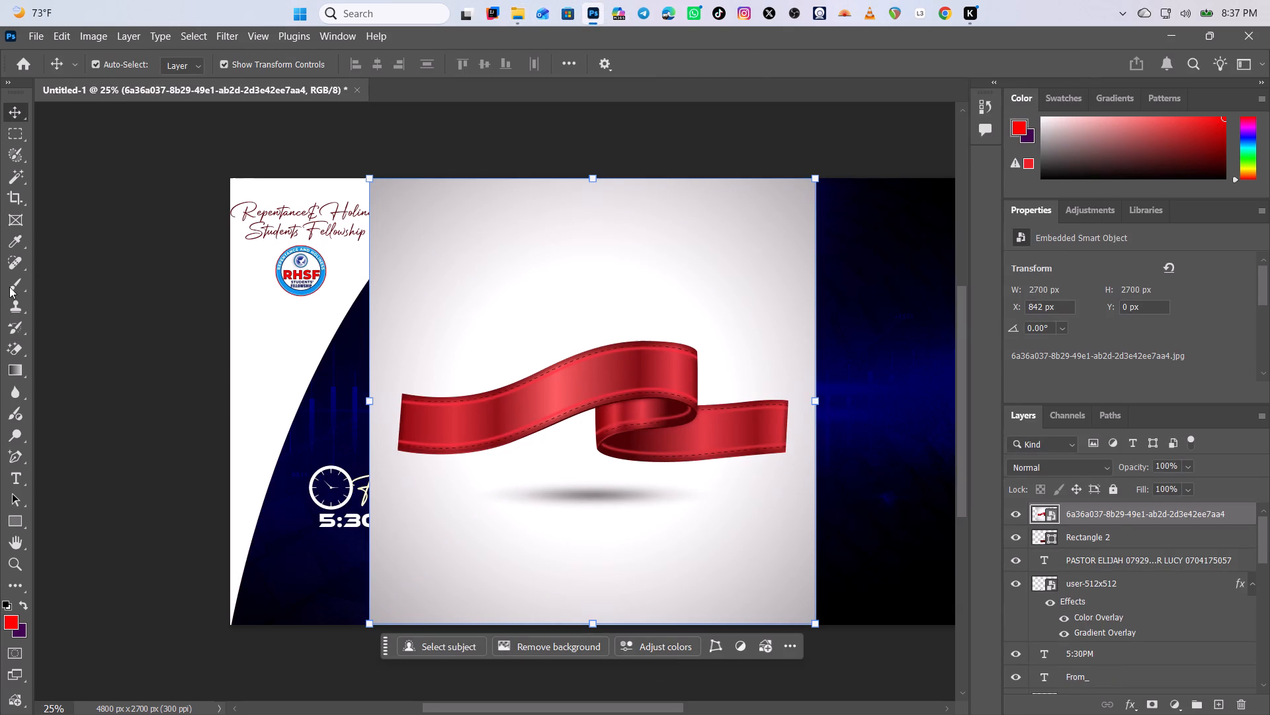
Erase the white and grey background around the red ribbon with the Magic Eraser, rasterizing its layer.
right_click(15, 344)
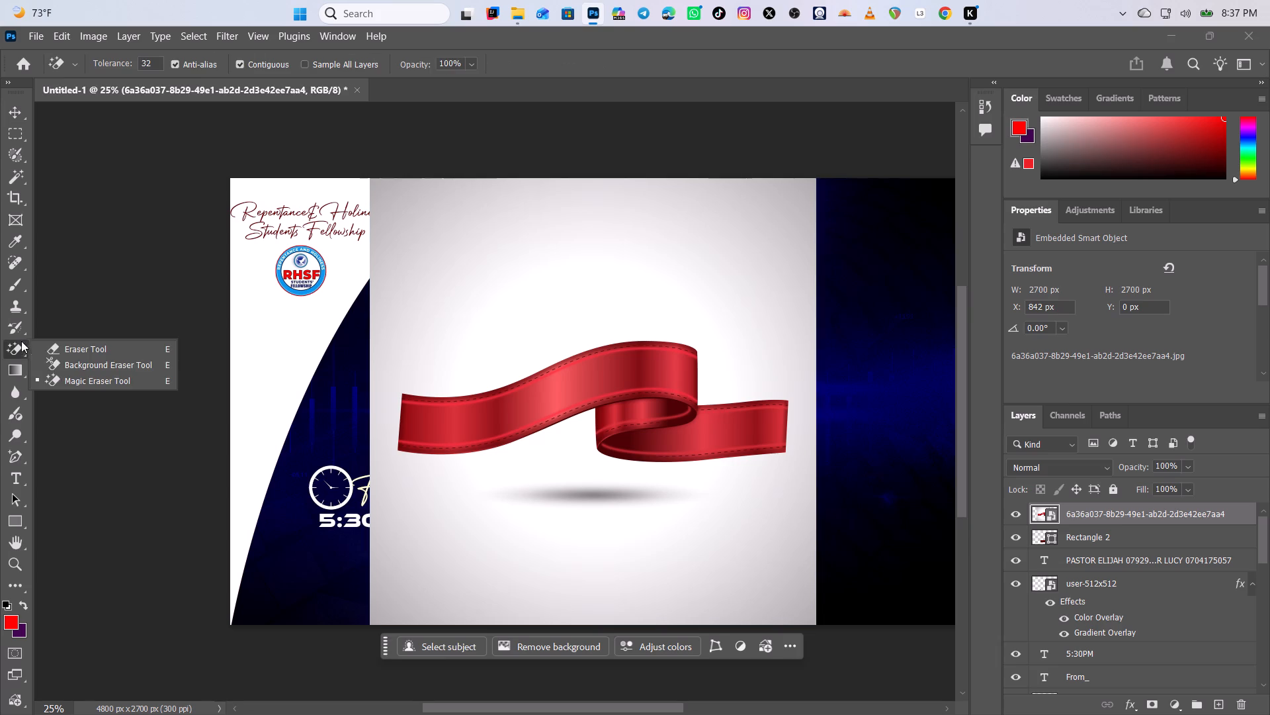
click(75, 381)
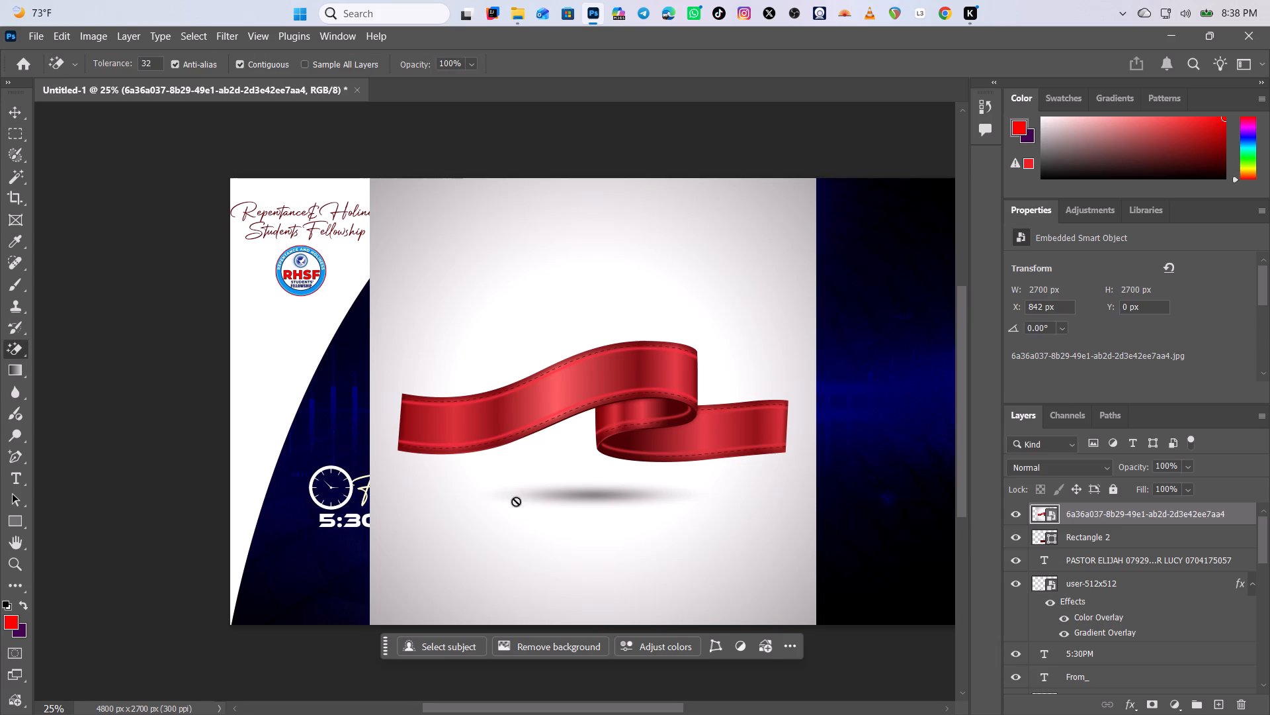
click(515, 501)
click(587, 295)
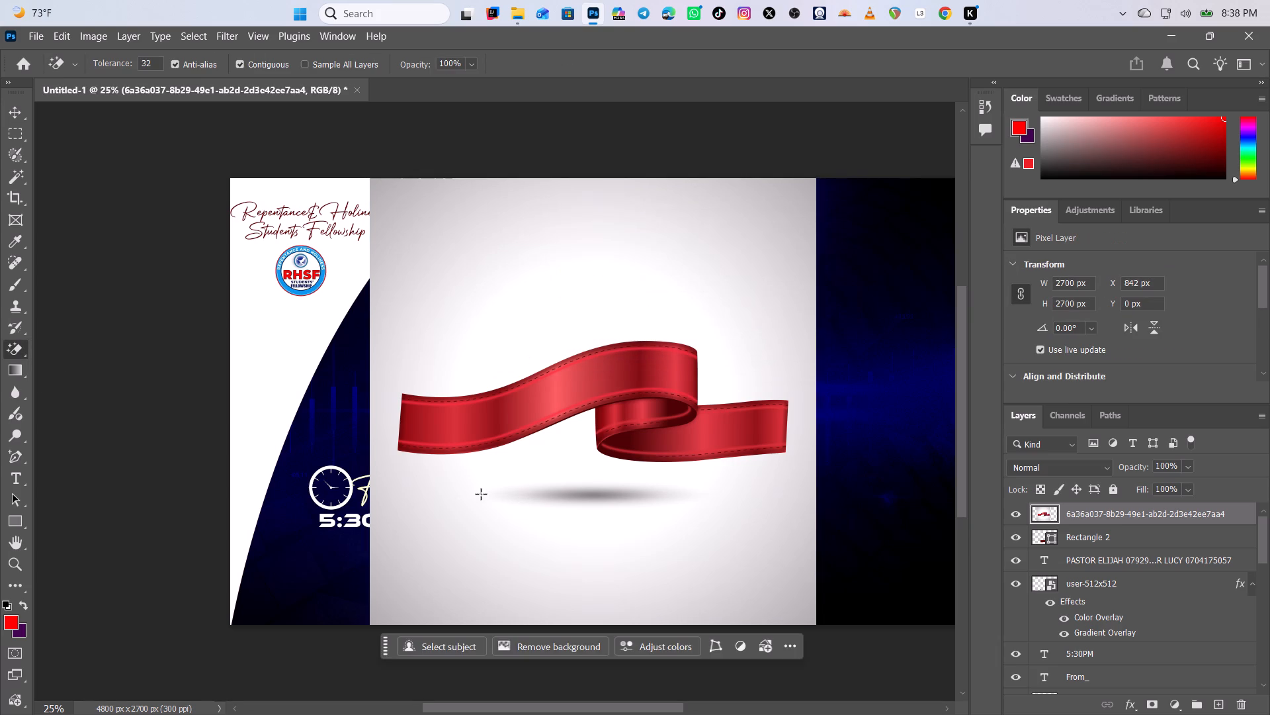
click(505, 507)
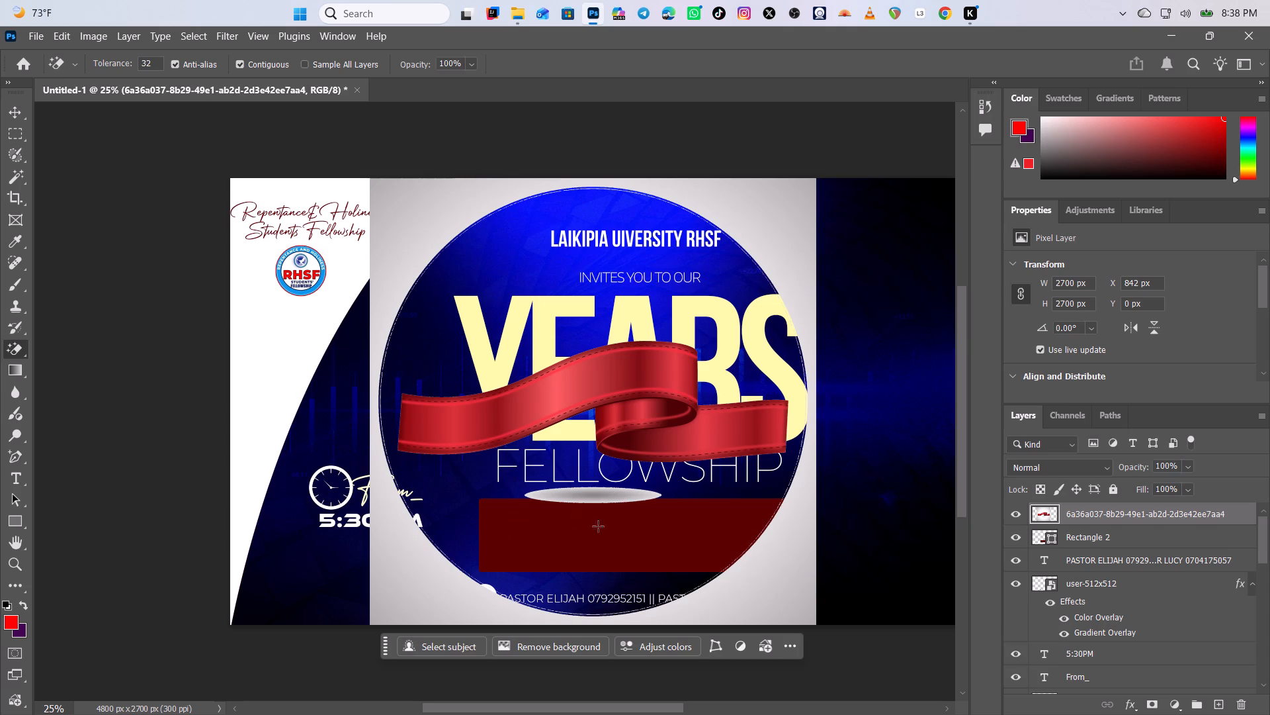
click(776, 577)
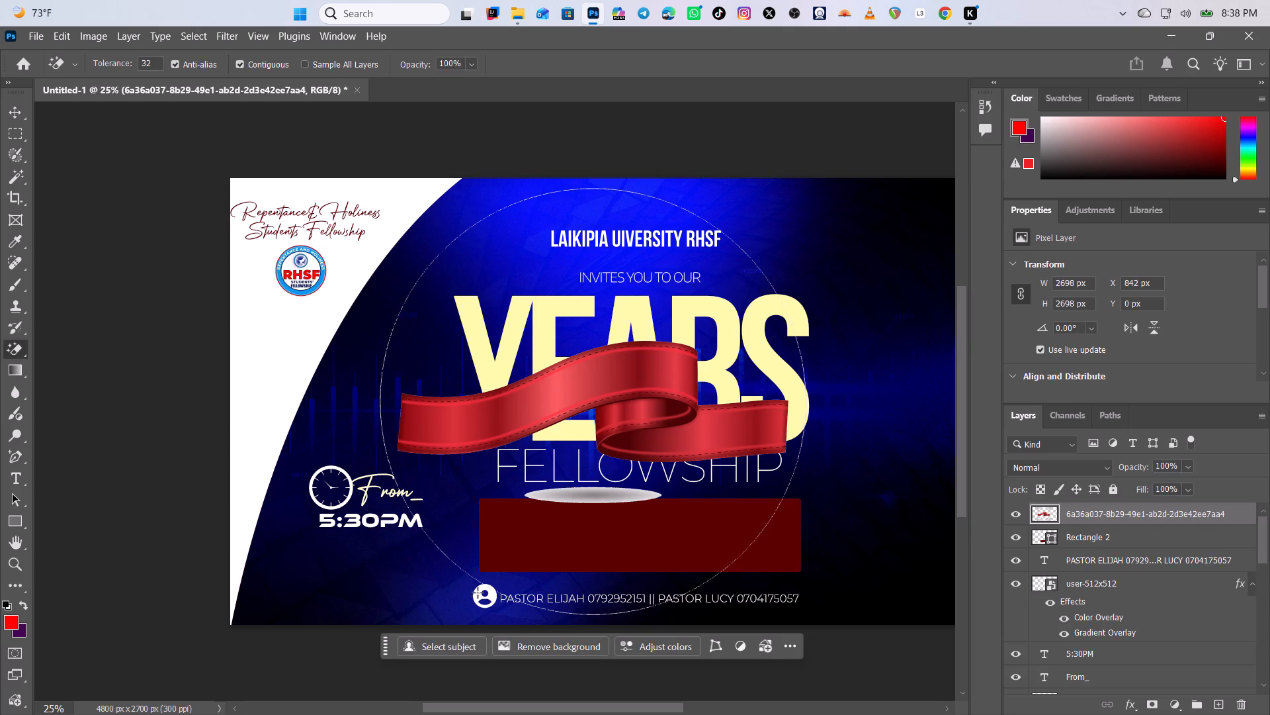
click(454, 565)
click(453, 563)
Enlarge the ribbon layer proportionally to about 2807 x 2807 px.
click(9, 114)
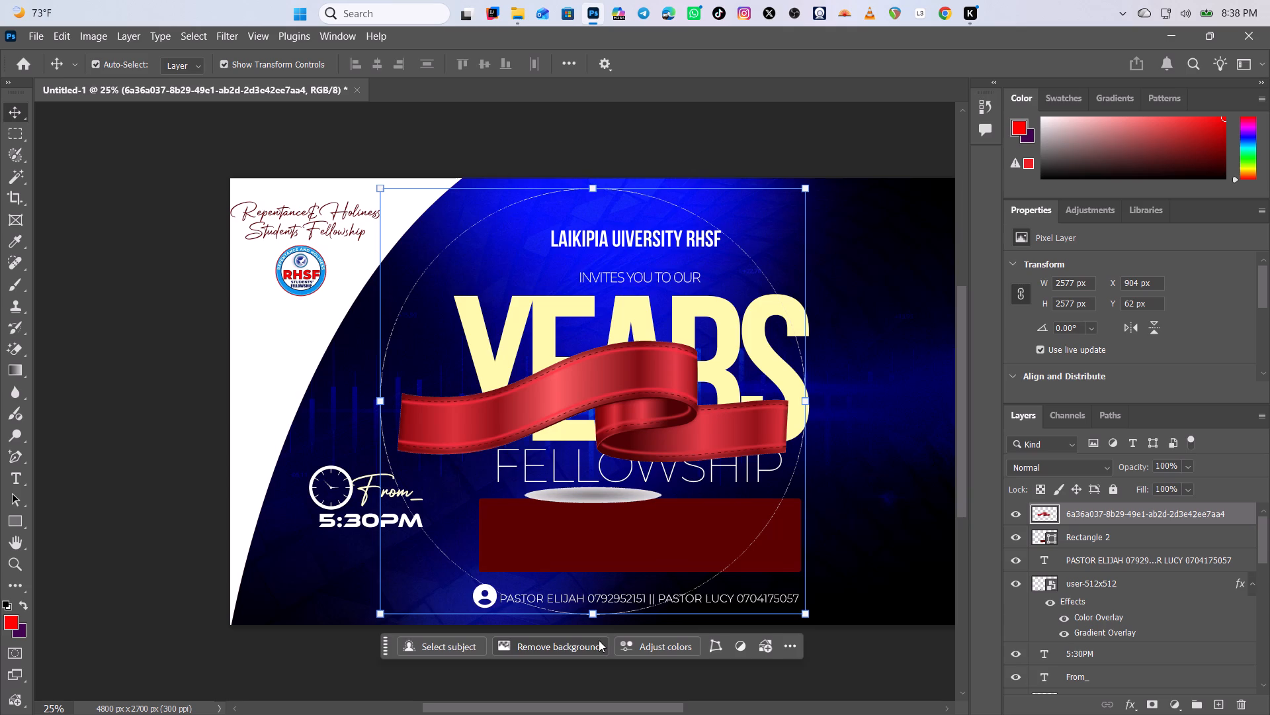
drag(591, 614, 579, 657)
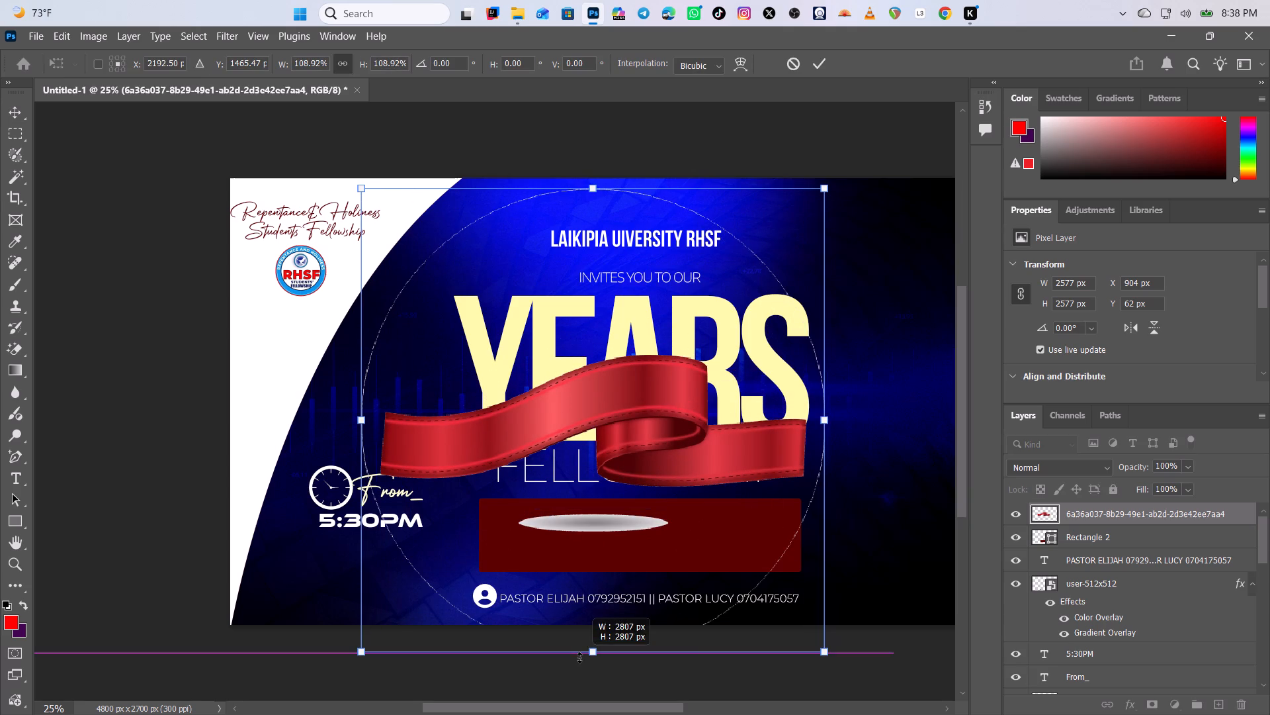
drag(579, 657, 578, 653)
Erase the grey shadow ellipse beneath the ribbon with the Magic Eraser.
click(29, 347)
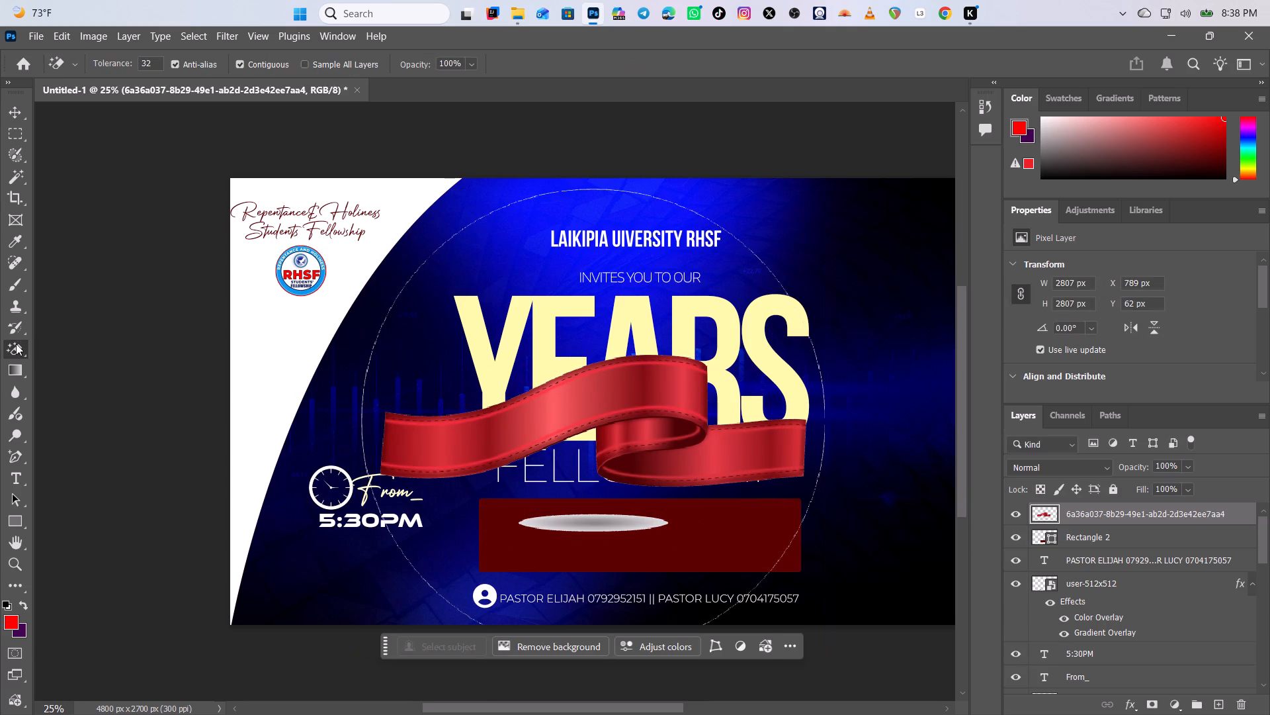
click(16, 344)
click(577, 518)
click(607, 524)
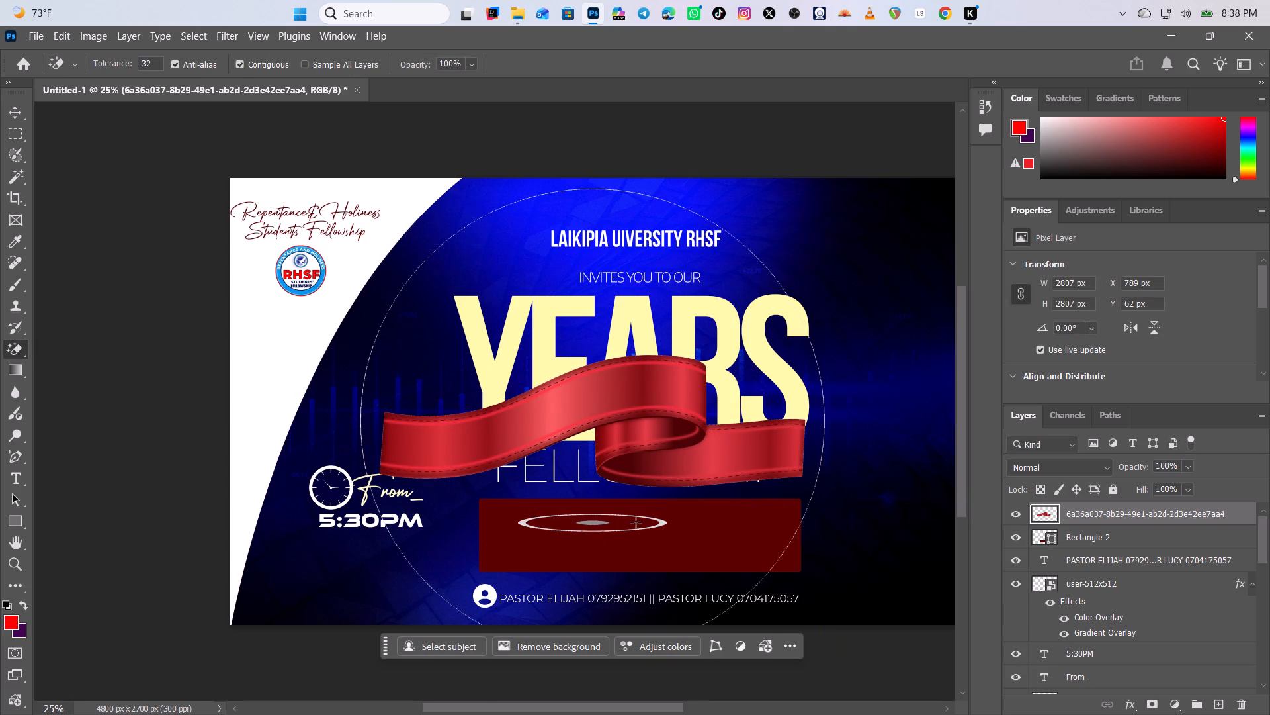
drag(650, 523, 661, 546)
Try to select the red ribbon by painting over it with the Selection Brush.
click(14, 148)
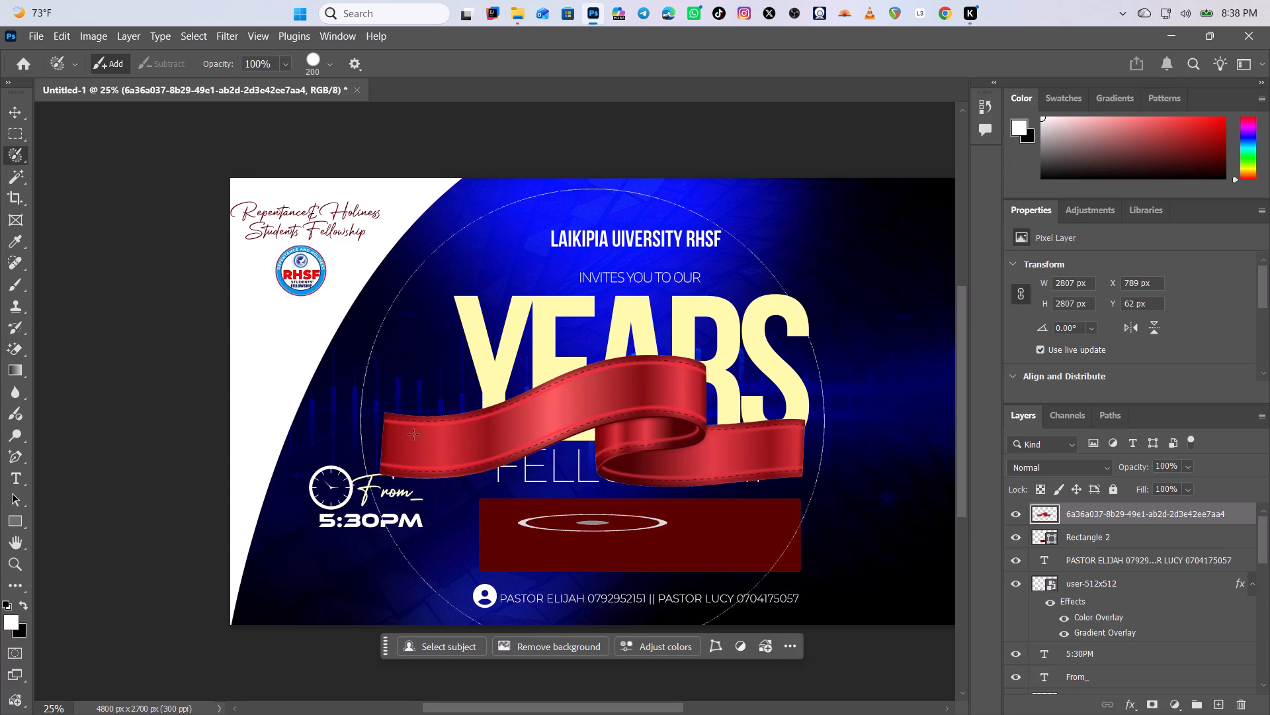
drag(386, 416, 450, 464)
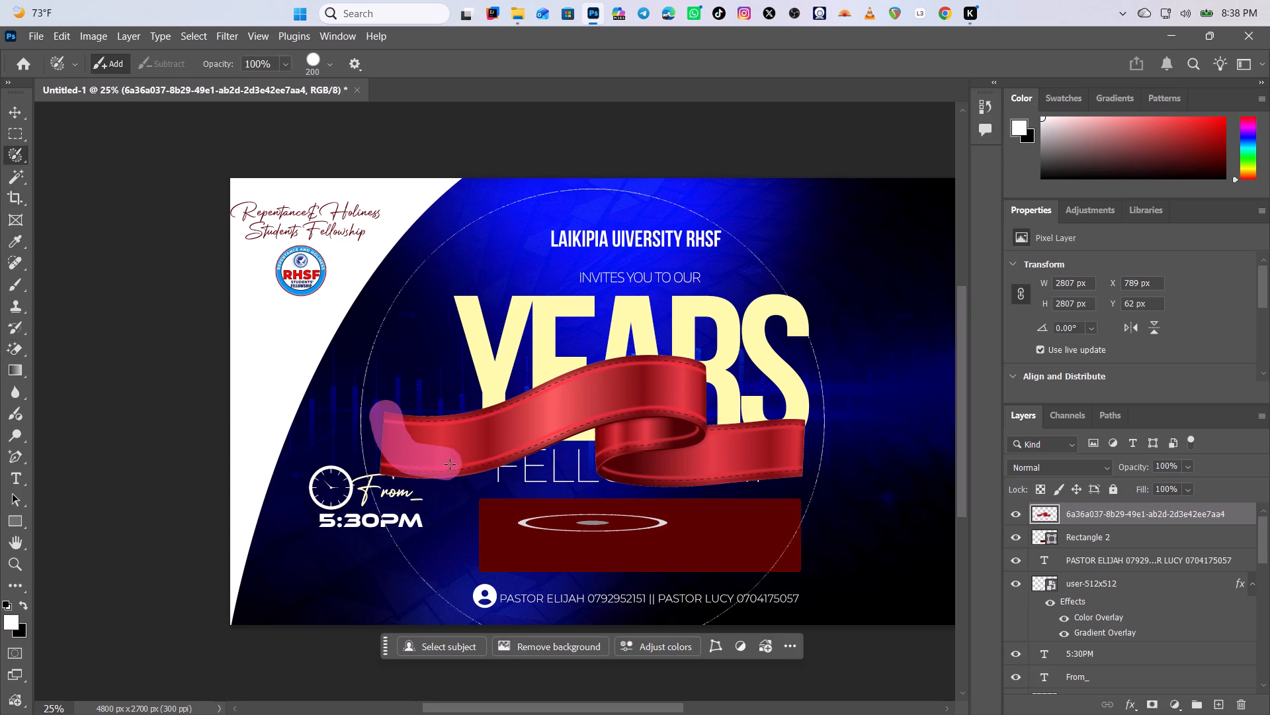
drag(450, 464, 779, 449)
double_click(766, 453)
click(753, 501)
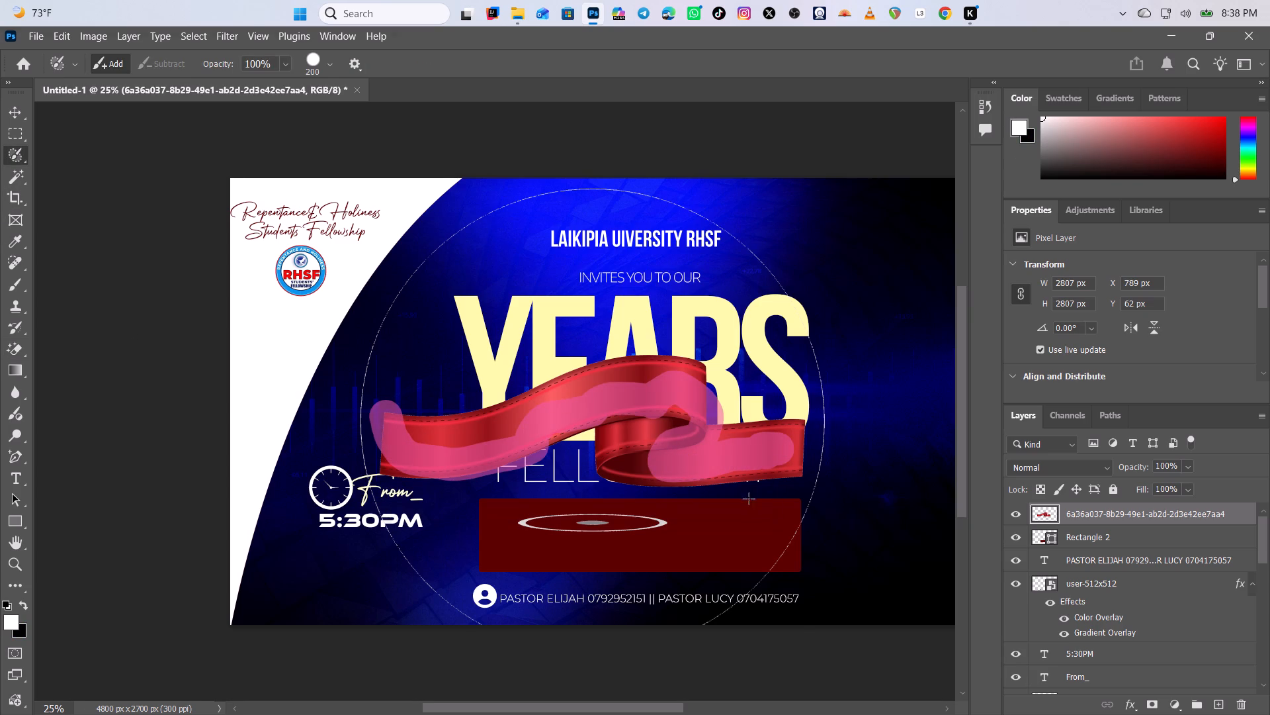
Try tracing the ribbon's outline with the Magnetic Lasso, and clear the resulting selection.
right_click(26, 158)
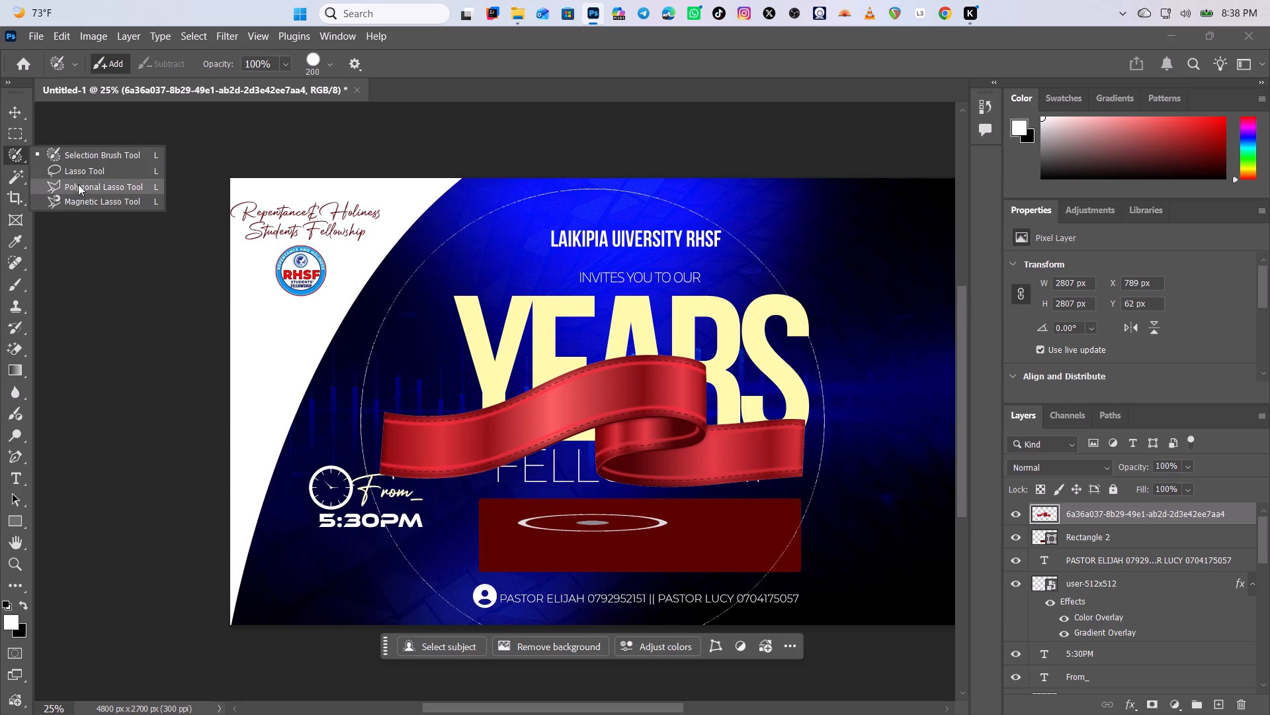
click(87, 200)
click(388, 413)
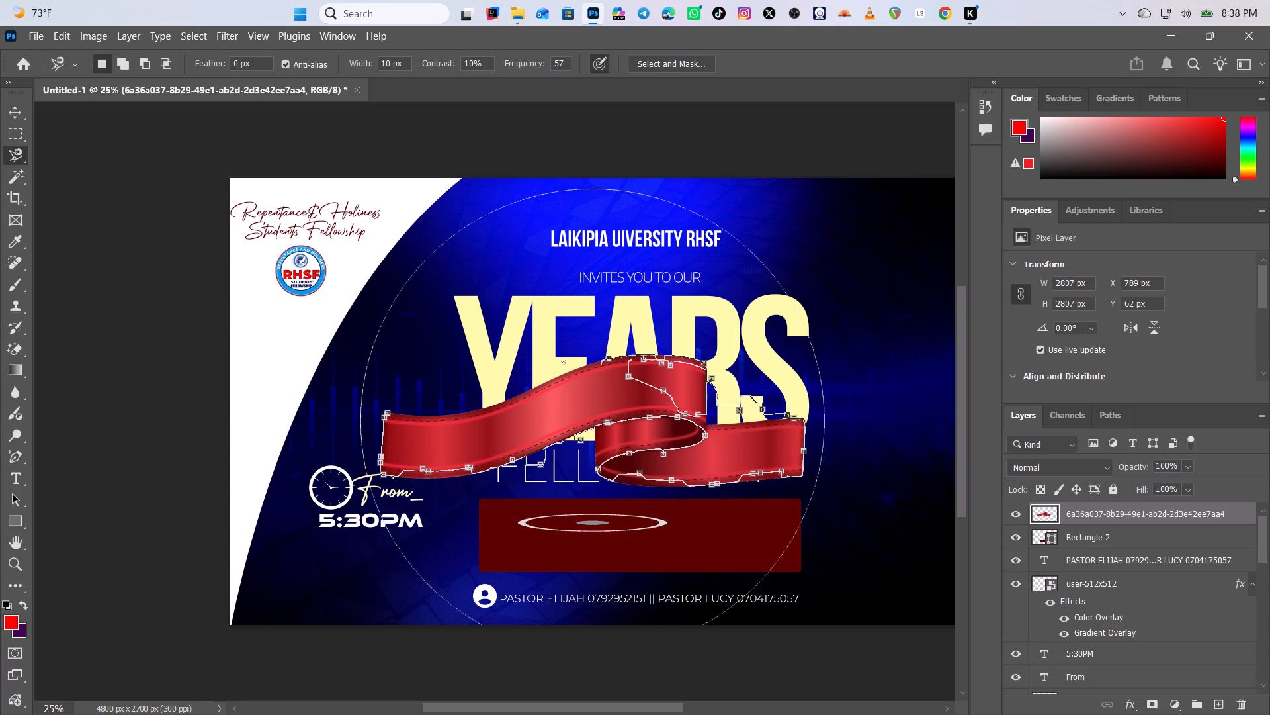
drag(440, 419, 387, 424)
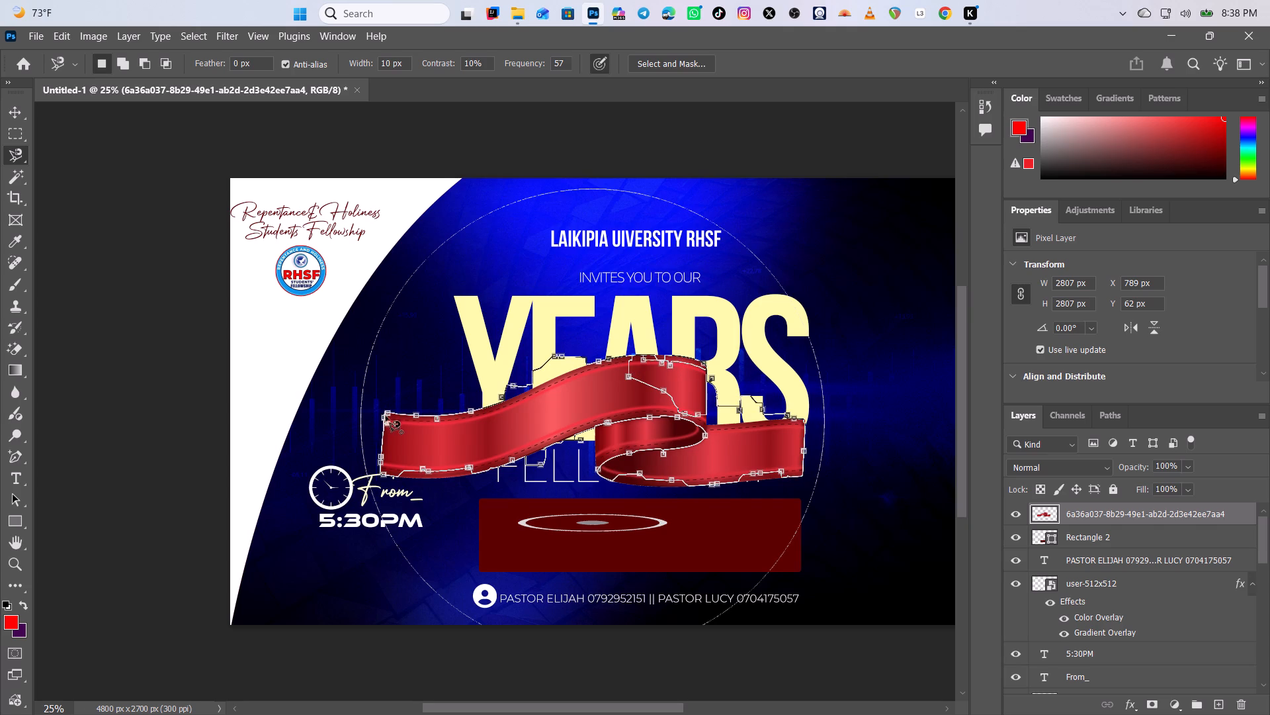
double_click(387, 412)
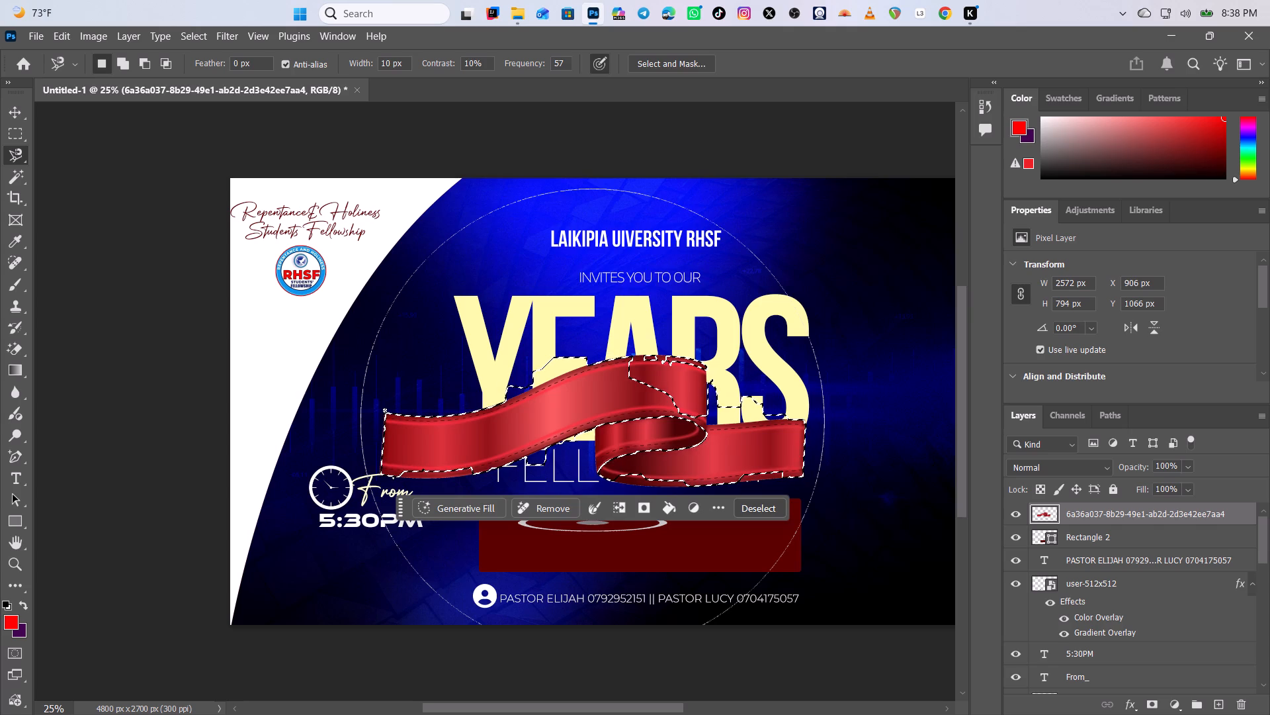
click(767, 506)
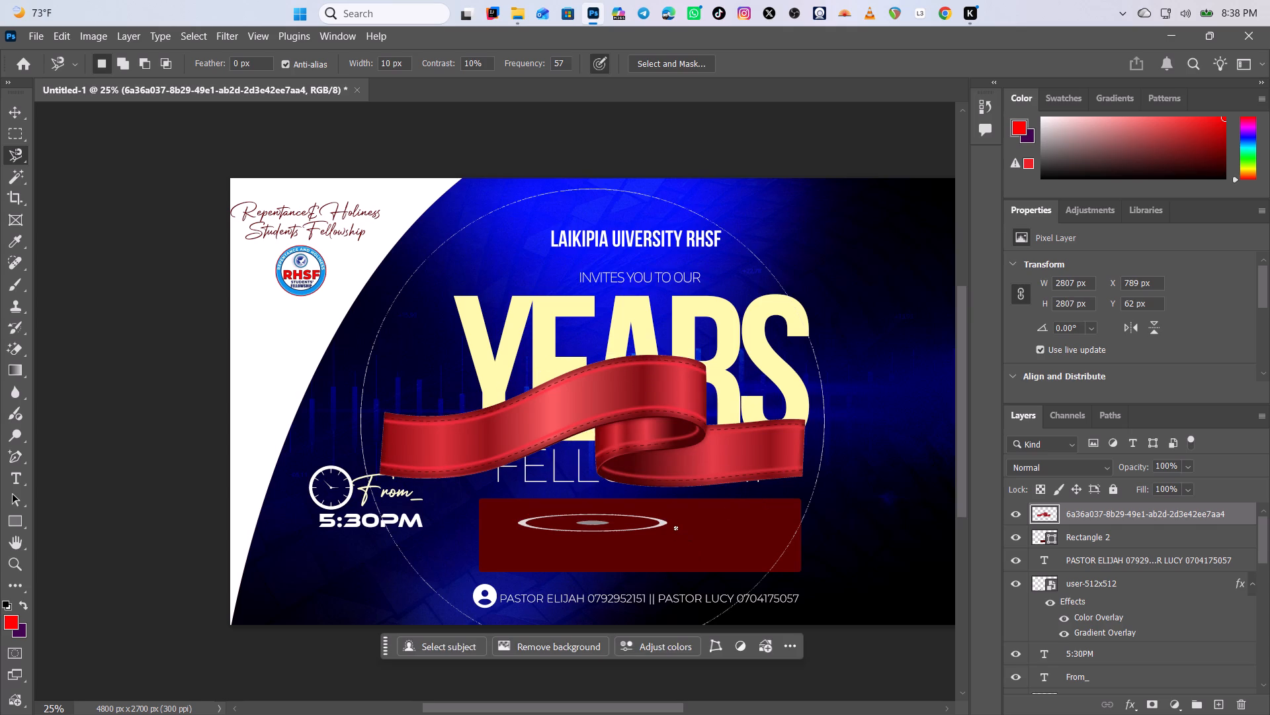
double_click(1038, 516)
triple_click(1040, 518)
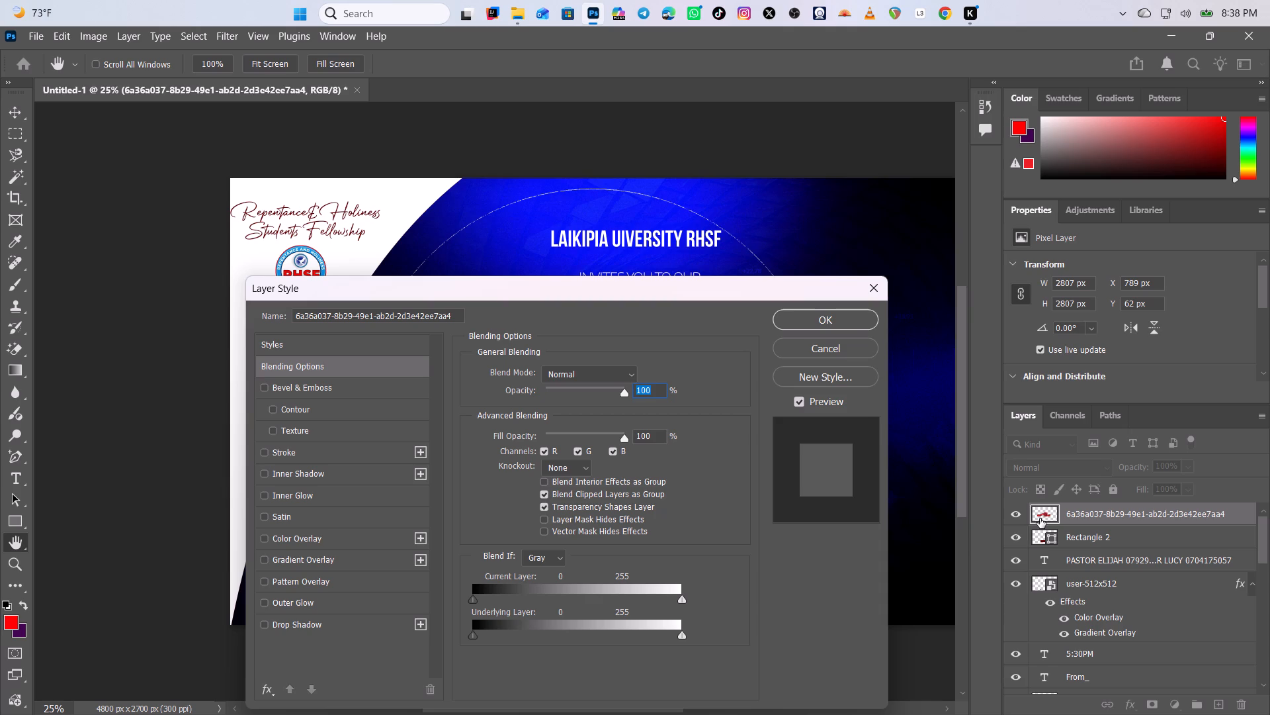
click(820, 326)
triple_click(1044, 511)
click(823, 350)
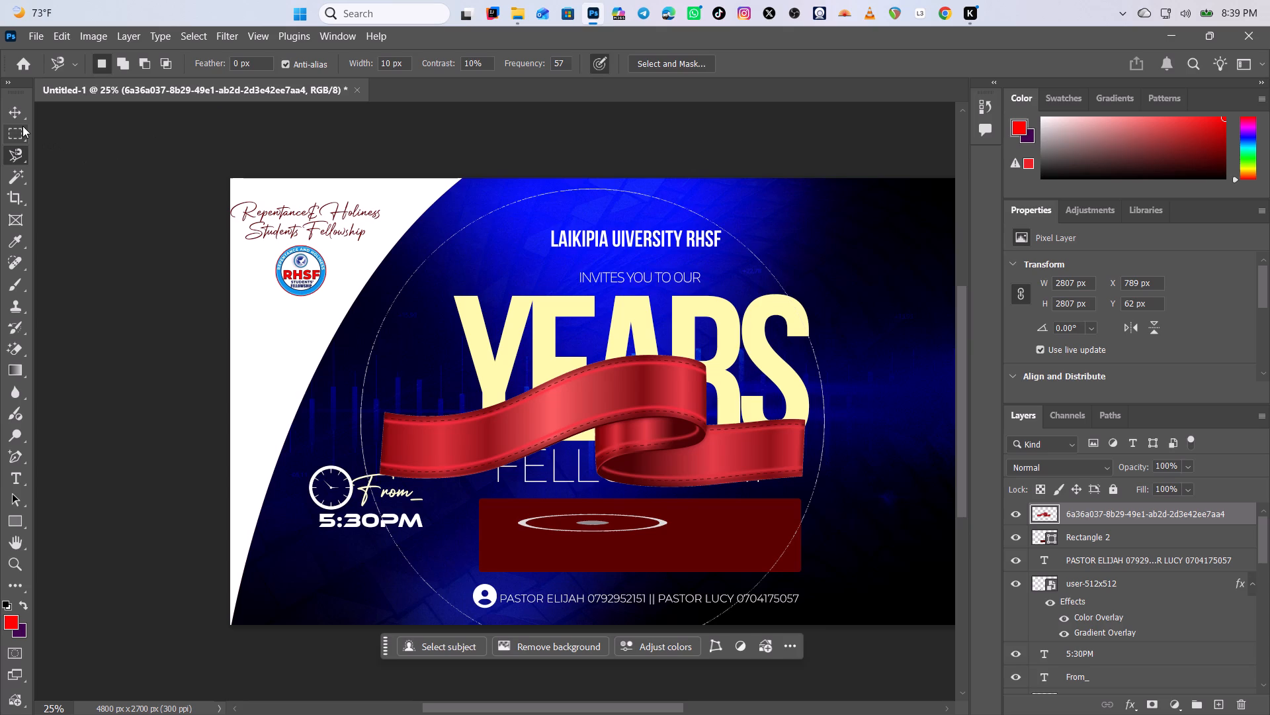
Shrink the ribbon layer proportionally to about 37% and rotate it about 66° clockwise.
click(11, 113)
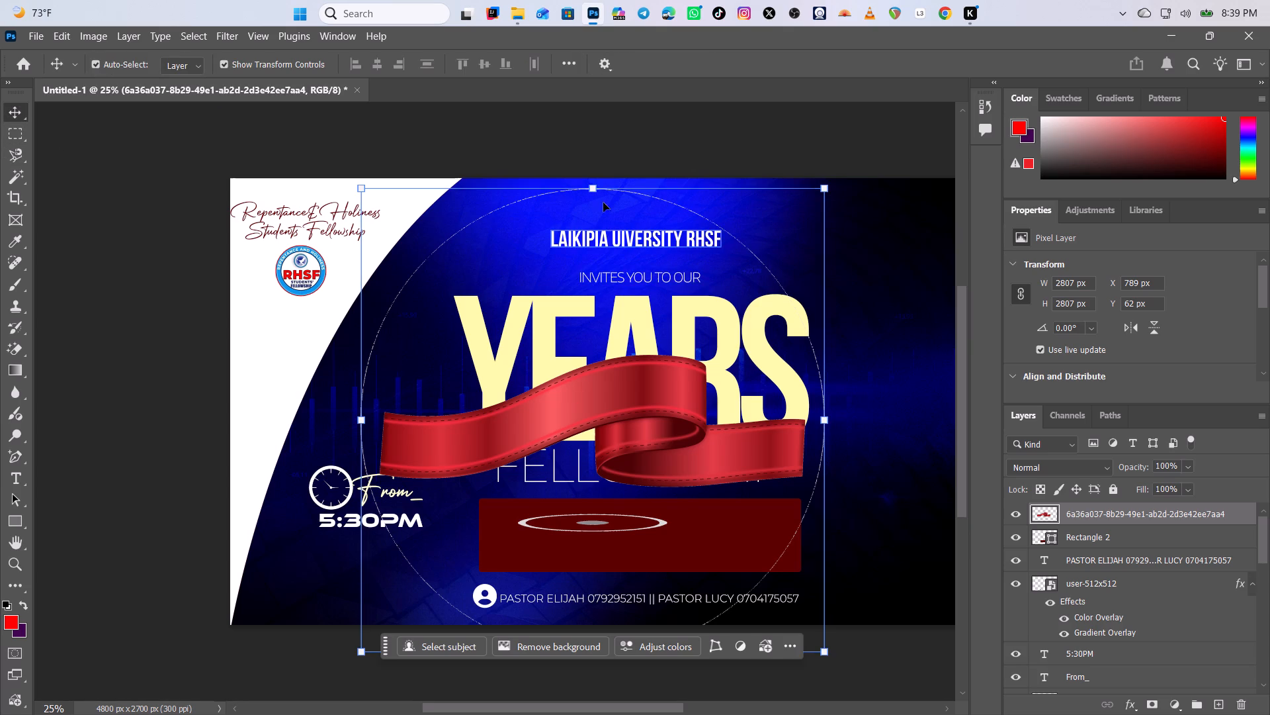
drag(591, 186, 607, 476)
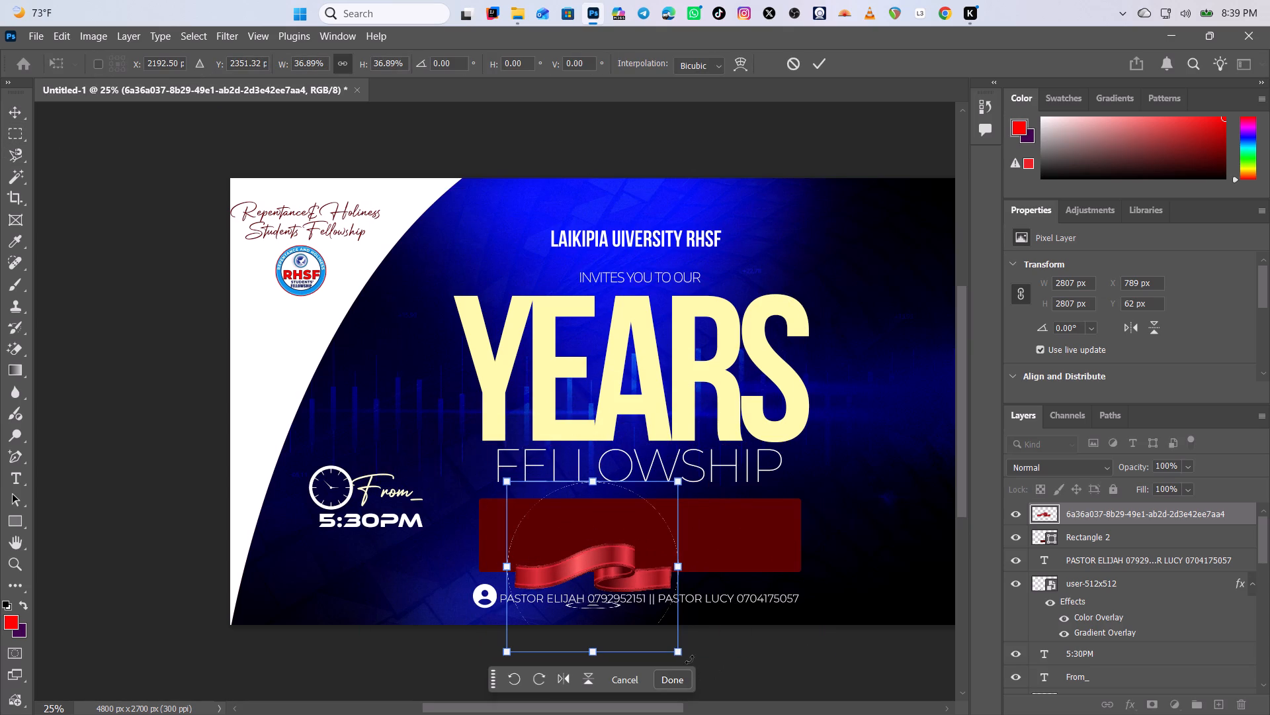
drag(689, 659, 560, 659)
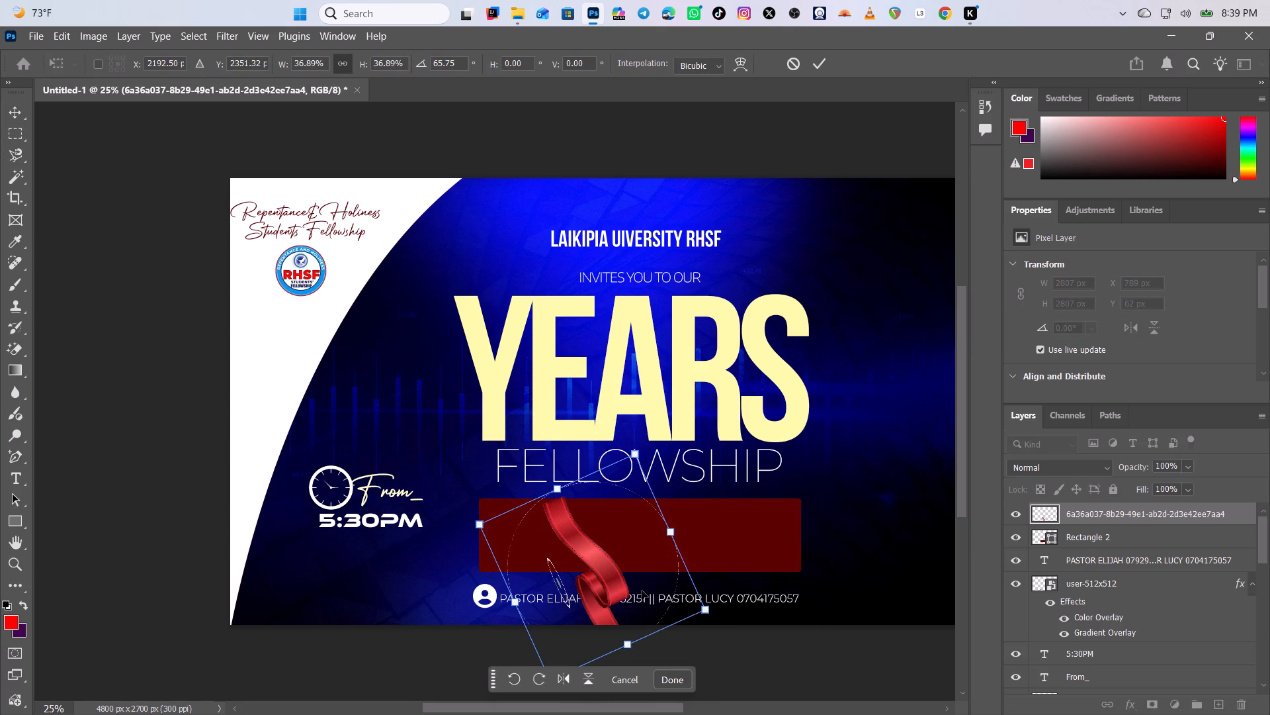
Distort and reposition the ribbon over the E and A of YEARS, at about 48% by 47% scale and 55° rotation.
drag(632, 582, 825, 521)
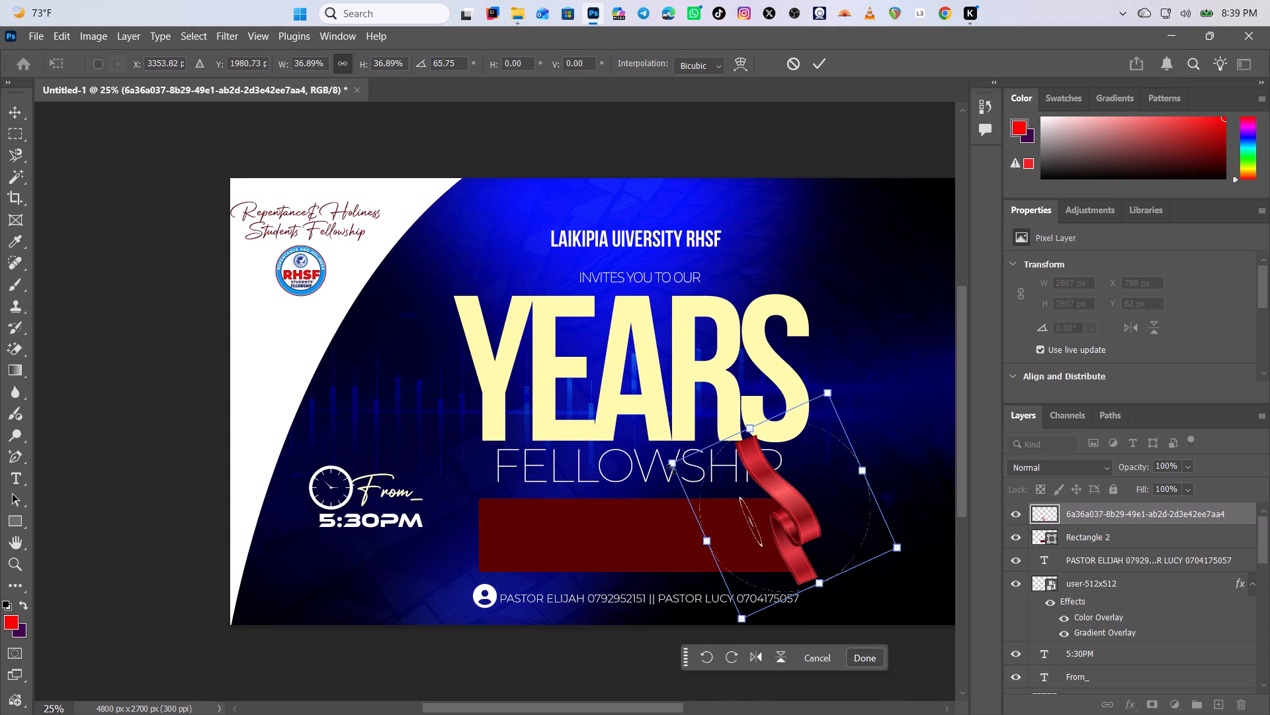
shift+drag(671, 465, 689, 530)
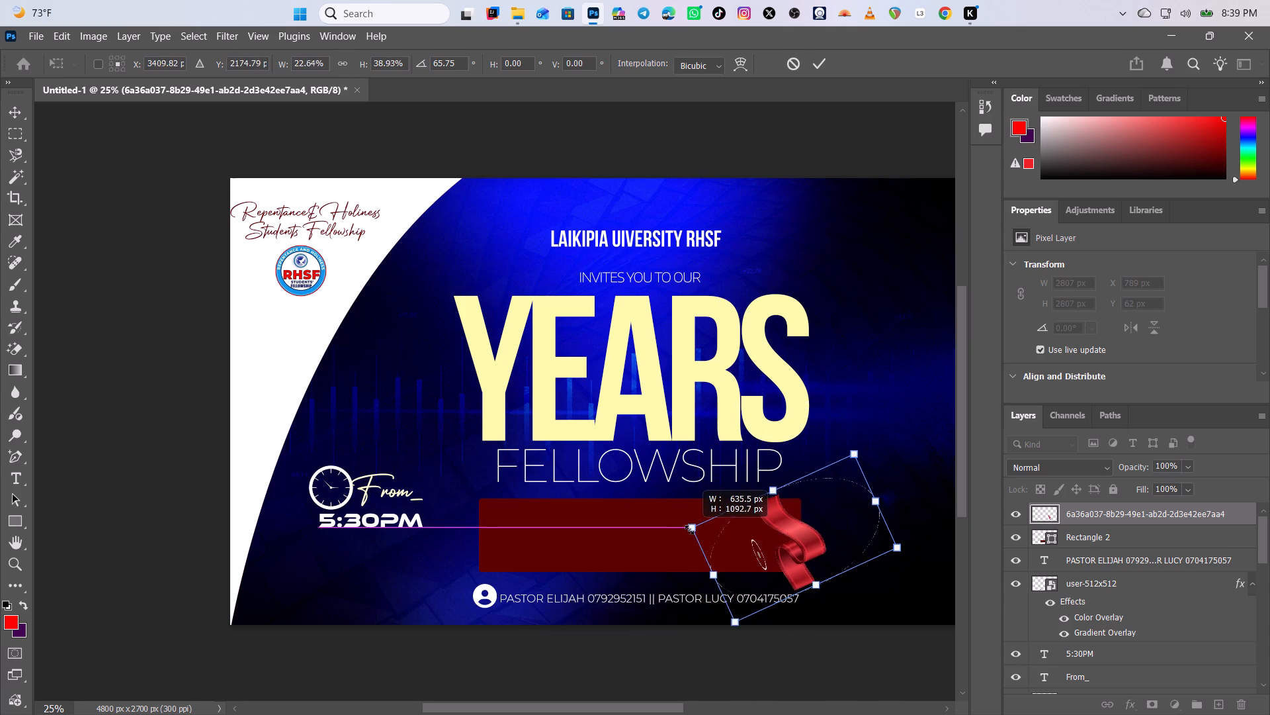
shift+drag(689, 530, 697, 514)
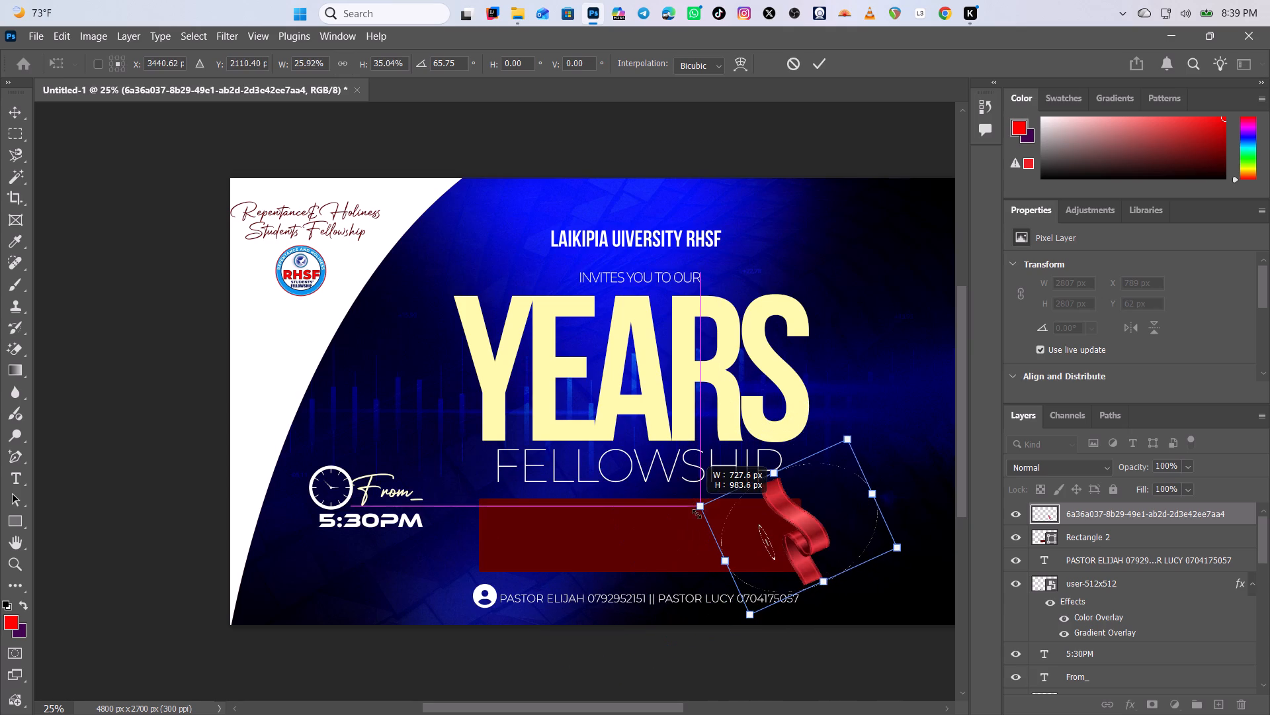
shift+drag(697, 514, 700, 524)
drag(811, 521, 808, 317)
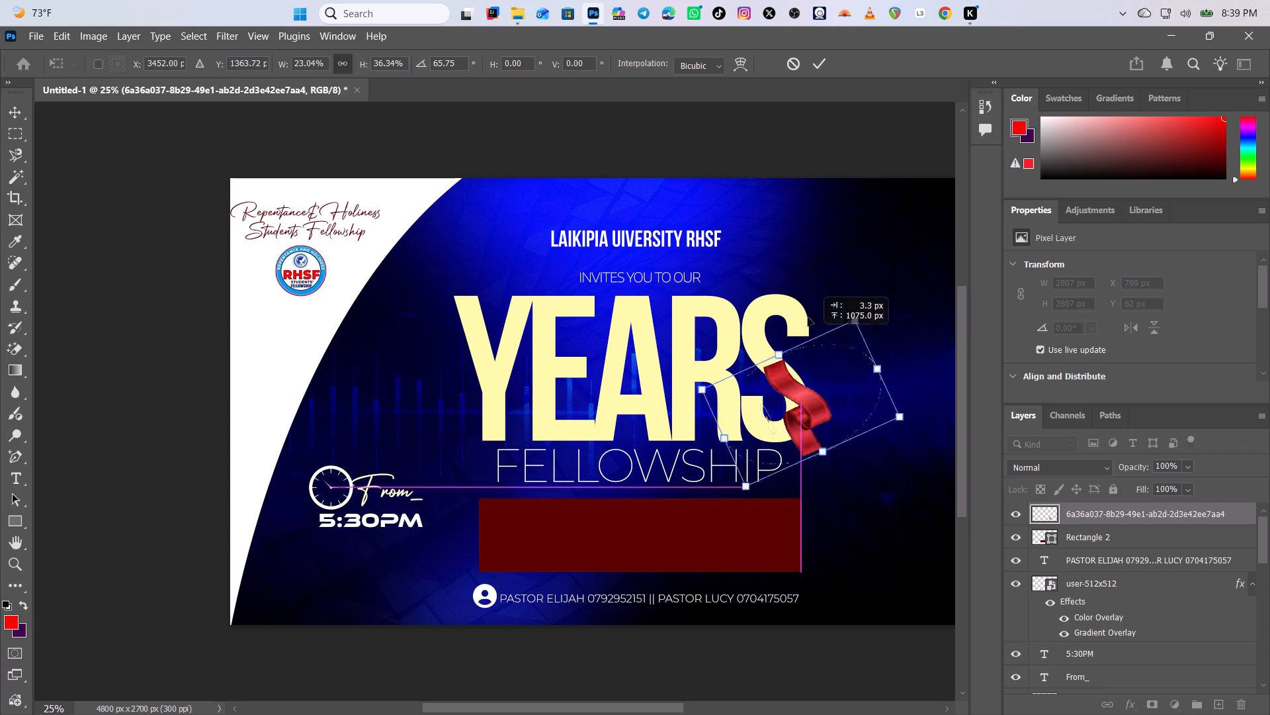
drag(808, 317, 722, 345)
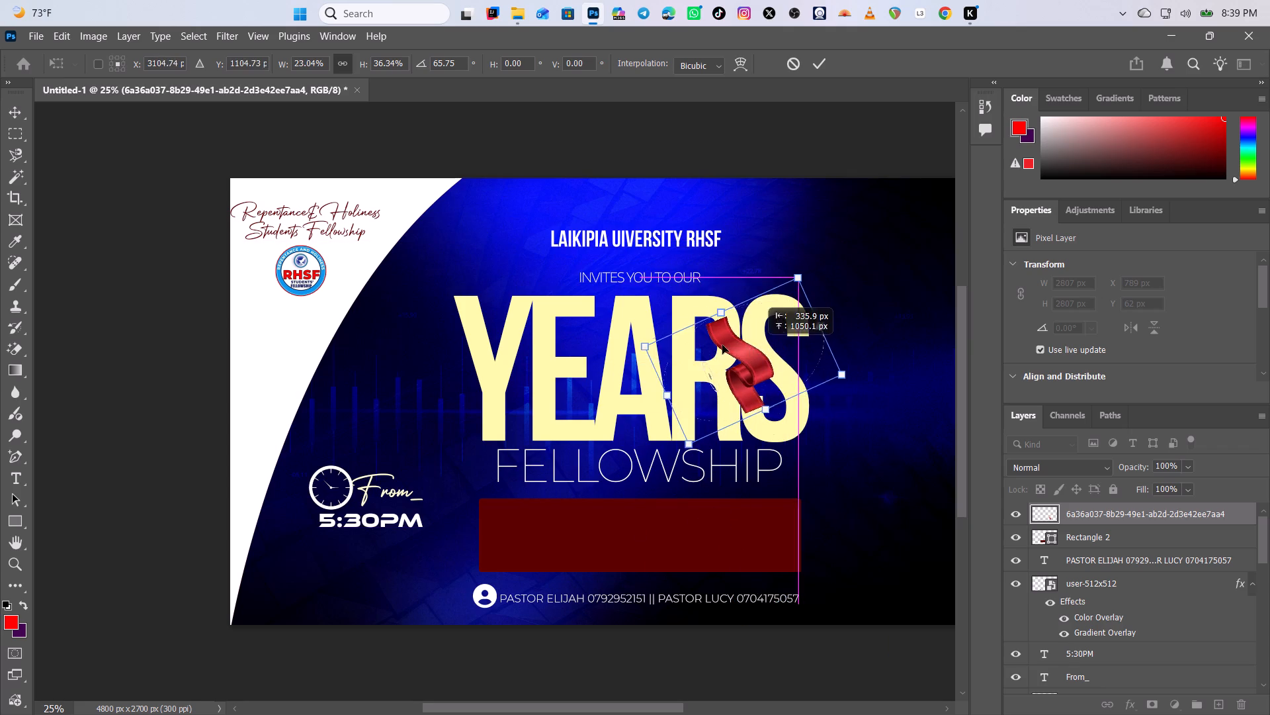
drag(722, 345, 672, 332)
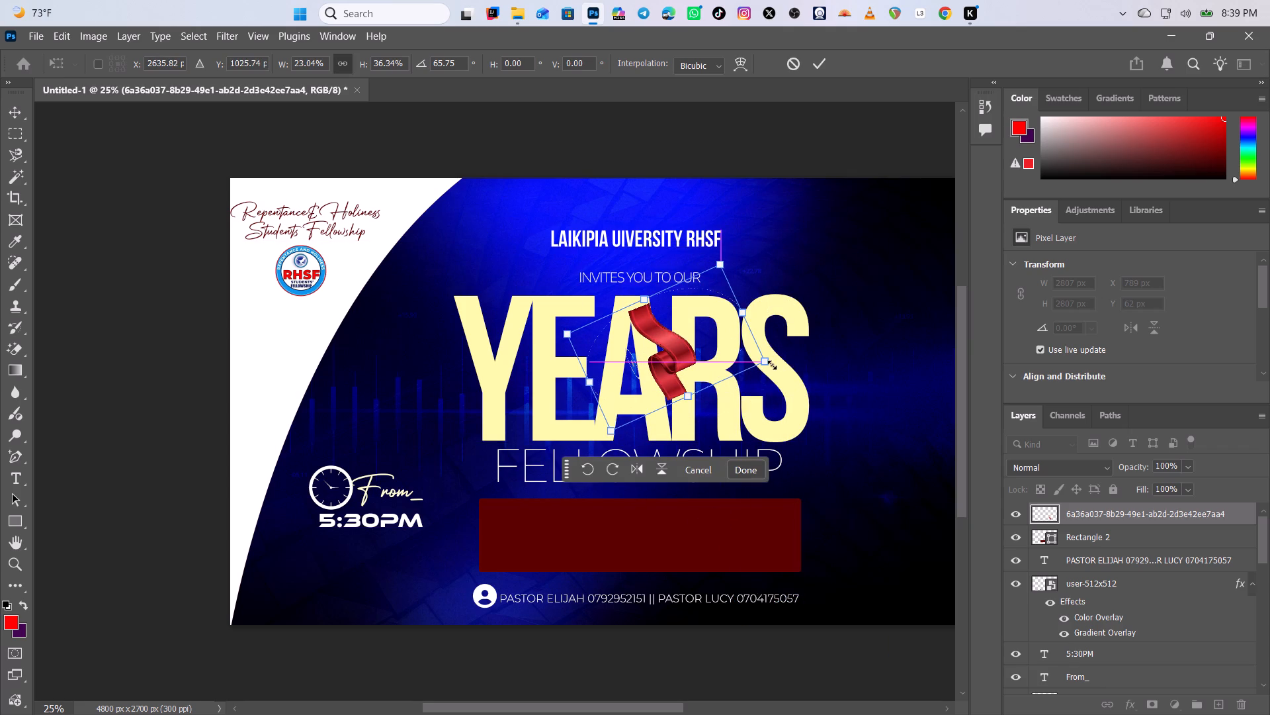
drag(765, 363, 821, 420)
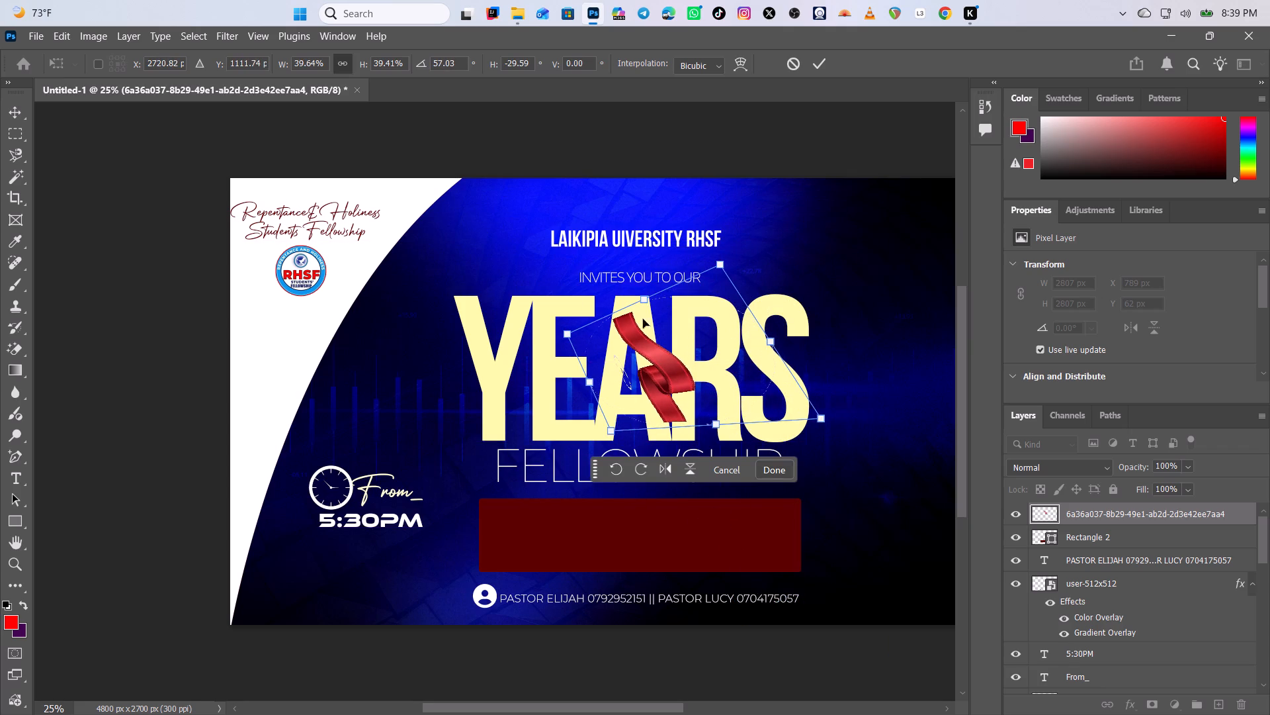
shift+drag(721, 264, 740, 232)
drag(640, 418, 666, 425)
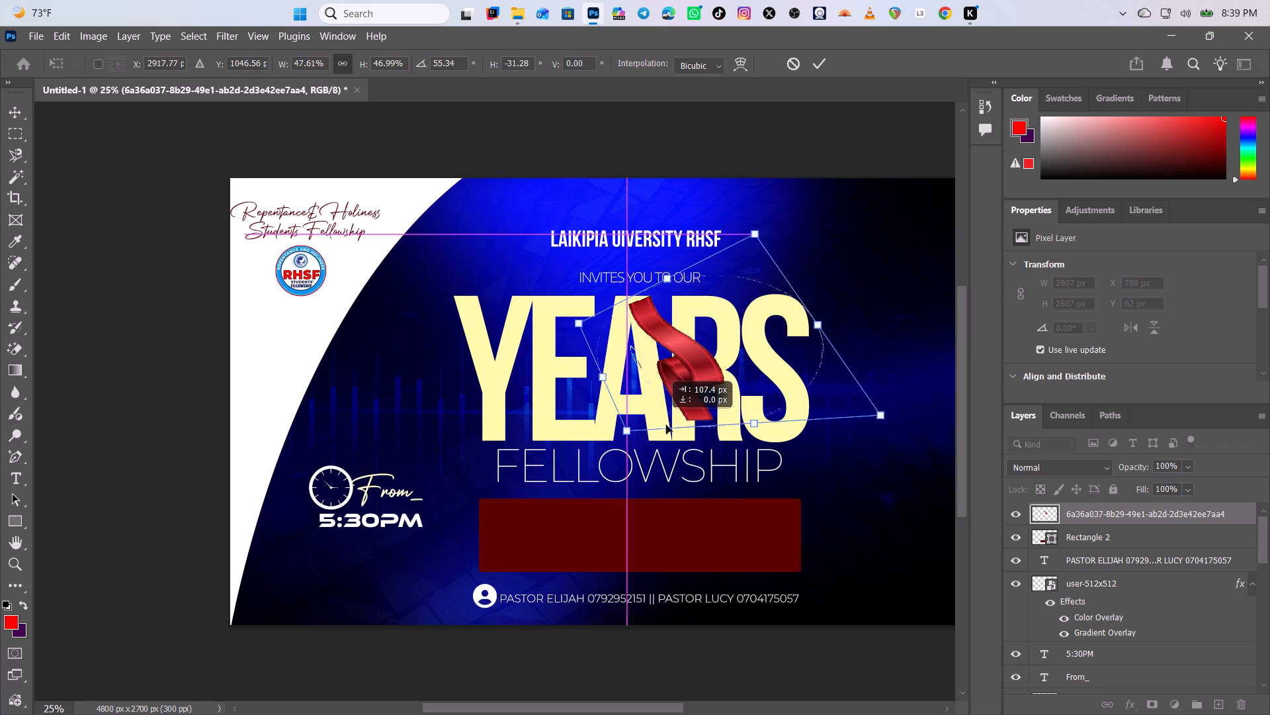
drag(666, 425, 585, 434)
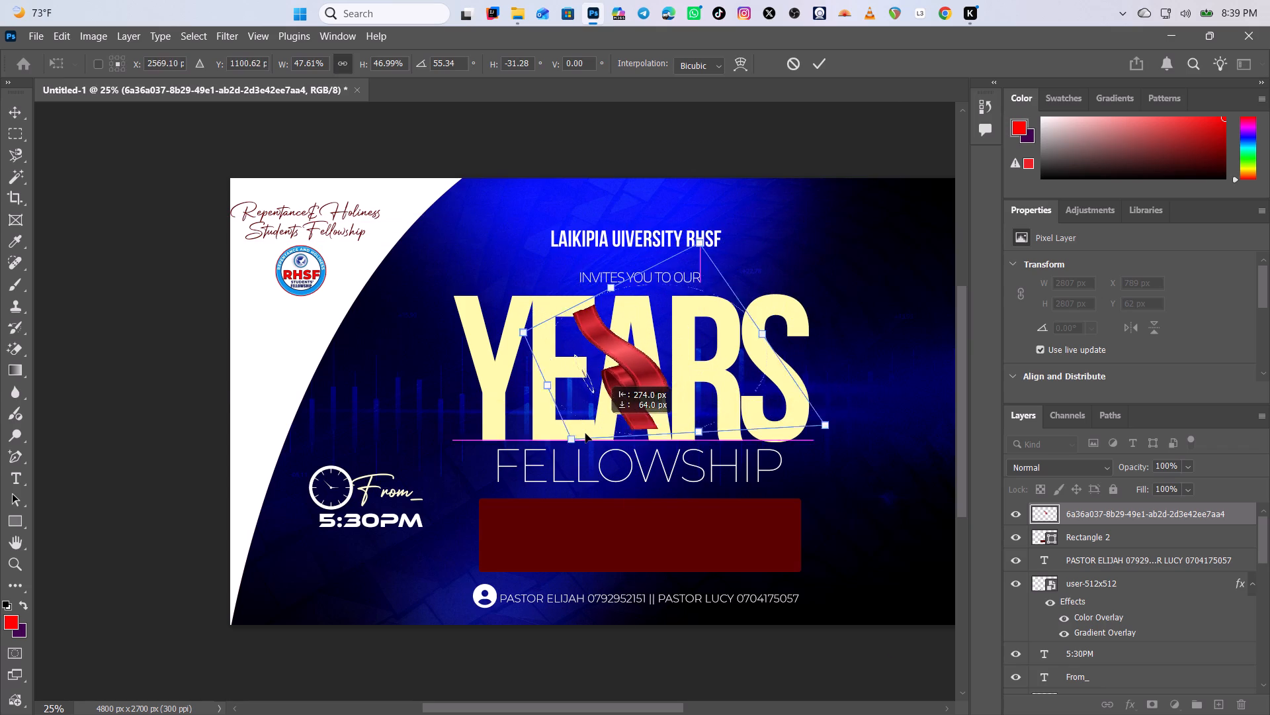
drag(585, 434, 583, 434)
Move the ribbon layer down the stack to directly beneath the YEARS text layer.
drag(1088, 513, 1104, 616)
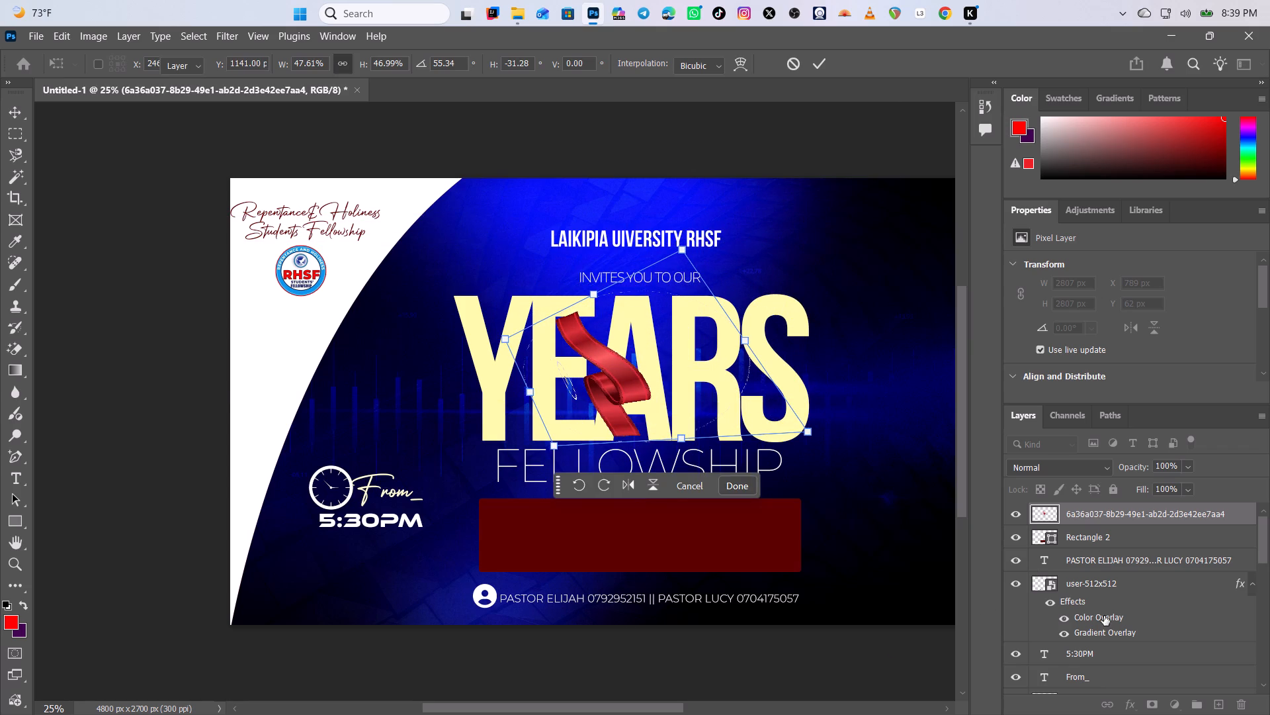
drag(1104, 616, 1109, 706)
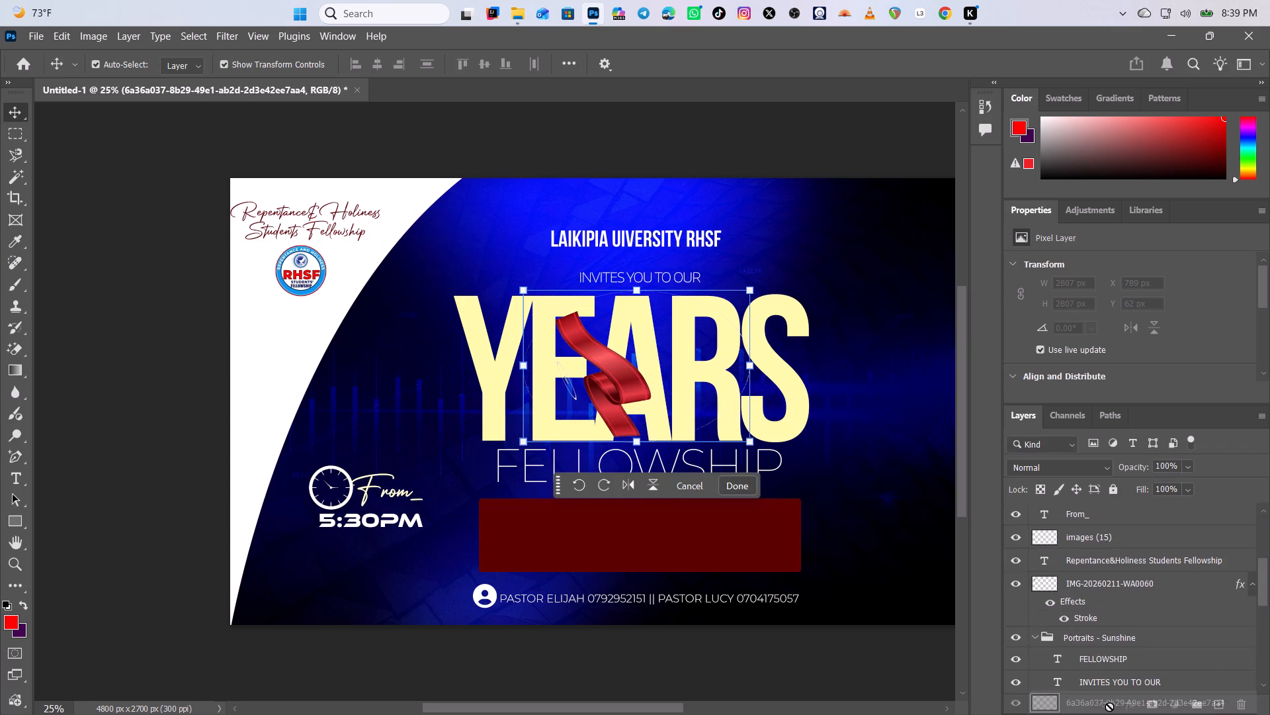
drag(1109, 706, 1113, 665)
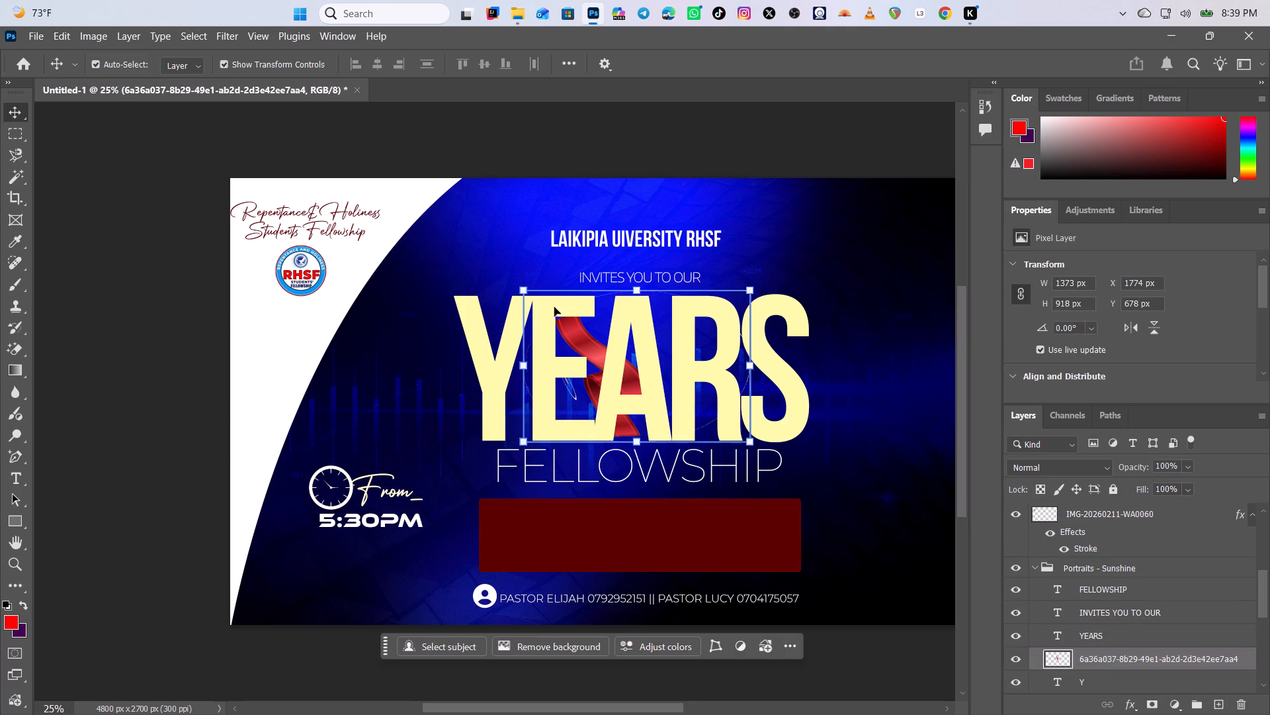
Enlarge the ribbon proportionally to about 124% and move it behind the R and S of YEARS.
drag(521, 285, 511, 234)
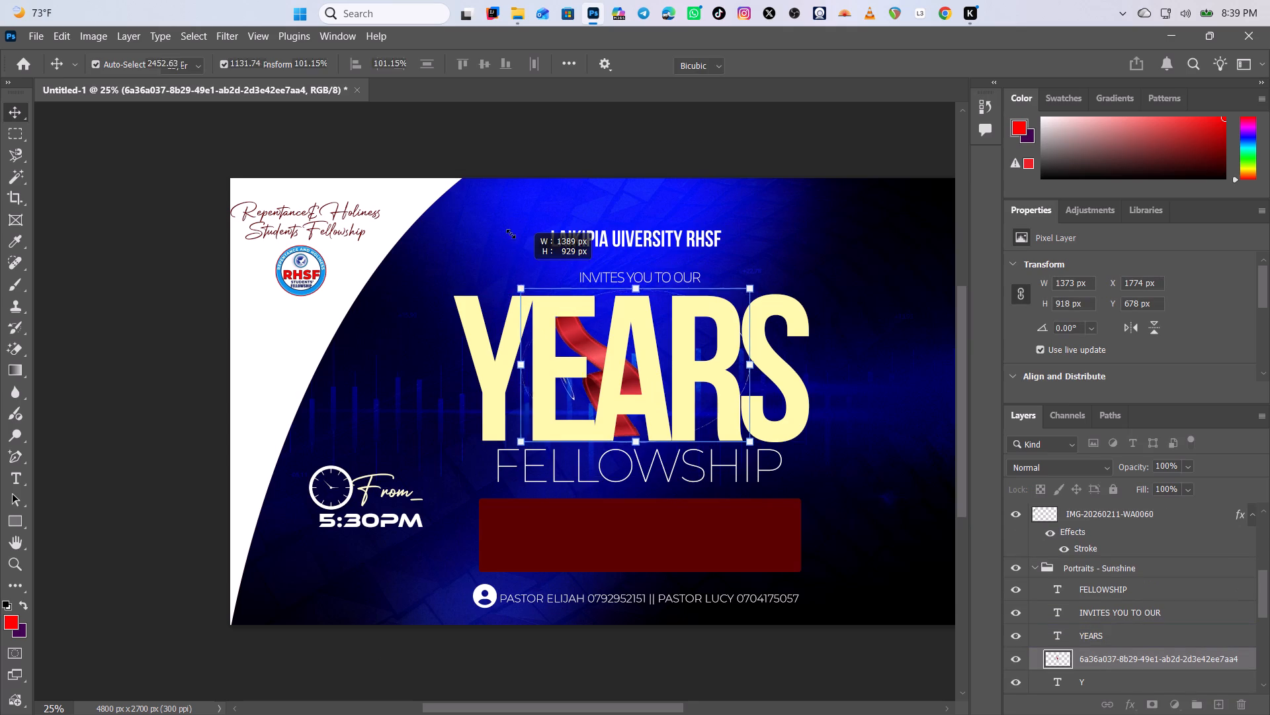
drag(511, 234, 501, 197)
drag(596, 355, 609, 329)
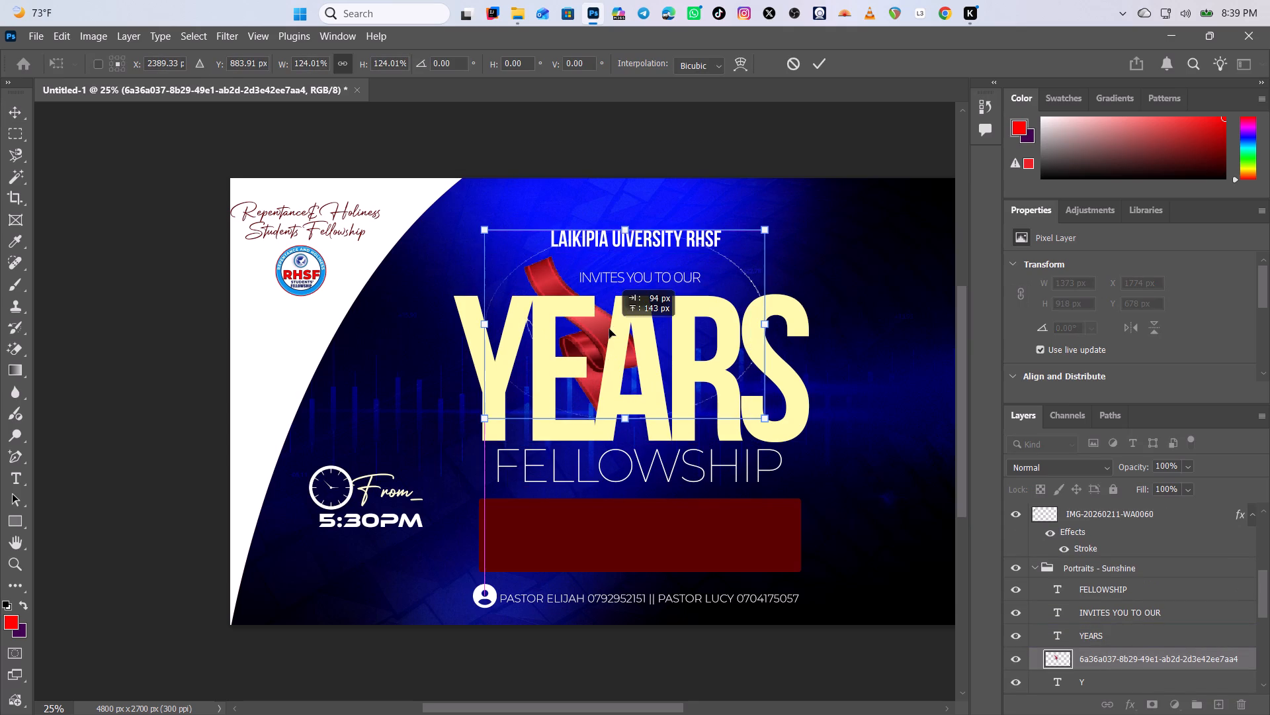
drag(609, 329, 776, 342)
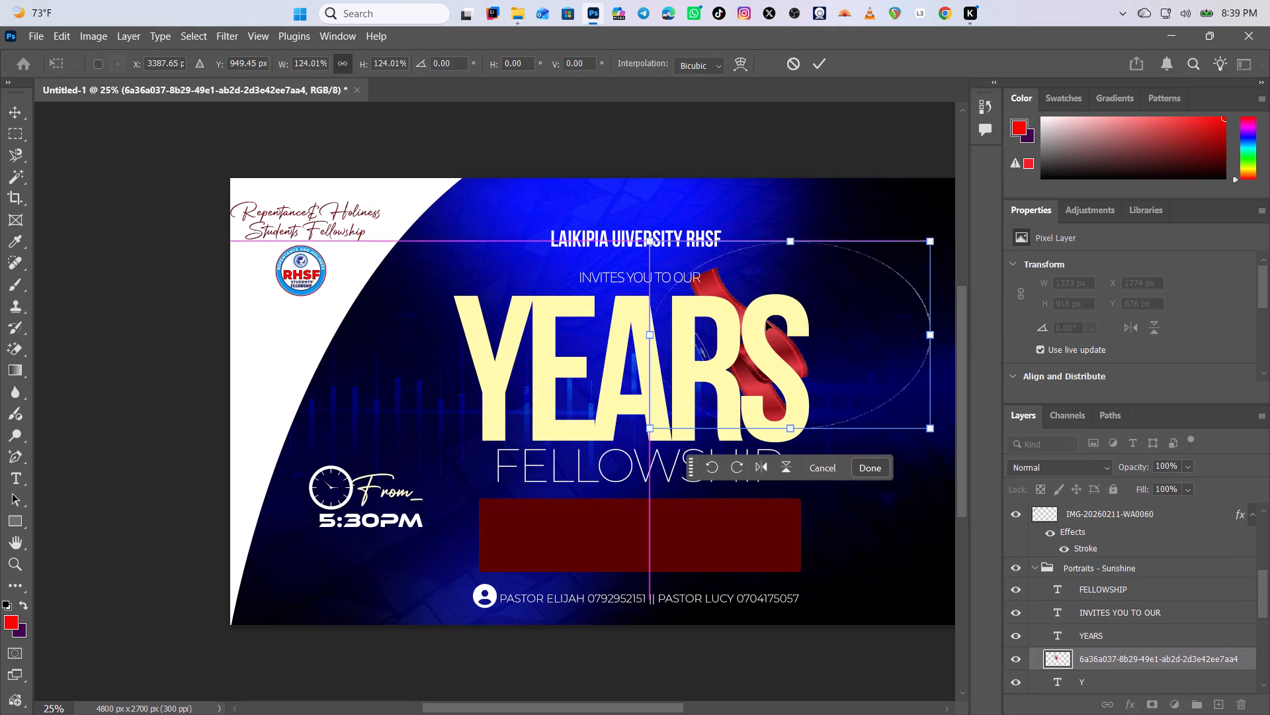
Delete the red ribbon layer from the invitation.
key(Delete)
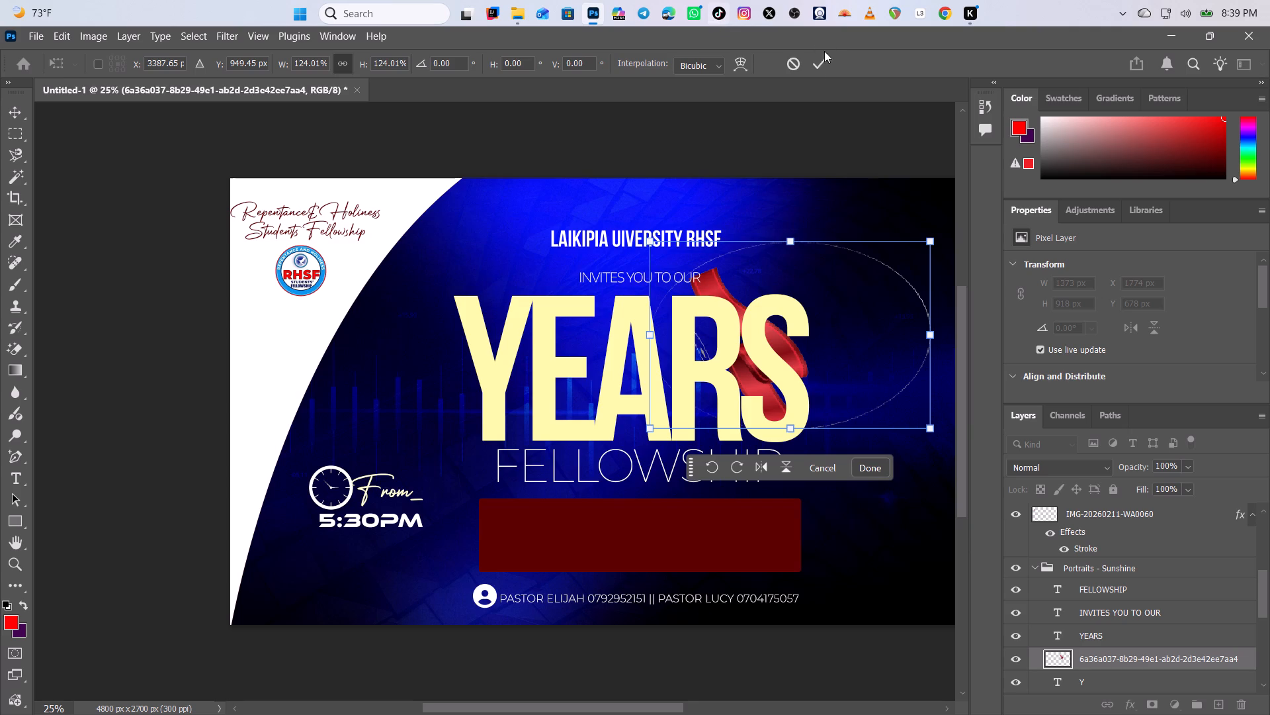
click(817, 65)
key(Delete)
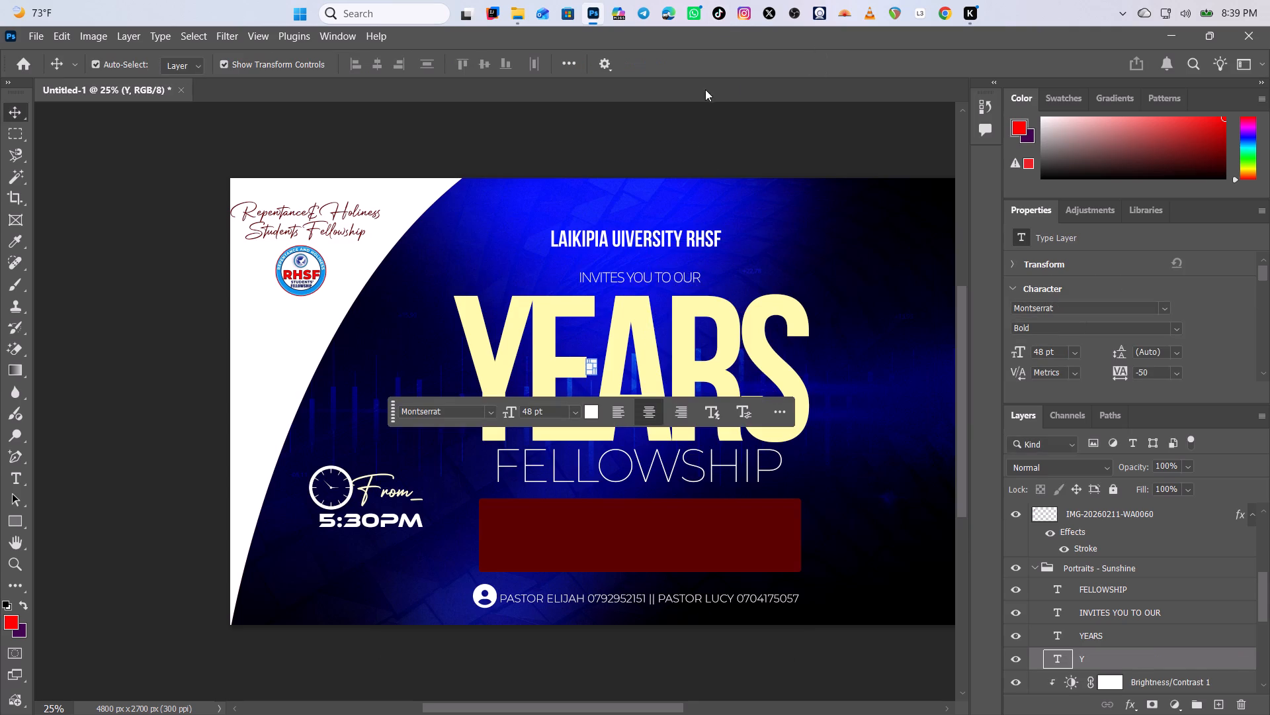
From the RIBBONS folder in File Explorer, place kindpng_53224 into the Photoshop invitation beside the Y of YEARS, above the clock.
click(515, 13)
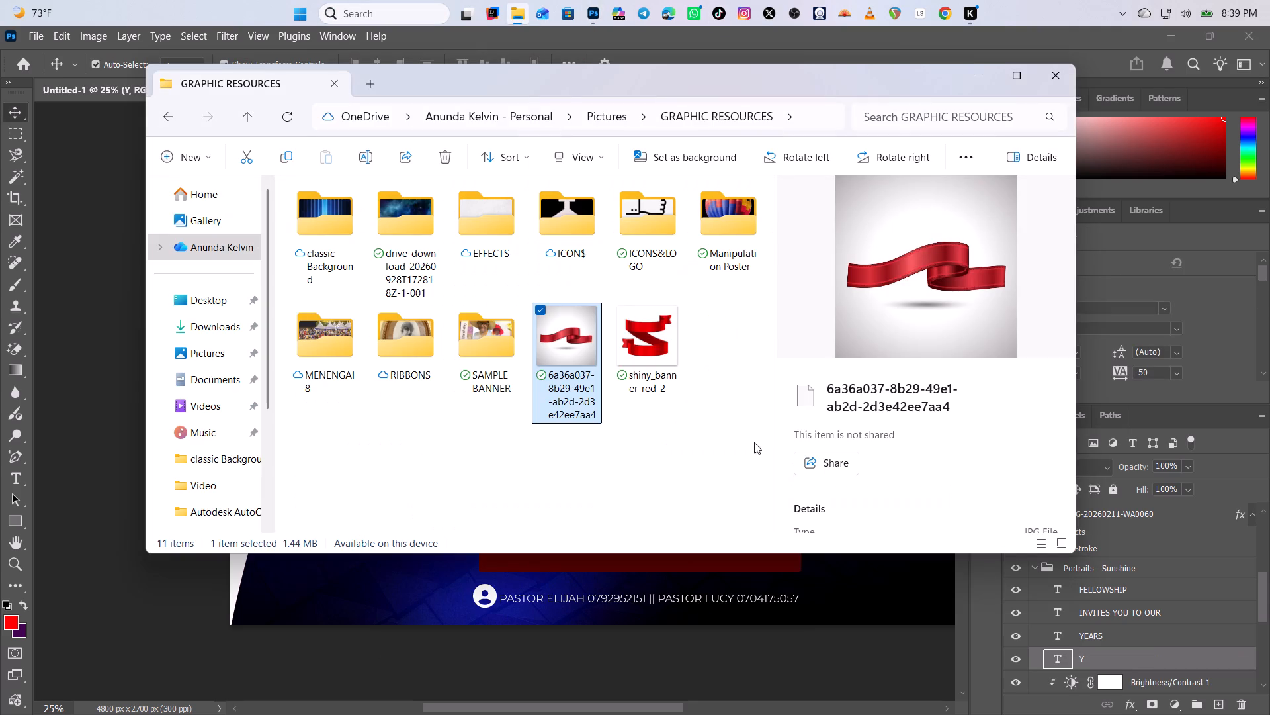
click(621, 353)
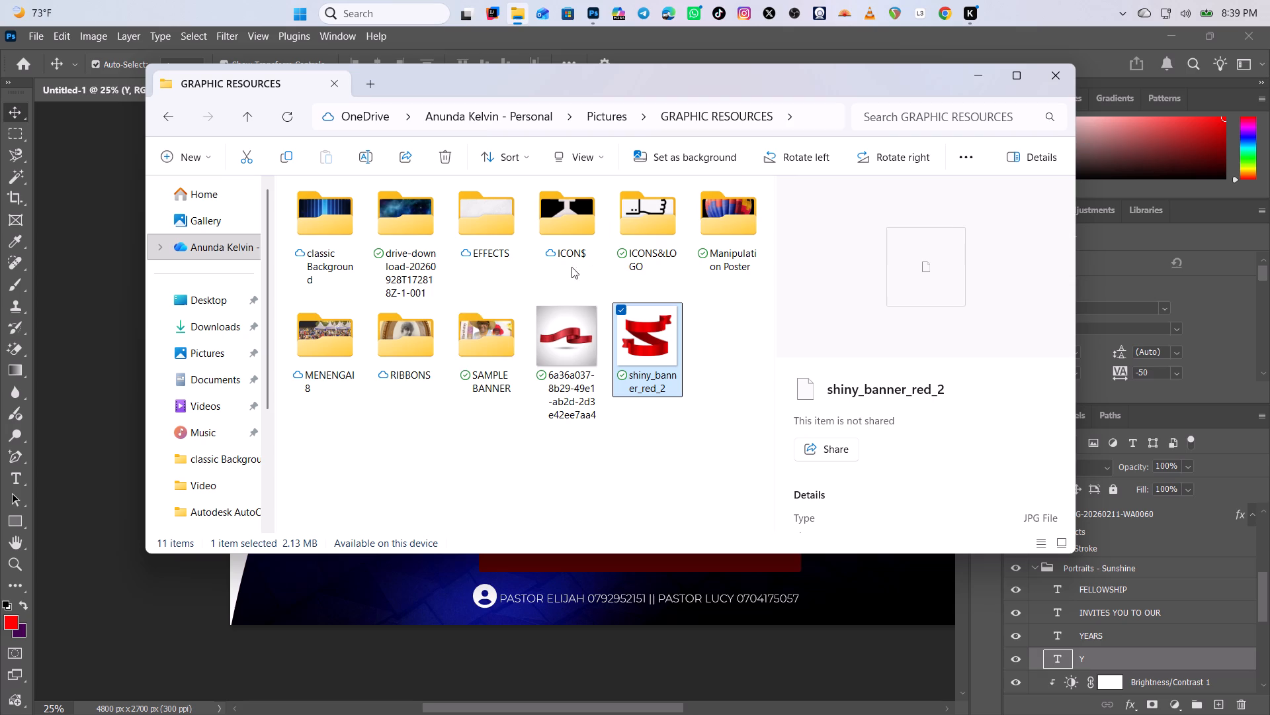
double_click(425, 356)
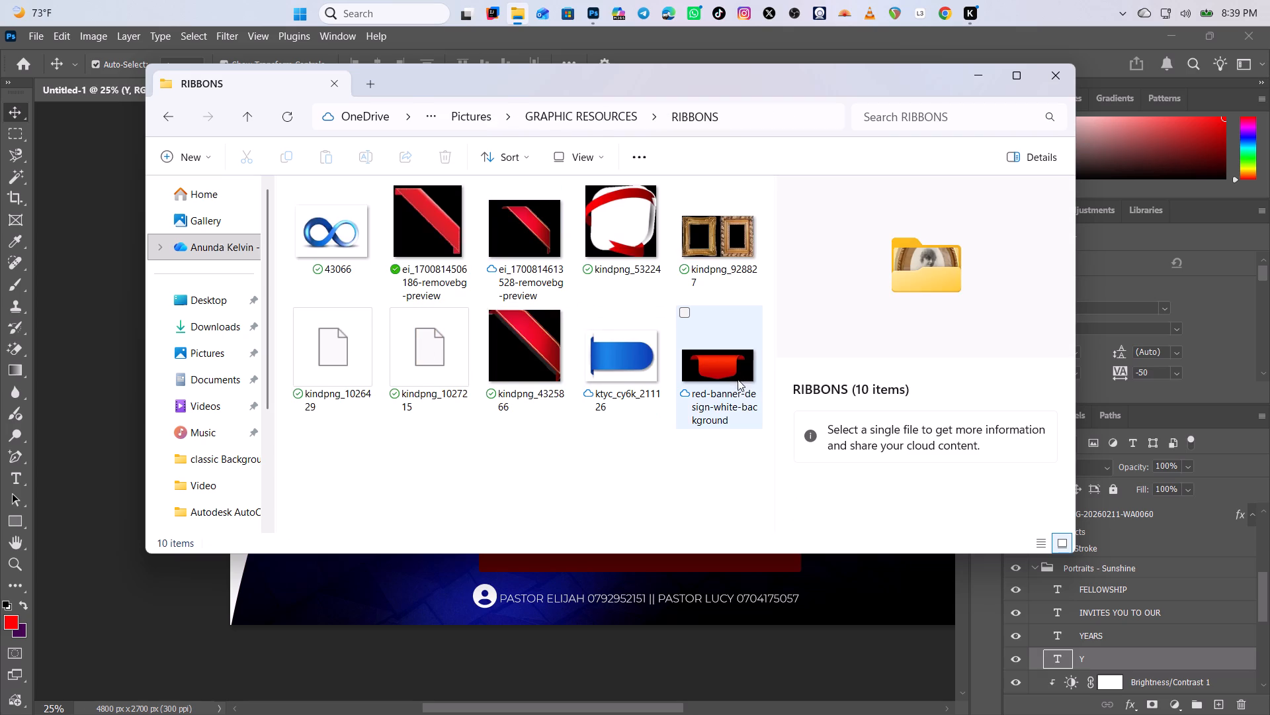
click(618, 239)
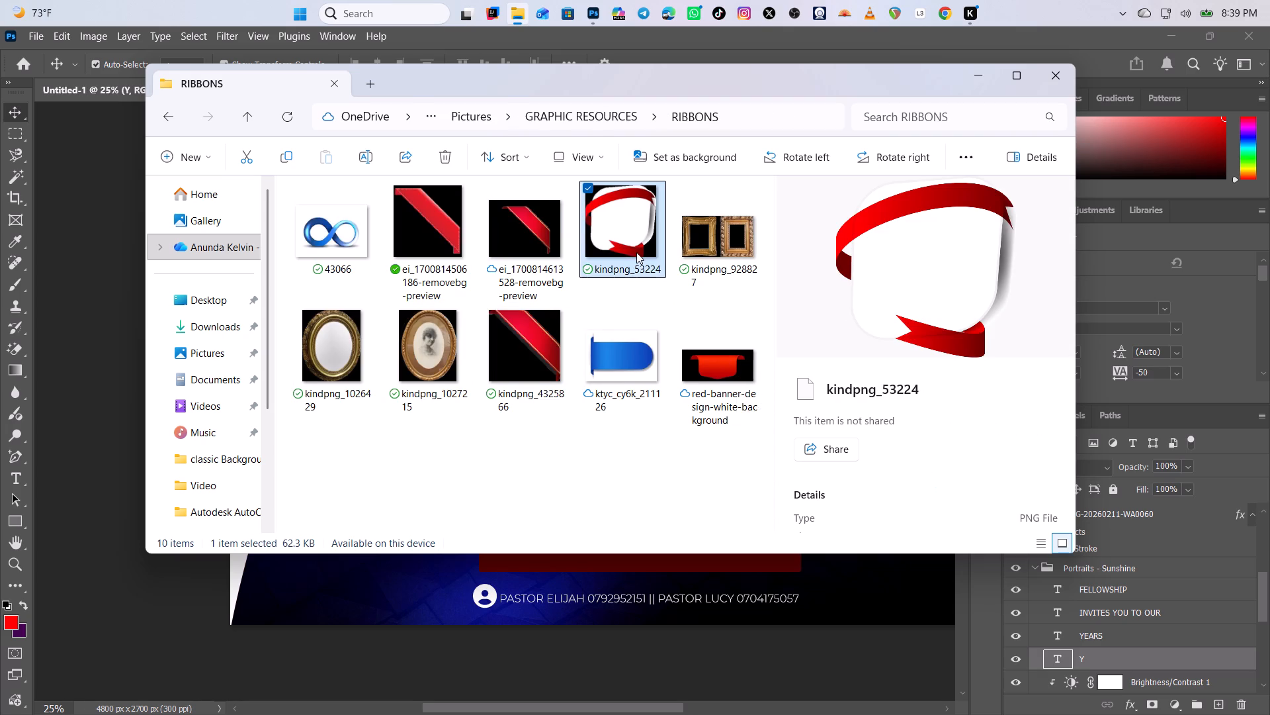
drag(619, 226, 513, 1)
drag(513, 1, 604, 372)
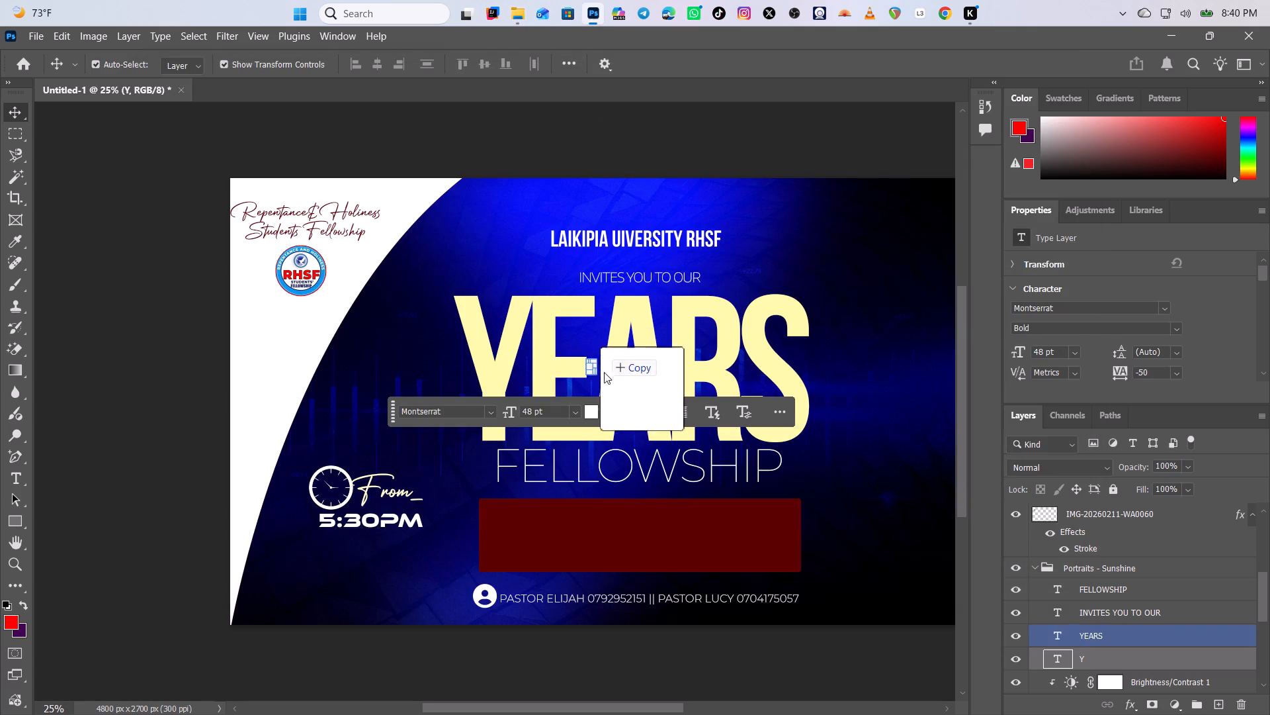
drag(604, 372, 609, 481)
drag(595, 380, 591, 442)
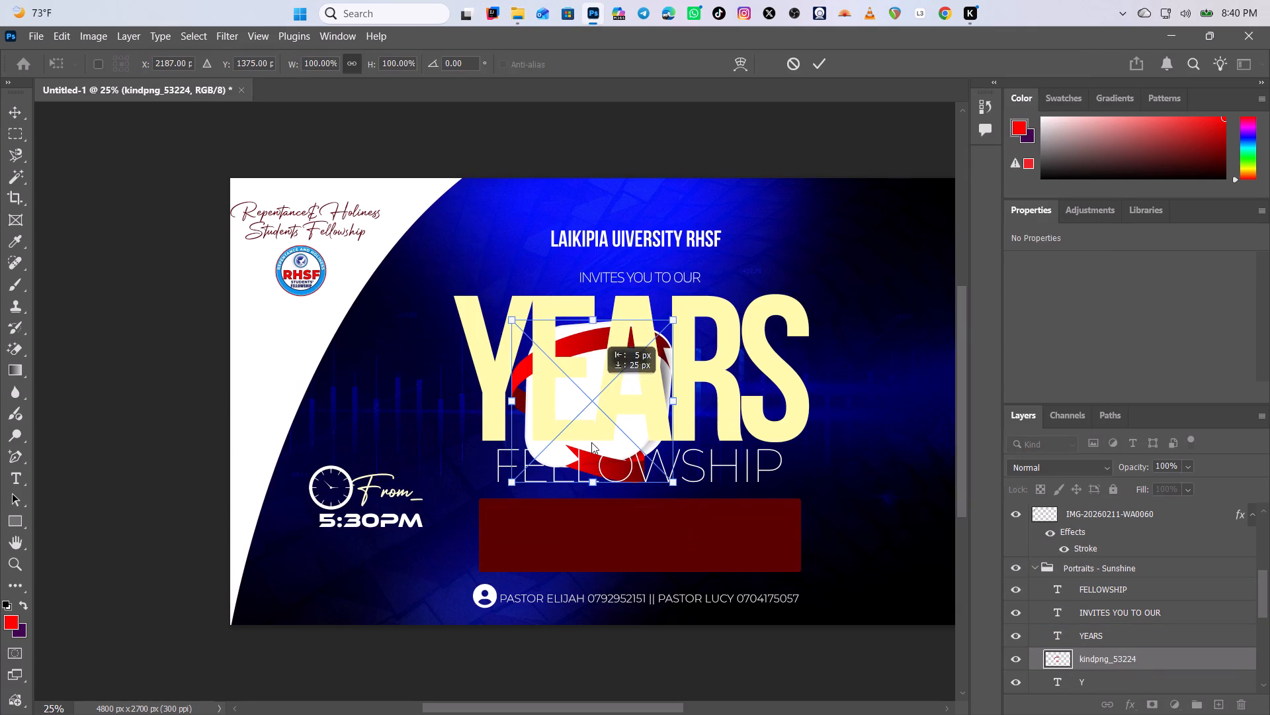
drag(591, 442, 404, 367)
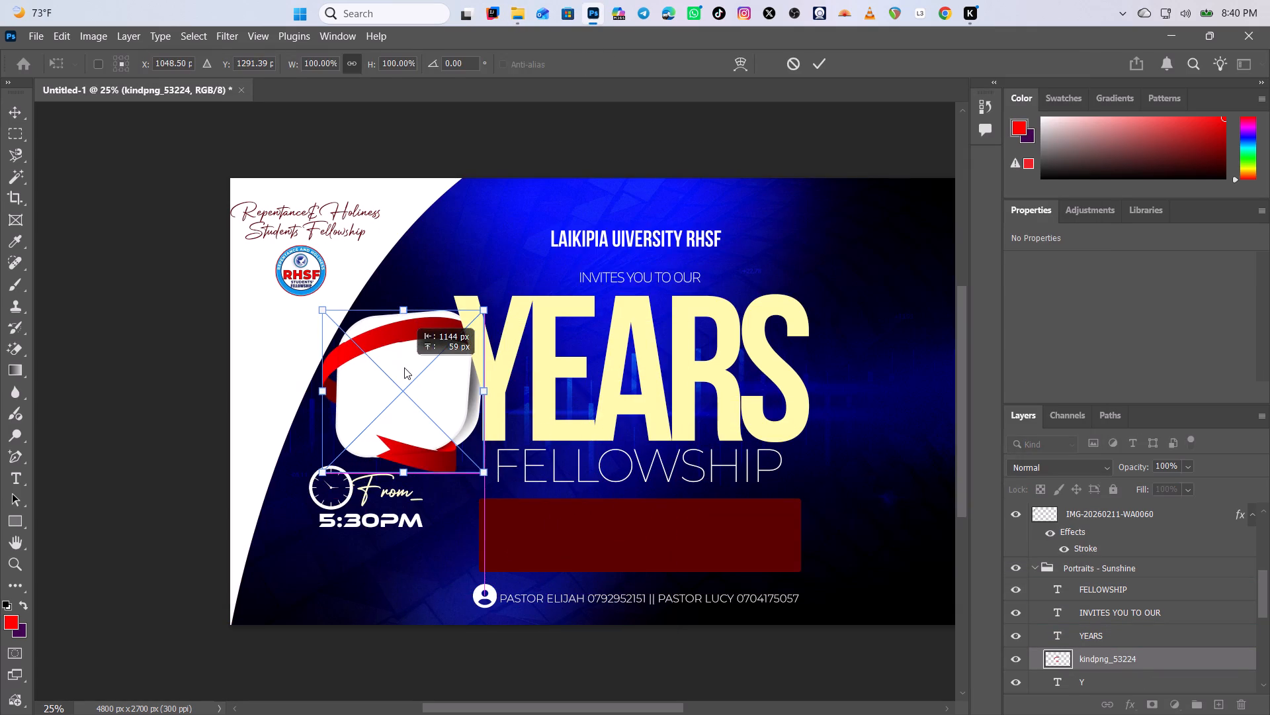
drag(404, 367, 404, 368)
click(817, 62)
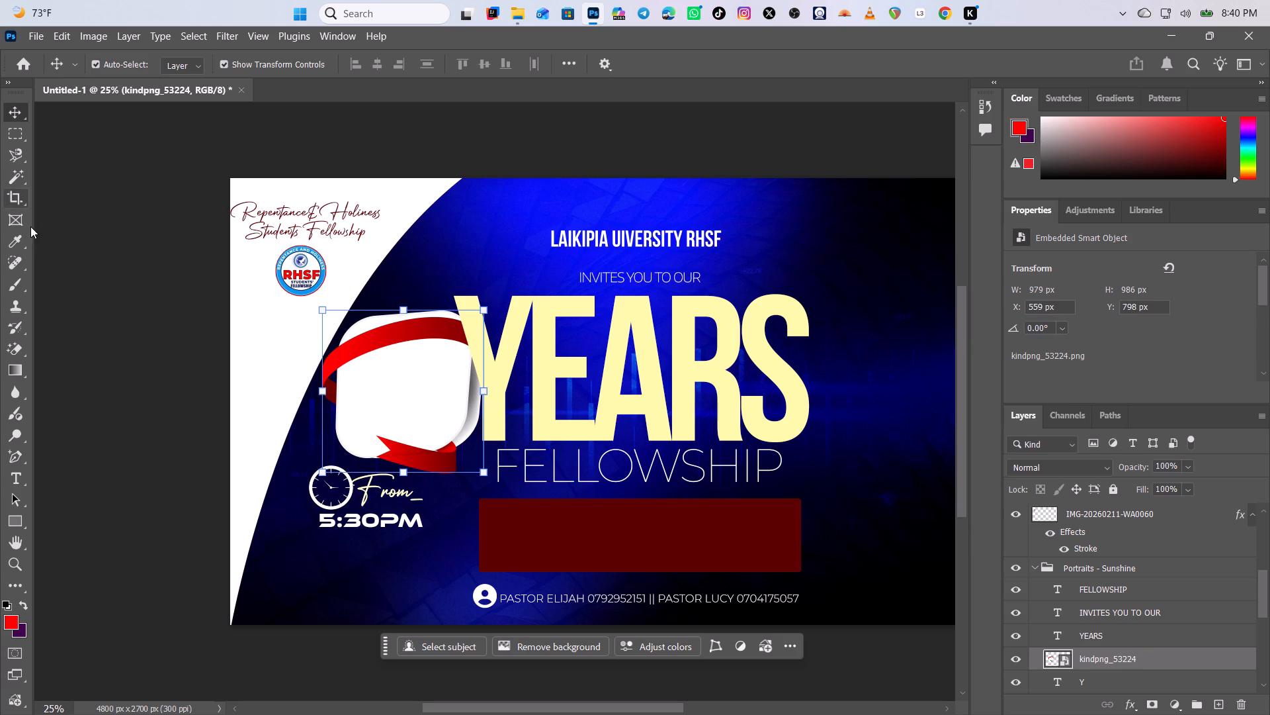
Rasterize the kindpng_53224 layer and erase its white panel and shadow with the Magic Eraser, leaving only the red ribbon pieces.
click(21, 348)
click(366, 385)
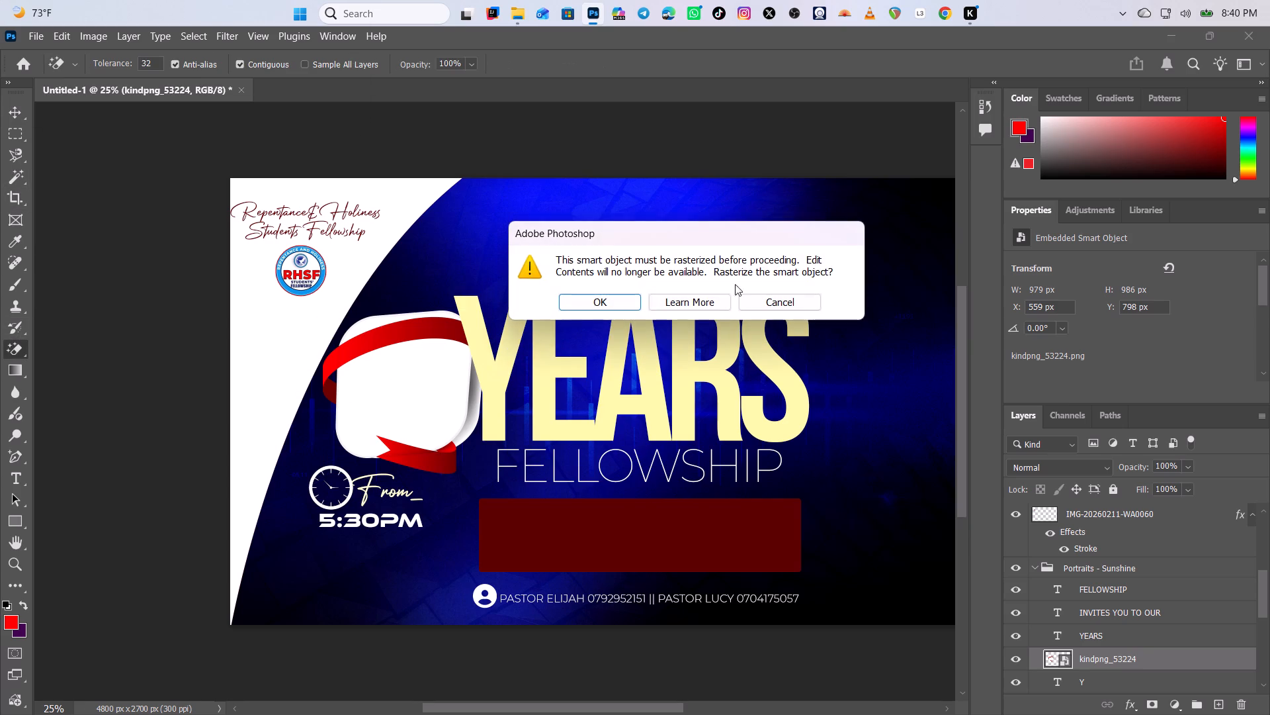
click(624, 298)
click(398, 391)
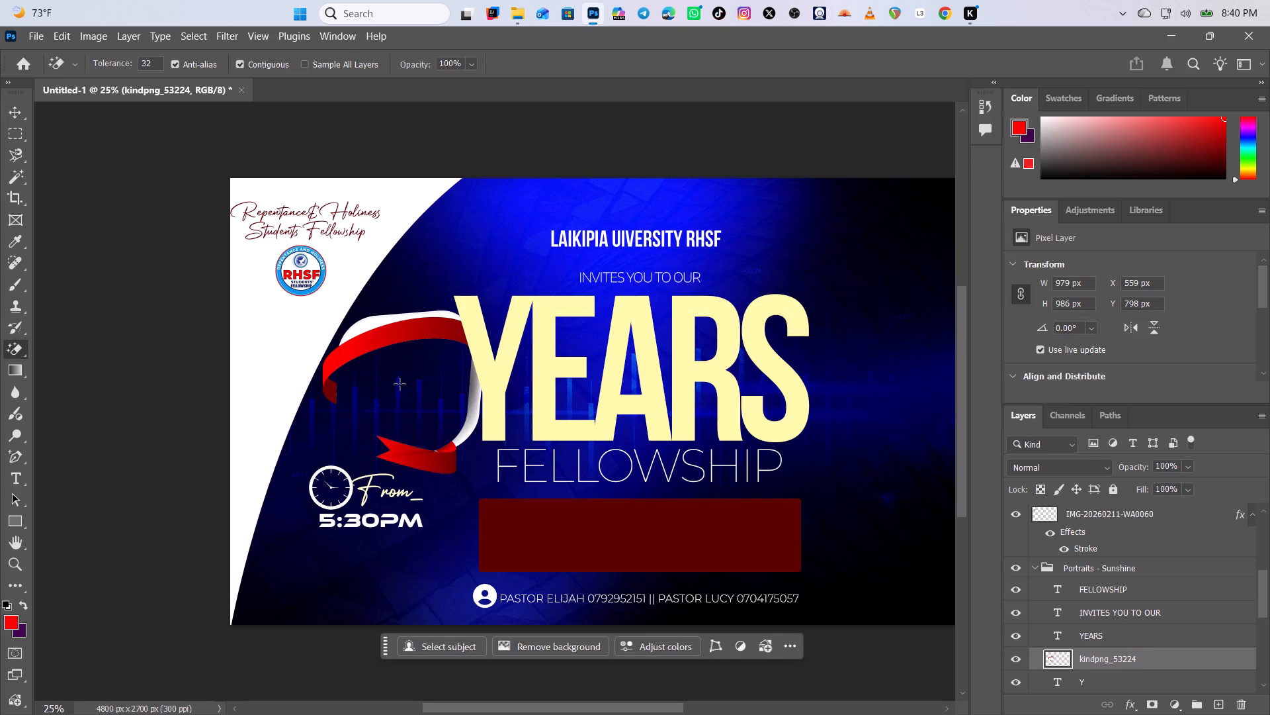
click(472, 407)
double_click(478, 423)
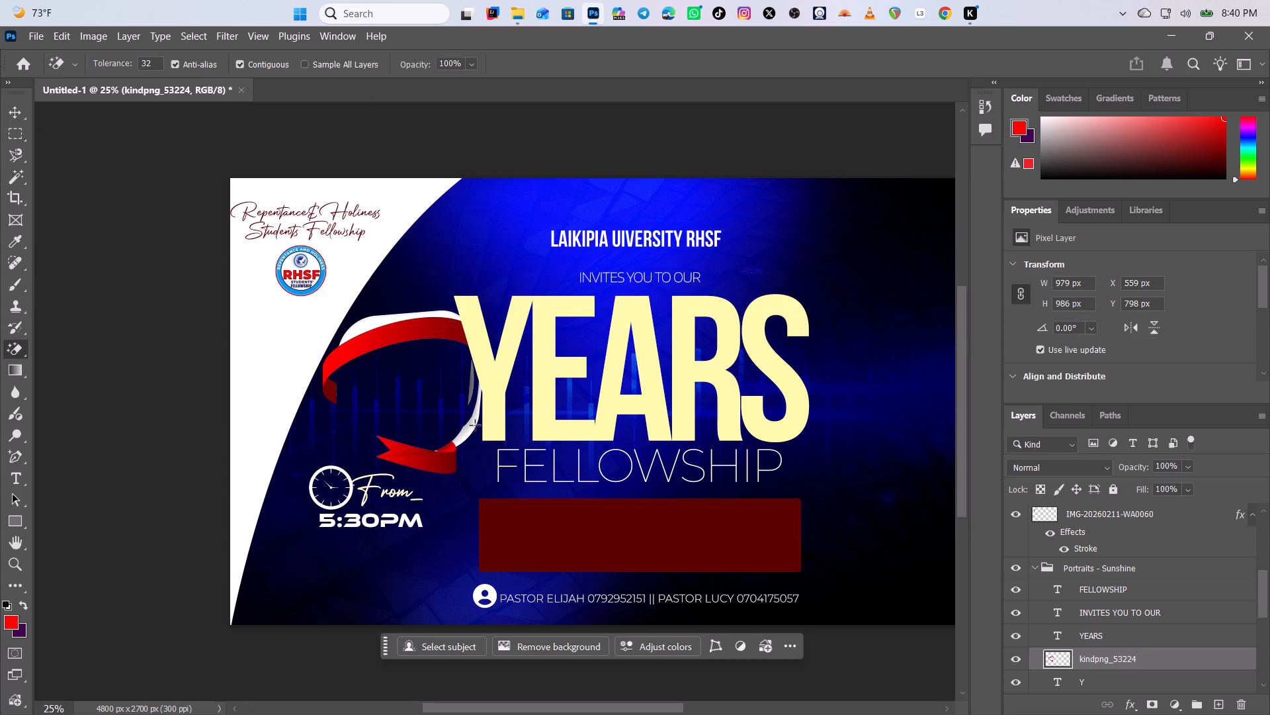
click(470, 424)
click(472, 397)
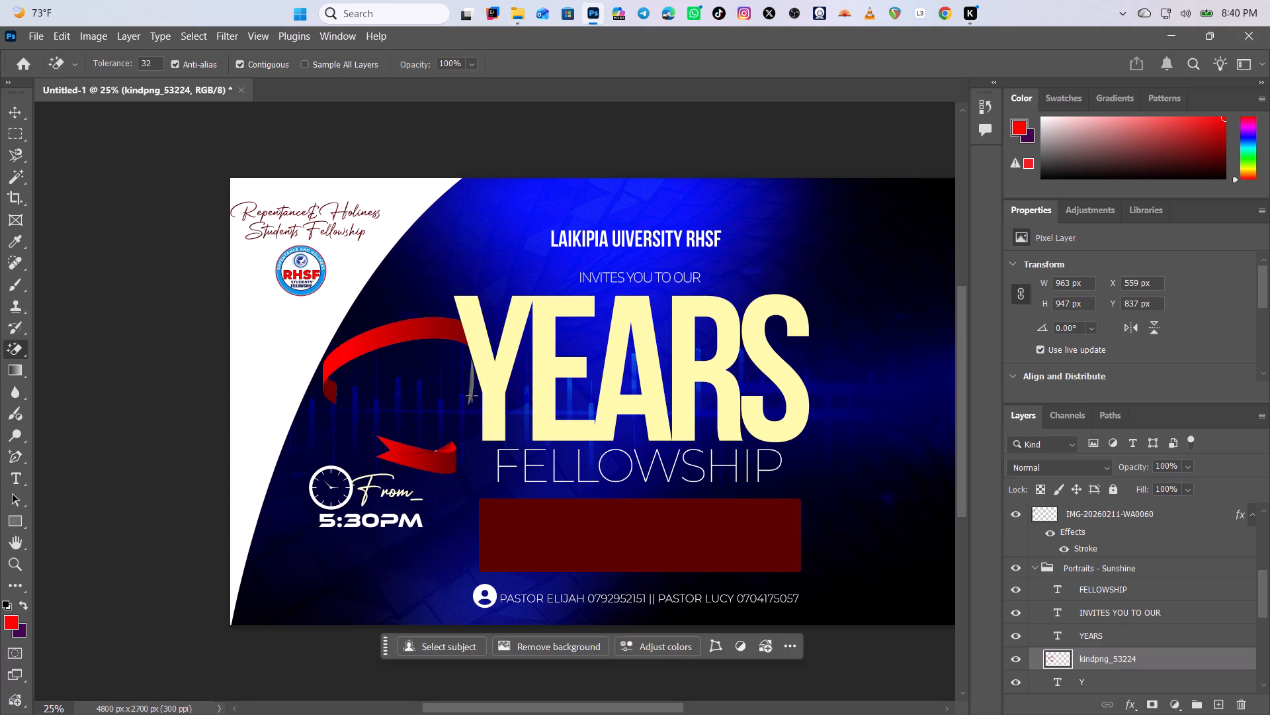
click(468, 385)
drag(471, 377, 476, 390)
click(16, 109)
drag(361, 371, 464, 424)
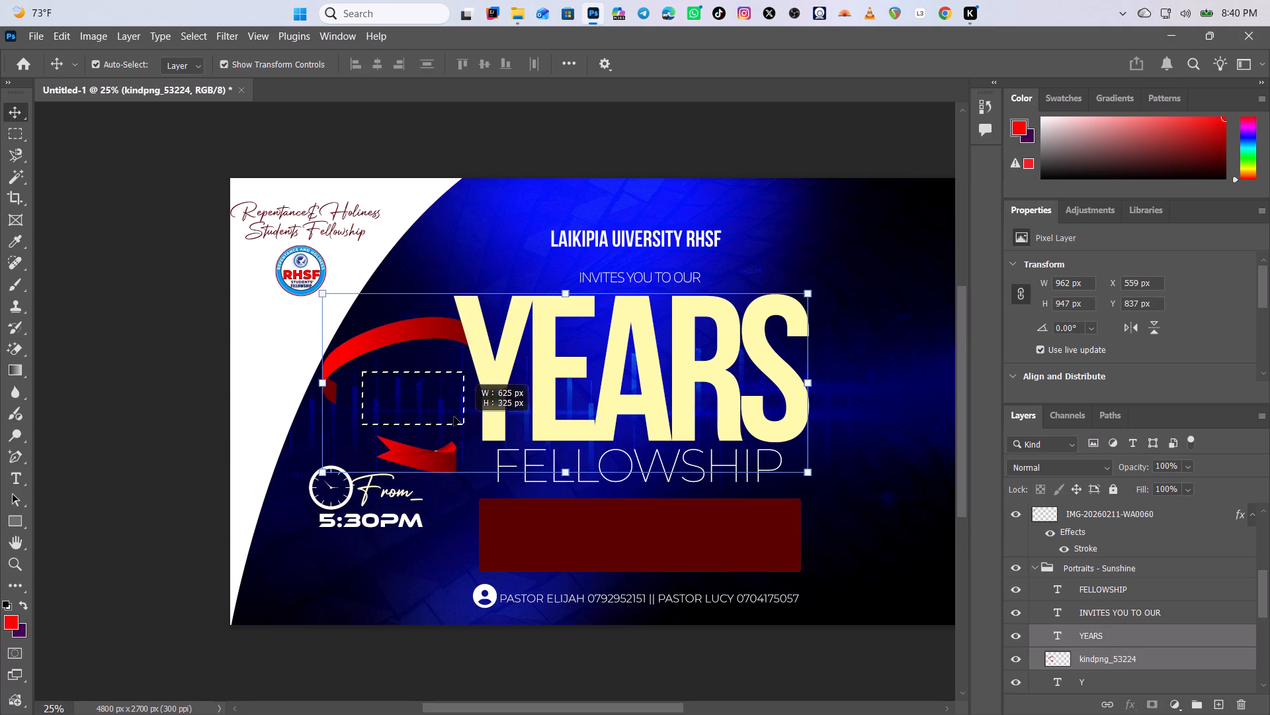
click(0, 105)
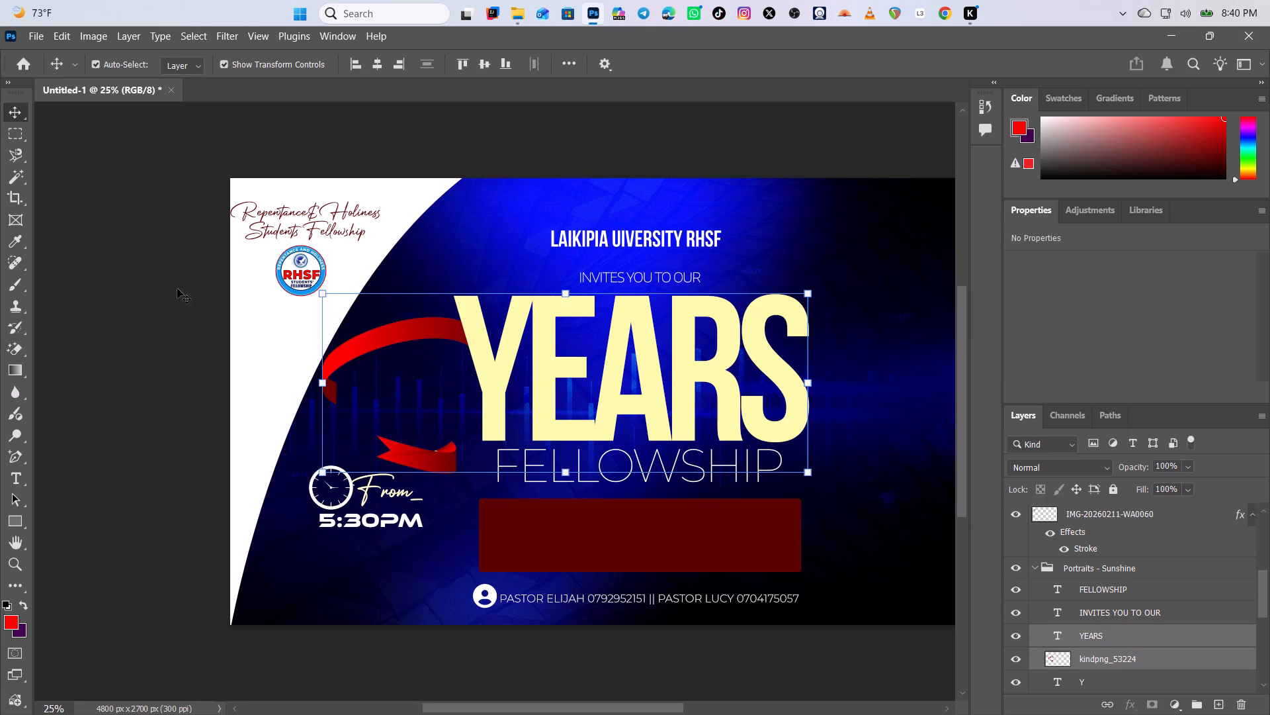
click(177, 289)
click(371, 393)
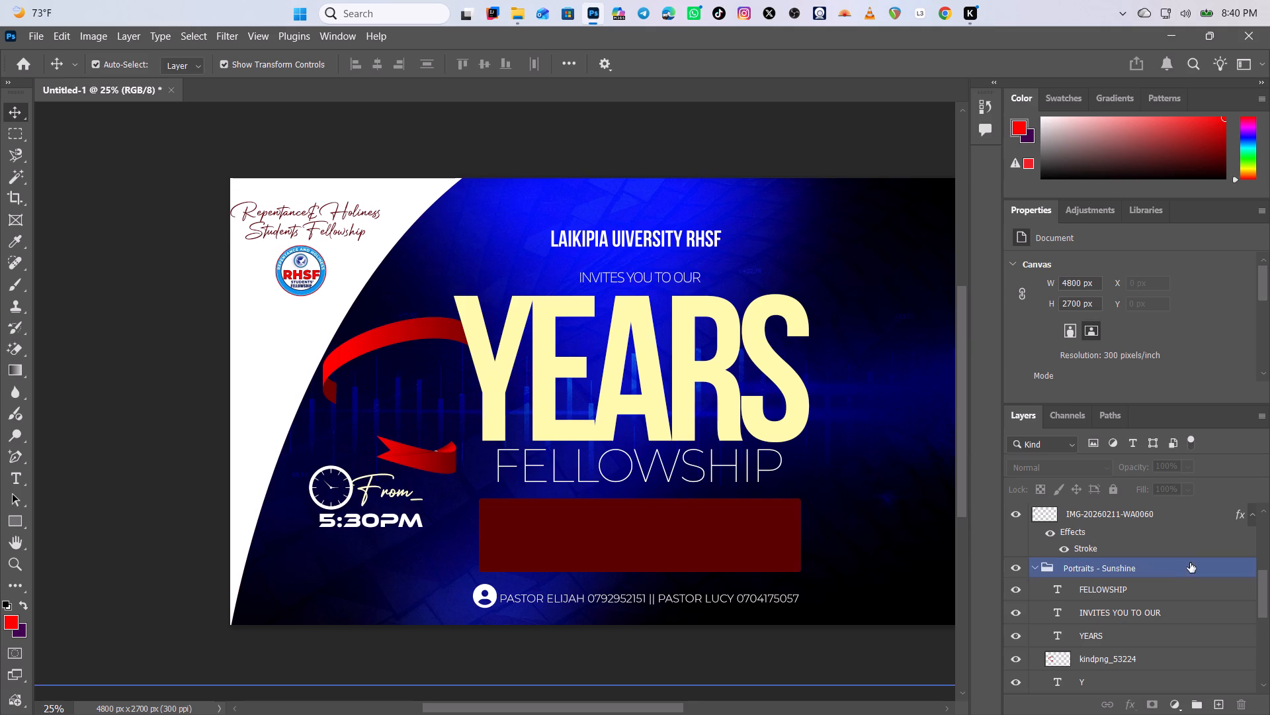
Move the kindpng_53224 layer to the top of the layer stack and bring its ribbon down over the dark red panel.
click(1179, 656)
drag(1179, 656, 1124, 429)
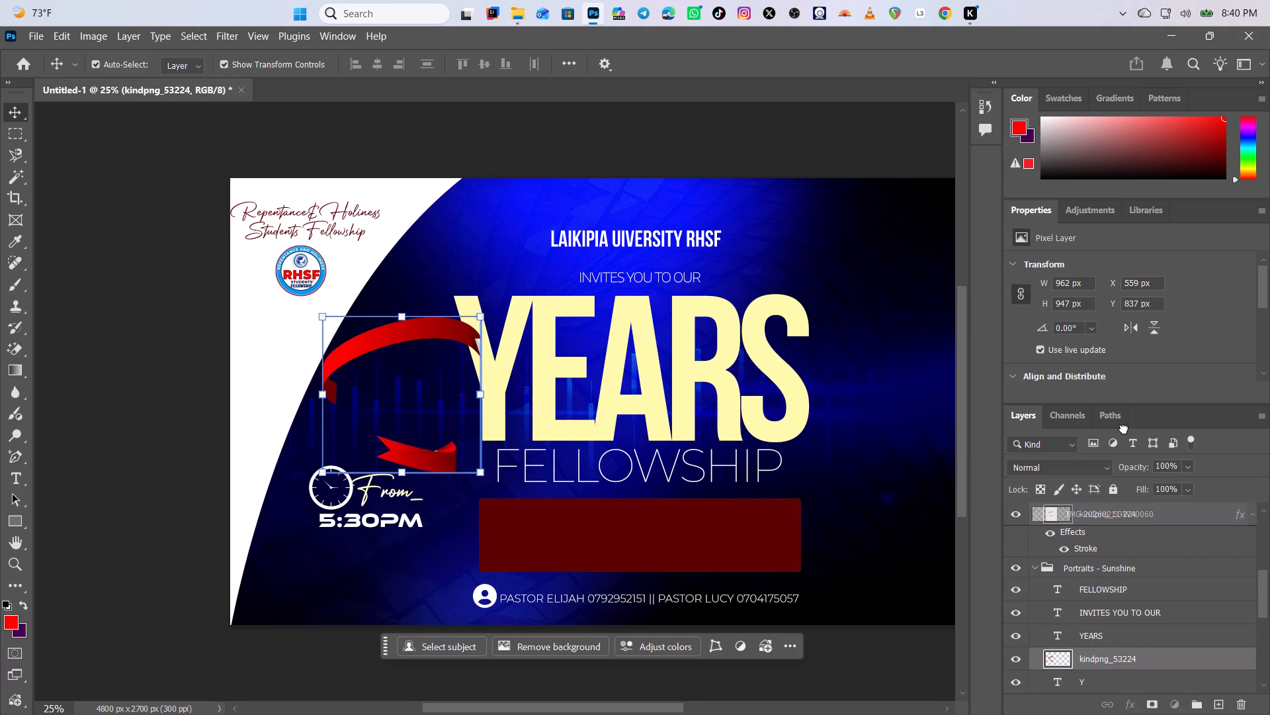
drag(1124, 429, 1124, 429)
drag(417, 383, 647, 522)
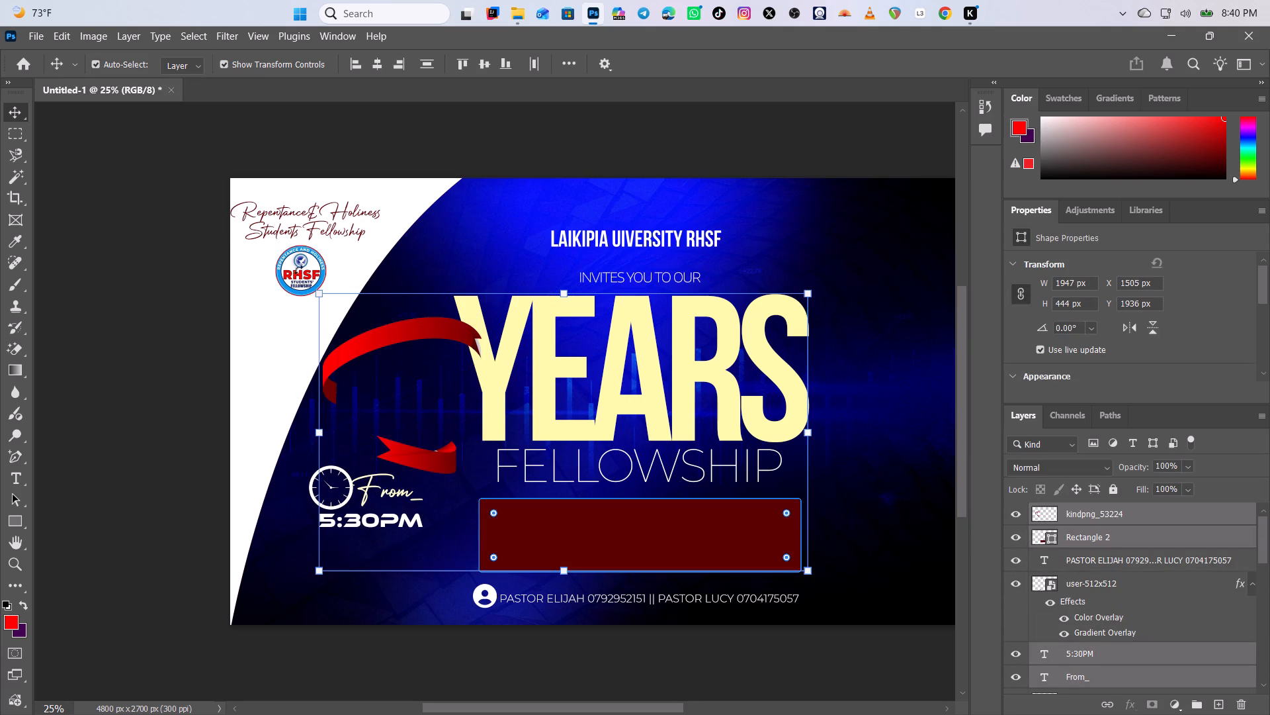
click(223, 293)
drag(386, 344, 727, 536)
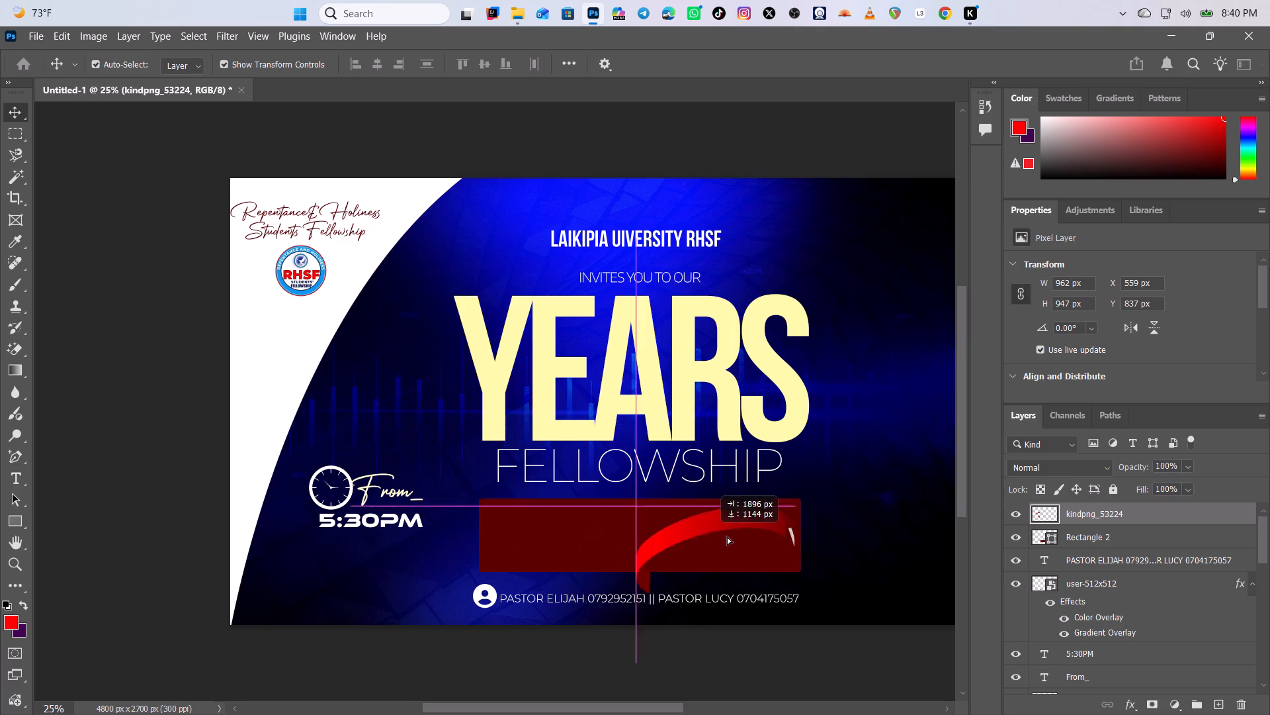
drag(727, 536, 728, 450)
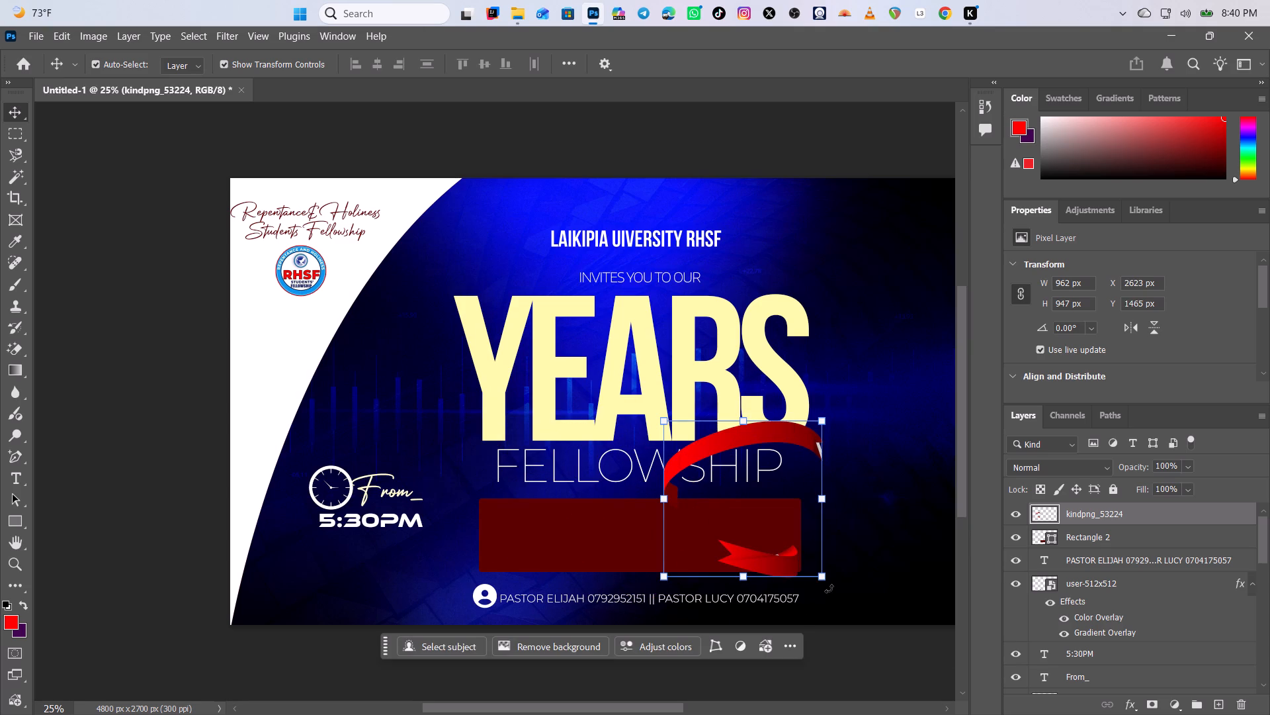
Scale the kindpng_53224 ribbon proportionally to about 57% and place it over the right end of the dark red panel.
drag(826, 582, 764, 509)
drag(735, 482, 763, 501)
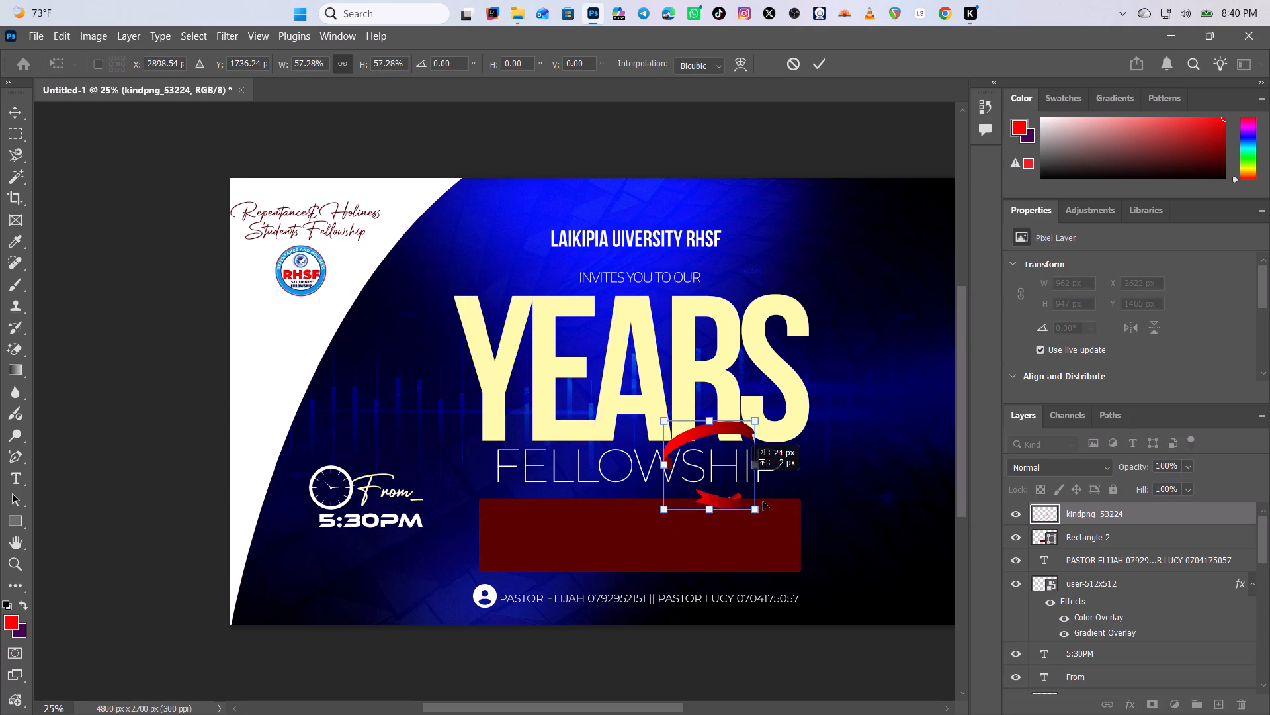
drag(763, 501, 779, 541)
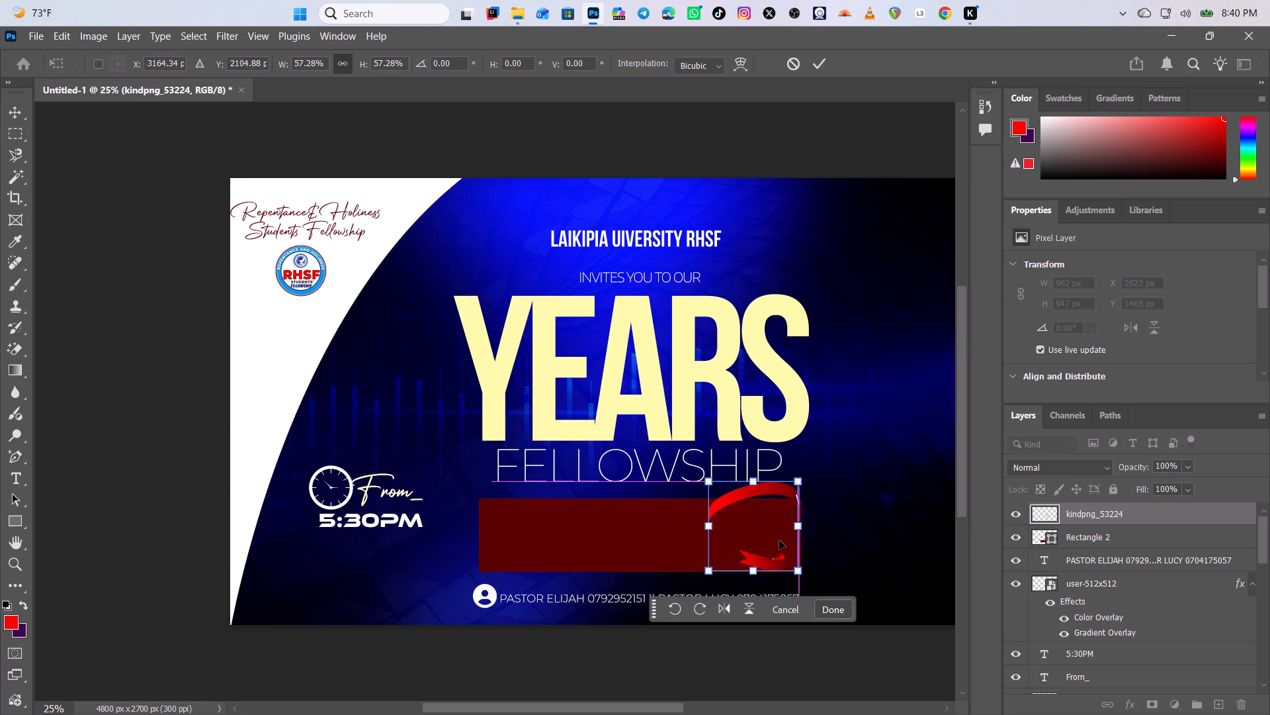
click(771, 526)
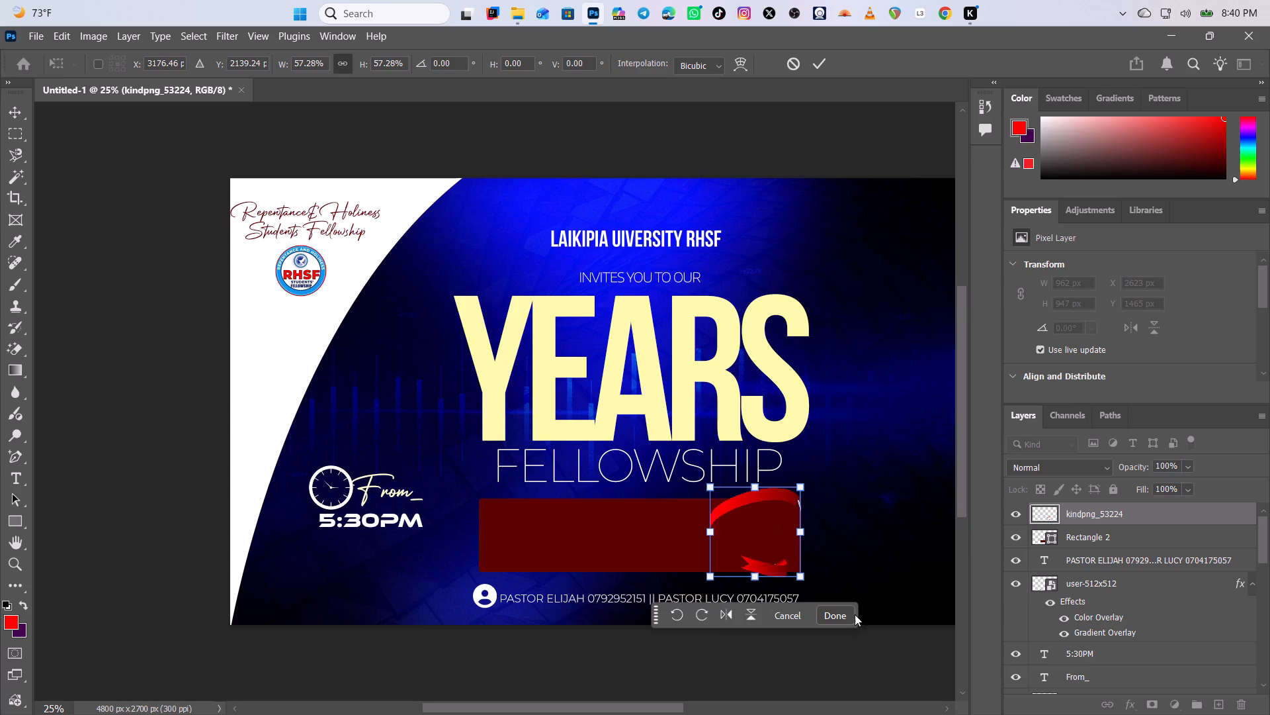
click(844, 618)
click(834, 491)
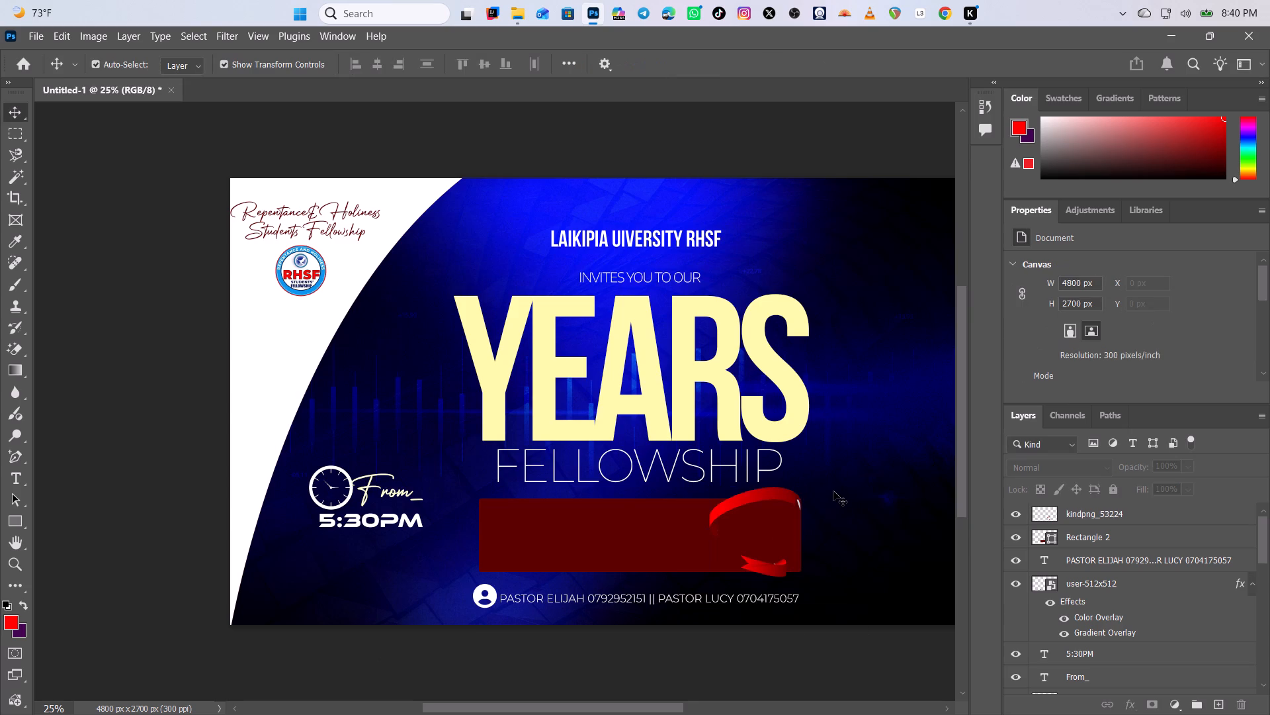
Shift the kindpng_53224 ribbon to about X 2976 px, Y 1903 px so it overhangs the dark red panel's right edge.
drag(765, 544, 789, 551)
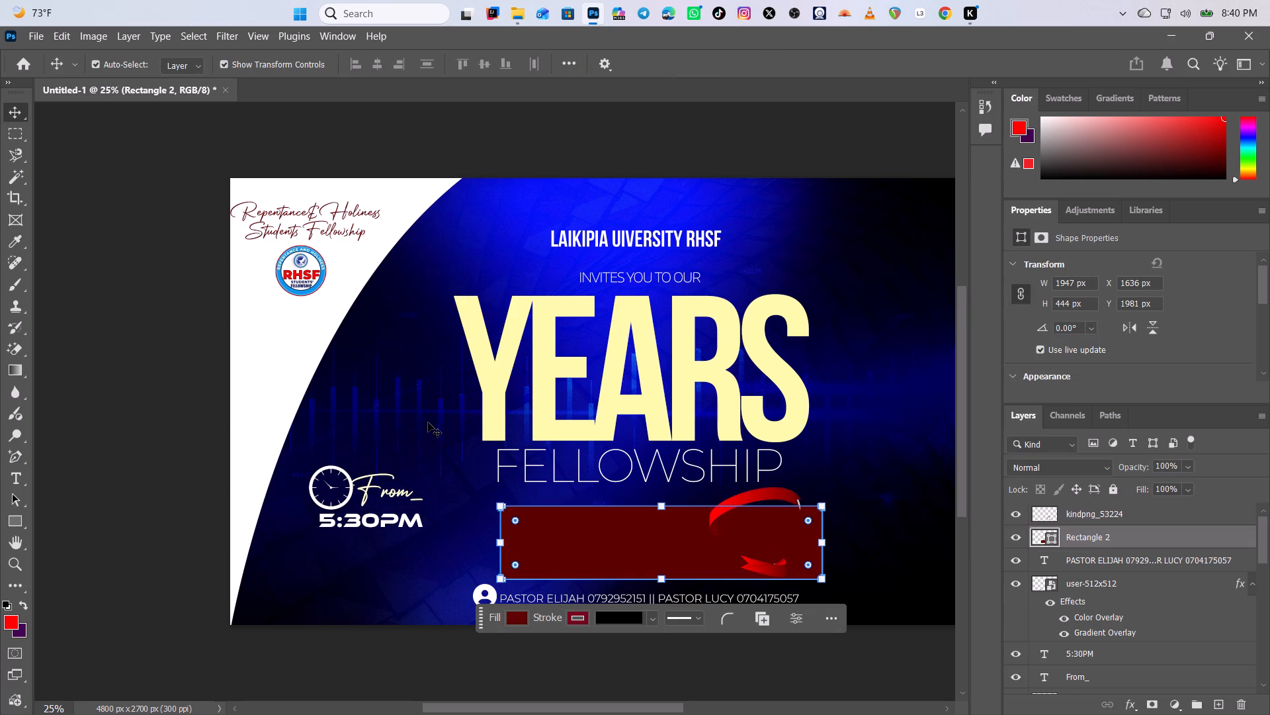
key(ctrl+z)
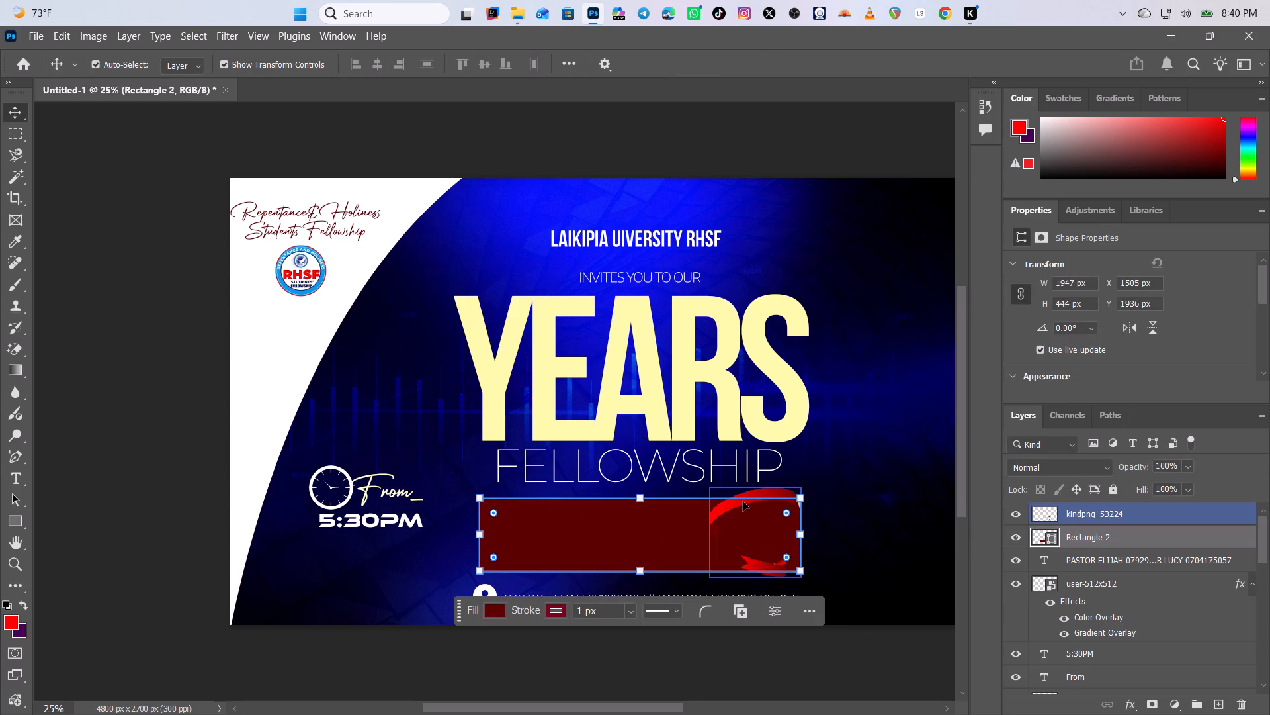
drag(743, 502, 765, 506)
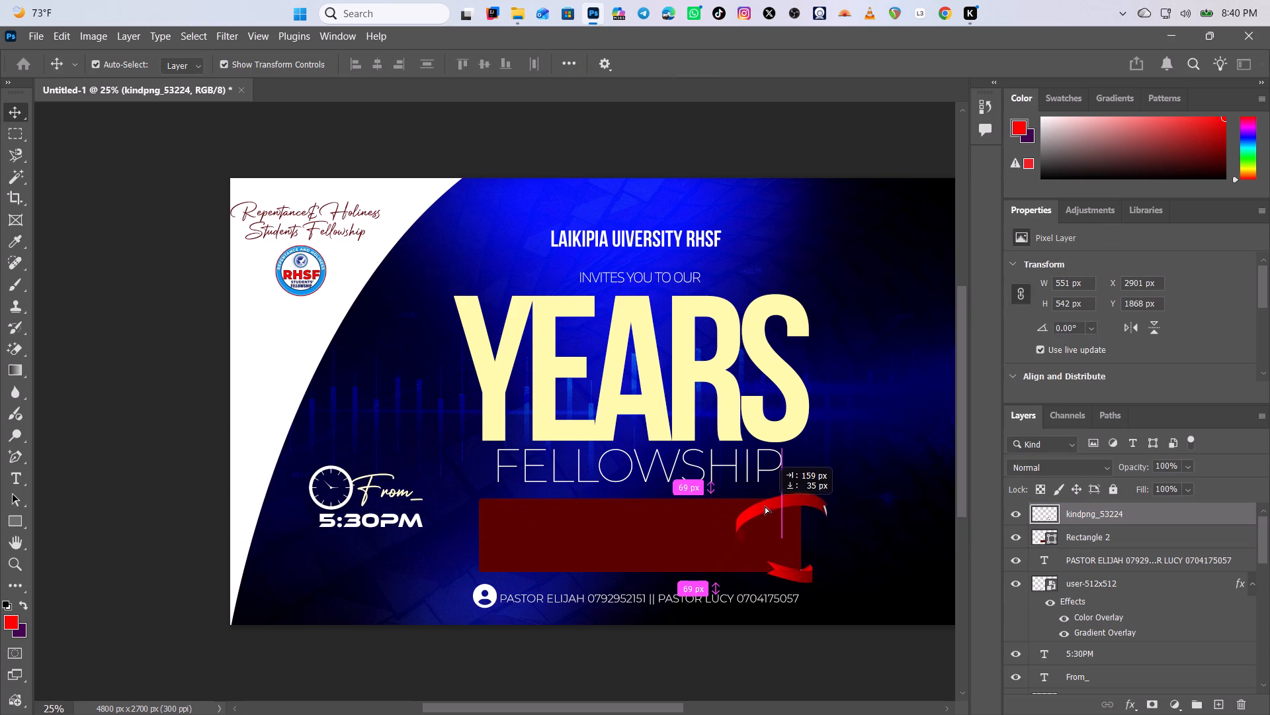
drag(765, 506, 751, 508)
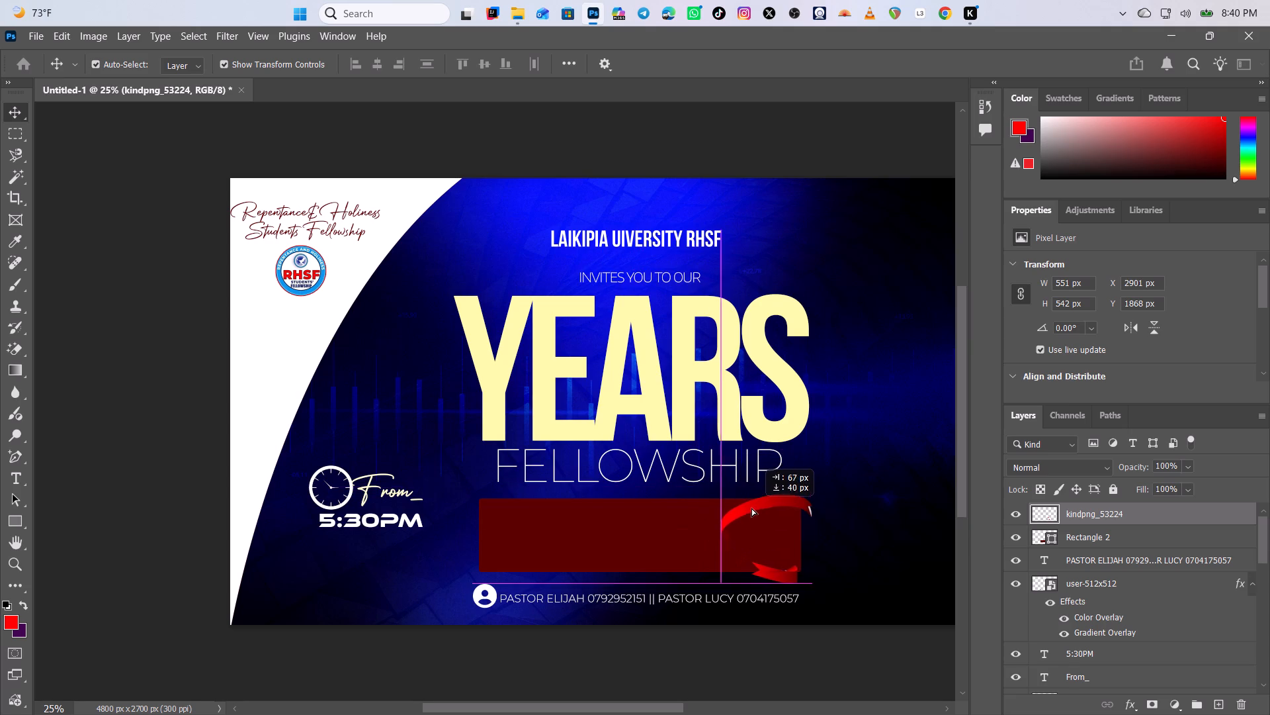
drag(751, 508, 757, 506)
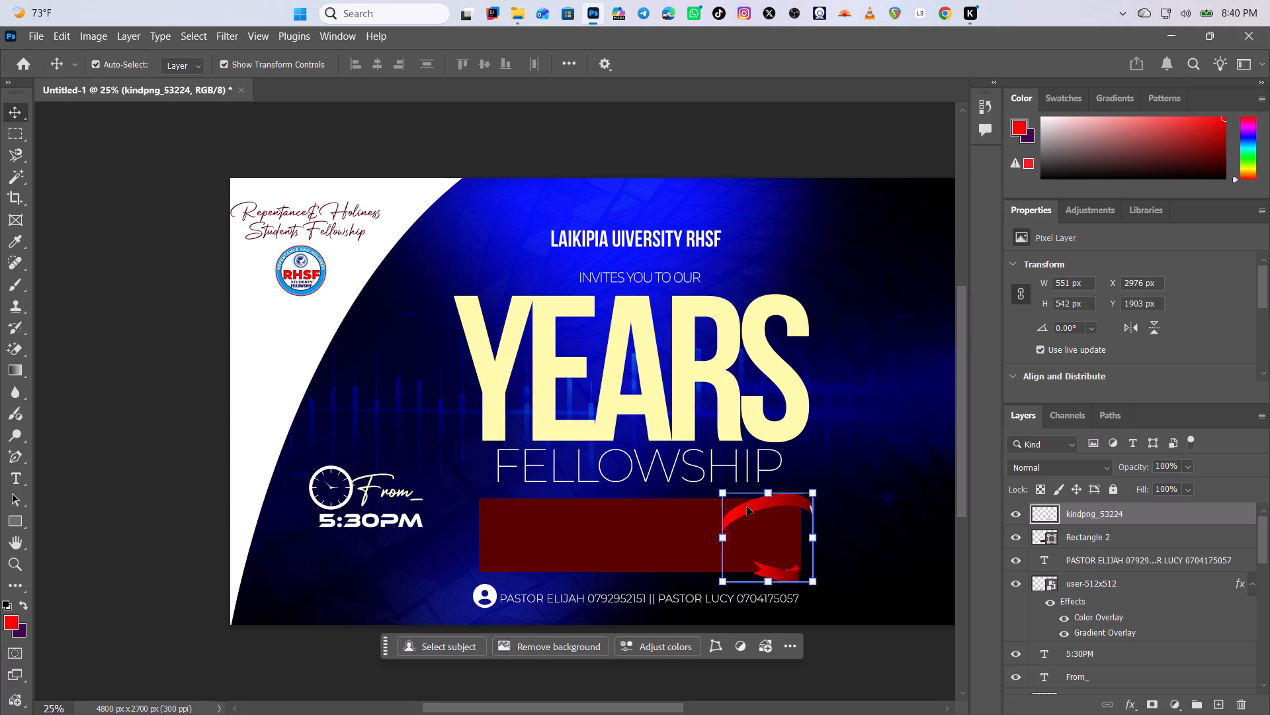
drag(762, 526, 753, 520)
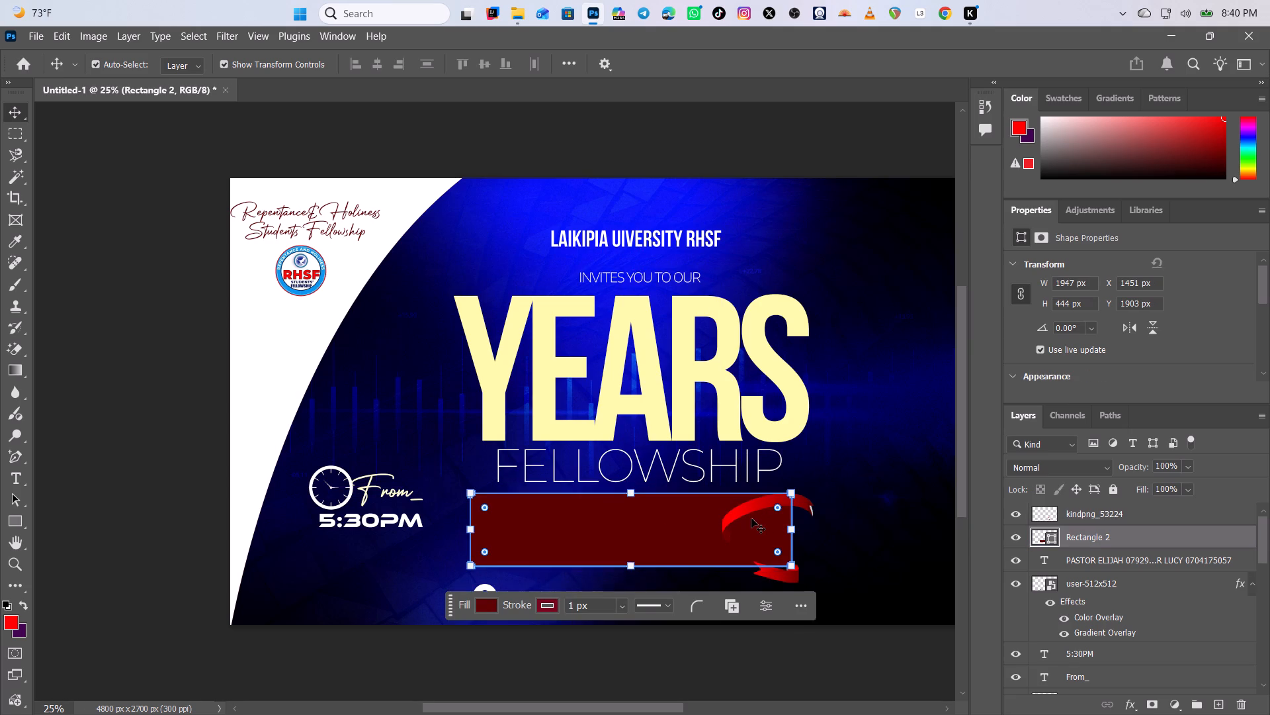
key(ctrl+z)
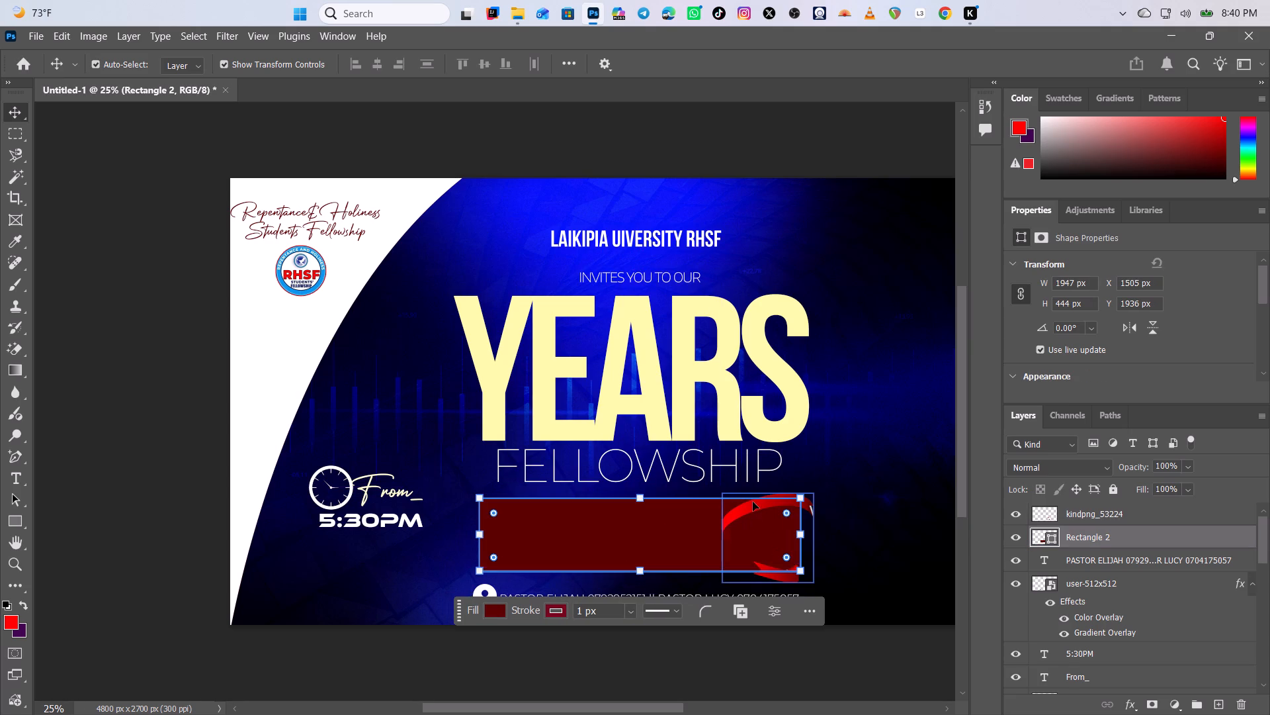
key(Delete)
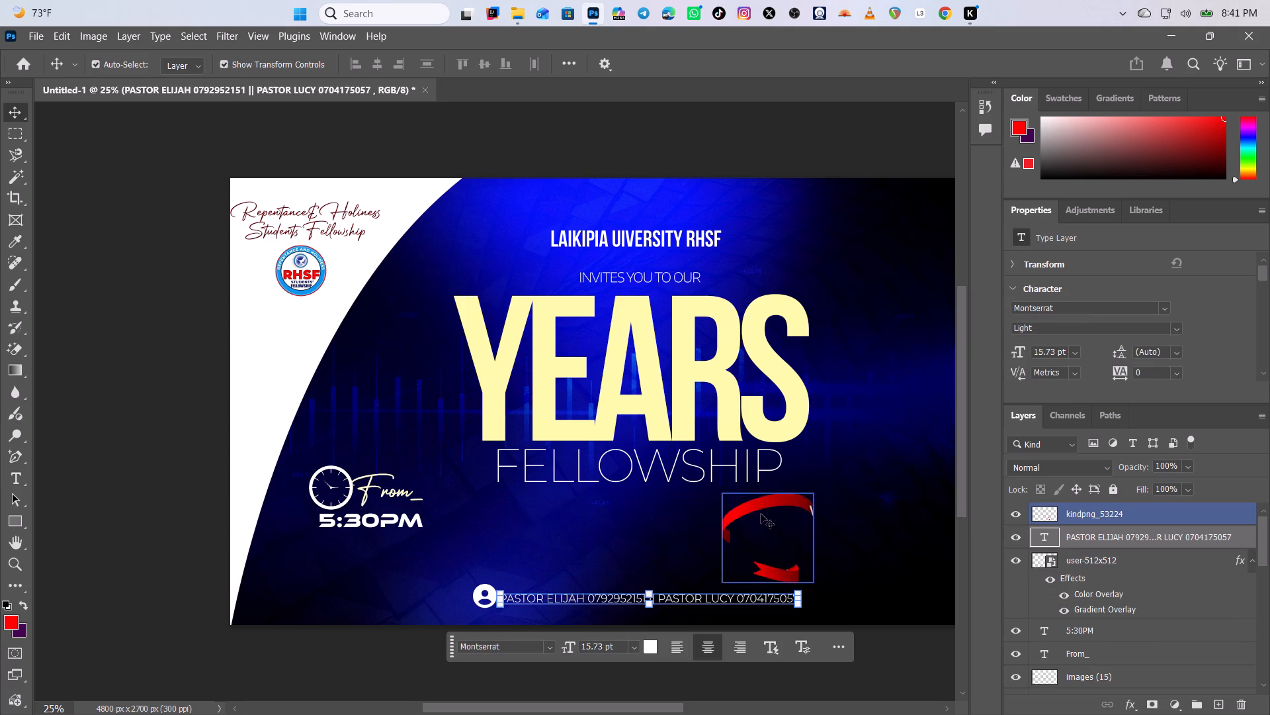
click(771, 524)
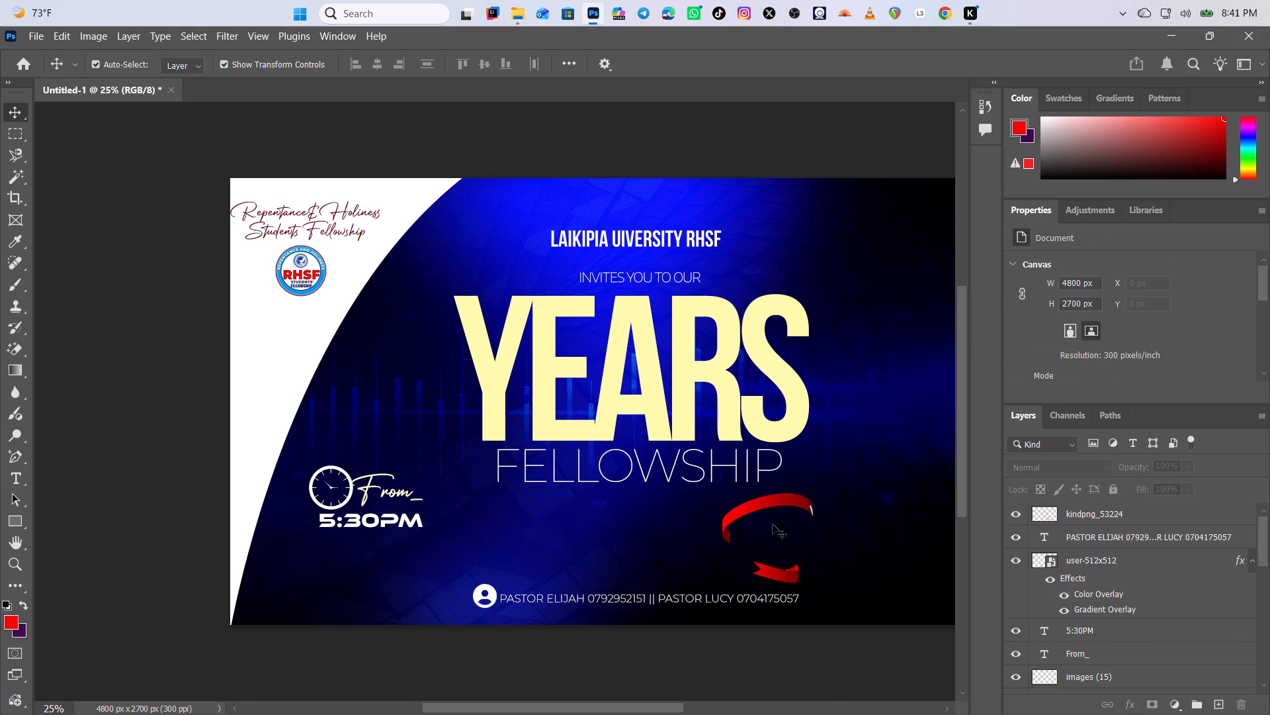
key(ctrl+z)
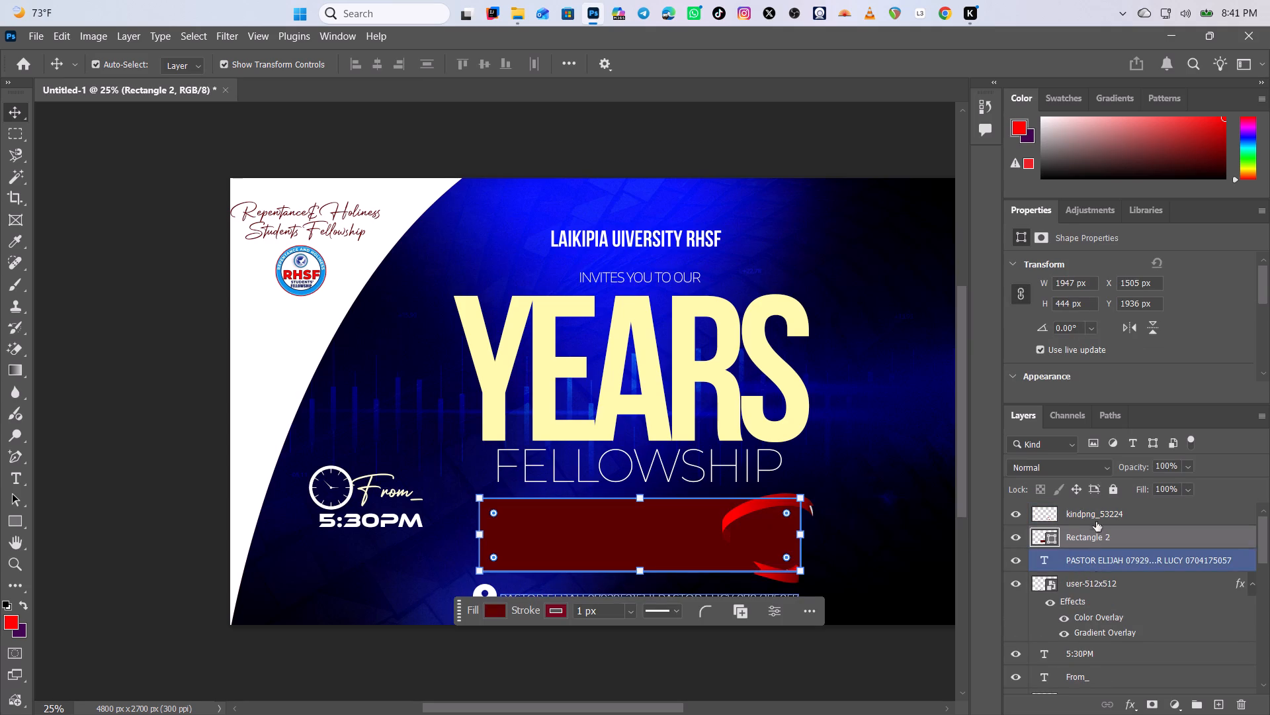
Delete the kindpng_53224 ribbon layer from the invitation.
click(1099, 508)
key(Delete)
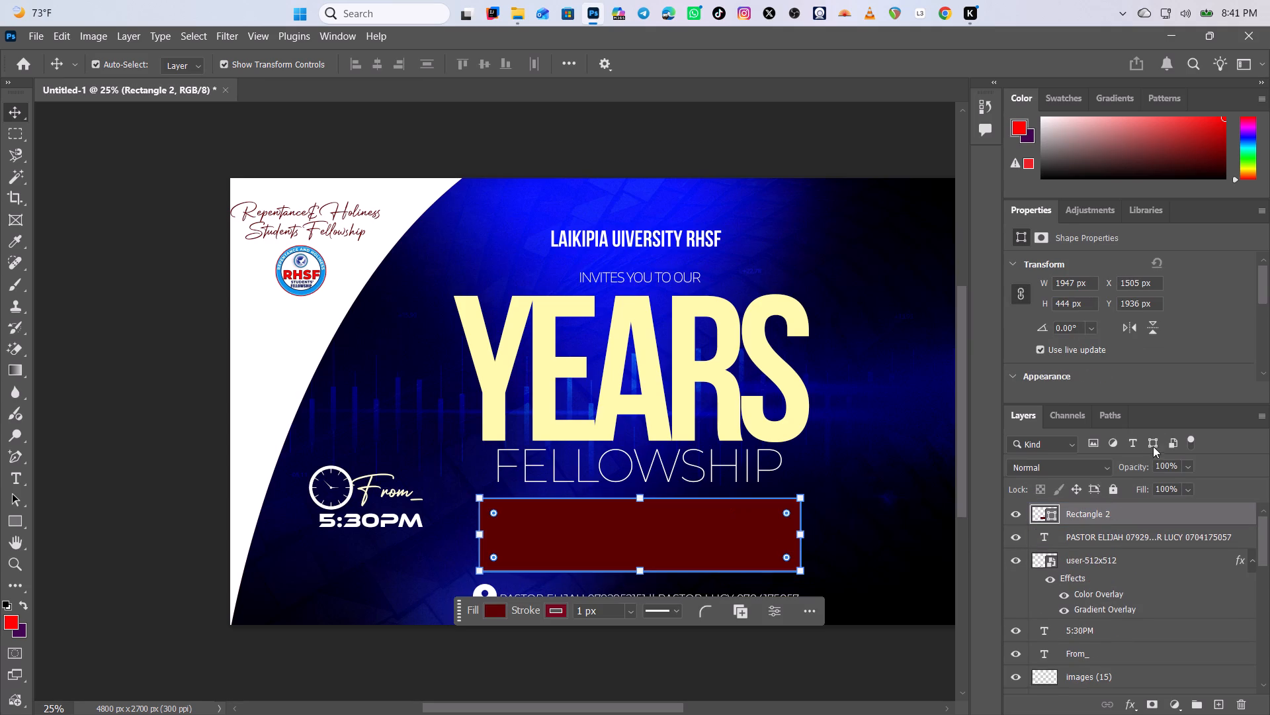
click(857, 338)
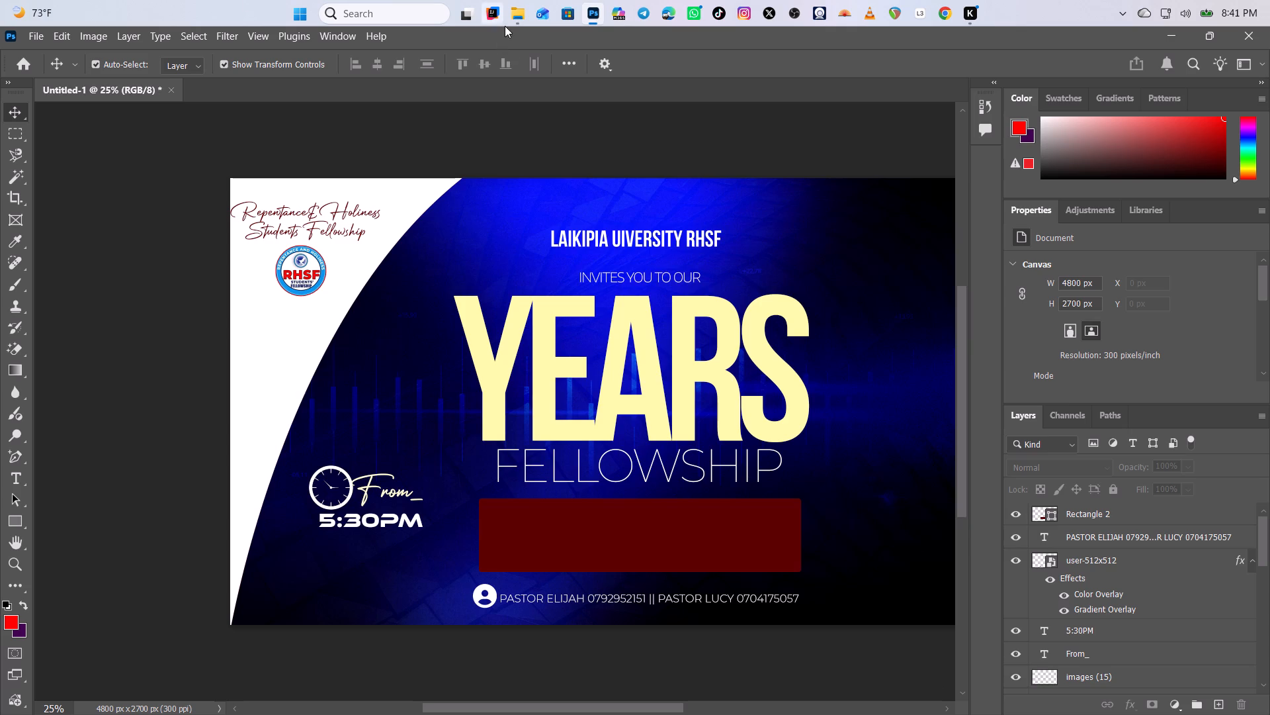
click(515, 15)
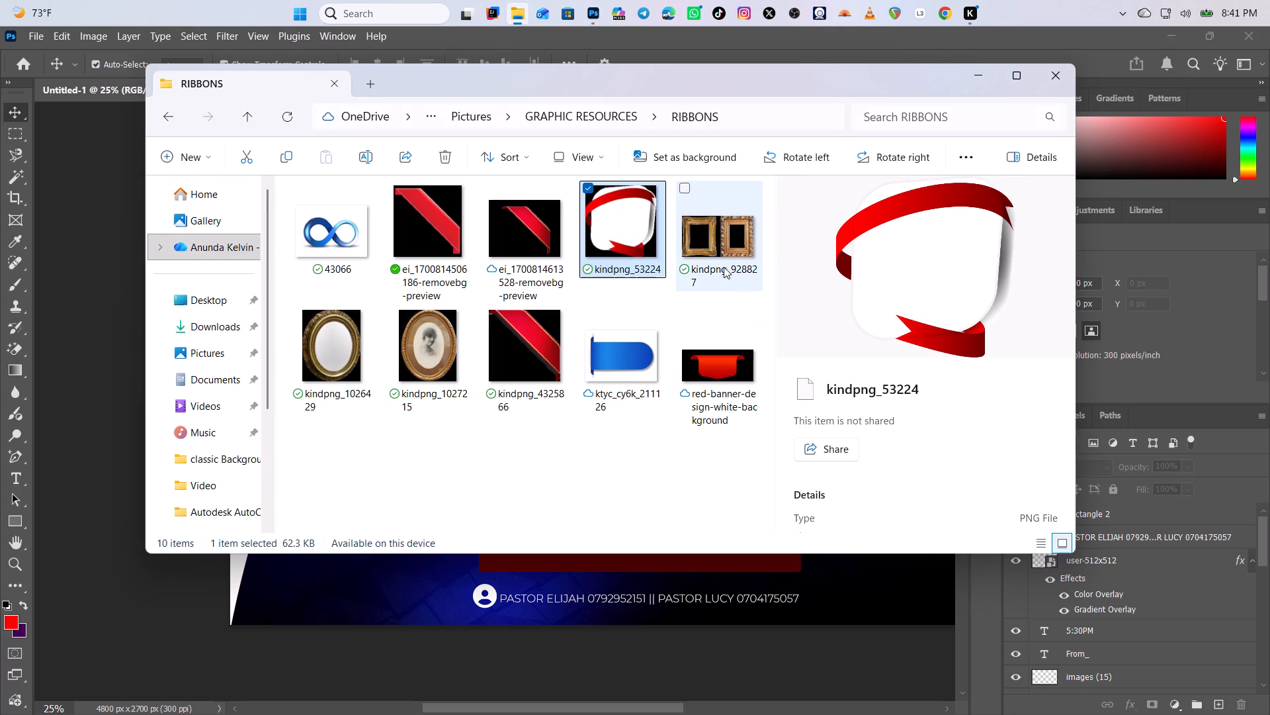
click(724, 246)
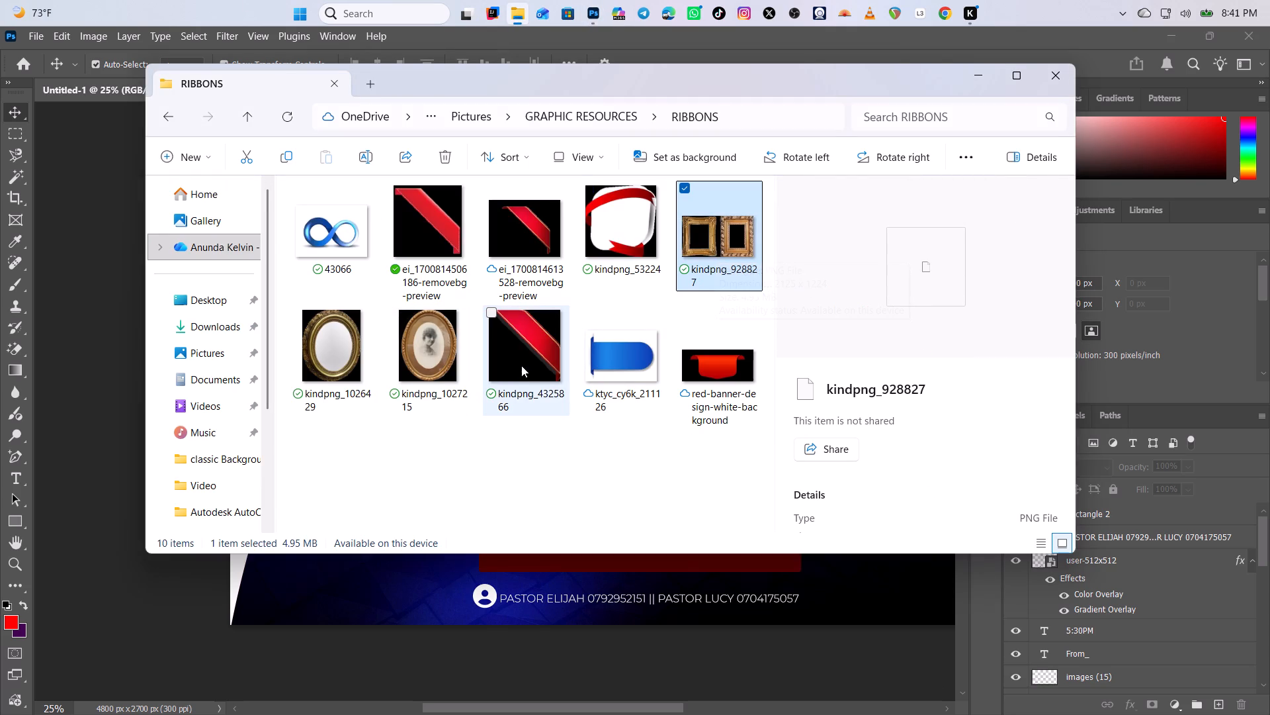
click(517, 347)
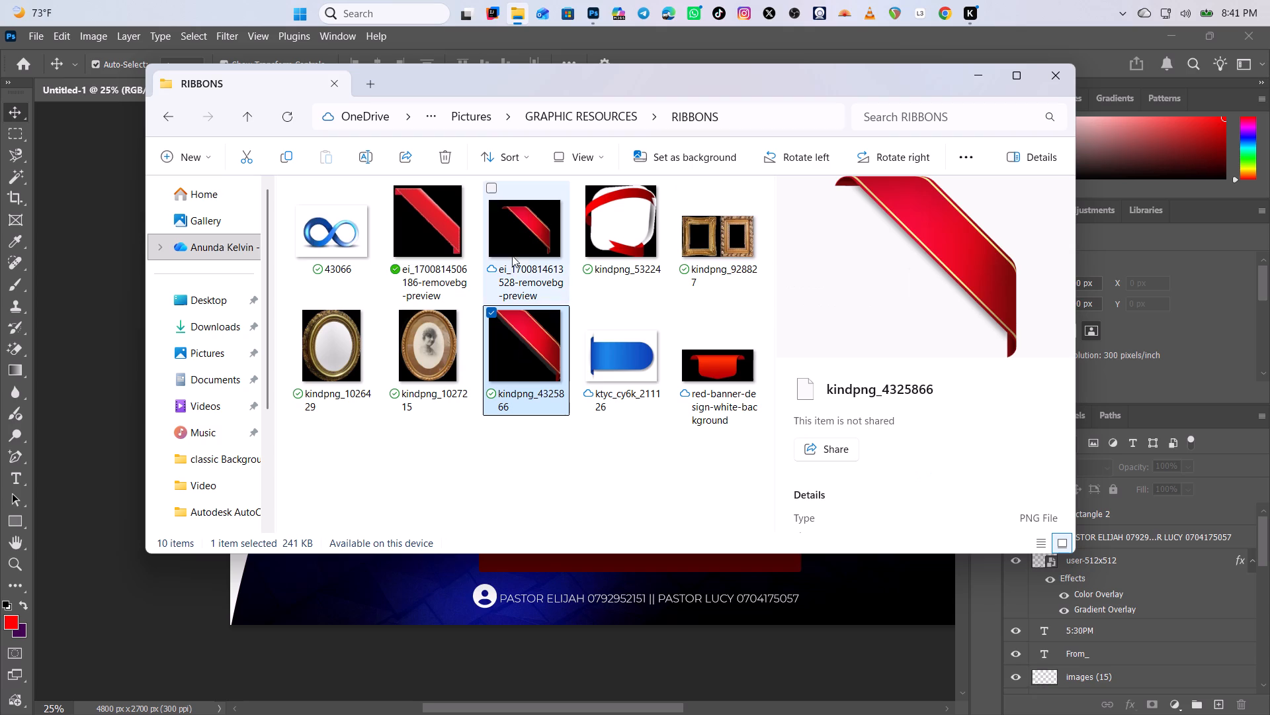
click(513, 236)
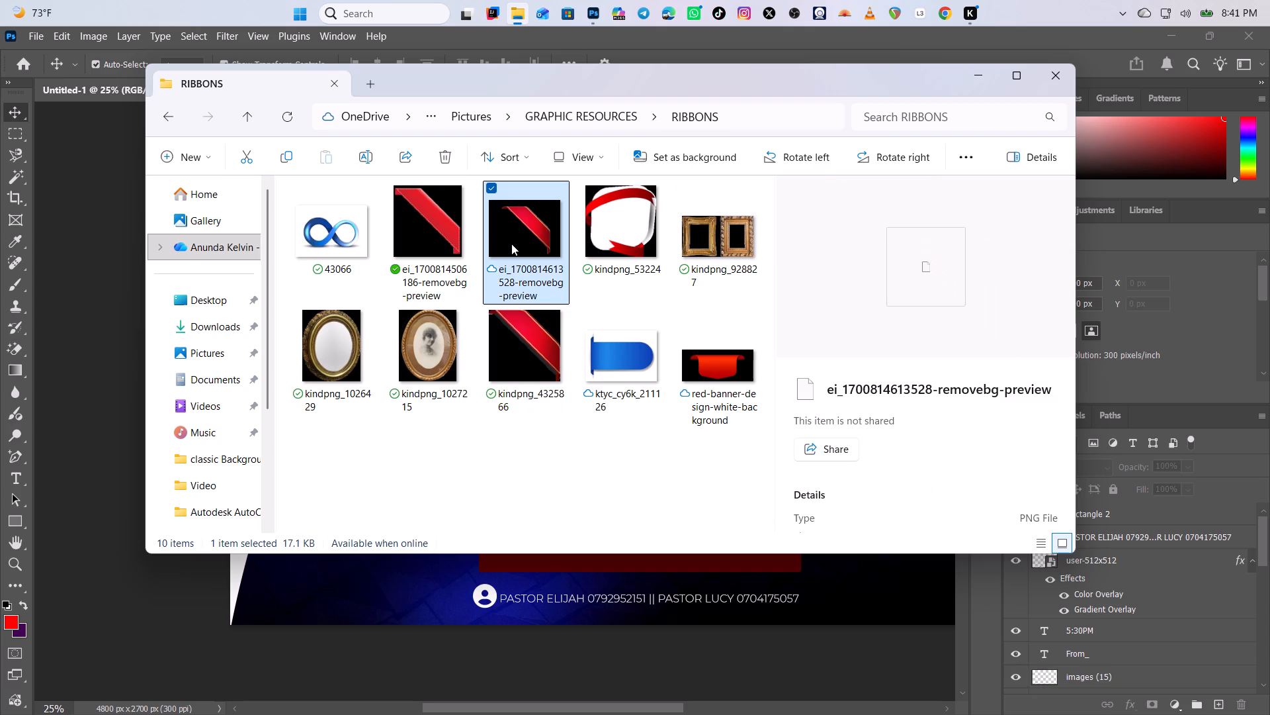
double_click(513, 245)
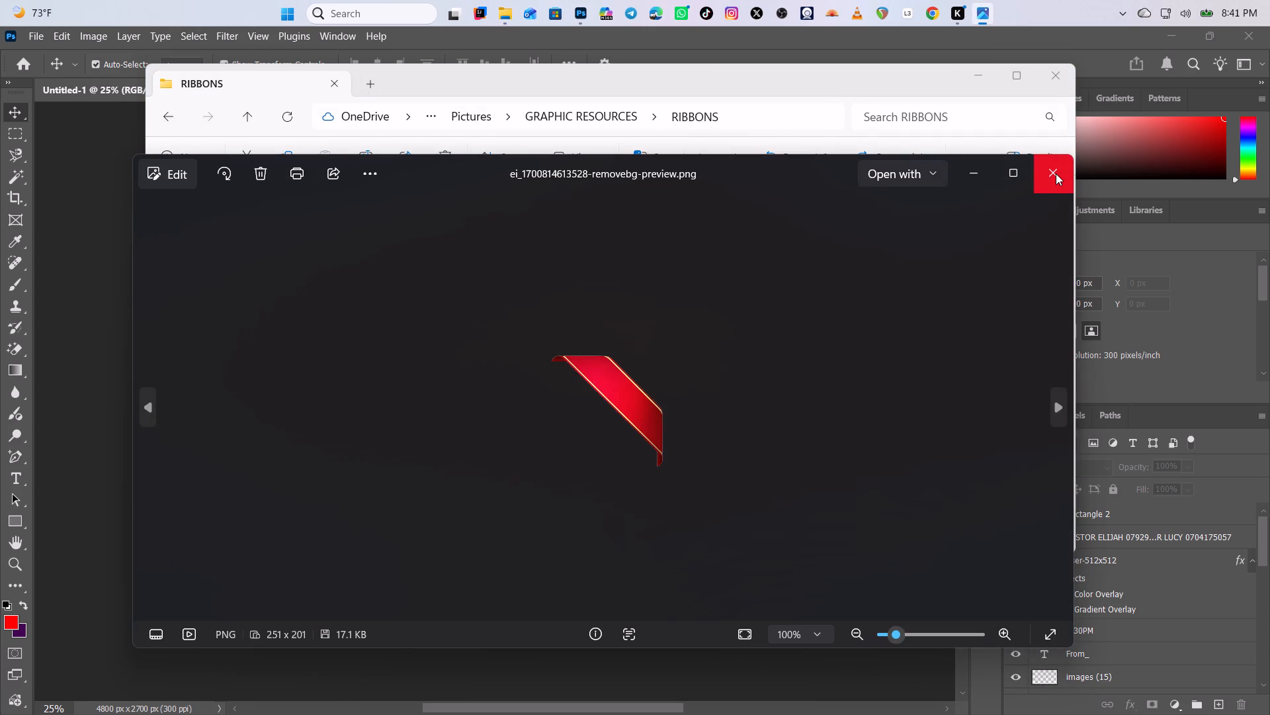
click(1056, 173)
click(423, 224)
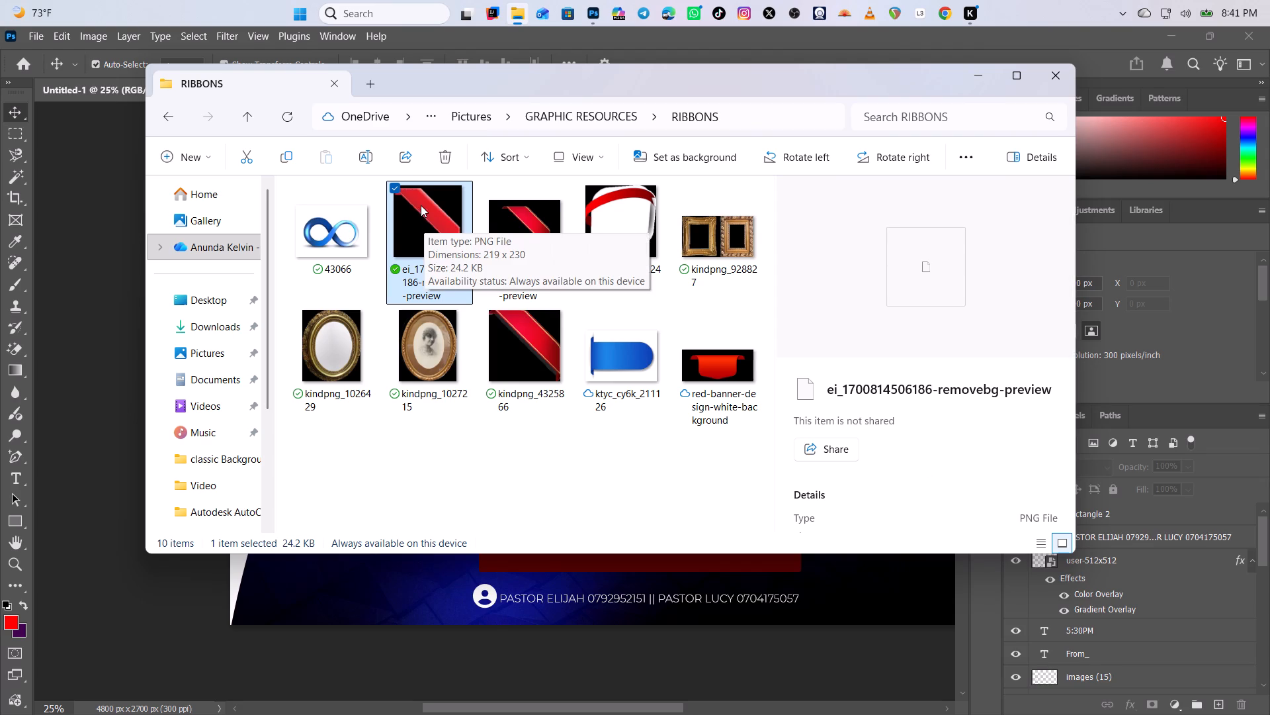
drag(421, 205, 431, 604)
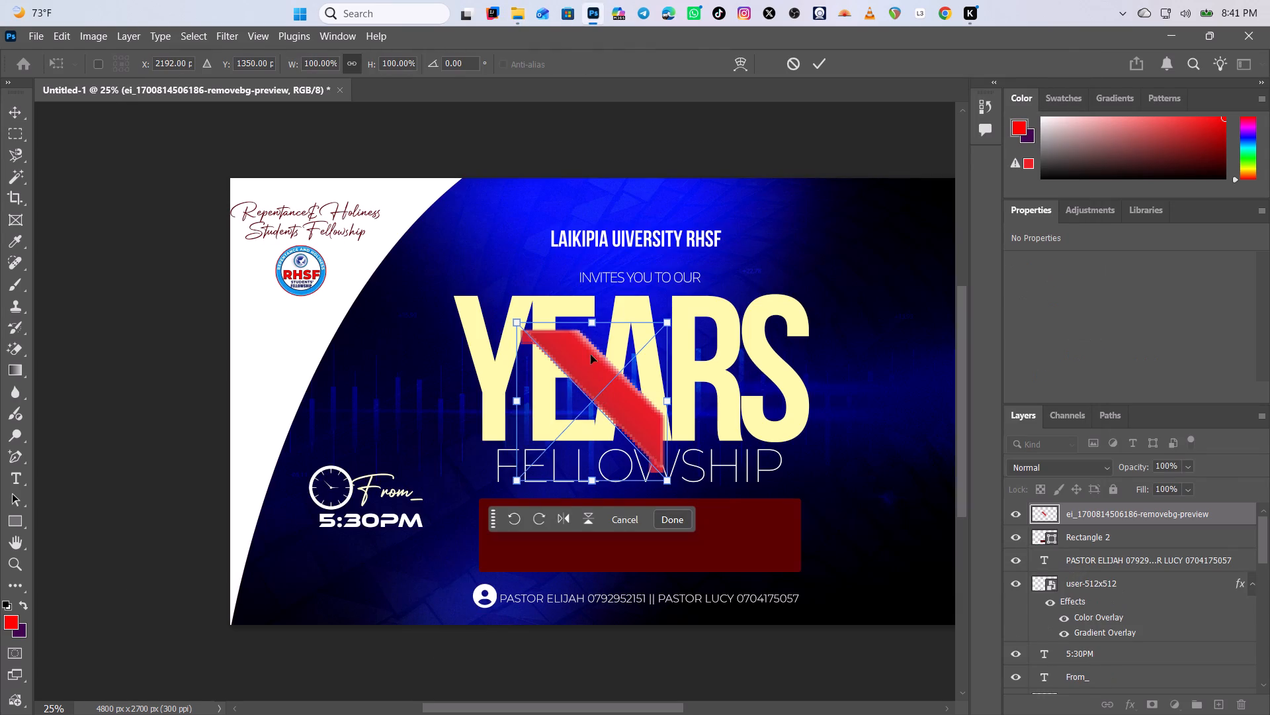
Scale the placed diagonal ribbon proportionally to about 54% and position it over the right end of the dark red panel.
drag(571, 350, 712, 497)
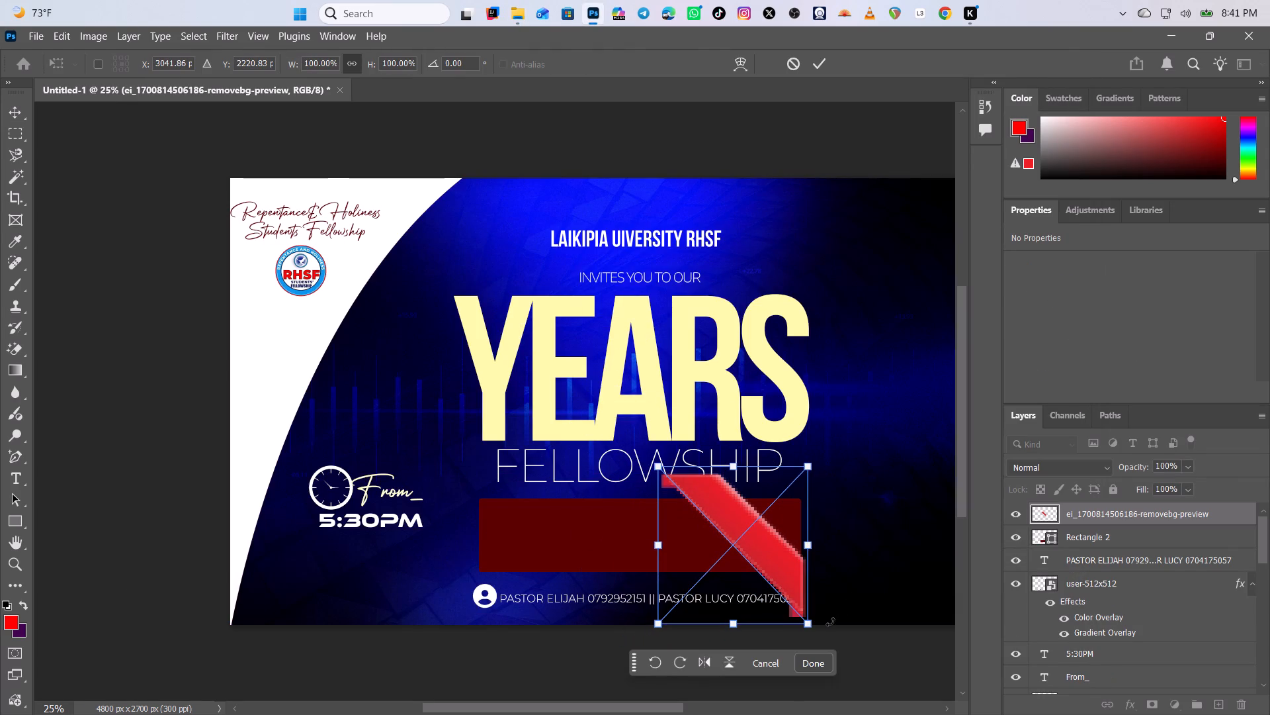
drag(810, 626, 753, 543)
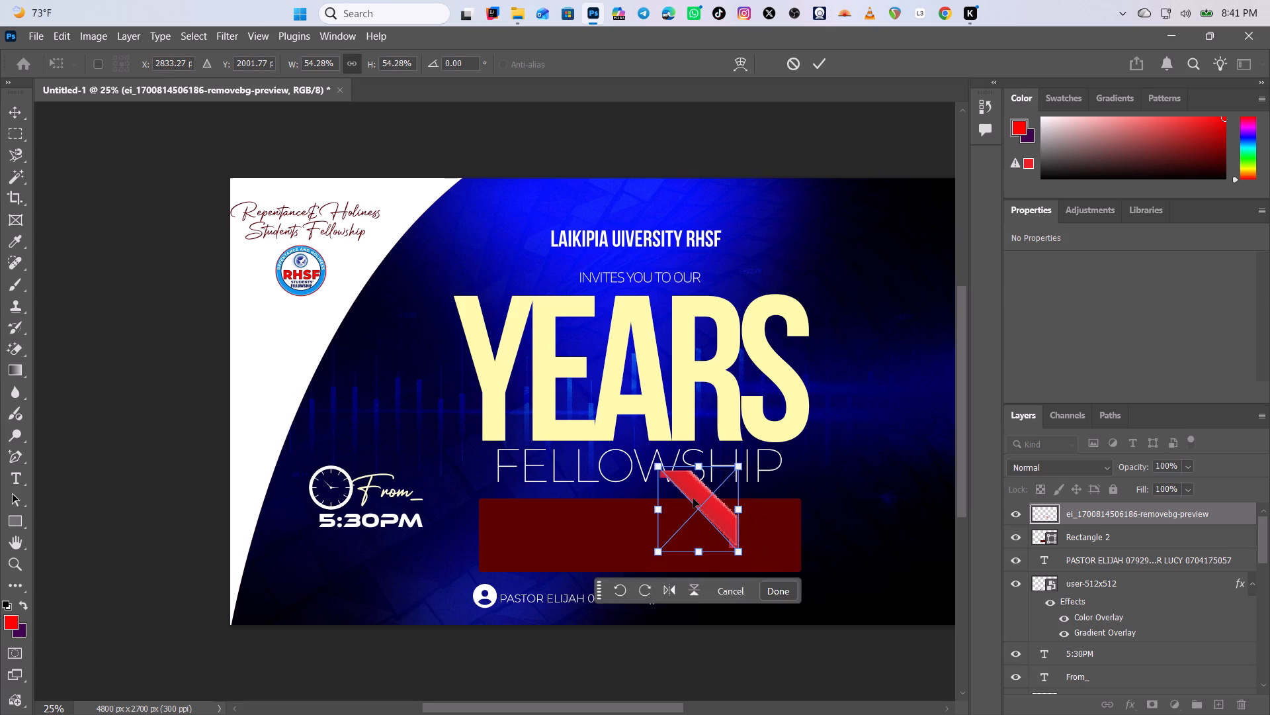
drag(693, 497, 753, 515)
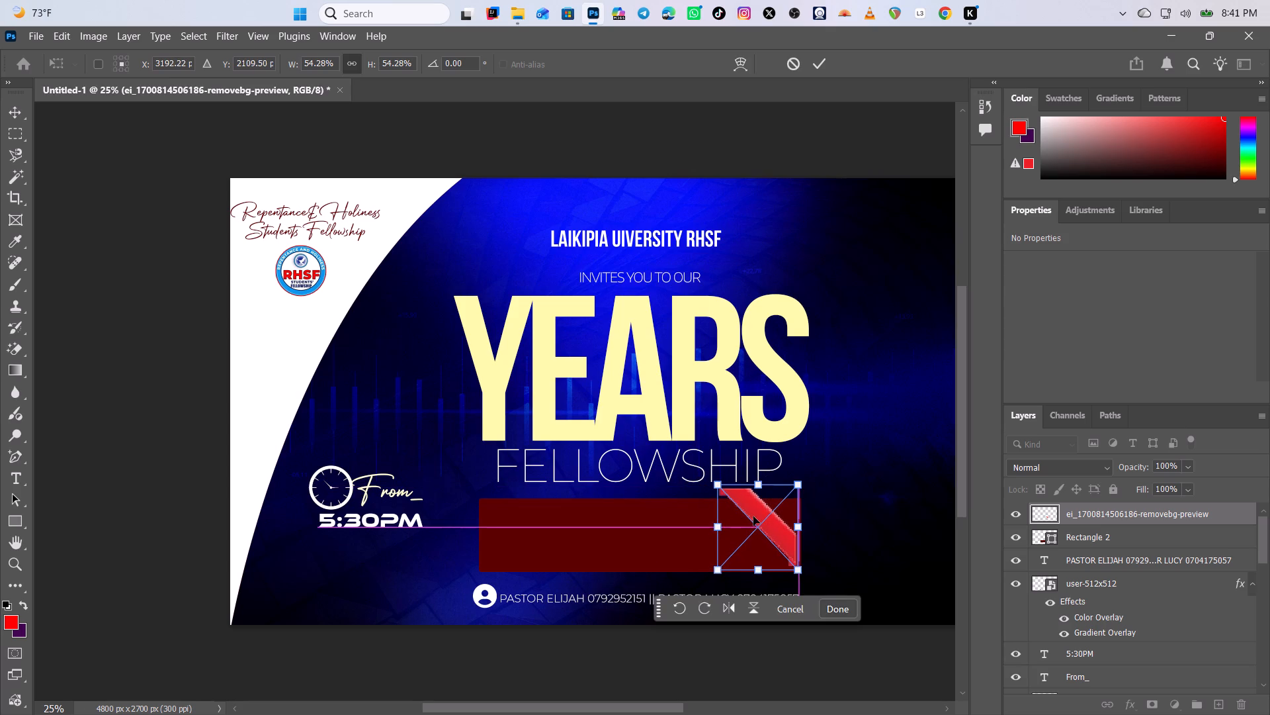
click(822, 54)
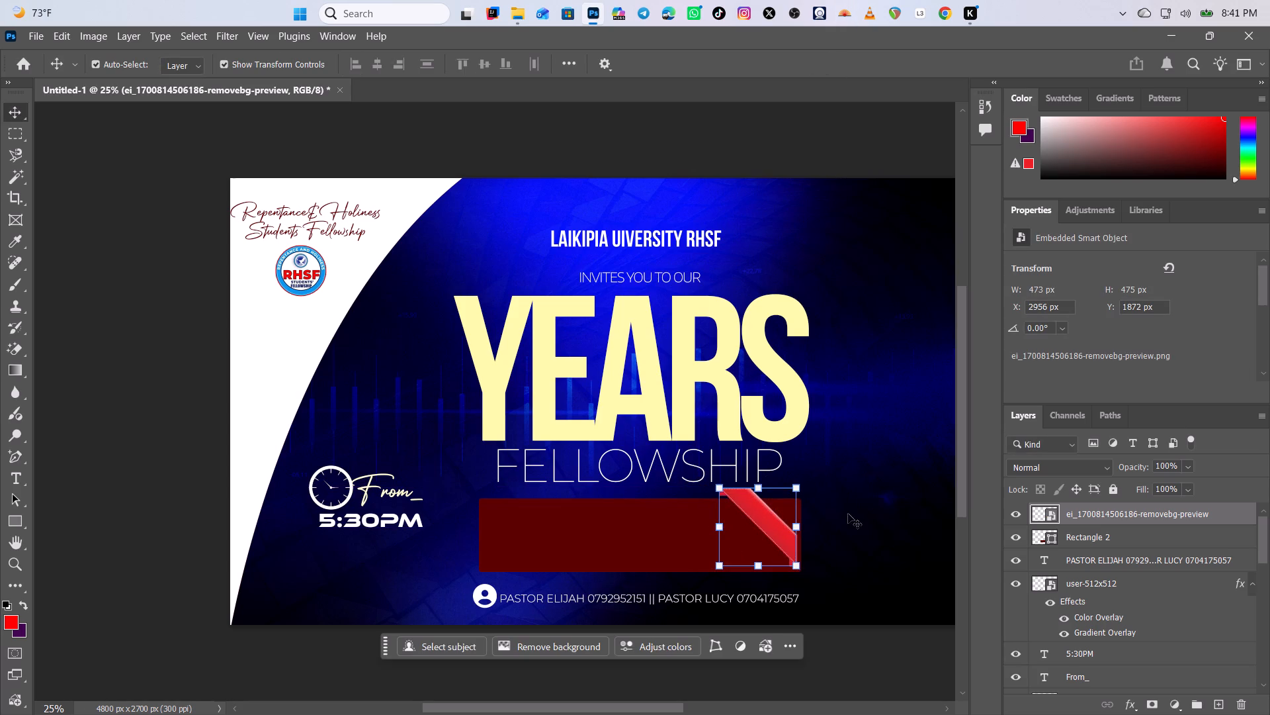
Lock the Rectangle 2 layer of the dark red panel at its original position.
drag(760, 531, 768, 531)
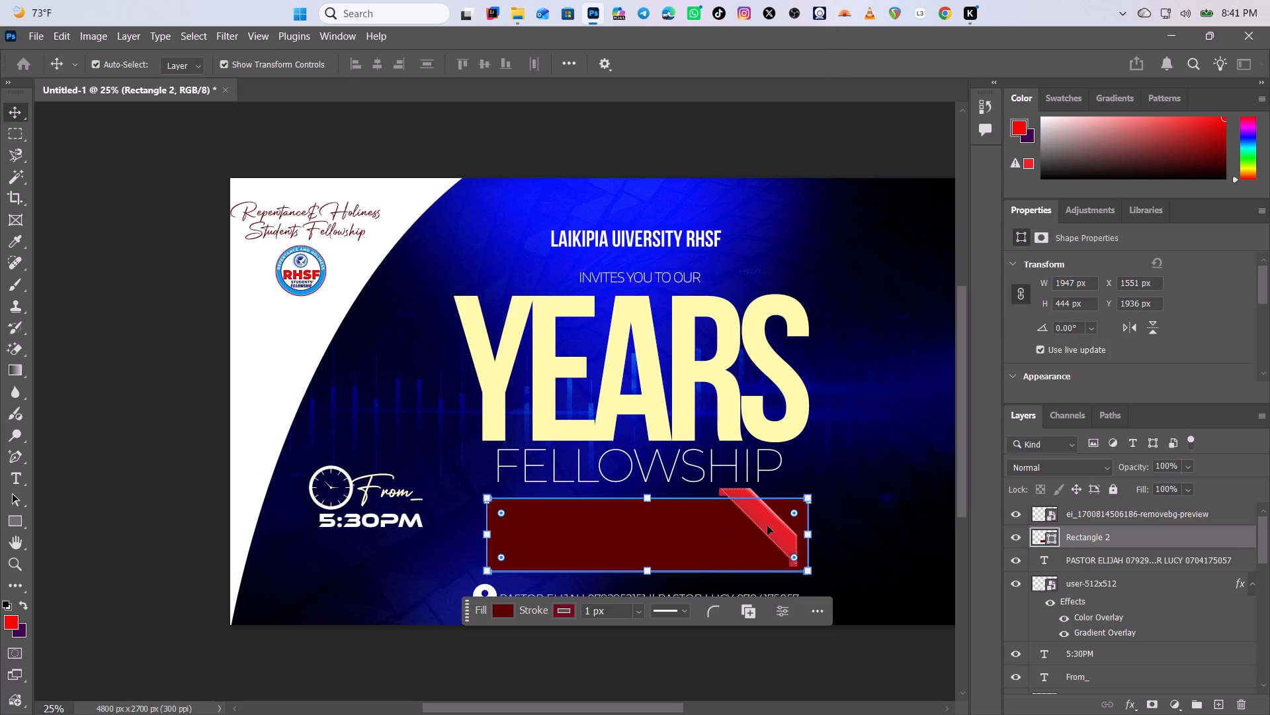
key(ctrl+z)
click(1115, 486)
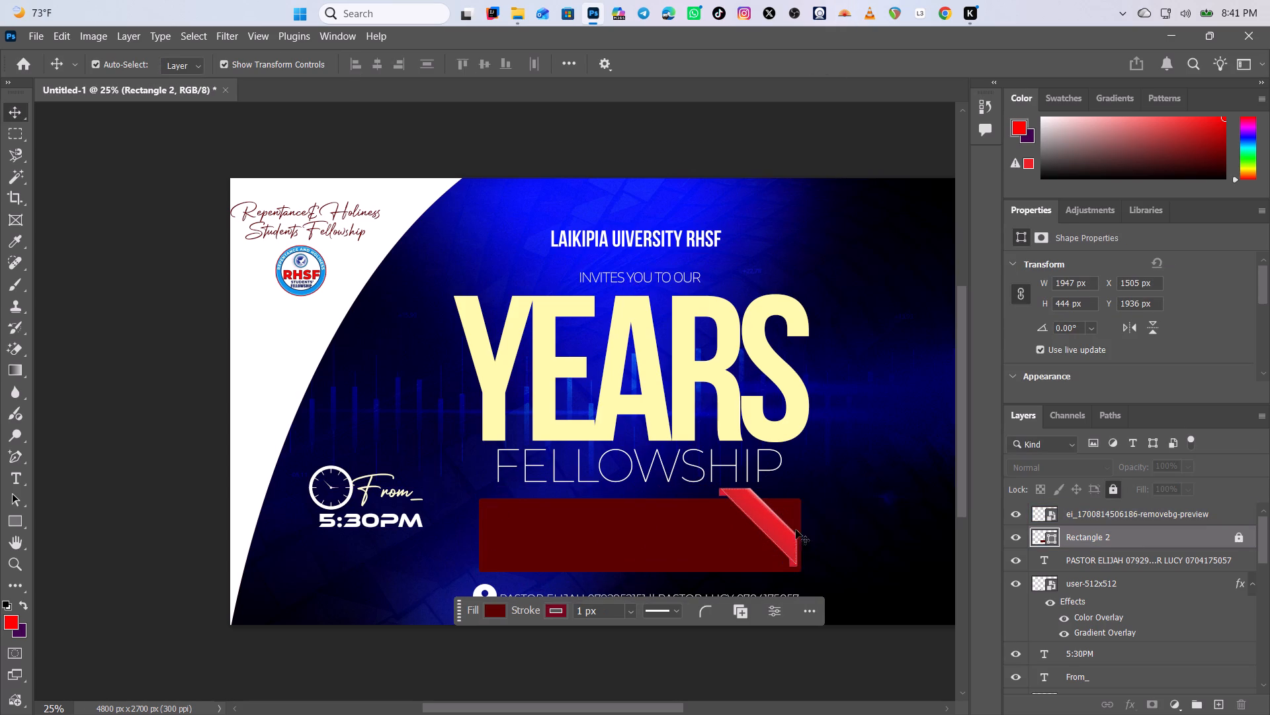
Shift the diagonal ribbon to about X 3025 px, Y 1883 px so it overhangs the dark red panel's right edge.
click(765, 514)
drag(764, 514, 775, 516)
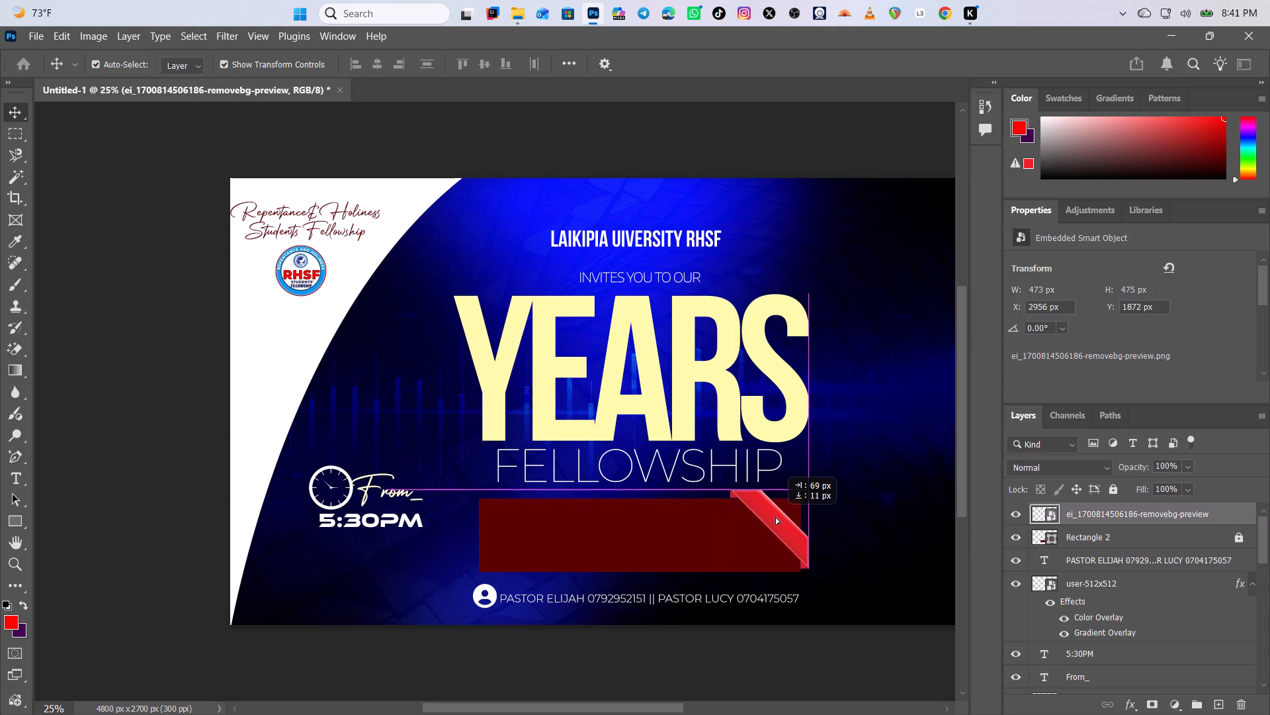
drag(775, 516, 777, 516)
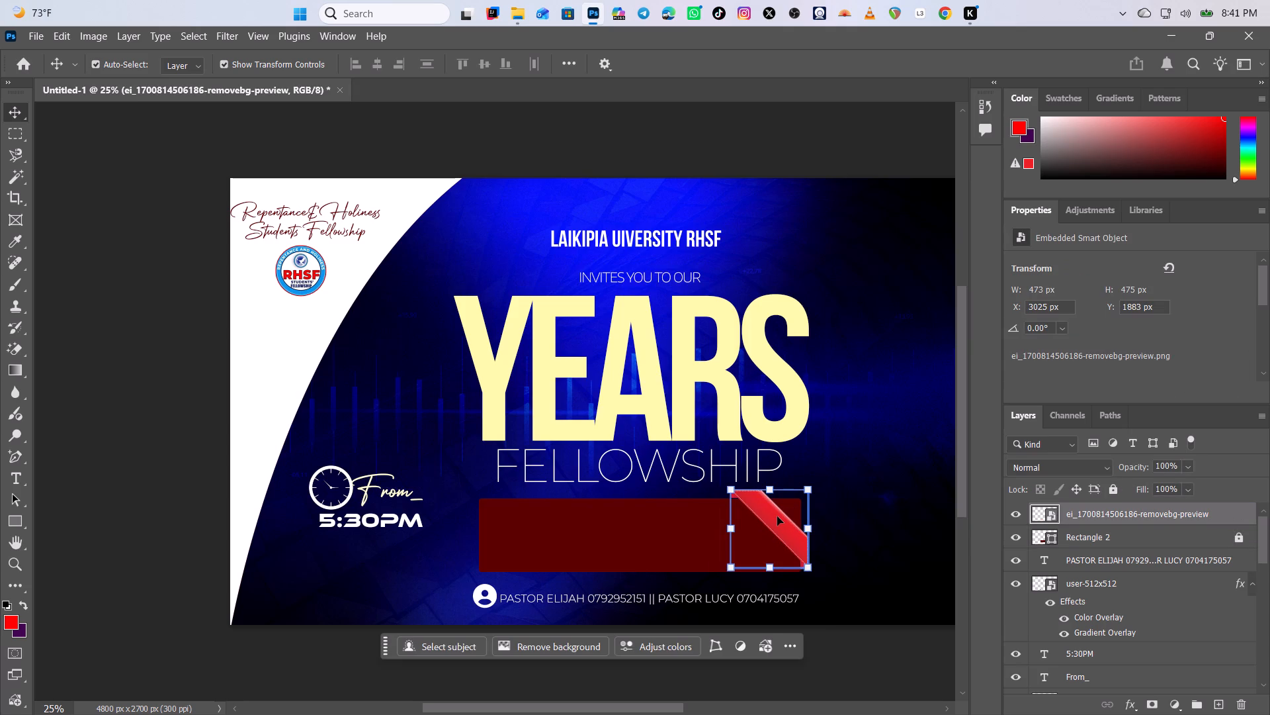
Nudge the diagonal ribbon down to Y 1887 px.
key(Down)
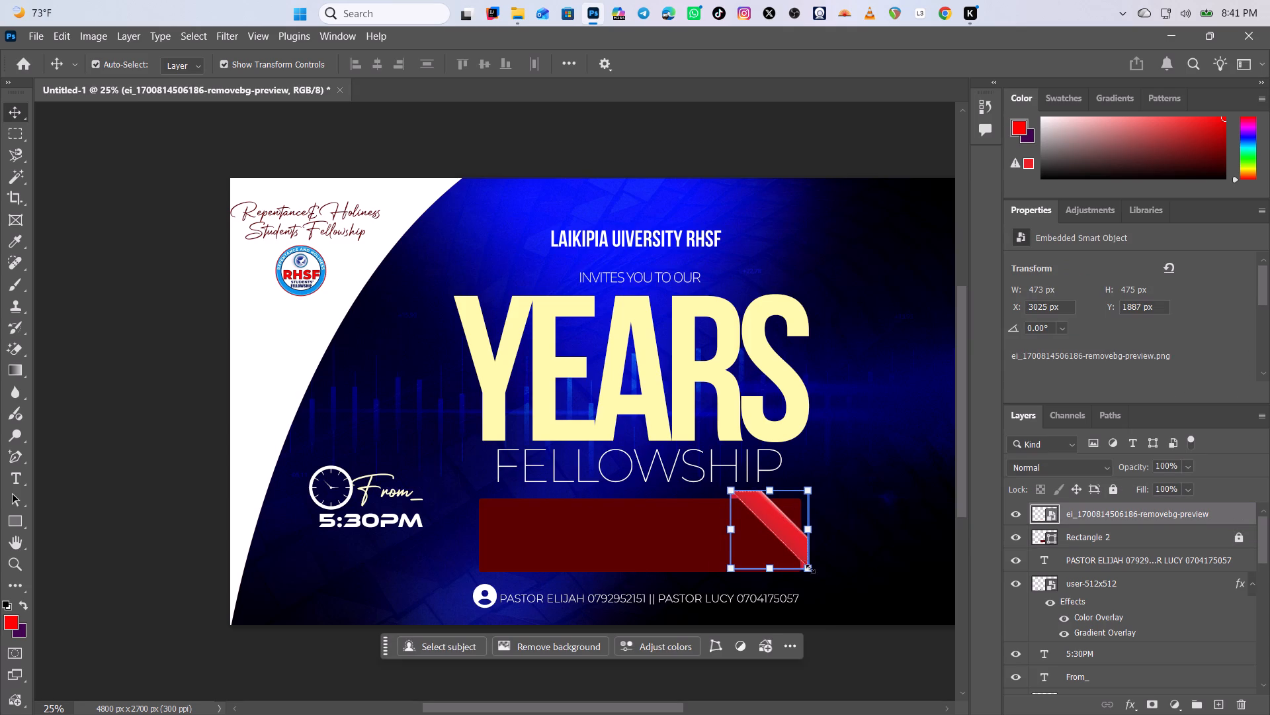
click(858, 583)
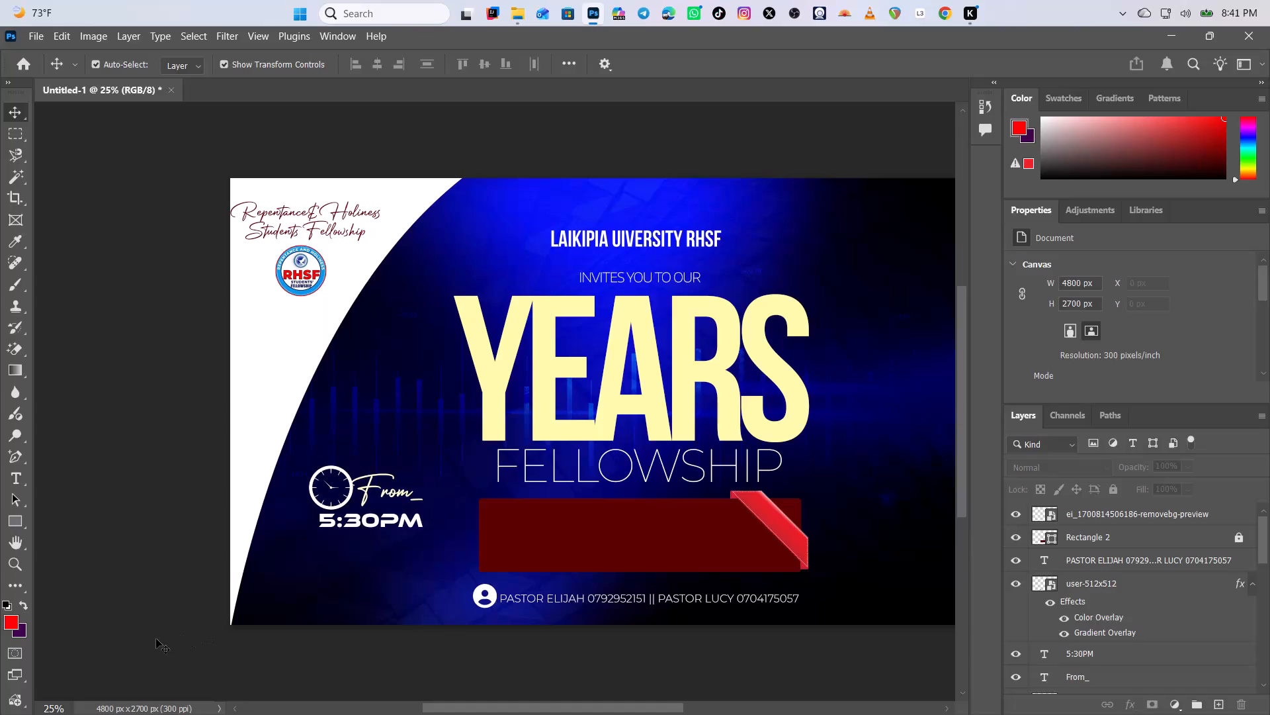
Unlock the Rectangle 2 layer of the dark red panel and select it.
click(561, 529)
click(1240, 532)
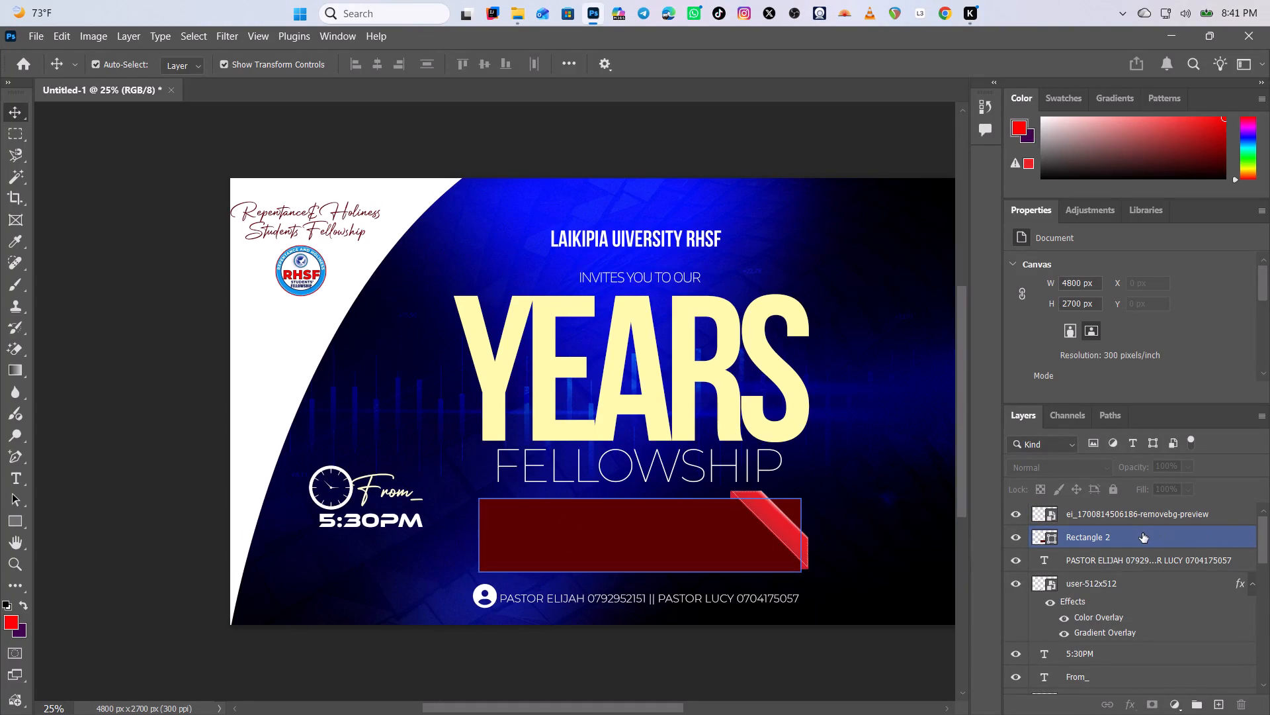
click(1140, 534)
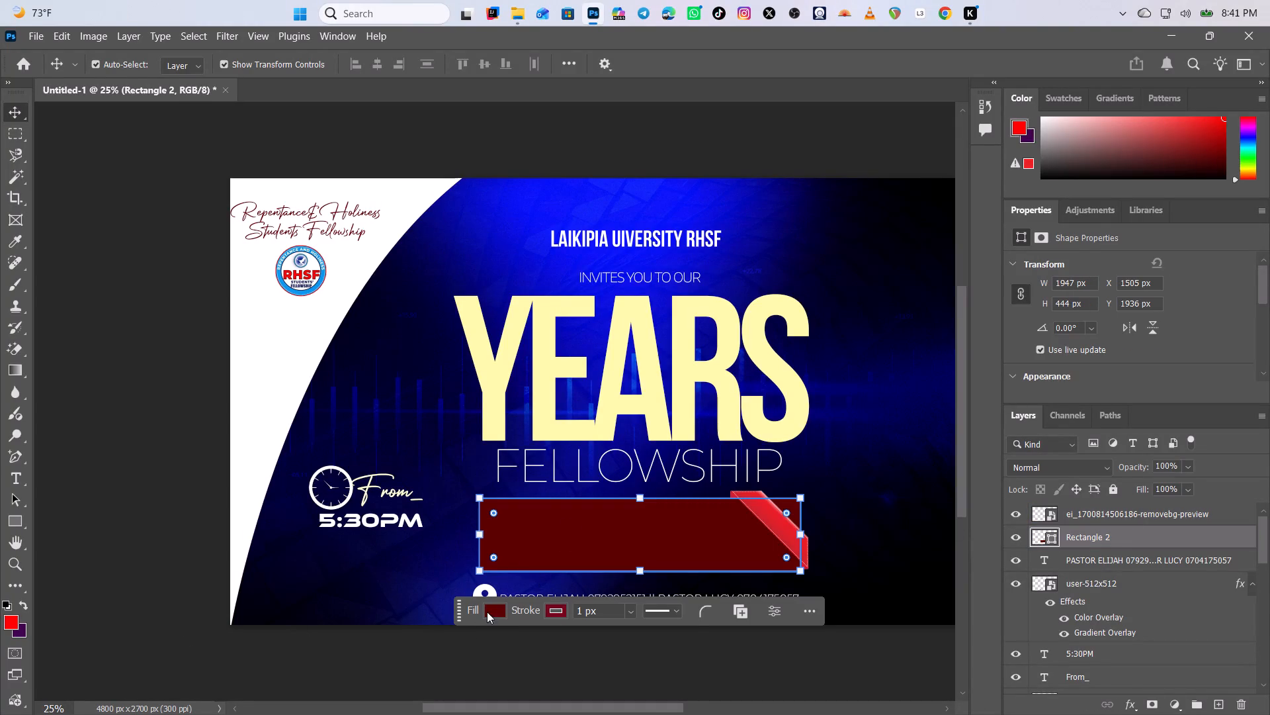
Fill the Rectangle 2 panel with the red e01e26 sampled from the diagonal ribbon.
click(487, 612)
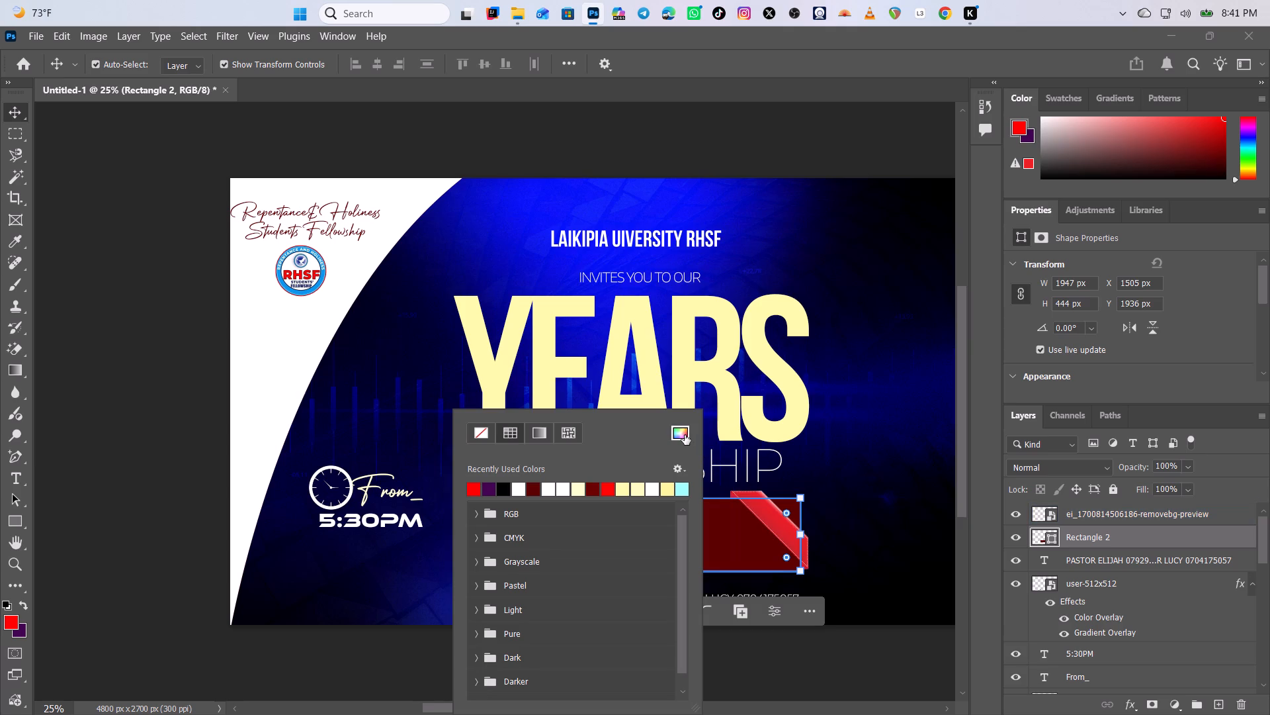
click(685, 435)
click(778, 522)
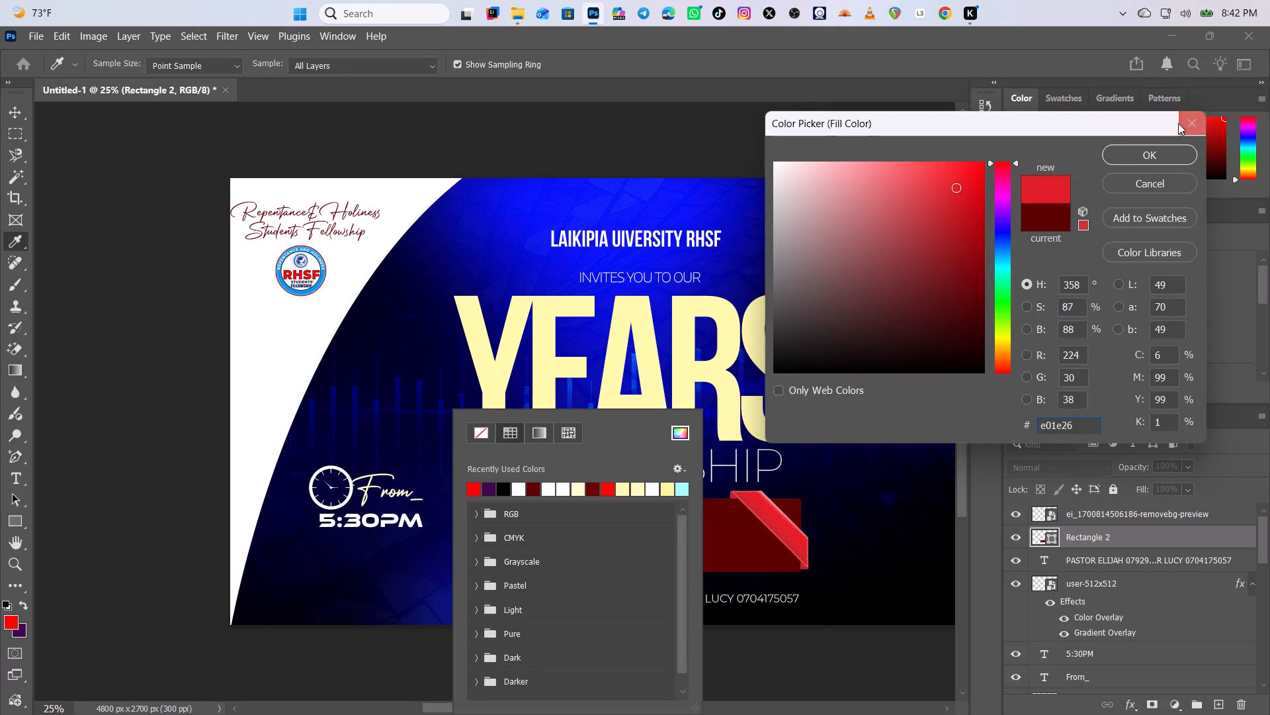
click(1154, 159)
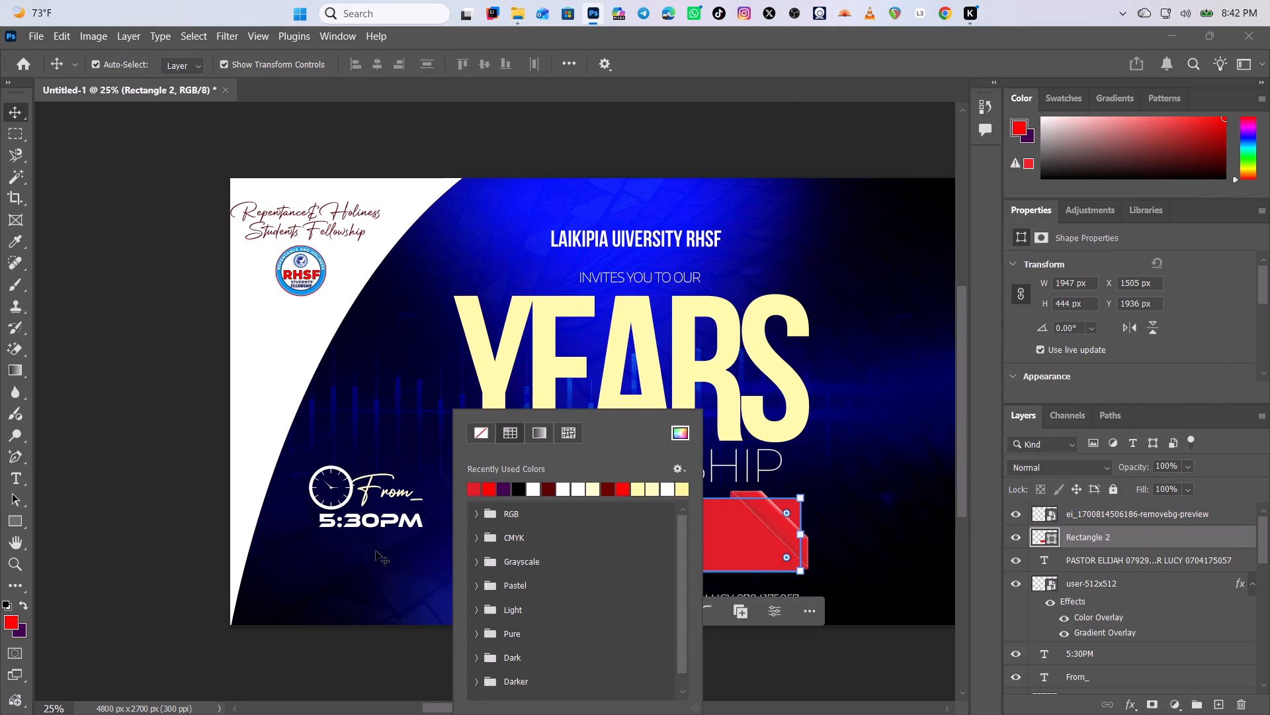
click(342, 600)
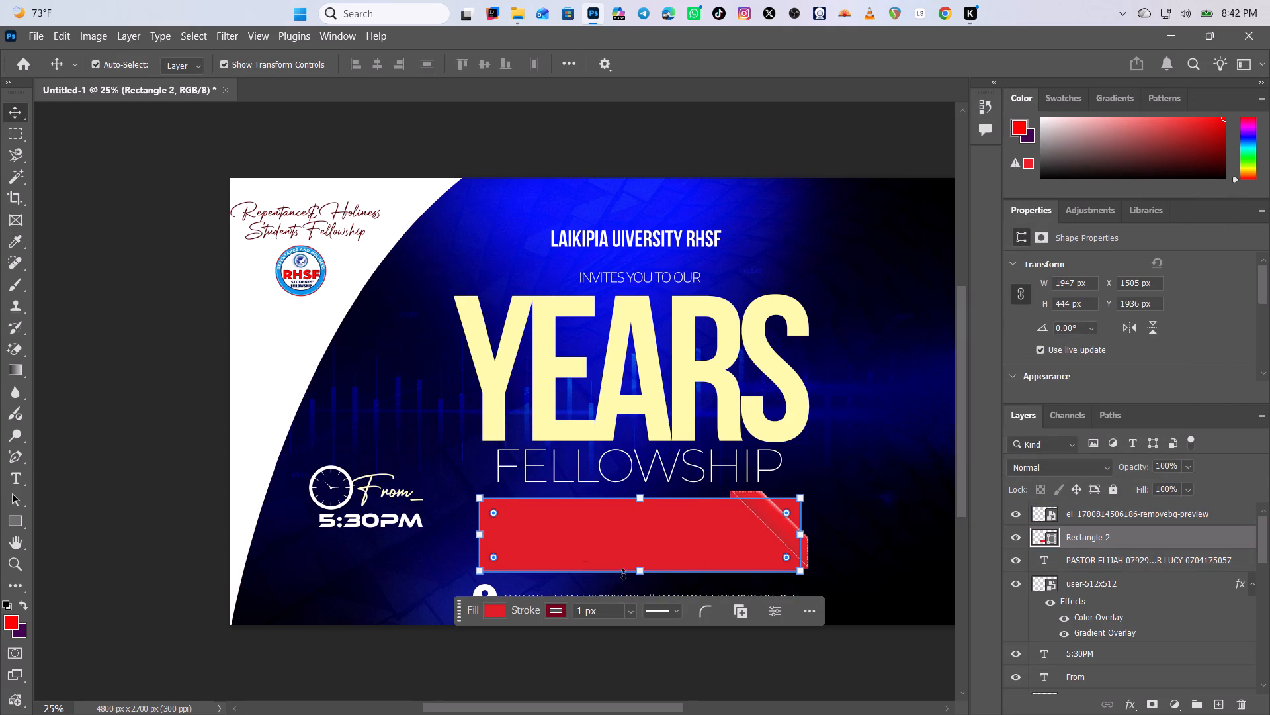
Fill the Rectangle 2 panel with white from the recently used colours.
click(492, 612)
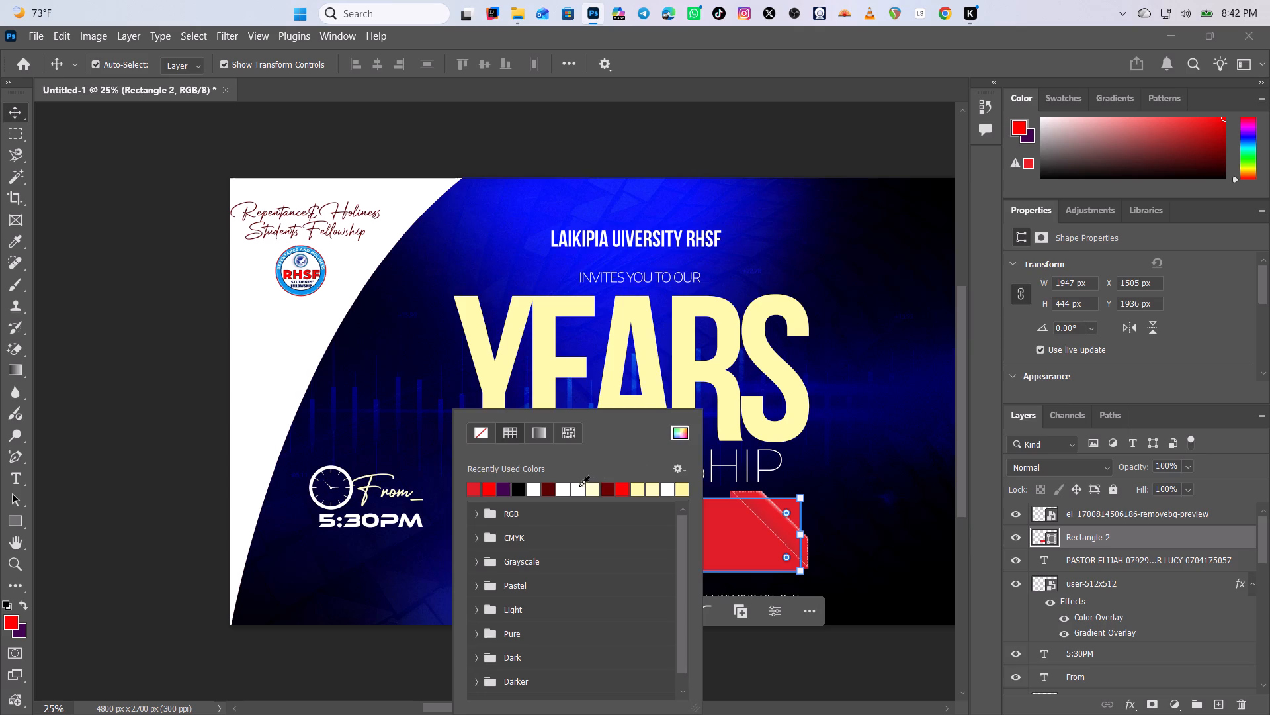
click(564, 491)
click(349, 627)
click(906, 405)
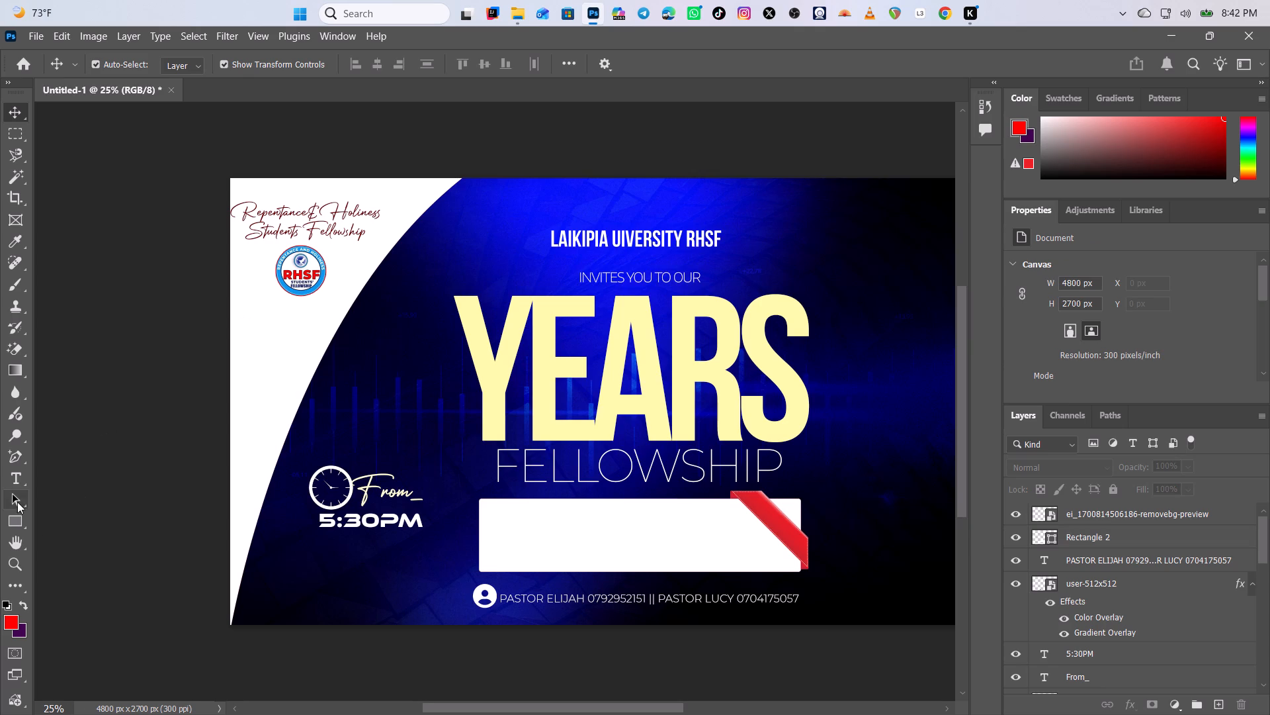
Add a centred Montserrat Light text line reading YEARS VENUES over the white panel.
click(12, 469)
click(571, 515)
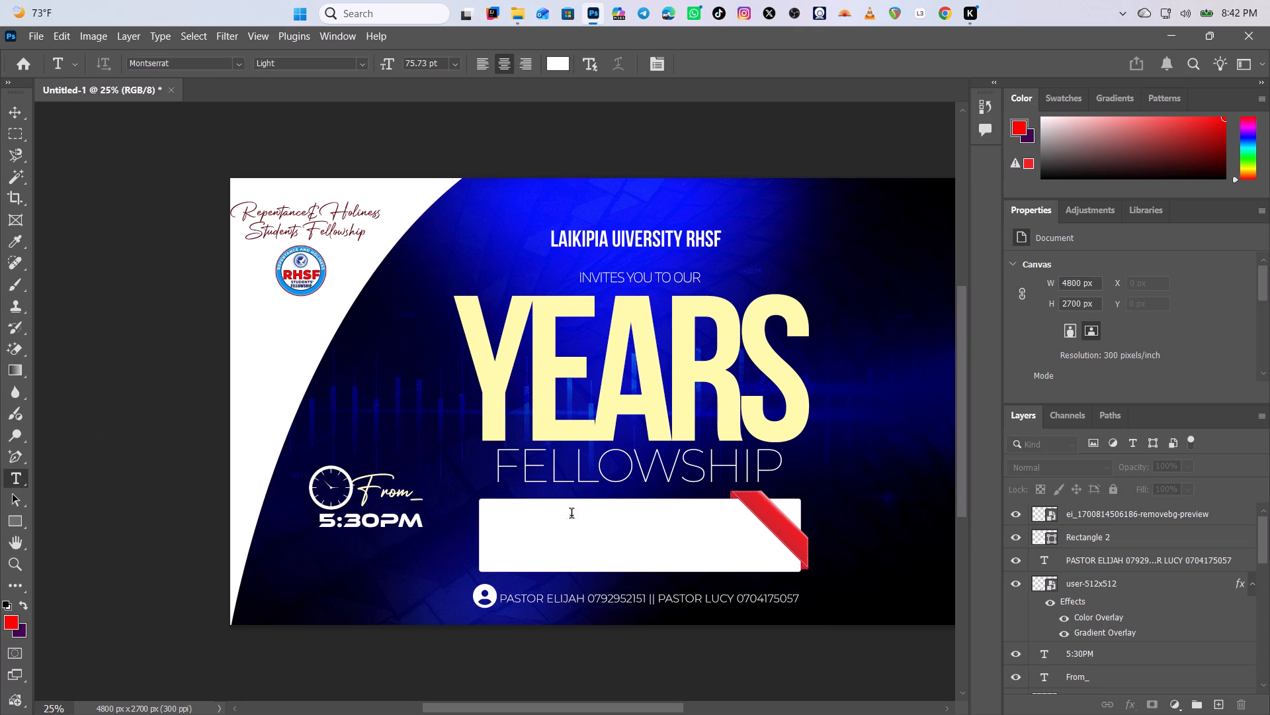
text(VENU)
text(ES)
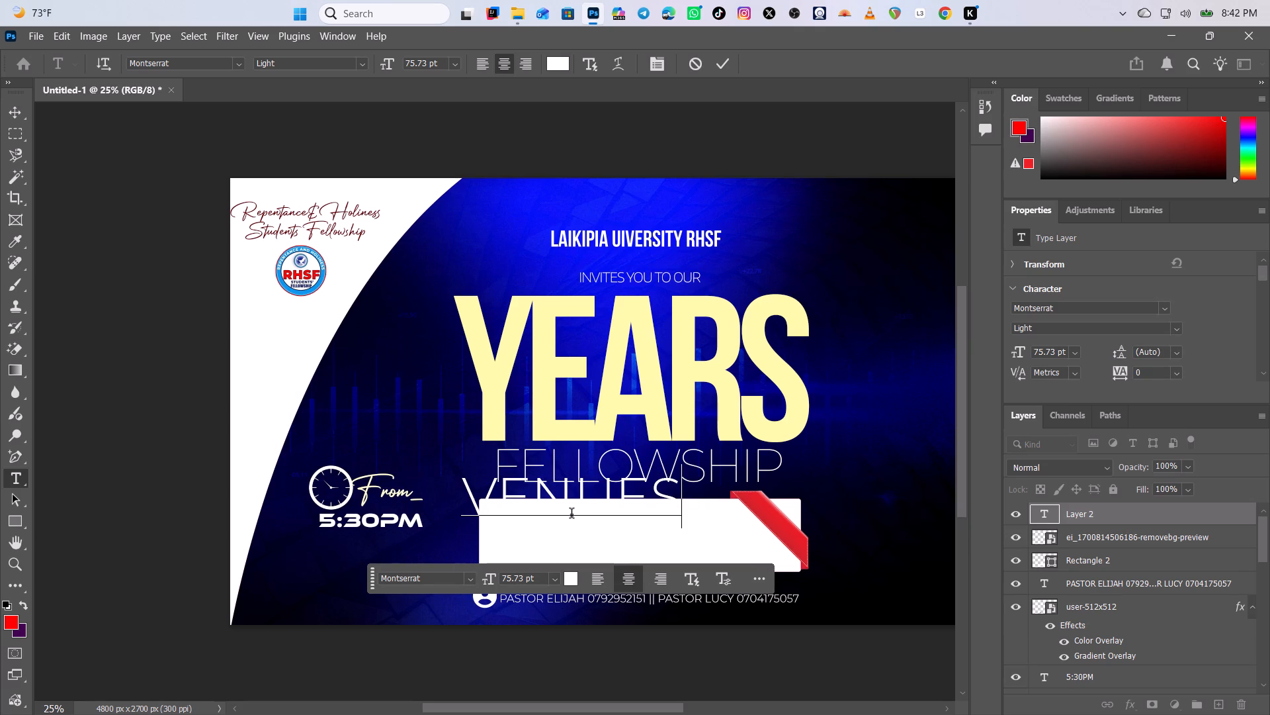
key(BackSpace)
key(BackSpace)
key(BackSpace)
key(BackSpace)
key(BackSpace)
key(BackSpace)
key(BackSpace)
key(BackSpace)
key(BackSpace)
key(BackSpace)
key(BackSpace)
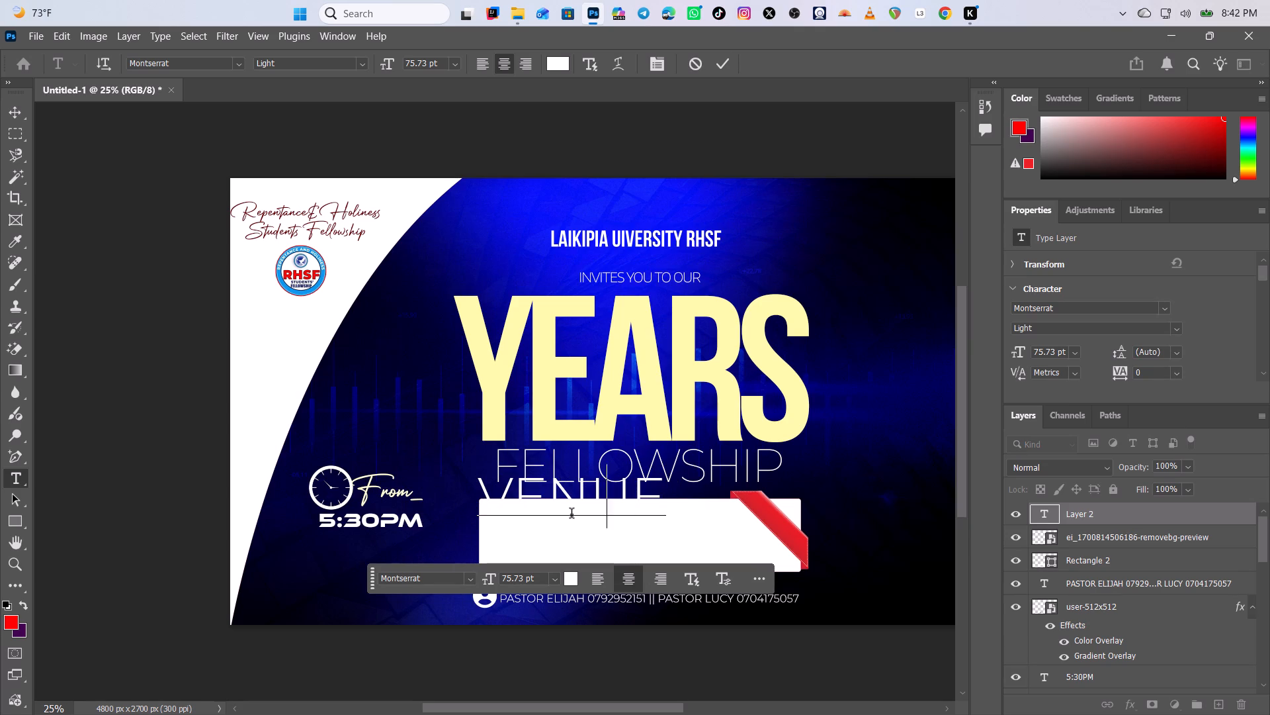
key(BackSpace)
text(YEARS)
key(space)
text(VENUES)
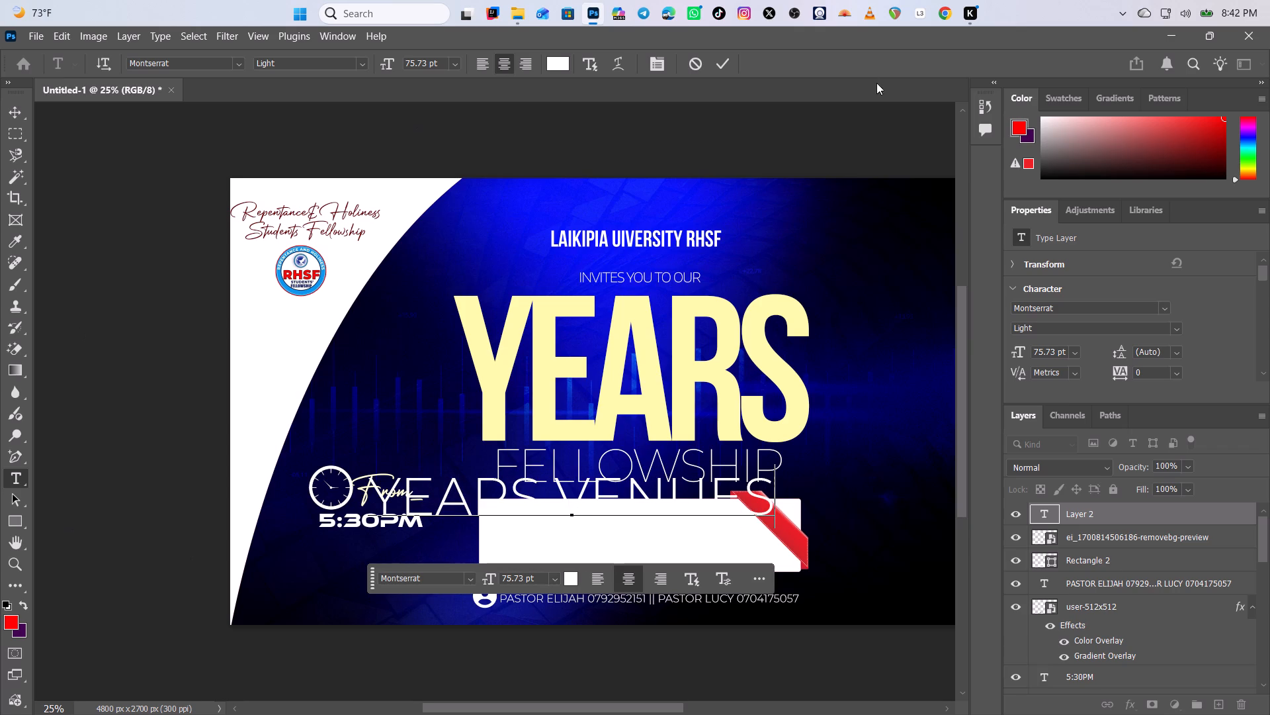
click(718, 68)
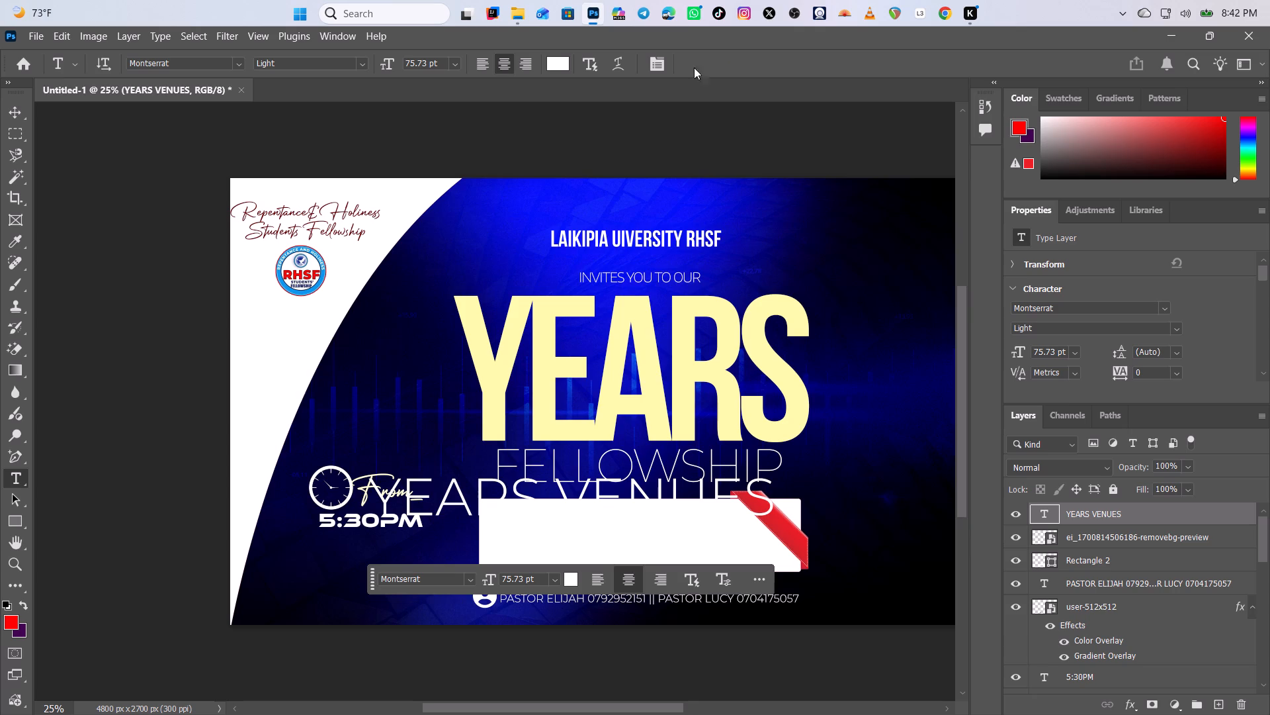
Scale the YEARS VENUES text proportionally to about 23% and centre it along the white panel's upper edge.
click(9, 109)
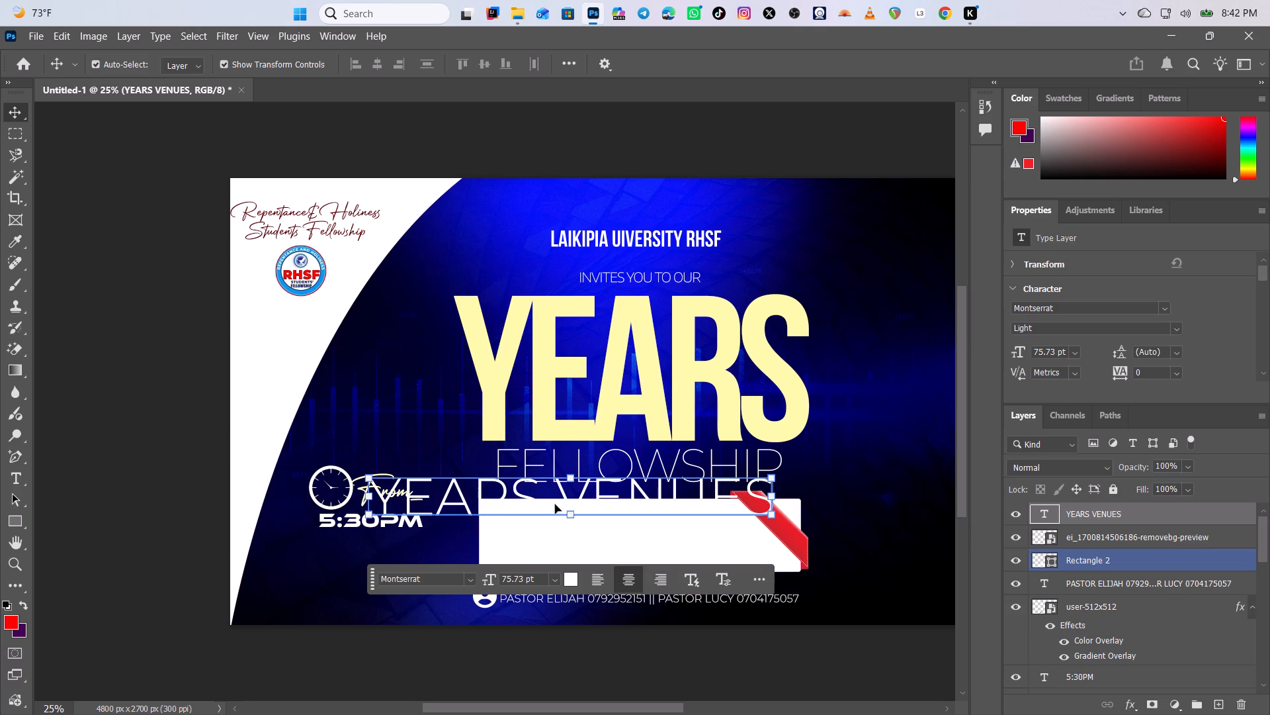
drag(544, 499, 596, 524)
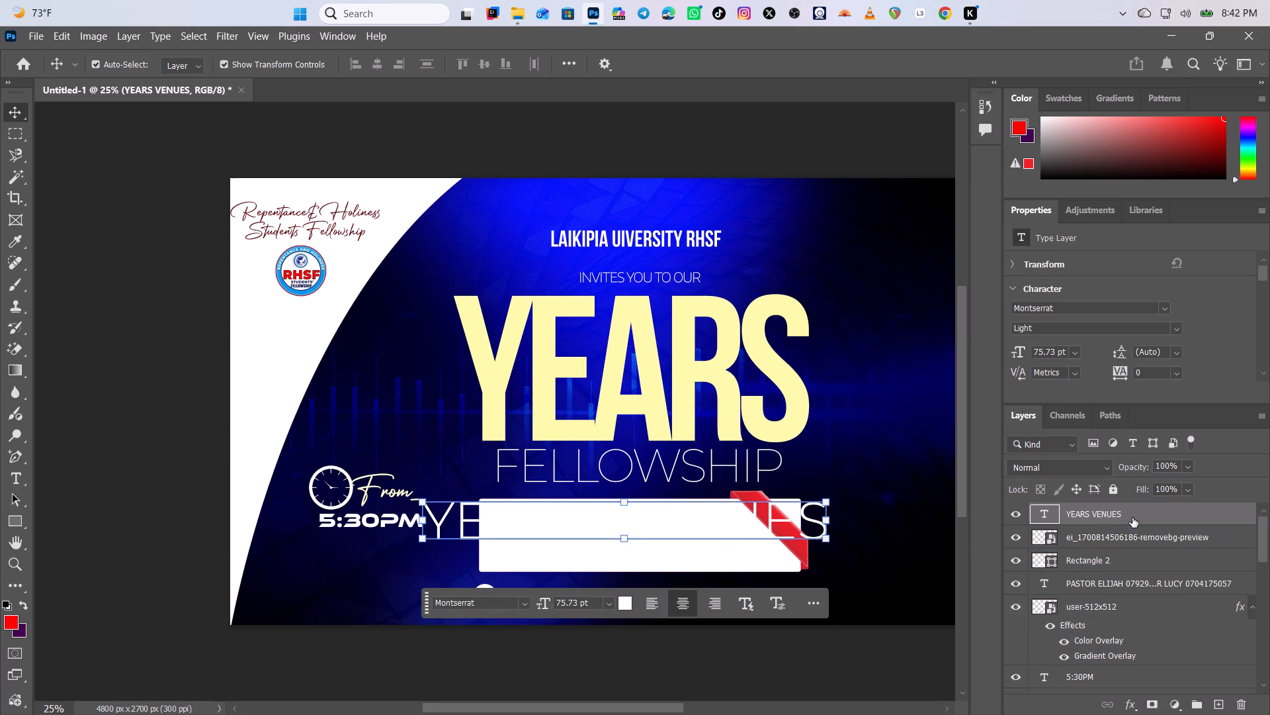
drag(627, 541, 614, 515)
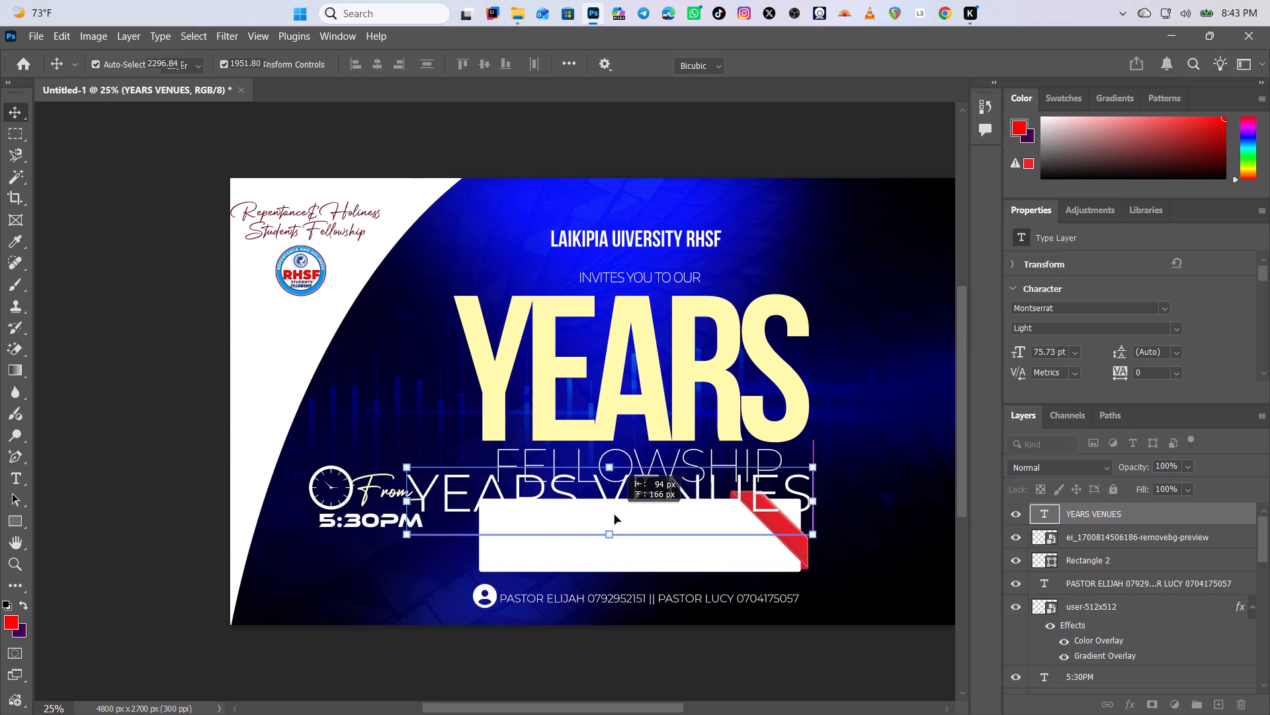
drag(614, 515, 614, 516)
drag(609, 534, 597, 499)
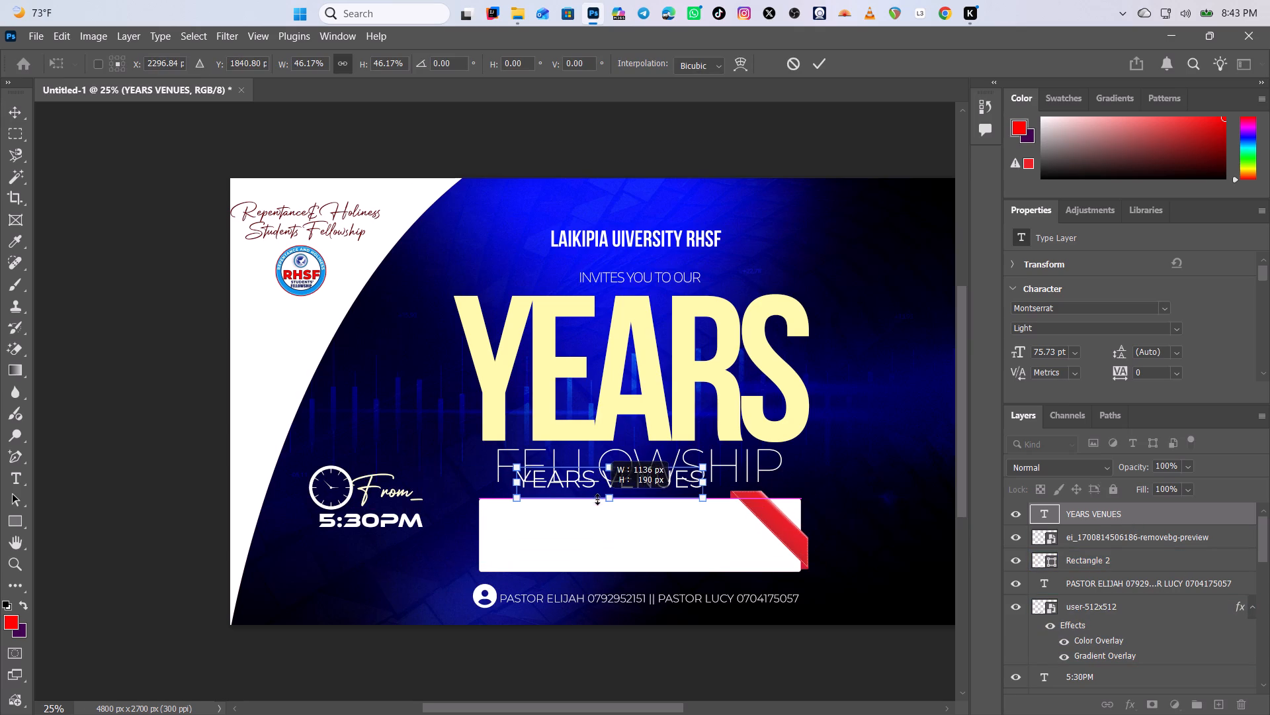
drag(597, 499, 595, 498)
drag(606, 482, 628, 512)
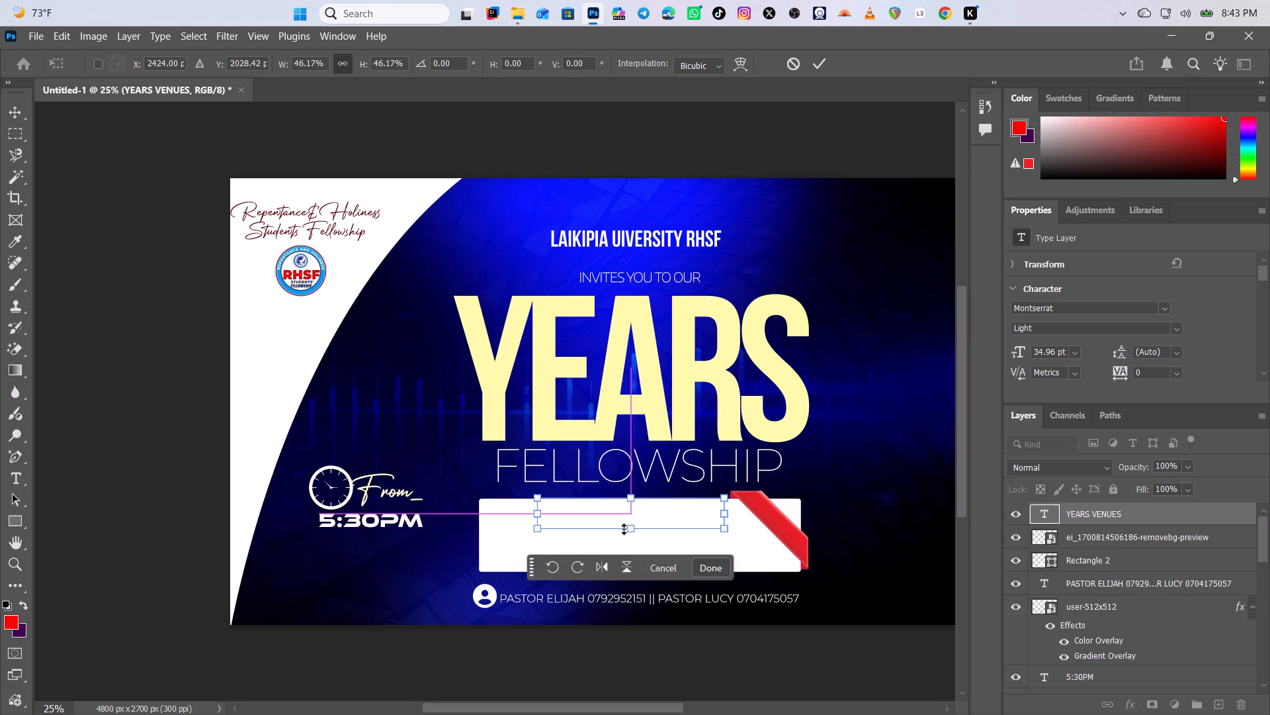
drag(629, 528, 630, 514)
click(648, 504)
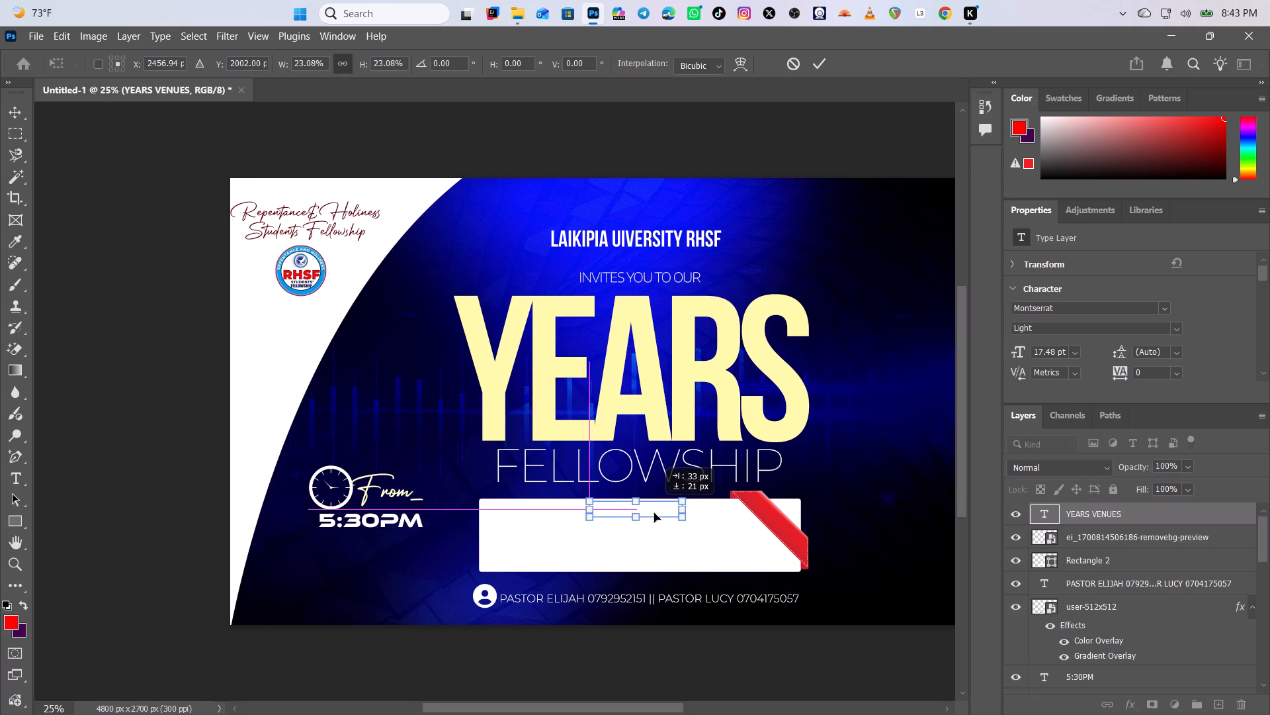
click(708, 546)
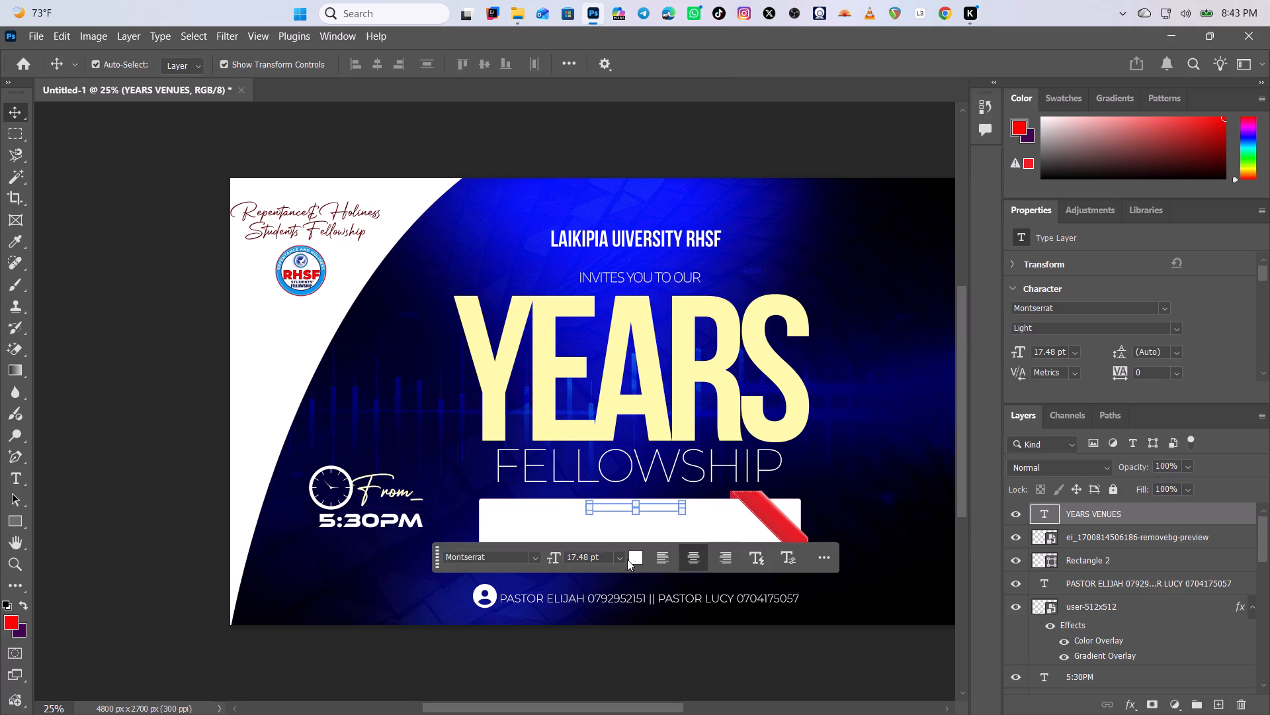
Set the YEARS VENUES text colour to dark maroon 430303.
click(635, 556)
click(853, 235)
click(955, 213)
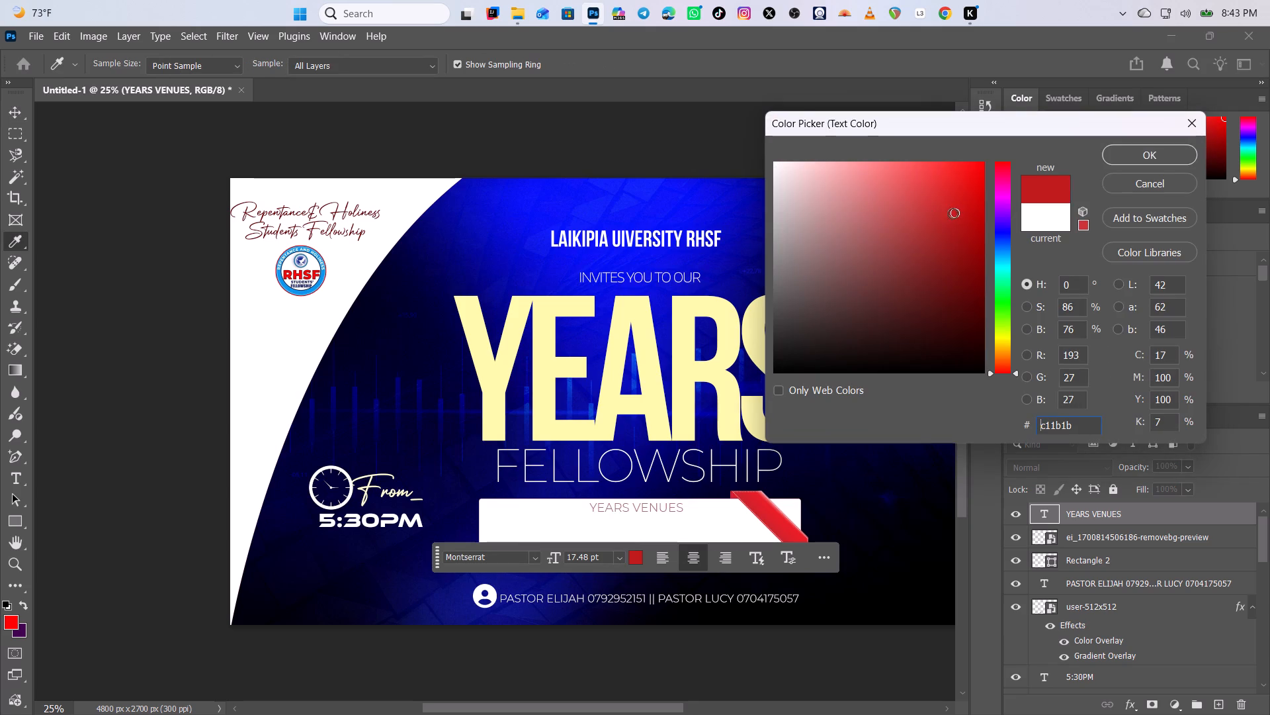
click(975, 322)
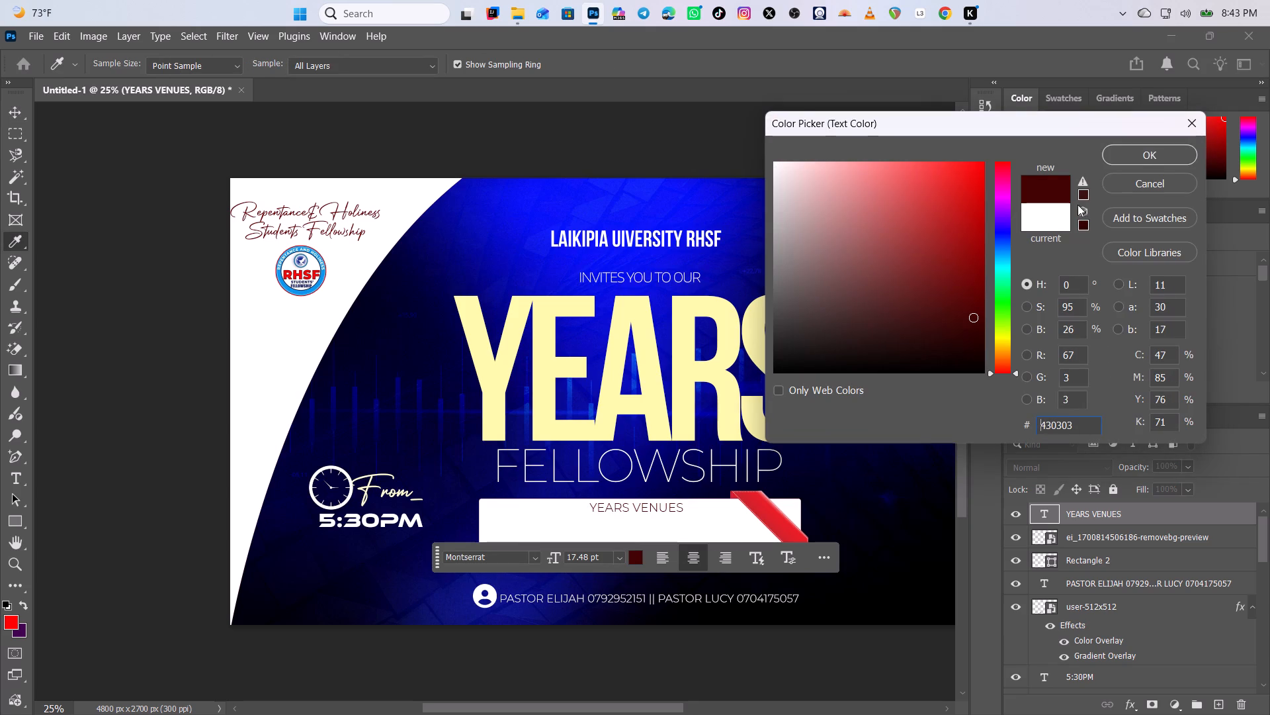
click(1139, 154)
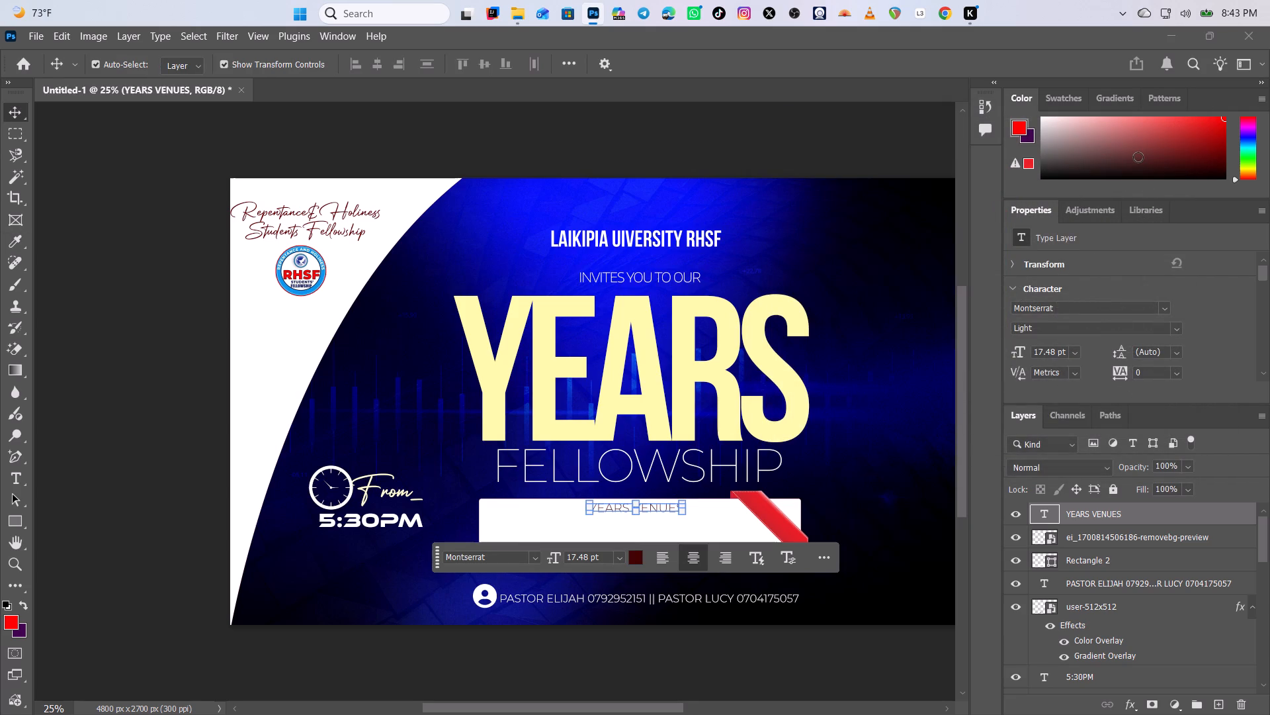
Set the YEARS VENUES text to the Montserrat Black font style.
click(1167, 308)
click(937, 259)
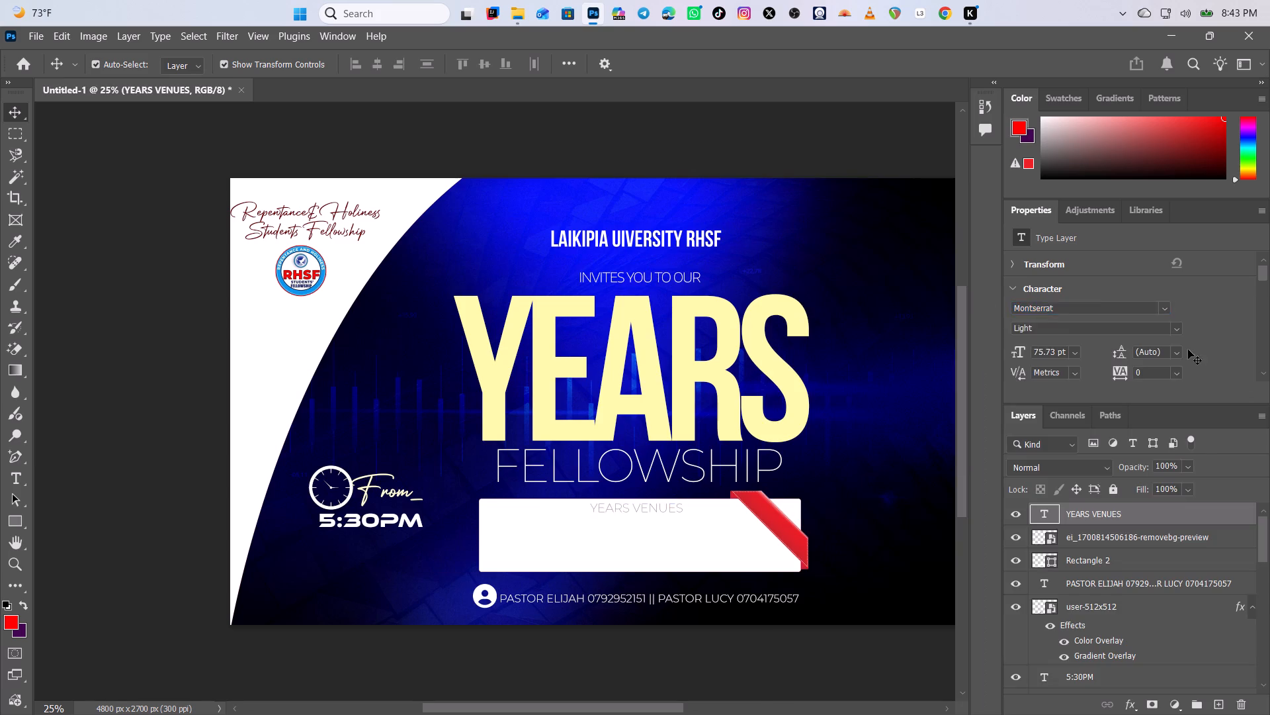
click(665, 506)
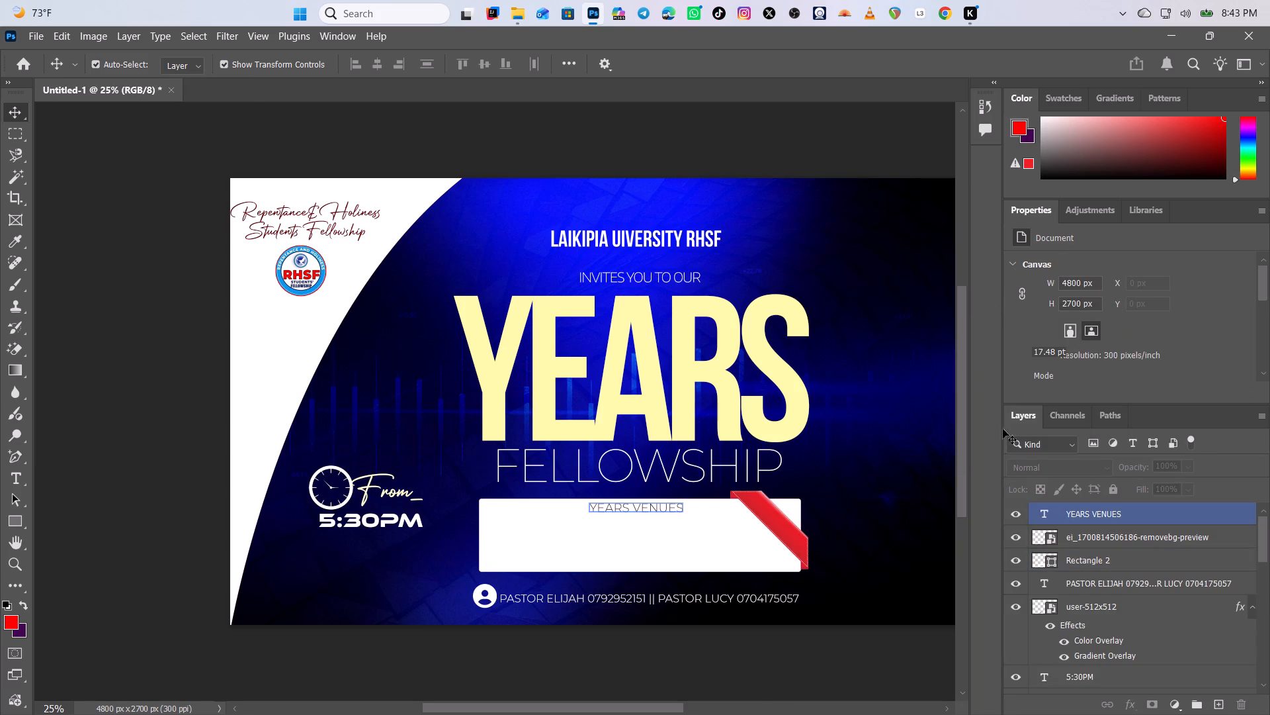
click(1177, 329)
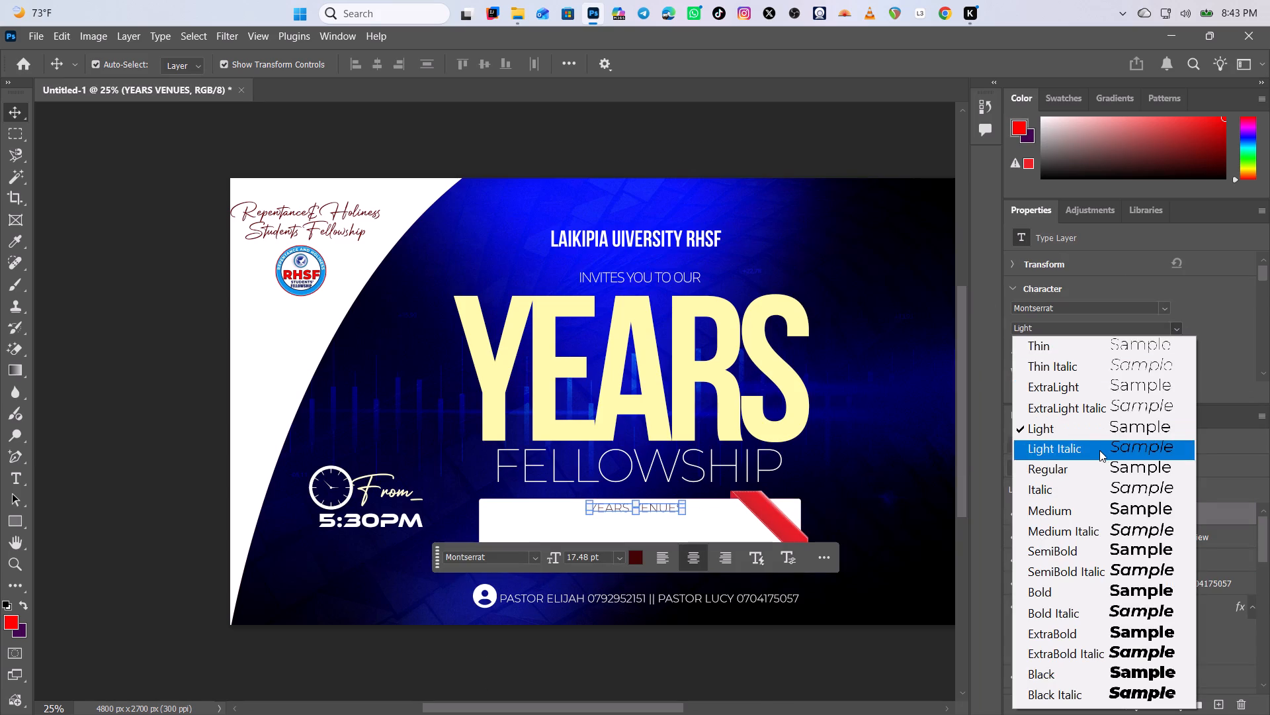
click(1115, 672)
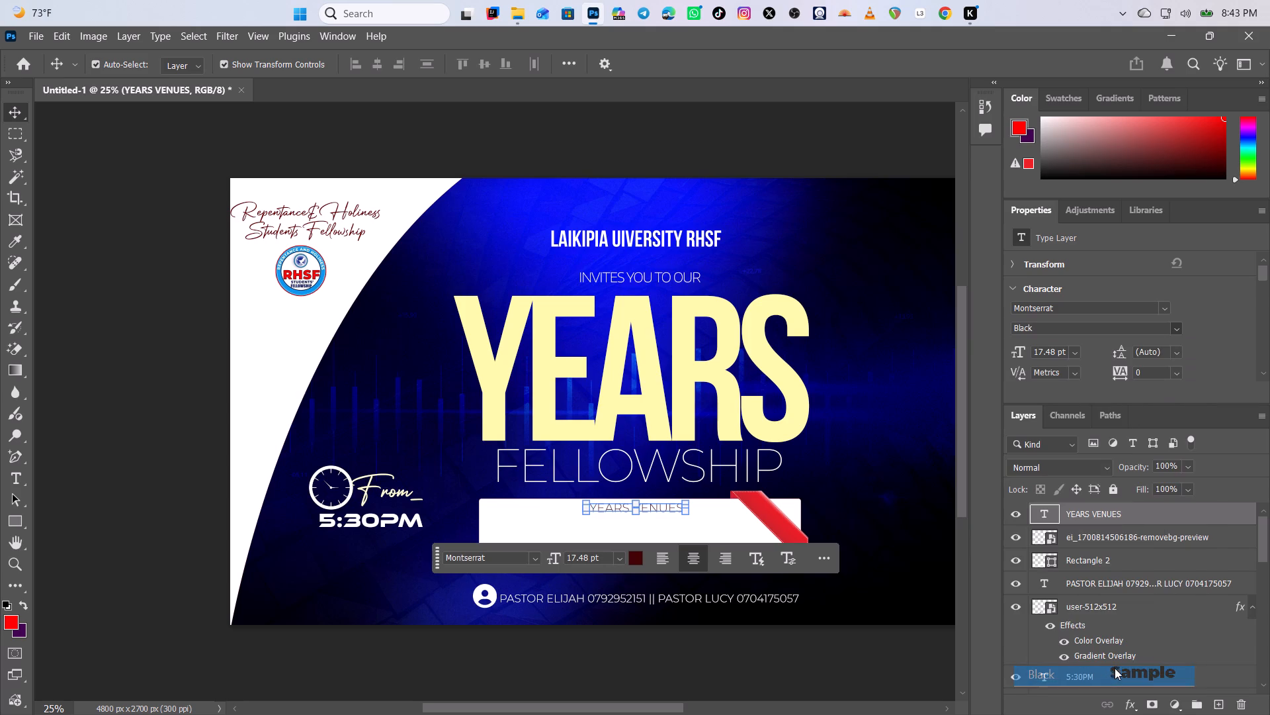
click(898, 412)
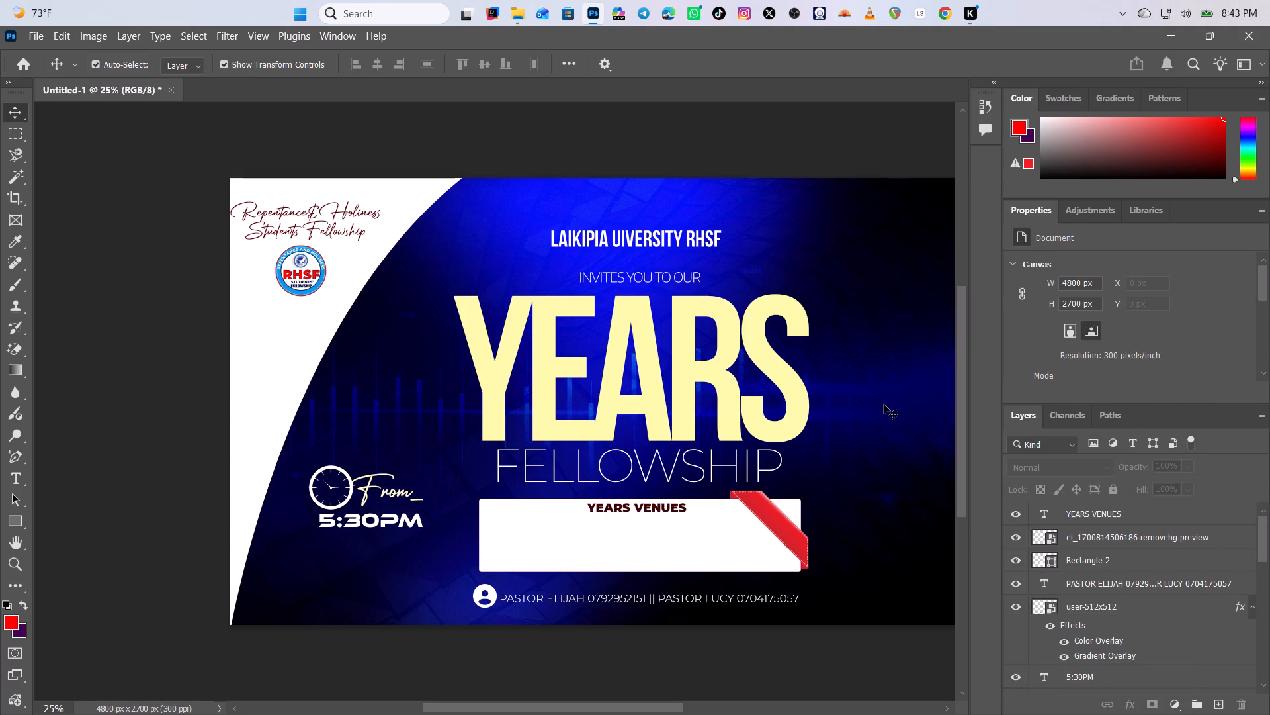
Draw a red rectangle about 1076 x 69 px over the YEARS VENUES text along the white panel's upper edge.
click(643, 510)
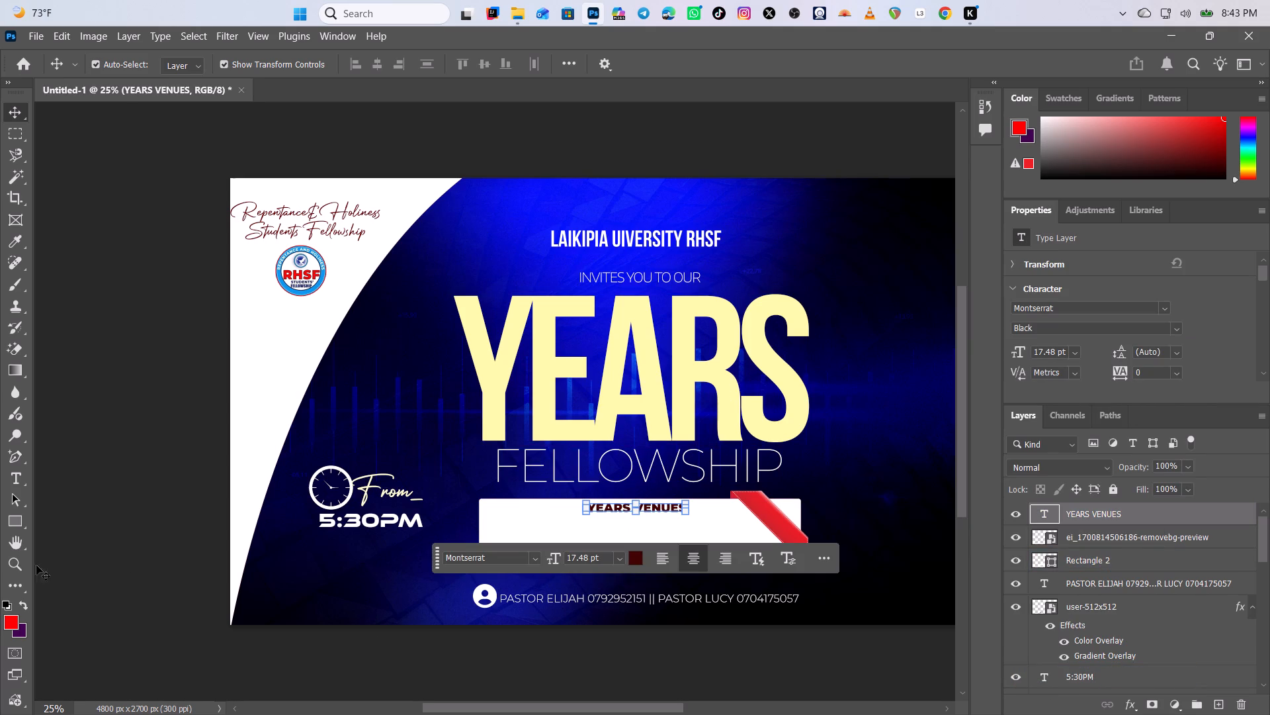
click(13, 522)
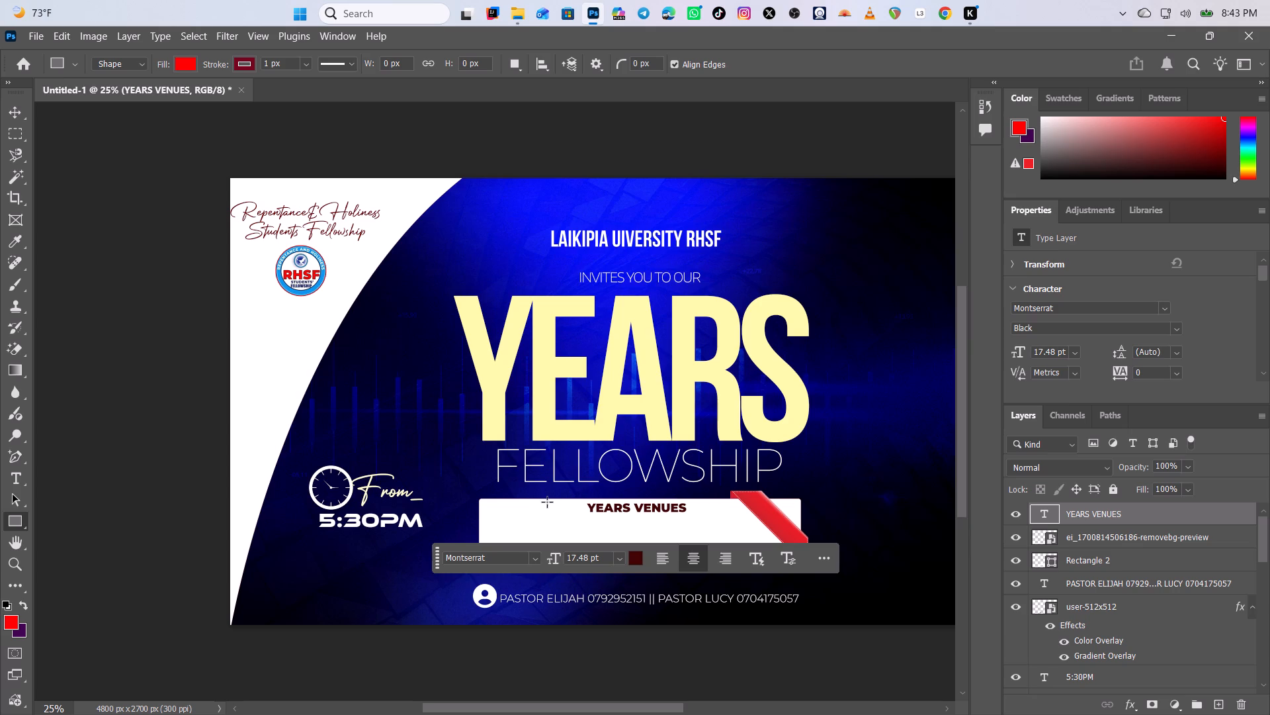
drag(545, 502, 691, 516)
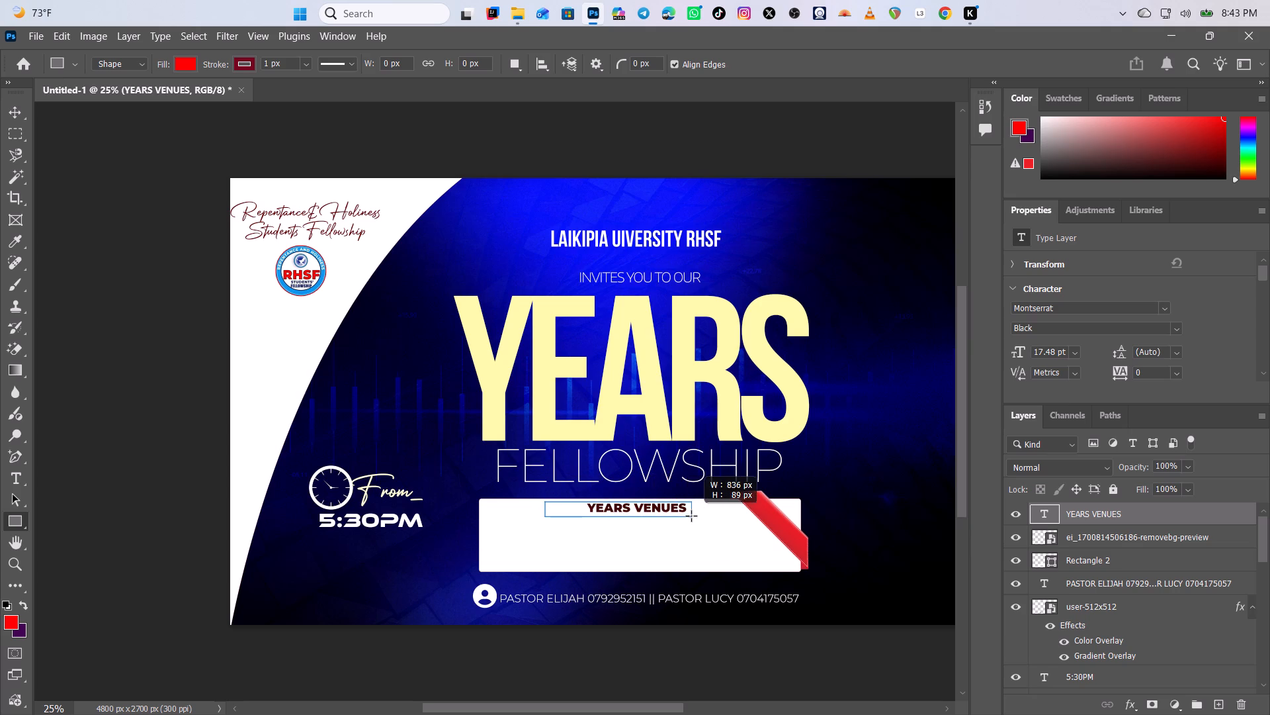
drag(691, 516, 720, 515)
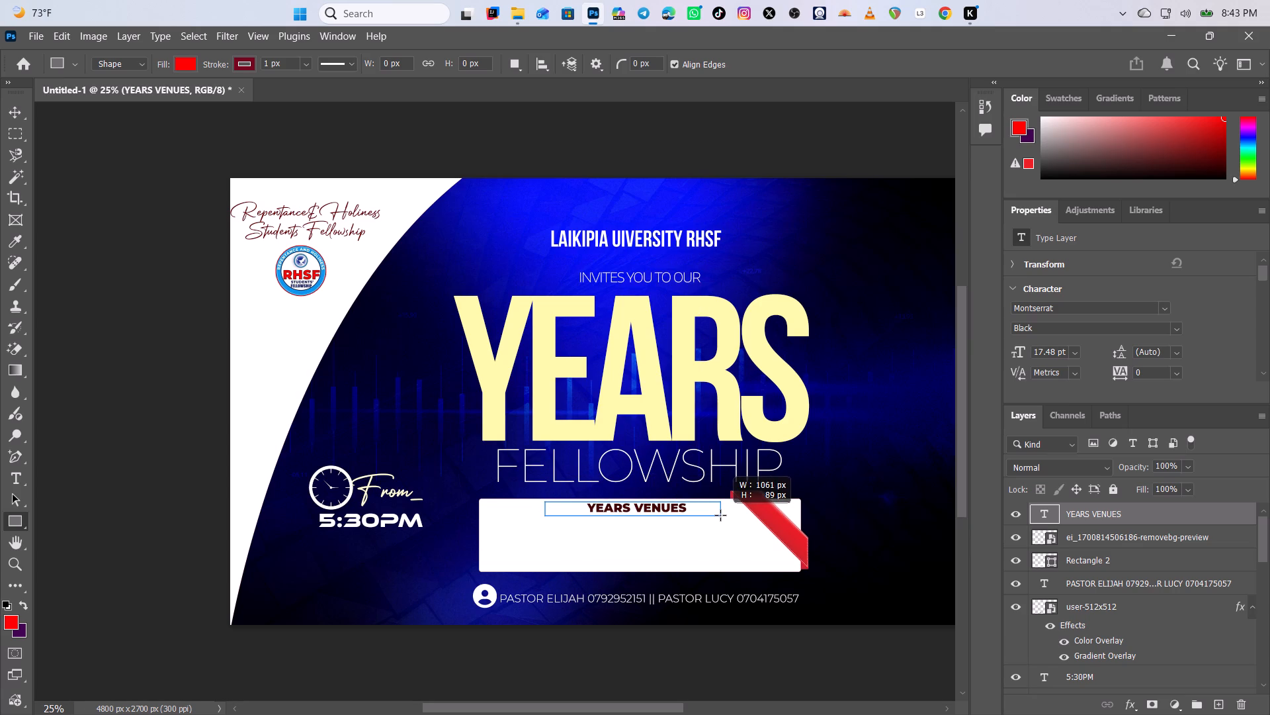
drag(720, 515, 722, 512)
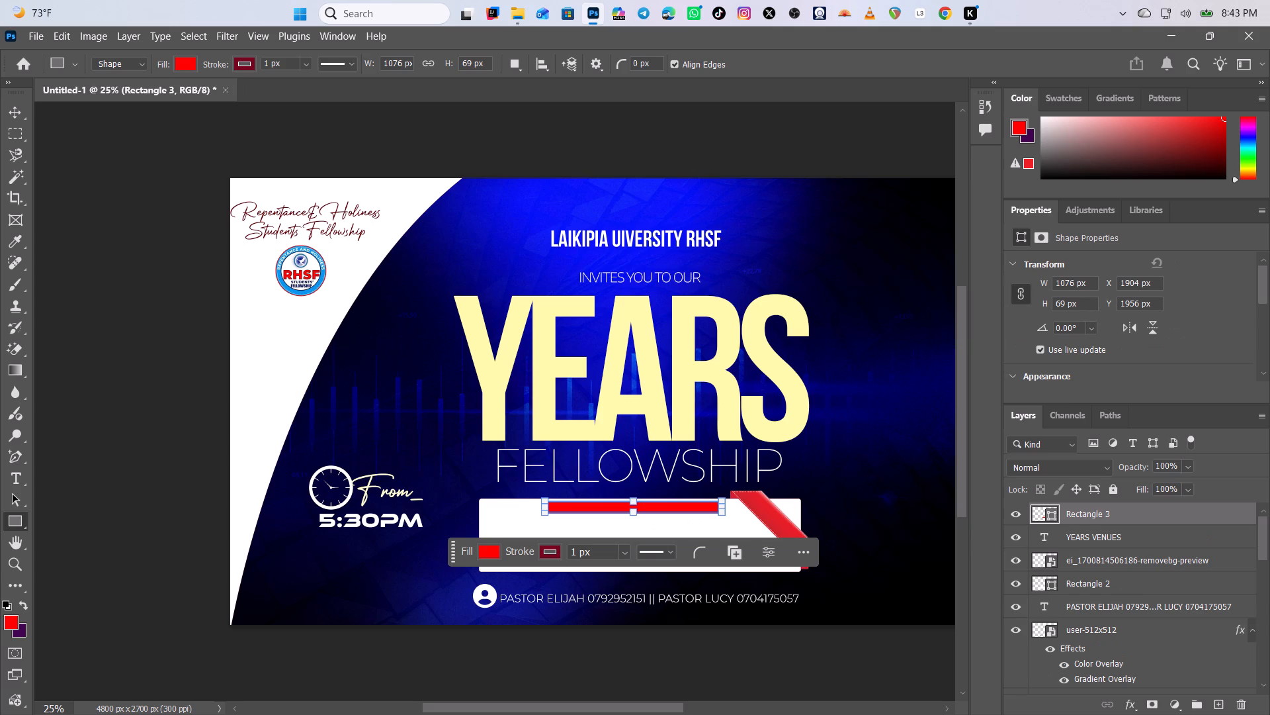
click(13, 113)
click(99, 286)
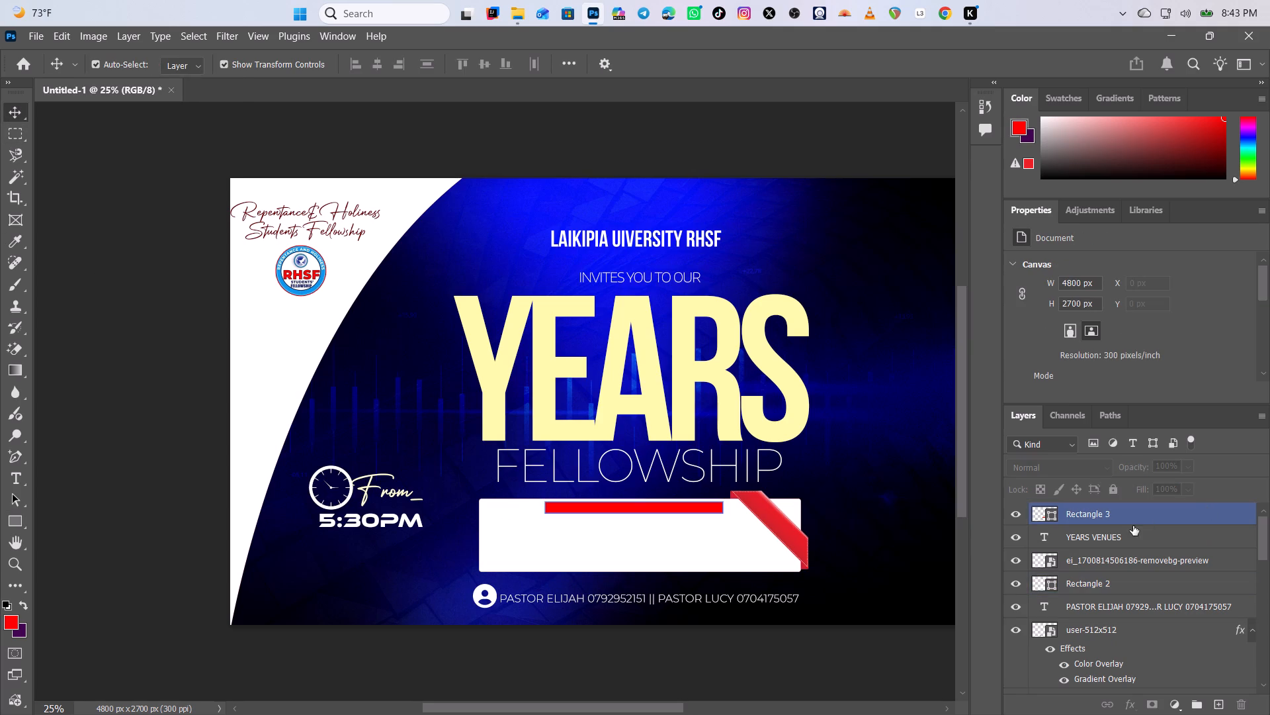
Move the YEARS VENUES text layer above the new red rectangle in the layer order.
drag(1112, 539, 1101, 506)
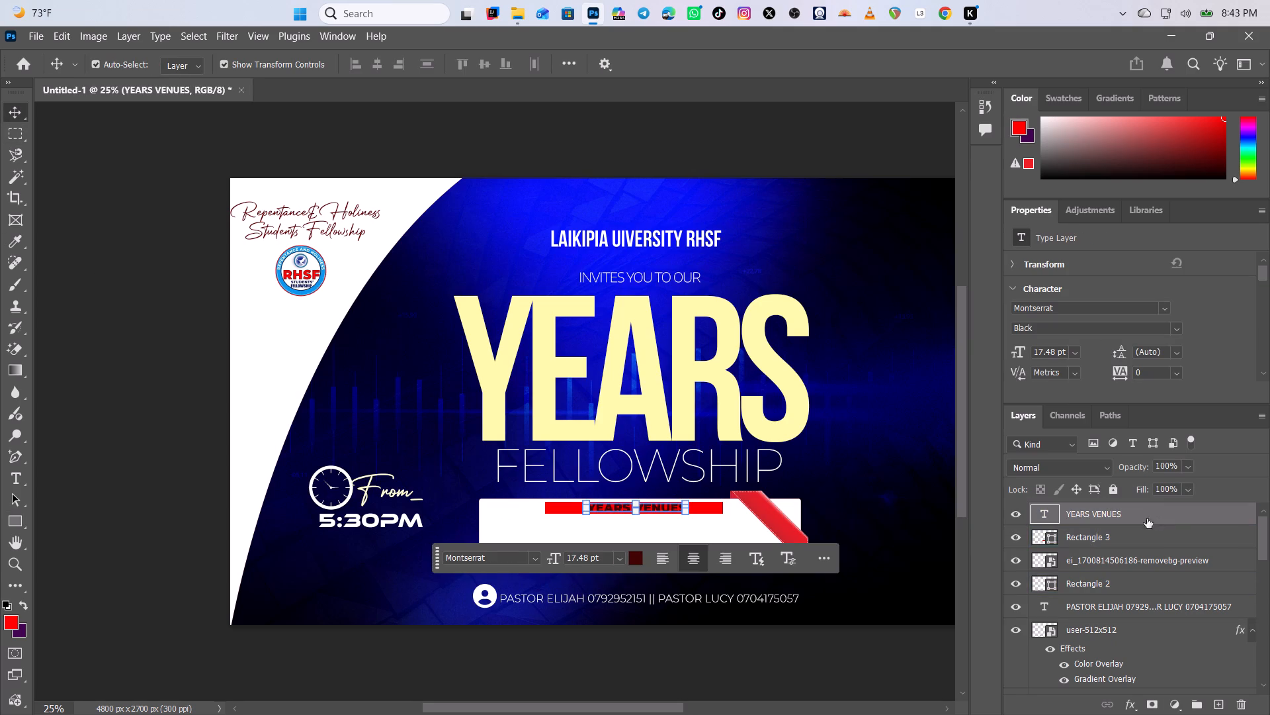
Set the YEARS VENUES text colour to pale cream fdffdd.
click(634, 557)
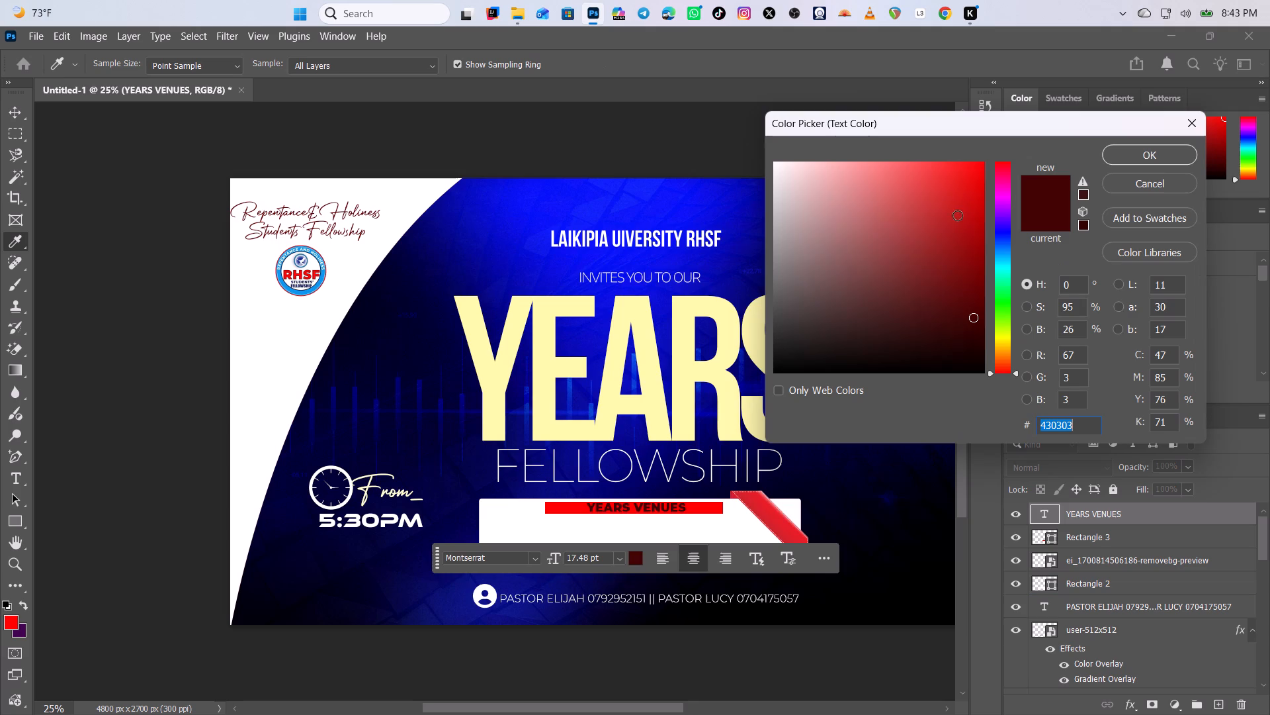
click(999, 335)
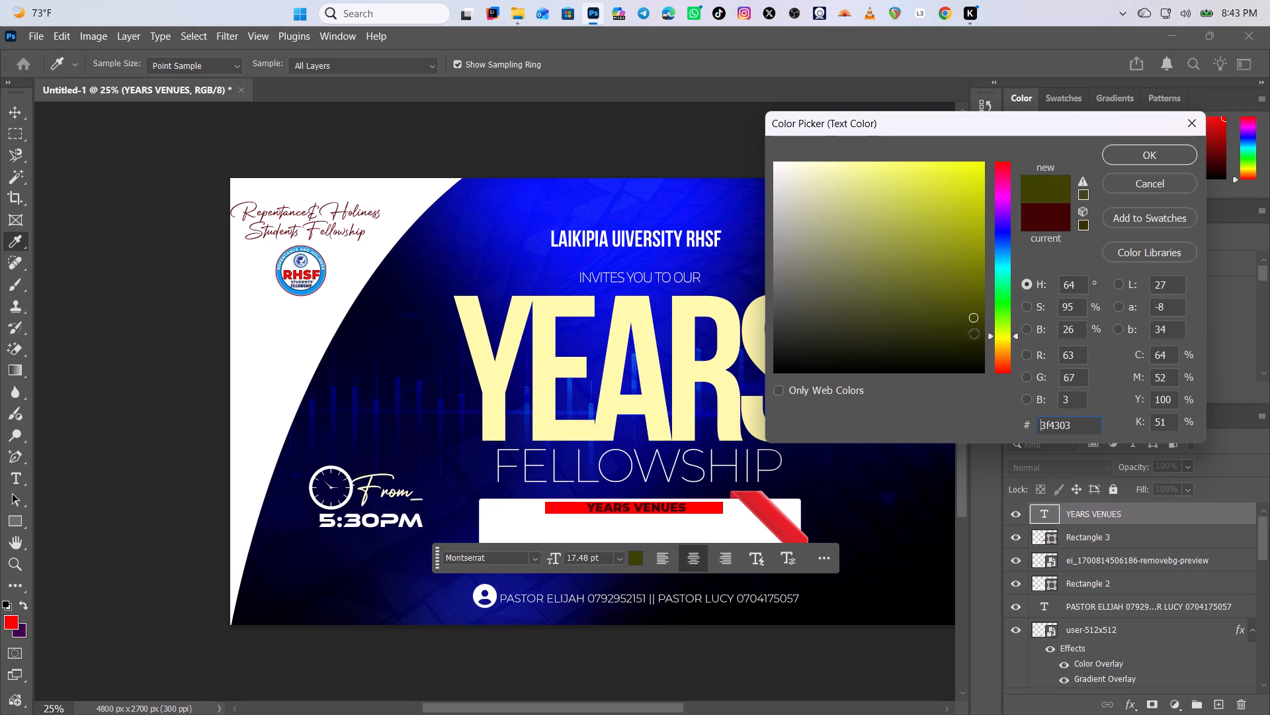
drag(837, 168, 815, 122)
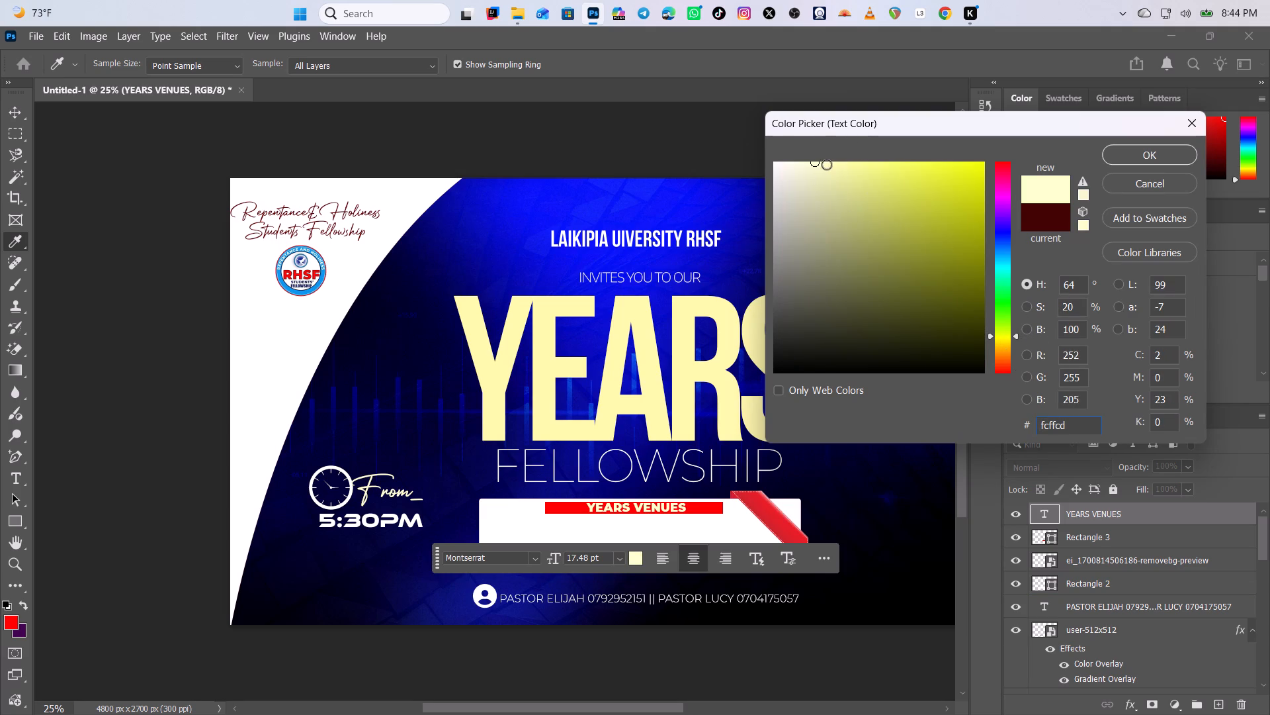
drag(828, 166, 802, 126)
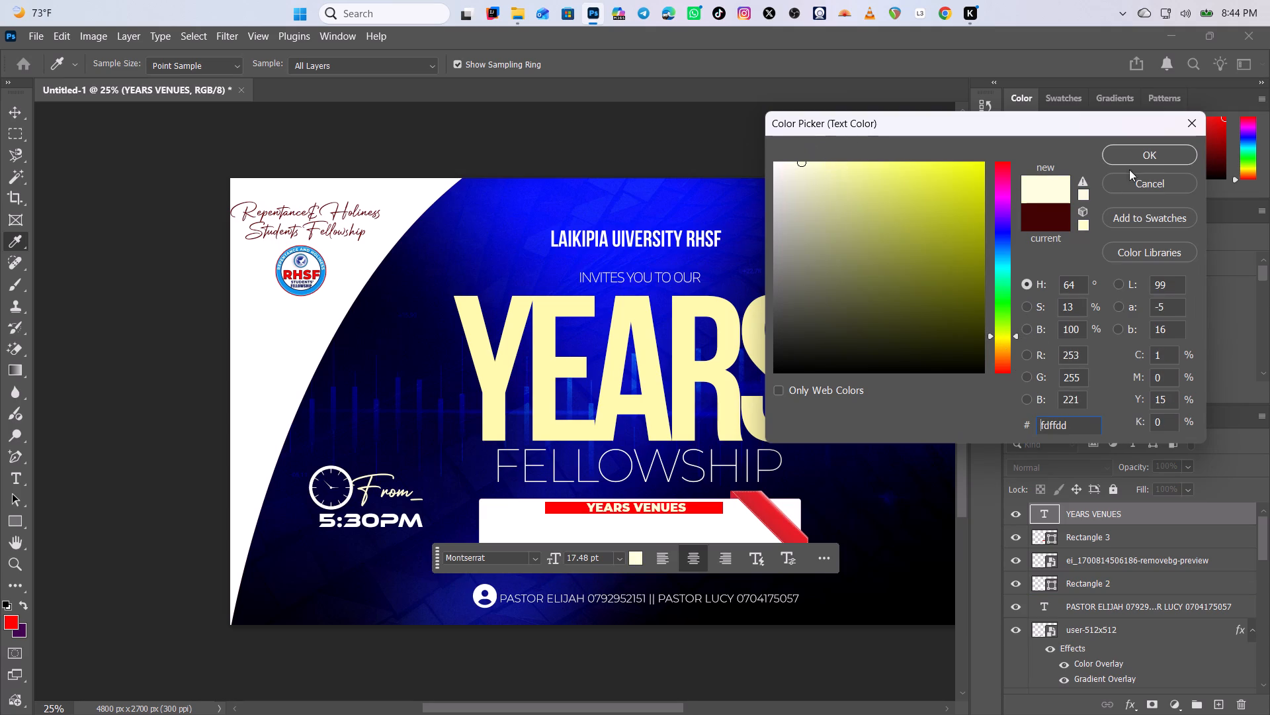
click(1143, 149)
click(869, 461)
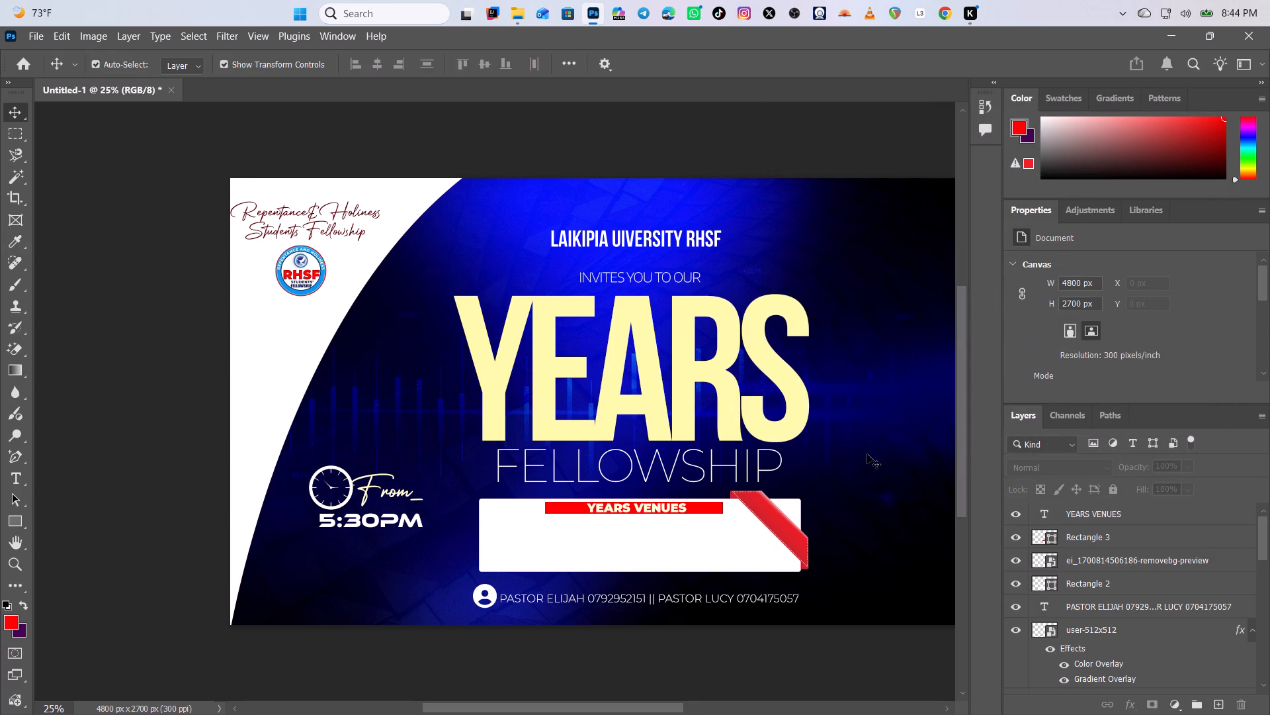
Draw a red bar about 1434 x 57 px below the YEARS VENUES heading, starting near the white panel's left edge.
click(21, 524)
drag(485, 523, 497, 534)
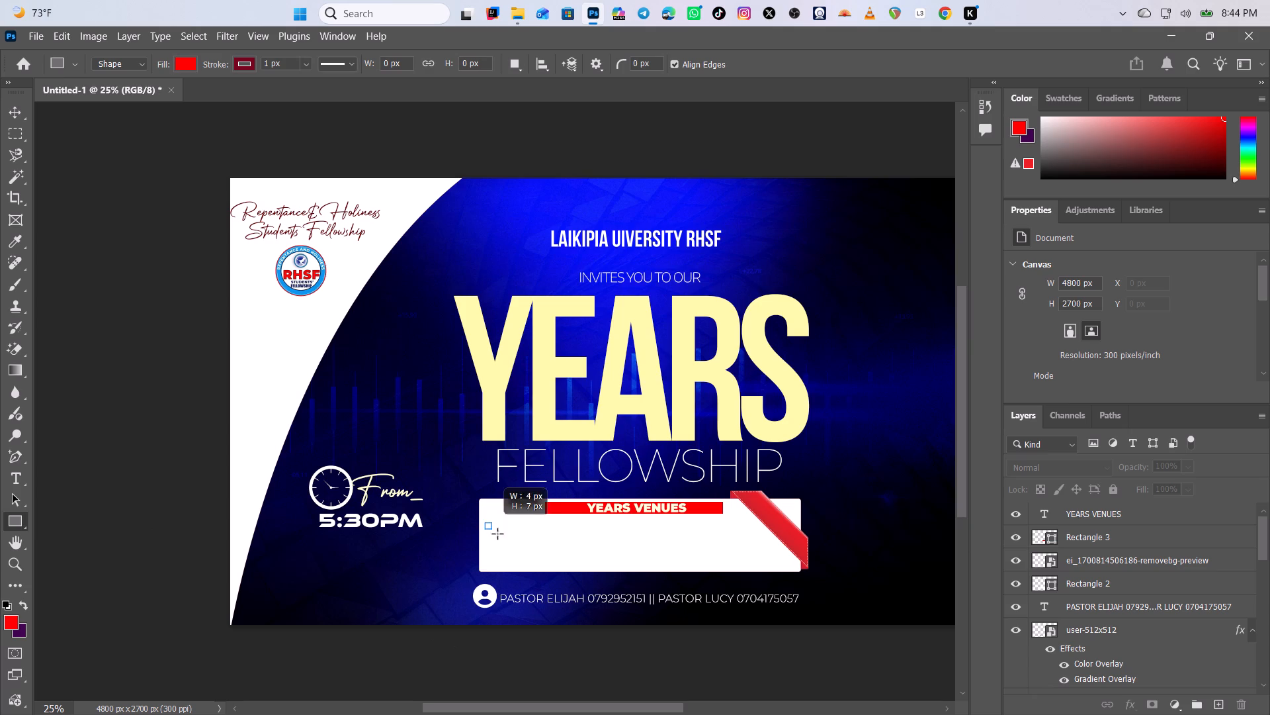
drag(497, 534, 724, 536)
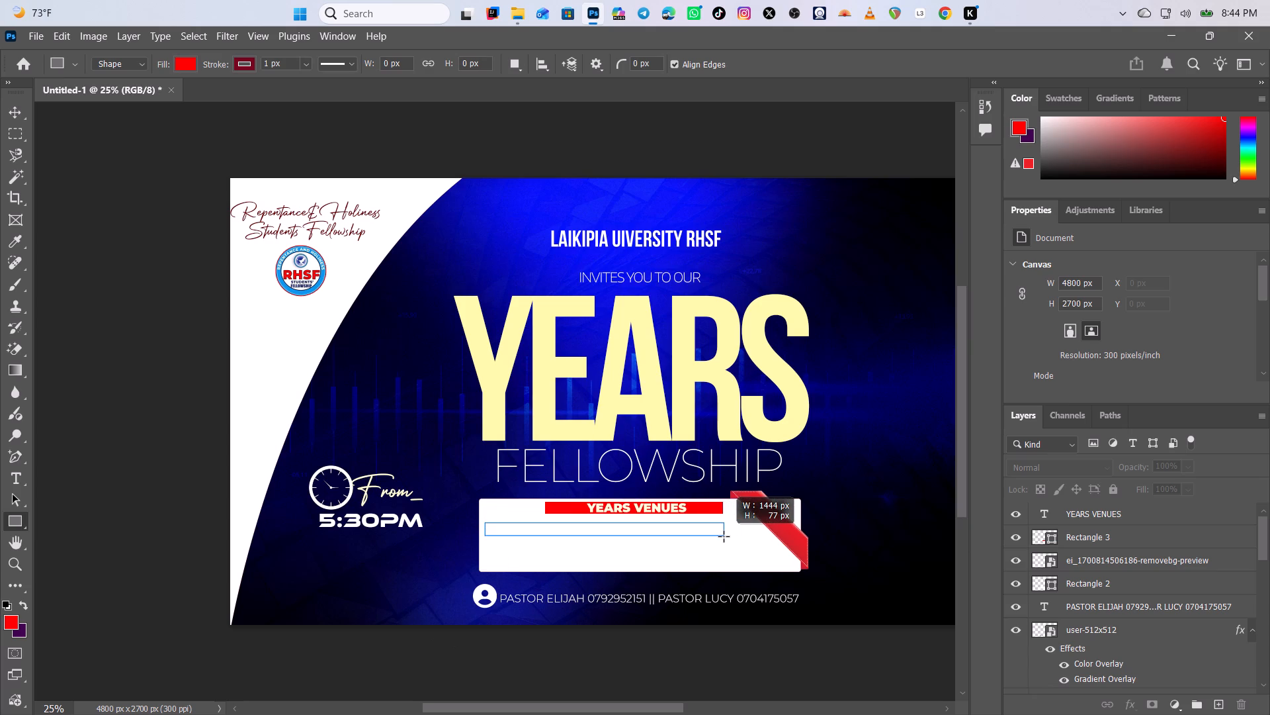
drag(724, 536, 719, 533)
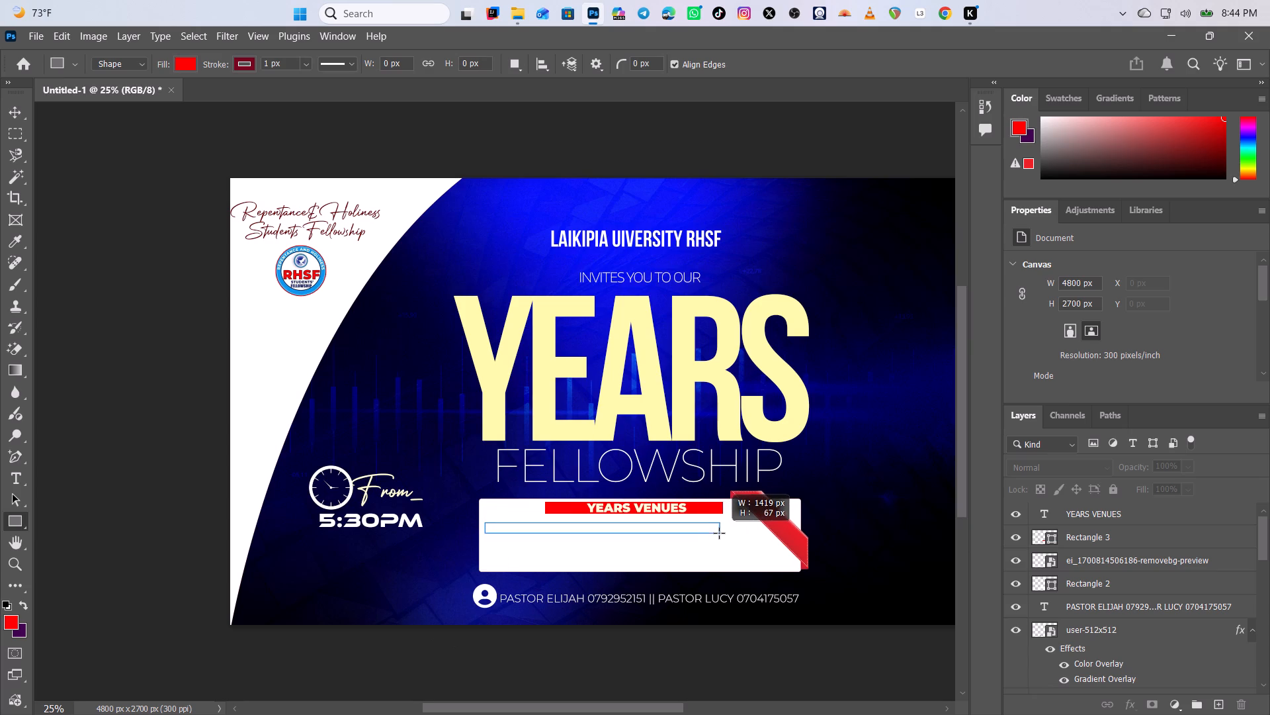
drag(719, 533, 722, 532)
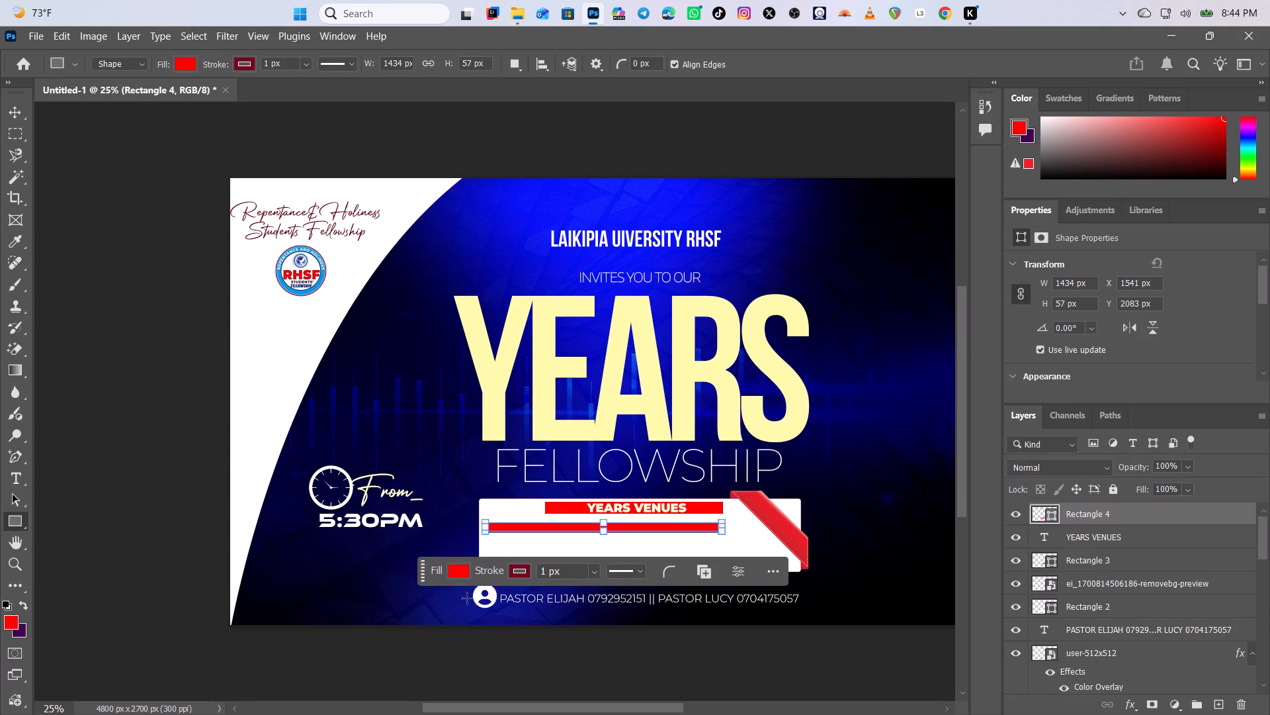
click(12, 108)
click(88, 399)
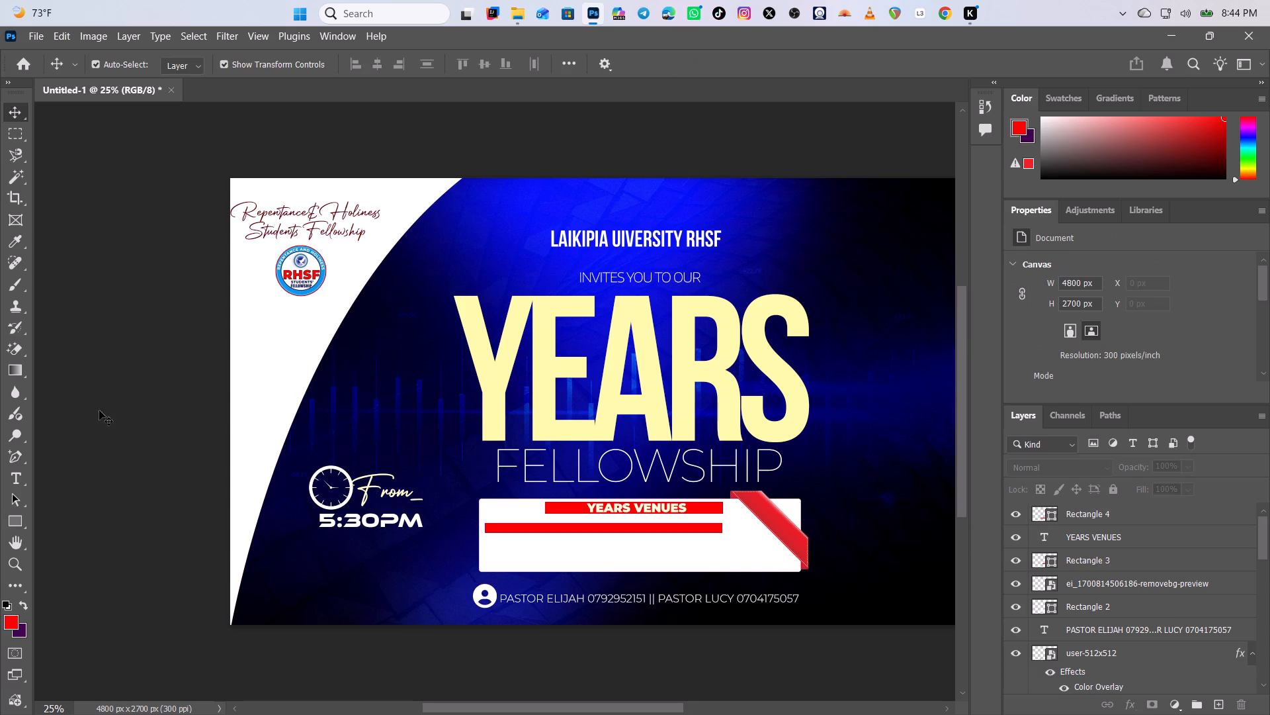
Duplicate the long red bar and shift the copy straight down to Y 2167 px as the second bar.
click(497, 528)
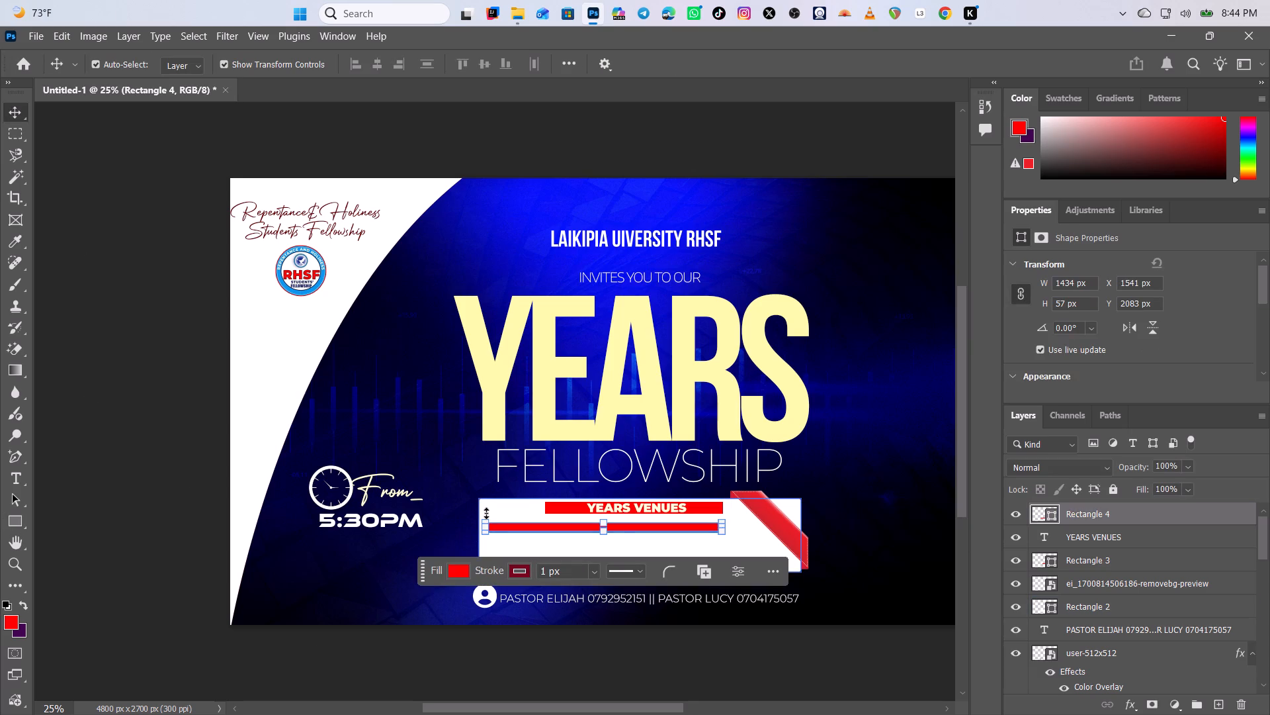
key(ctrl+j)
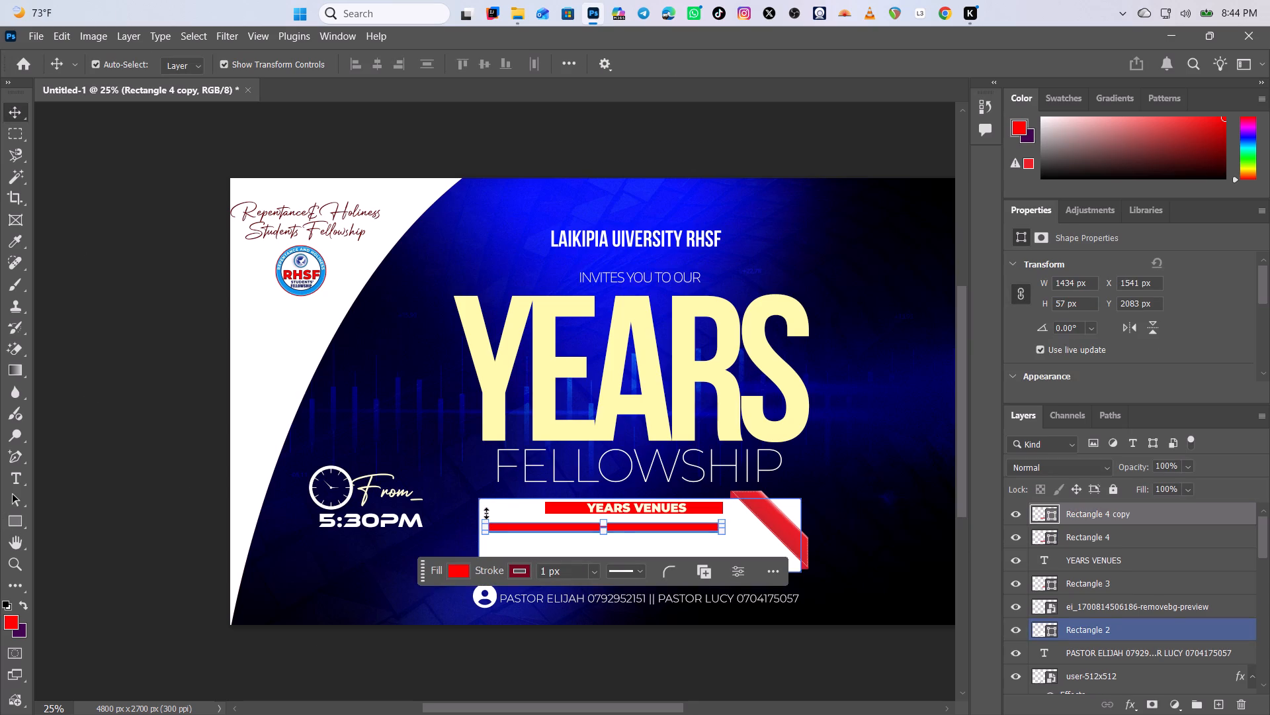
key(Down)
key(Down)
key(Down)
key(Down)
key(Down)
key(Down)
key(Down)
key(Down)
key(Down)
key(Down)
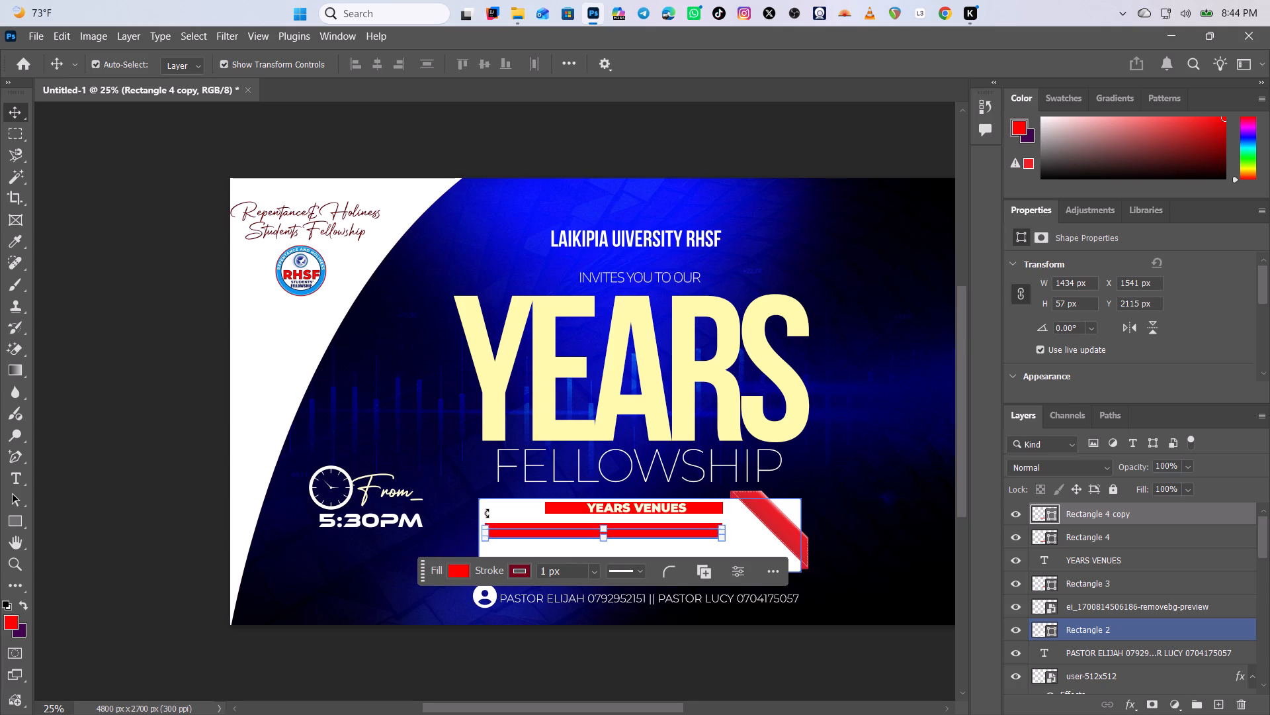
key(Down)
key(Down)
key(Down)
key(Down)
key(Down)
key(Down)
key(Down)
key(Down)
key(Down)
key(Down)
key(Down)
key(Down)
key(Down)
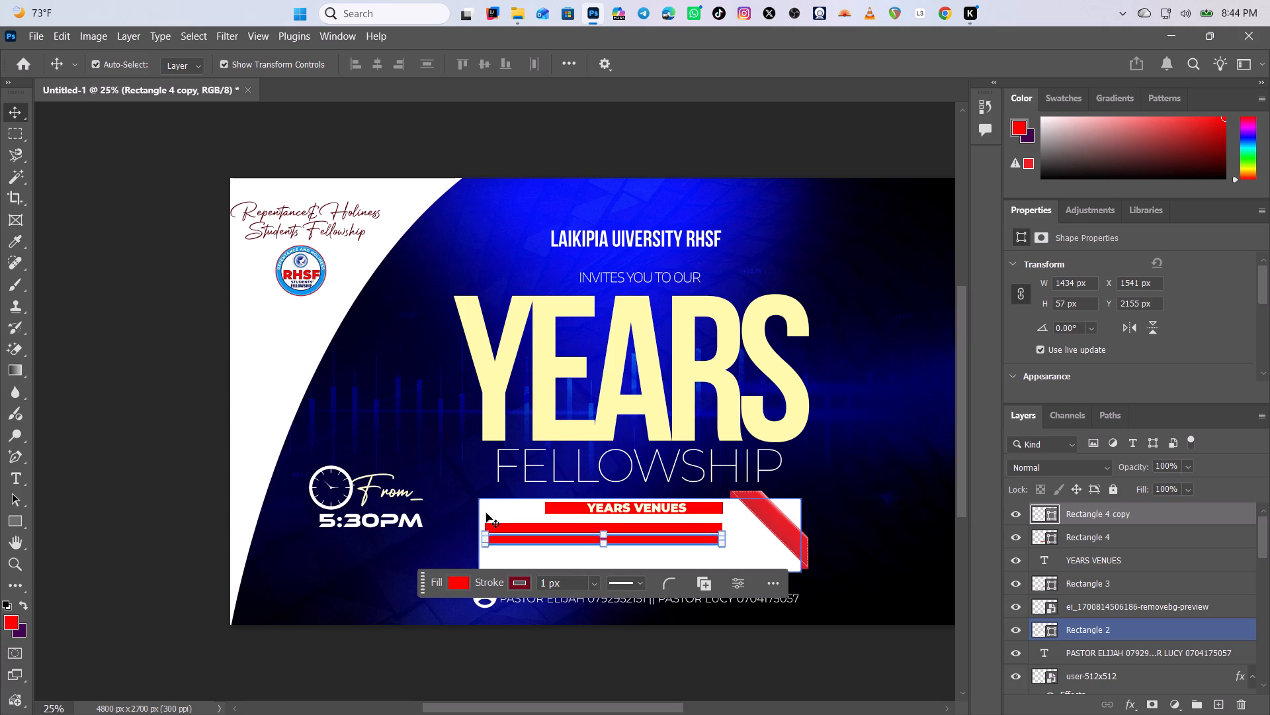
key(Down)
key(Down)
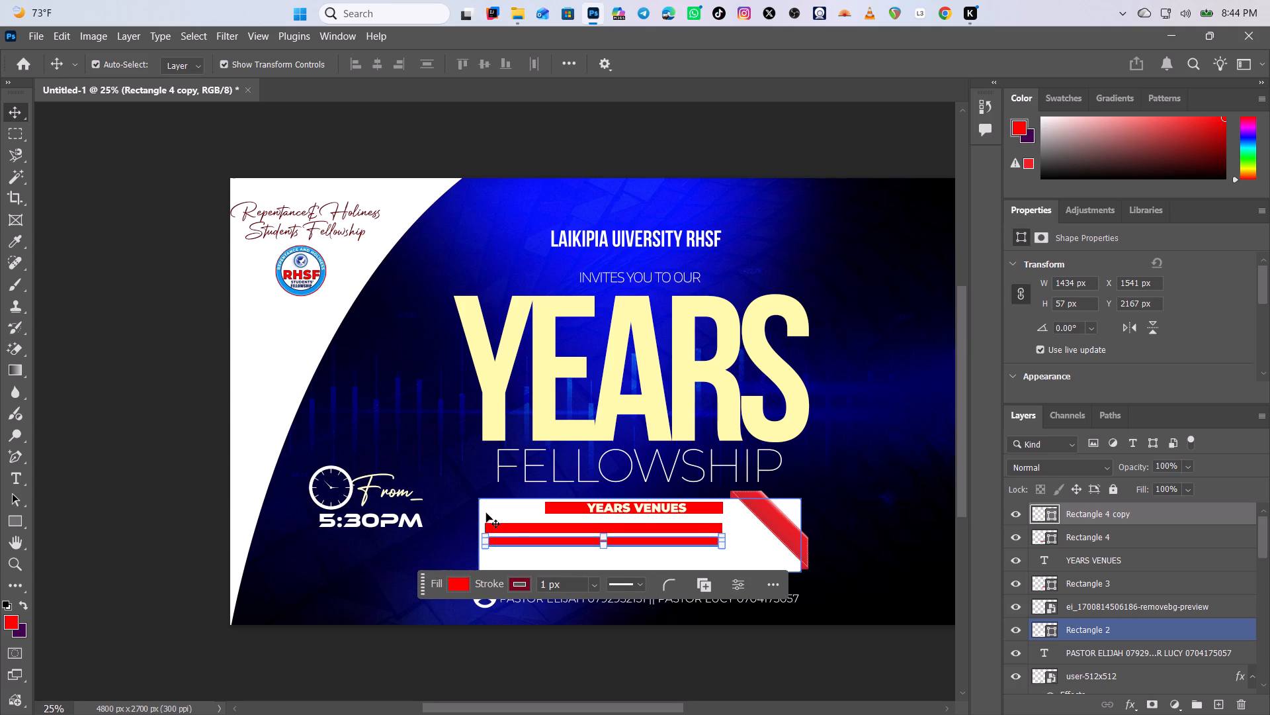
Duplicate the second red bar and shift the copy straight down to Y 2255 px as the third bar.
key(ctrl+j)
key(Down)
key(Down)
key(Down)
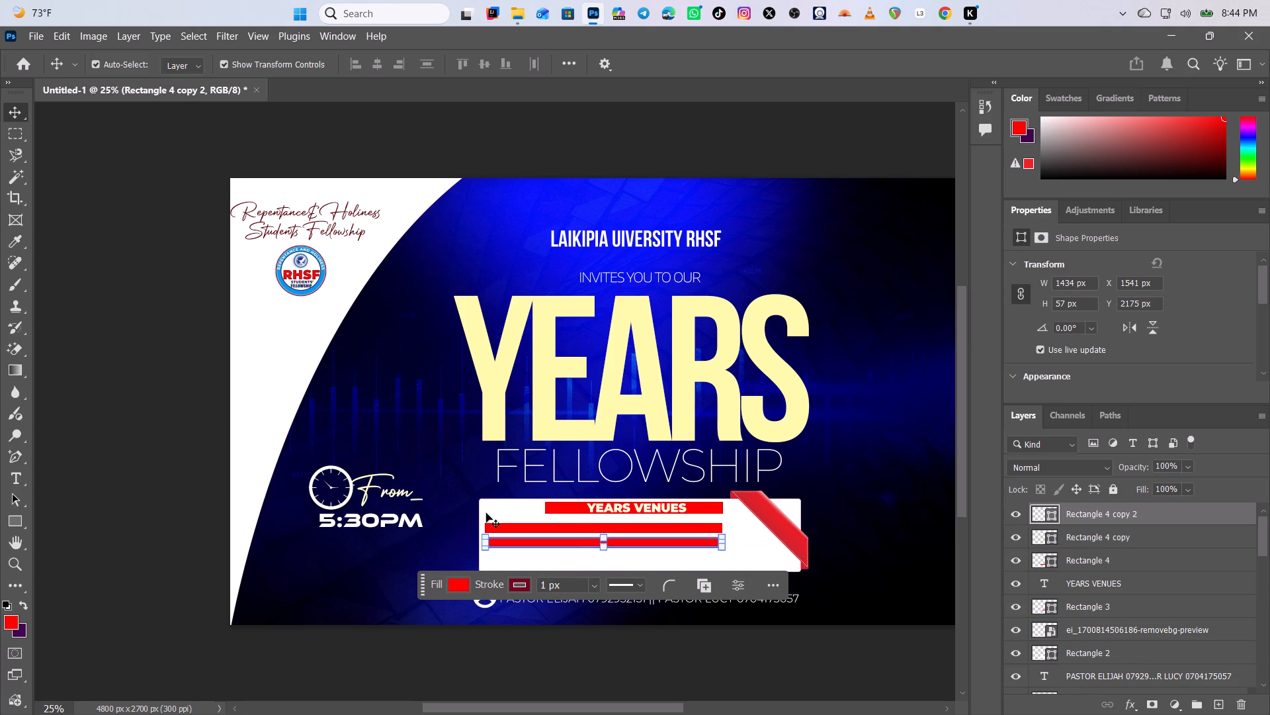
key(Down)
key(Down)
key(Down)
key(Down)
key(Down)
key(Down)
key(Down)
key(Down)
key(Down)
key(Down)
key(Down)
key(Down)
key(Down)
key(Down)
key(Down)
key(Down)
key(Down)
key(Down)
key(Down)
key(Down)
key(Down)
key(Down)
key(Down)
key(Down)
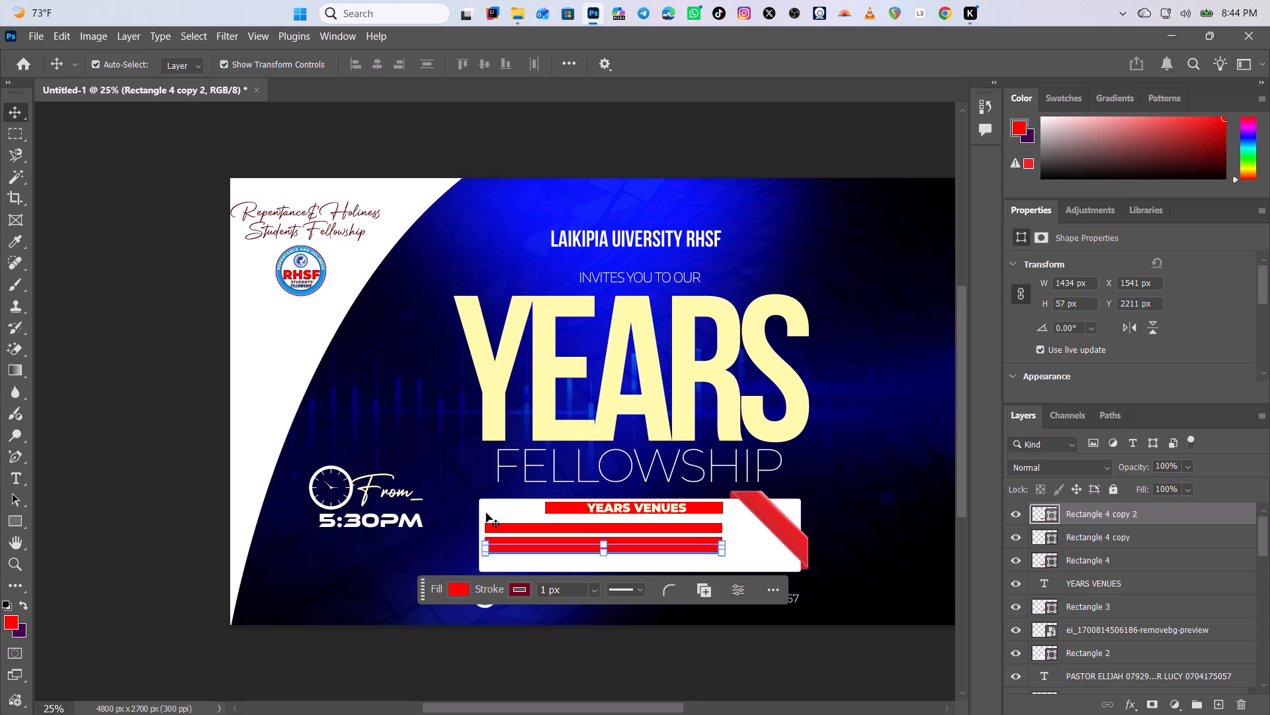
key(Down)
key(Down)
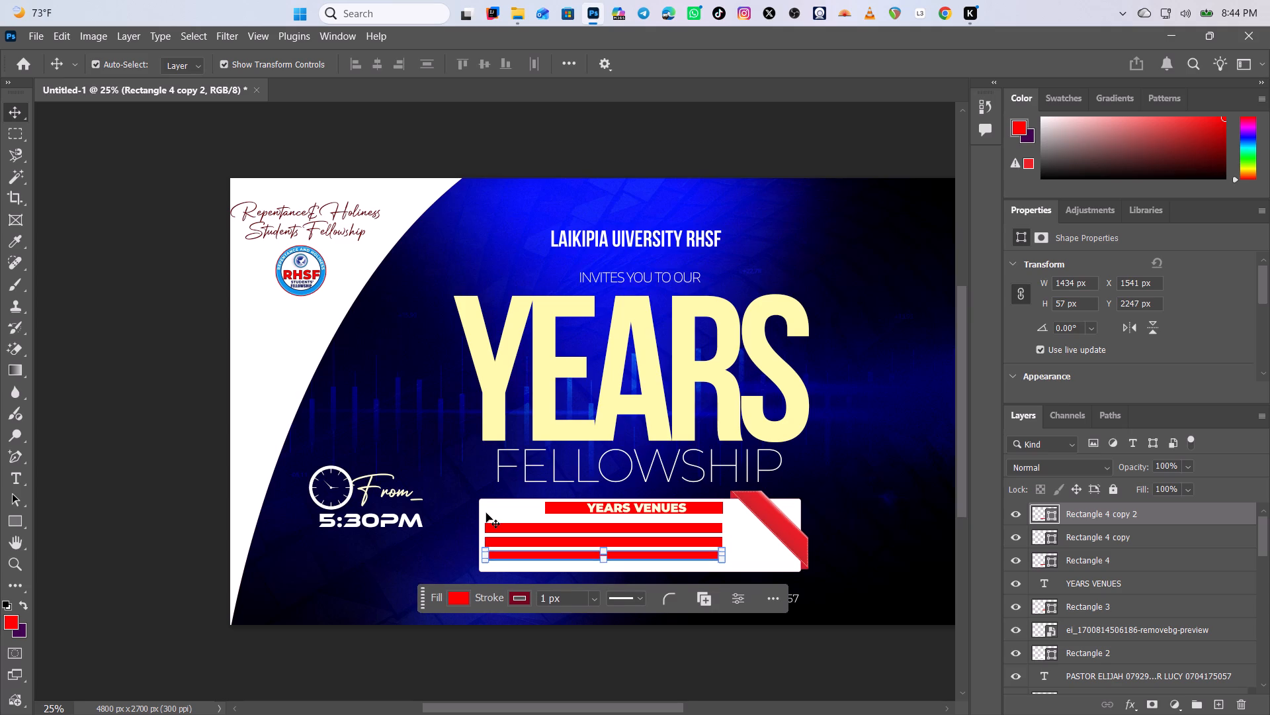
key(Down)
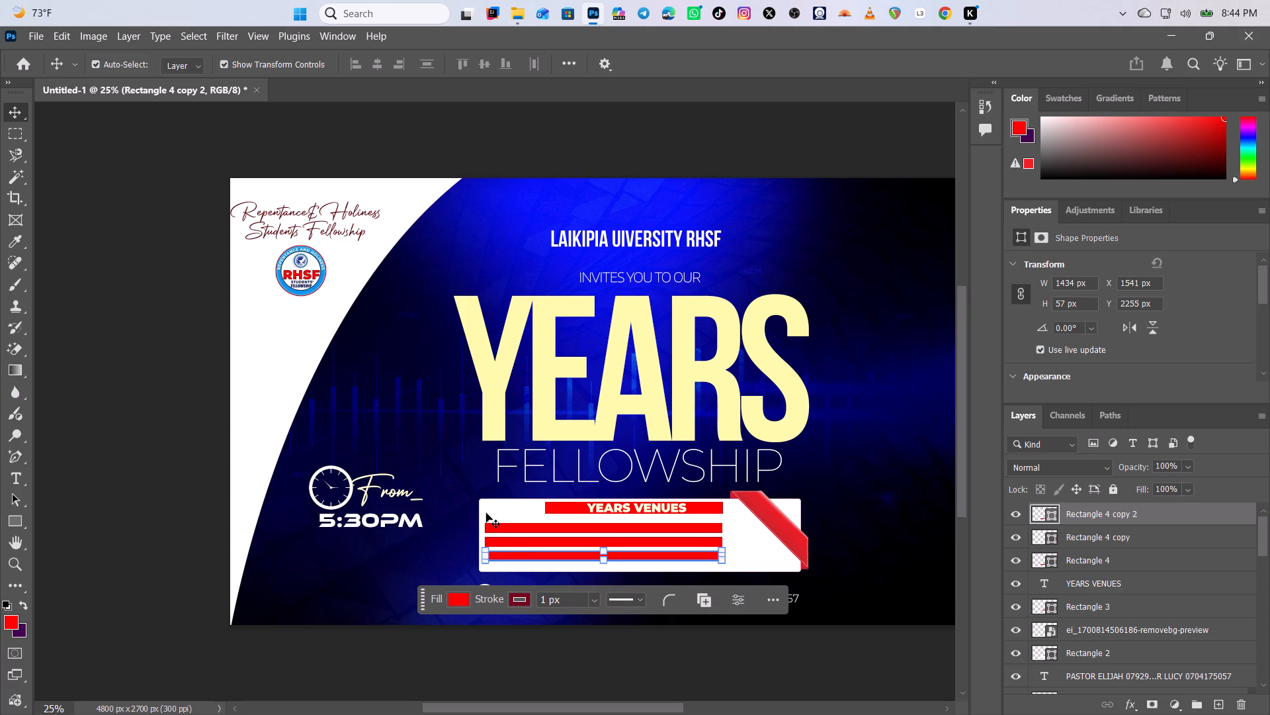
Duplicate the third red bar and shift the copy down to Y 2327 px, near the white panel's bottom edge.
key(ctrl+j)
key(Down)
key(Down)
key(Down)
key(Down)
key(Down)
key(Down)
key(Down)
key(Down)
key(Down)
key(Down)
key(Down)
key(Down)
key(Down)
key(Down)
key(Down)
key(Down)
key(Down)
key(Down)
key(Down)
key(Down)
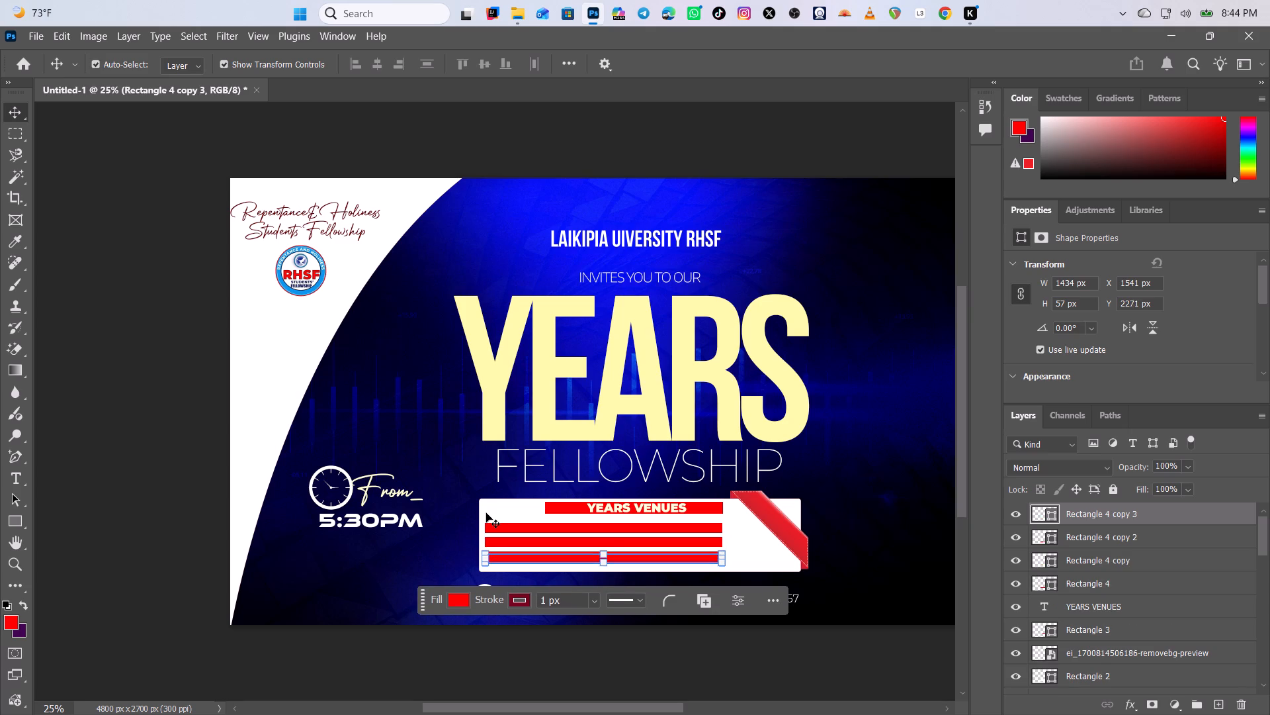
key(Down)
key(Down)
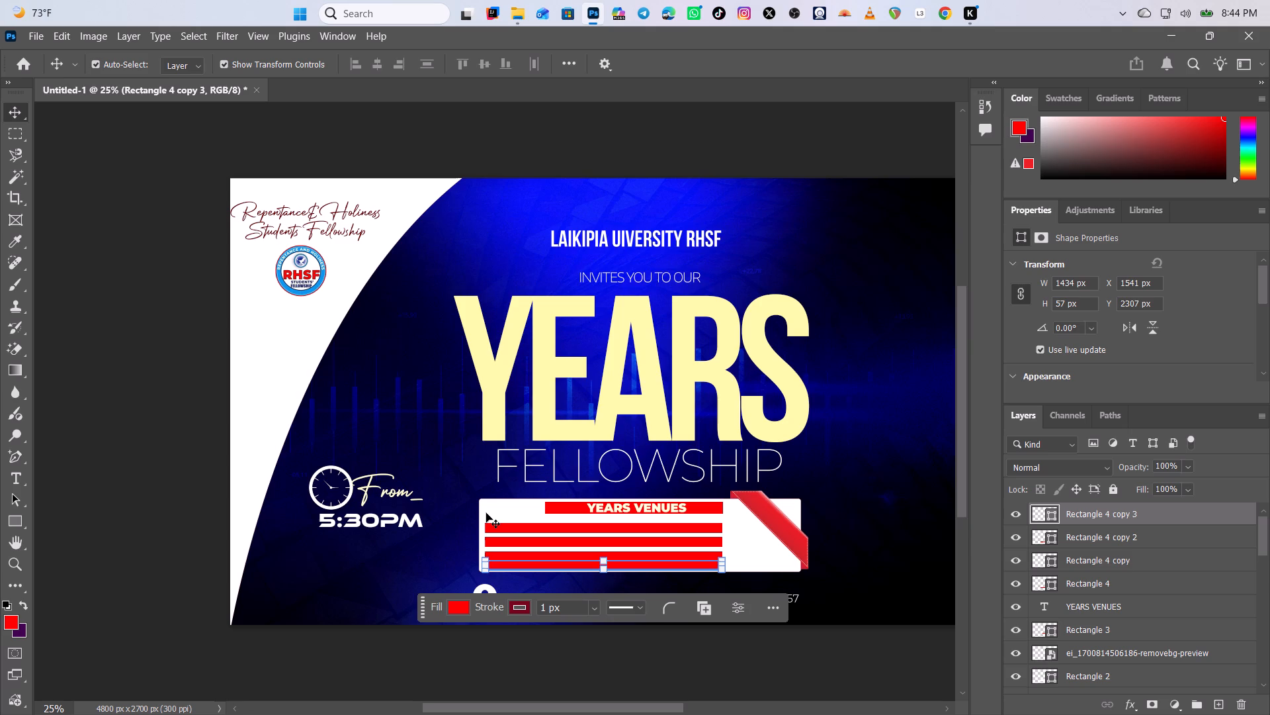
key(Down)
key(Down)
key(Down)
key(Down)
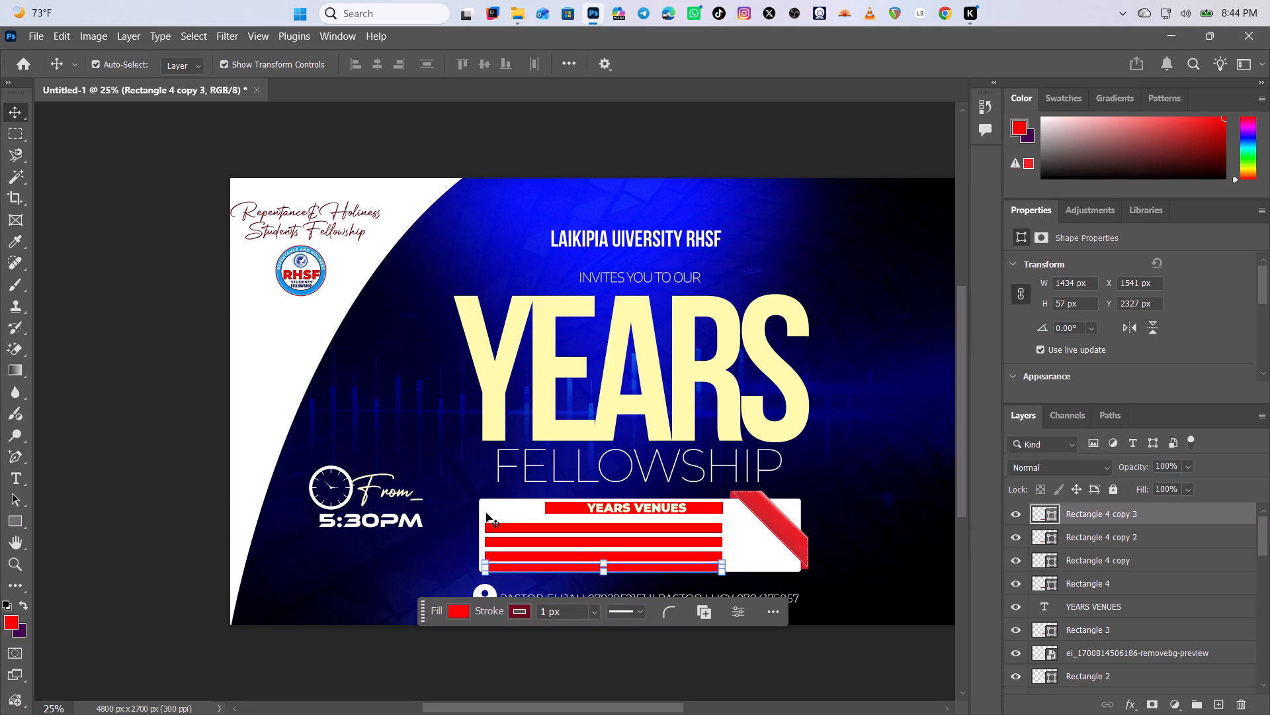
click(444, 433)
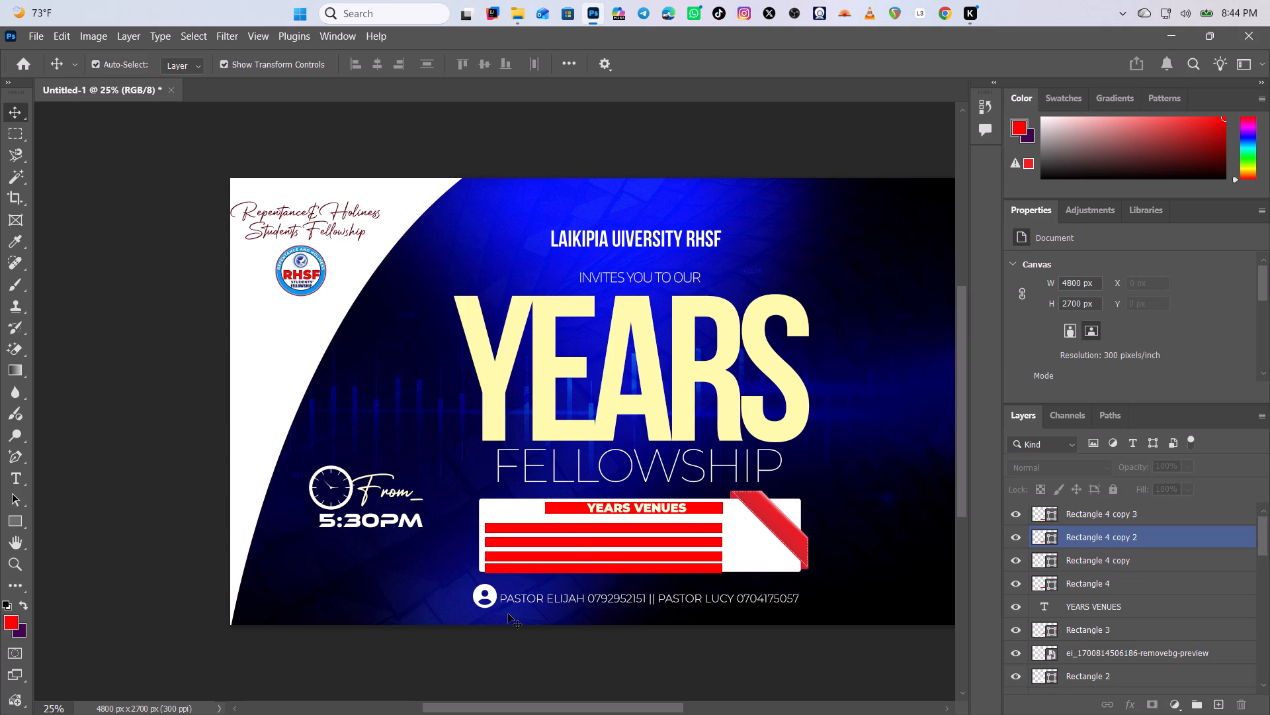
Nudge the second long red bar up to Y 2163 px to even out the bar spacing.
click(578, 539)
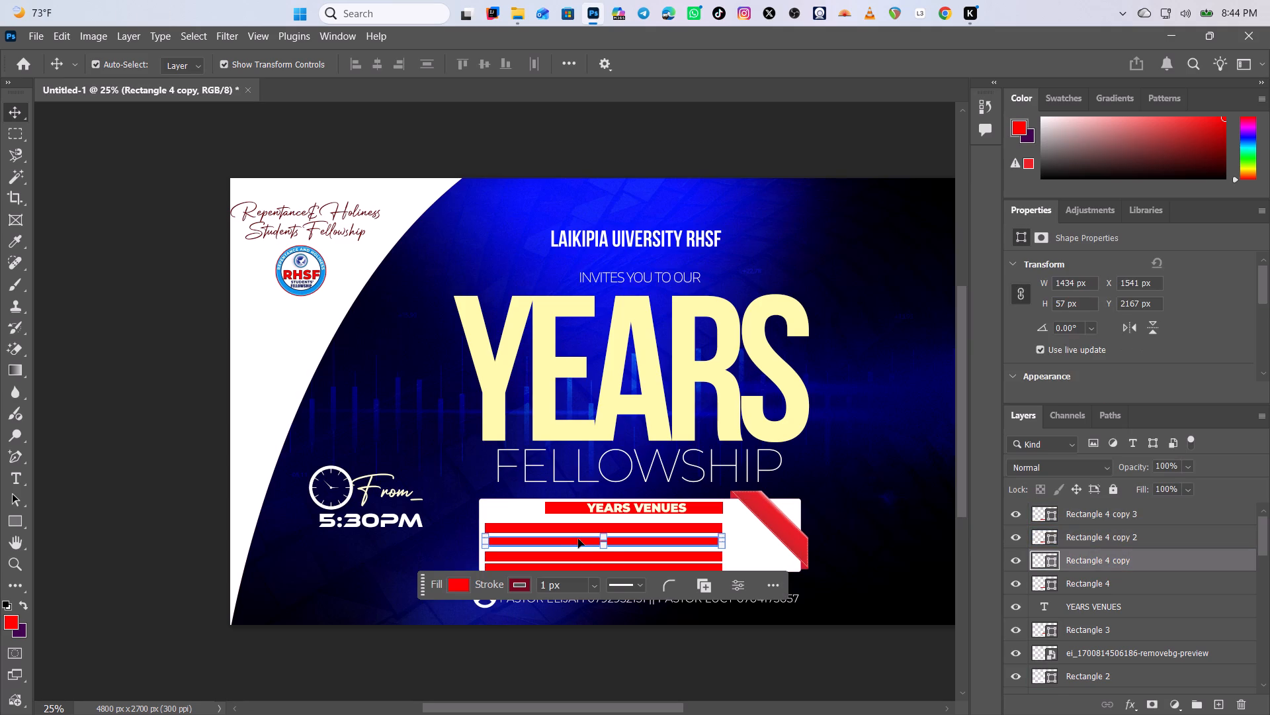
key(Up)
click(561, 559)
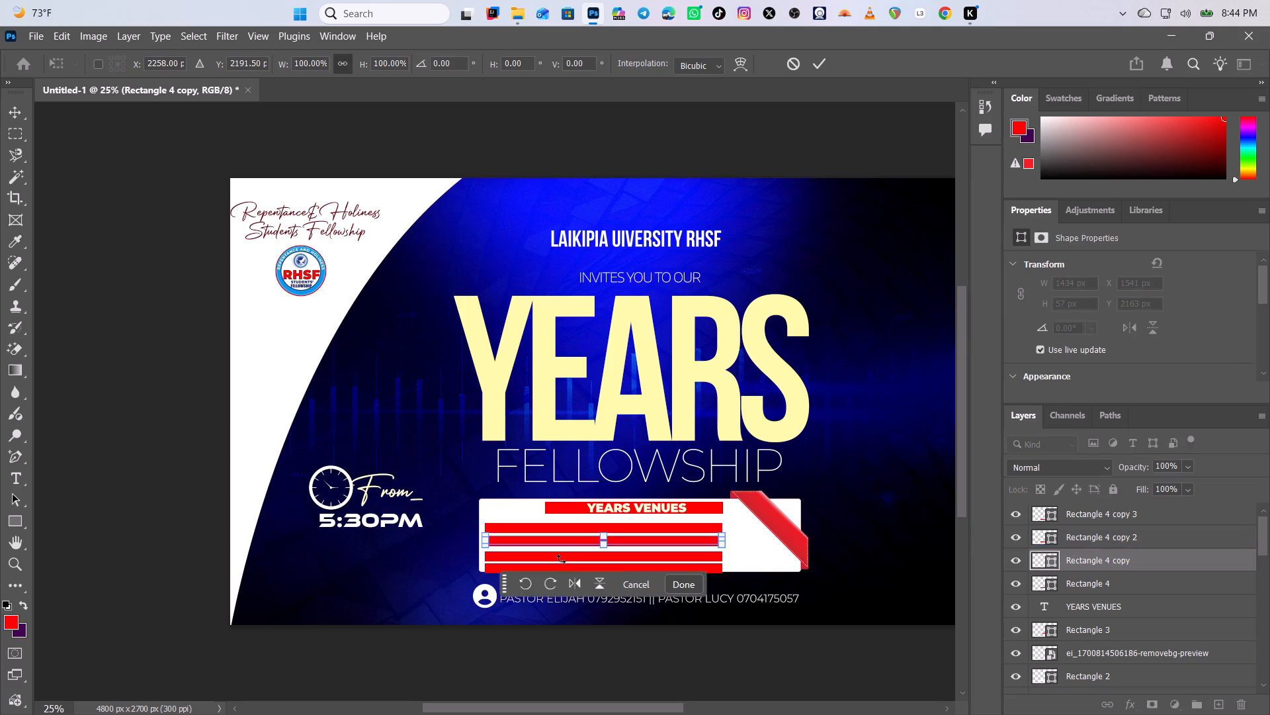
click(686, 587)
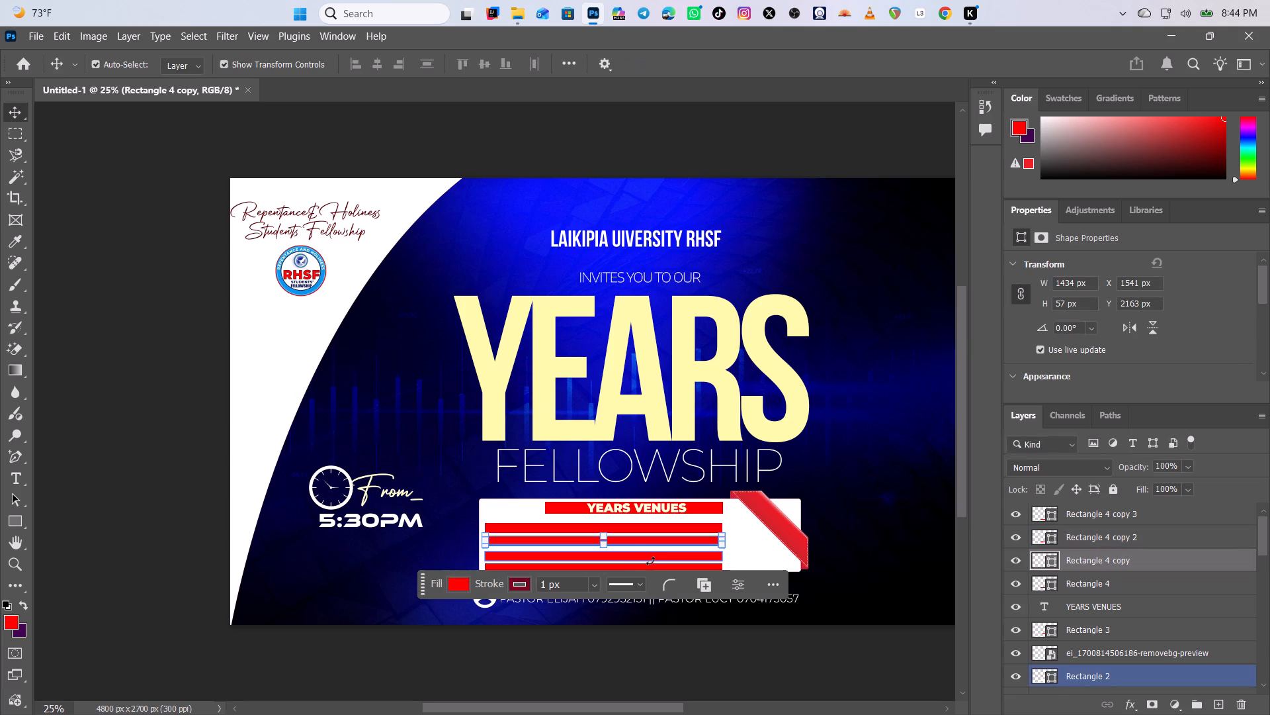
click(376, 615)
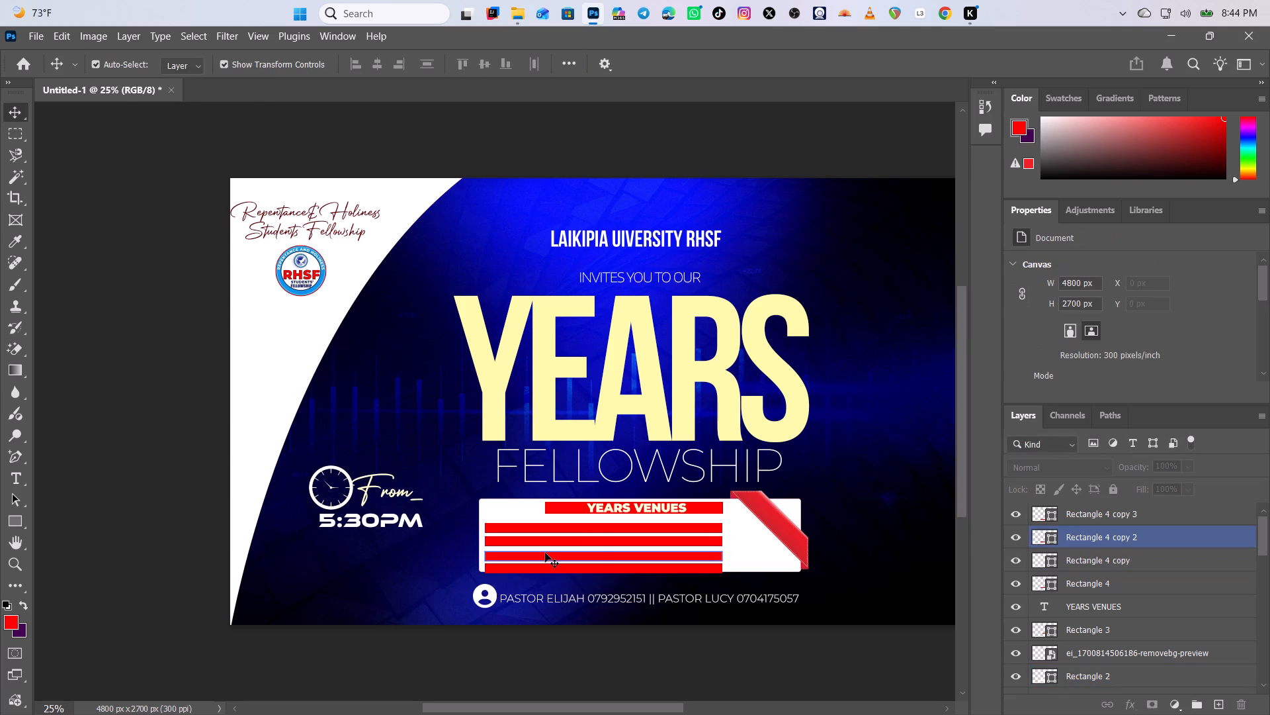
Nudge the third long red bar up to Y 2247 px to even out the bar spacing.
click(545, 552)
key(Up)
key(Up)
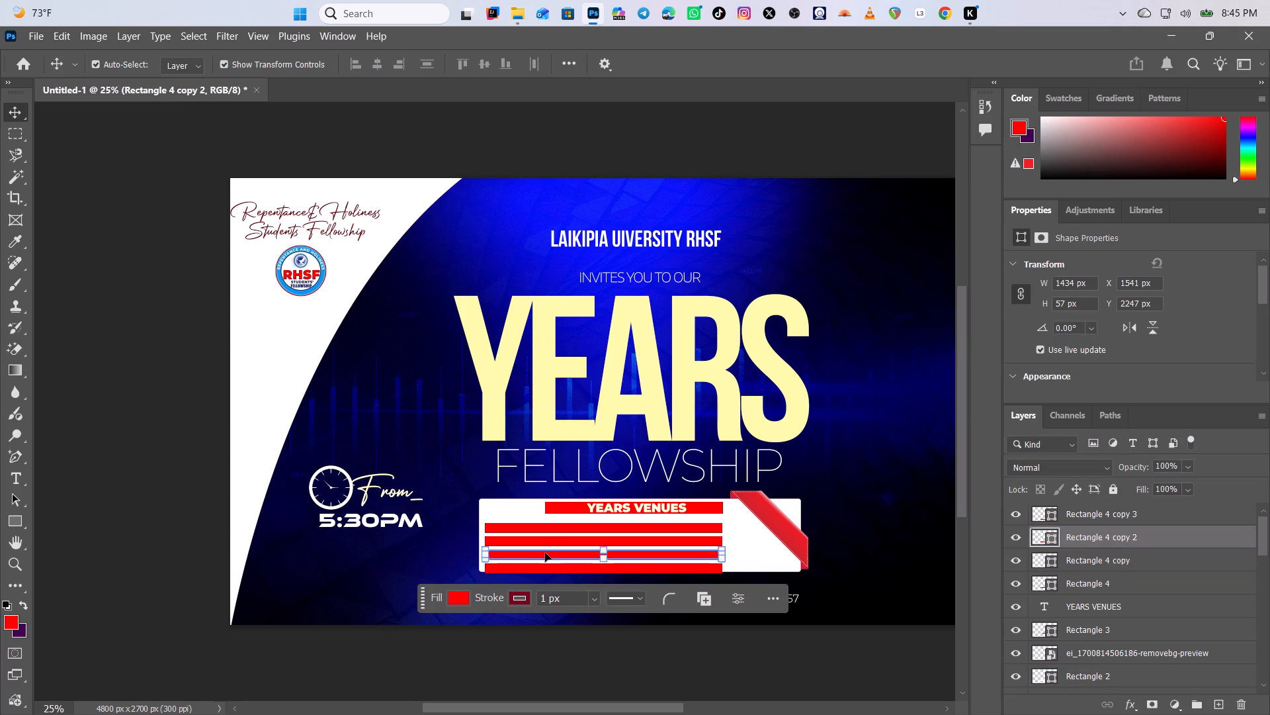
Nudge the fourth long red bar up to Y 2315 px, clear of the white panel's bottom edge.
click(355, 554)
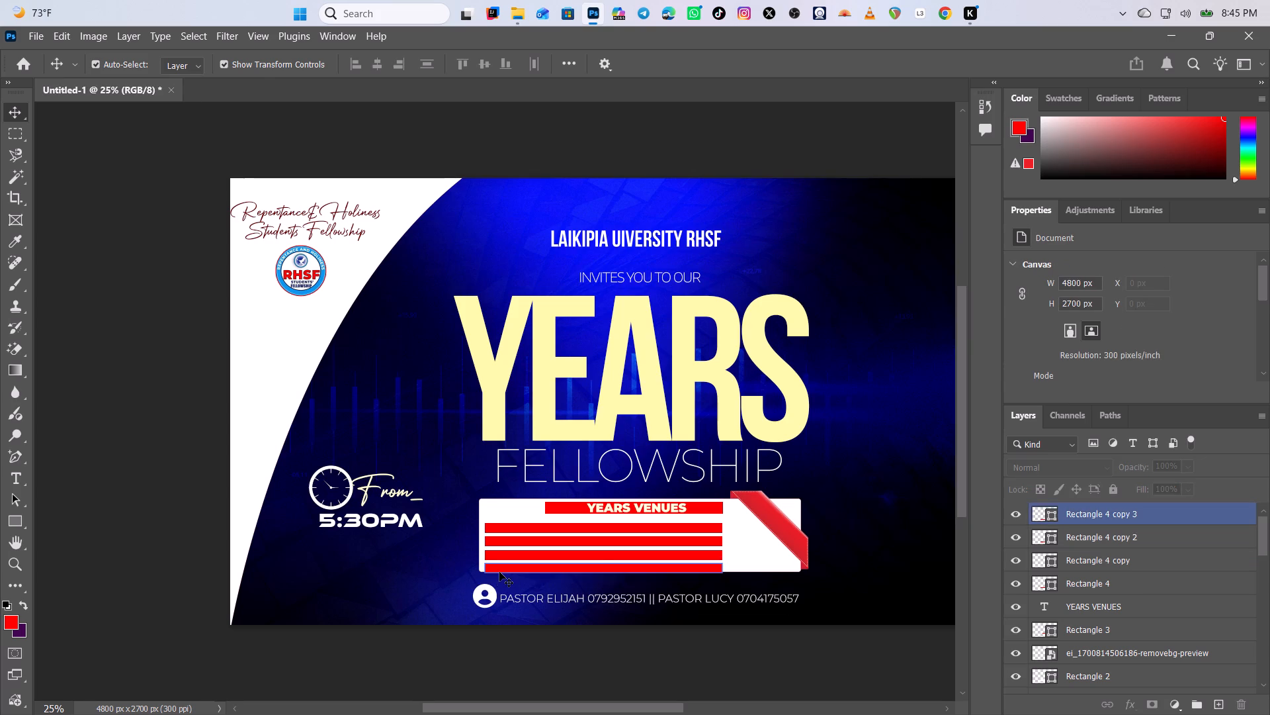
click(499, 571)
key(Up)
key(Up)
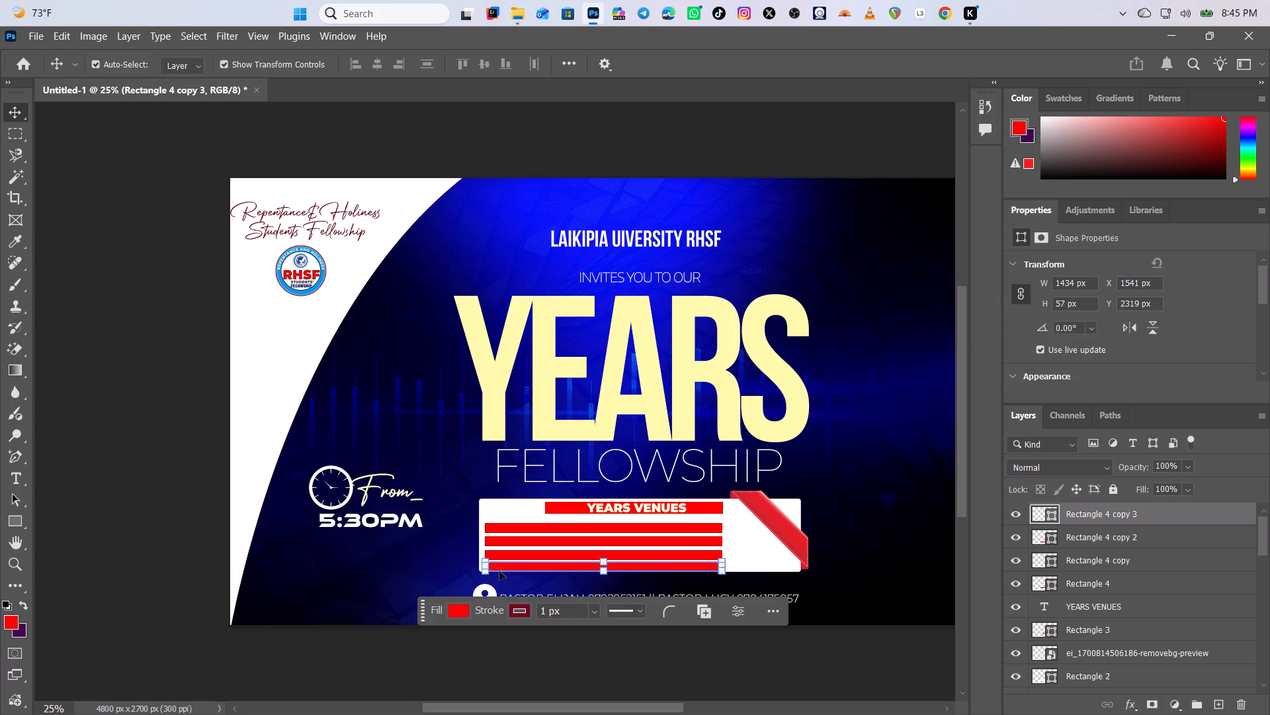
key(Up)
click(424, 593)
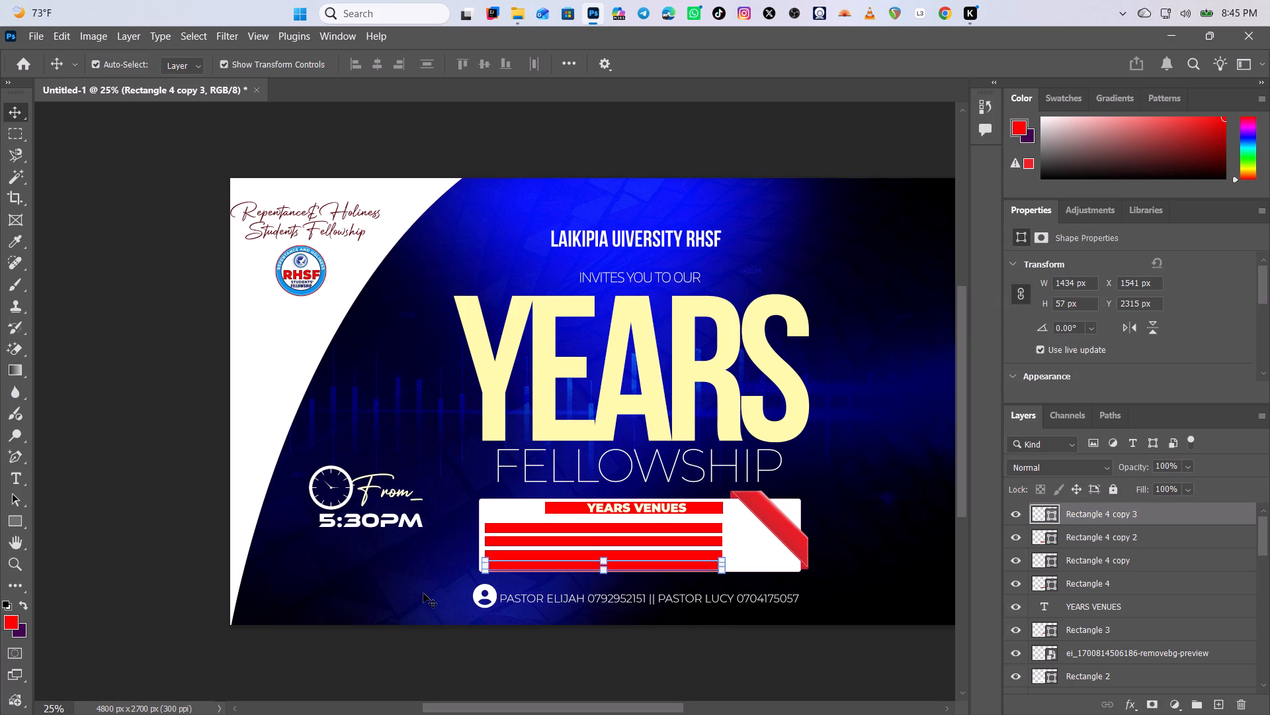
Nudge the third long red bar up to Y 2243 px to even out the bar spacing.
click(586, 555)
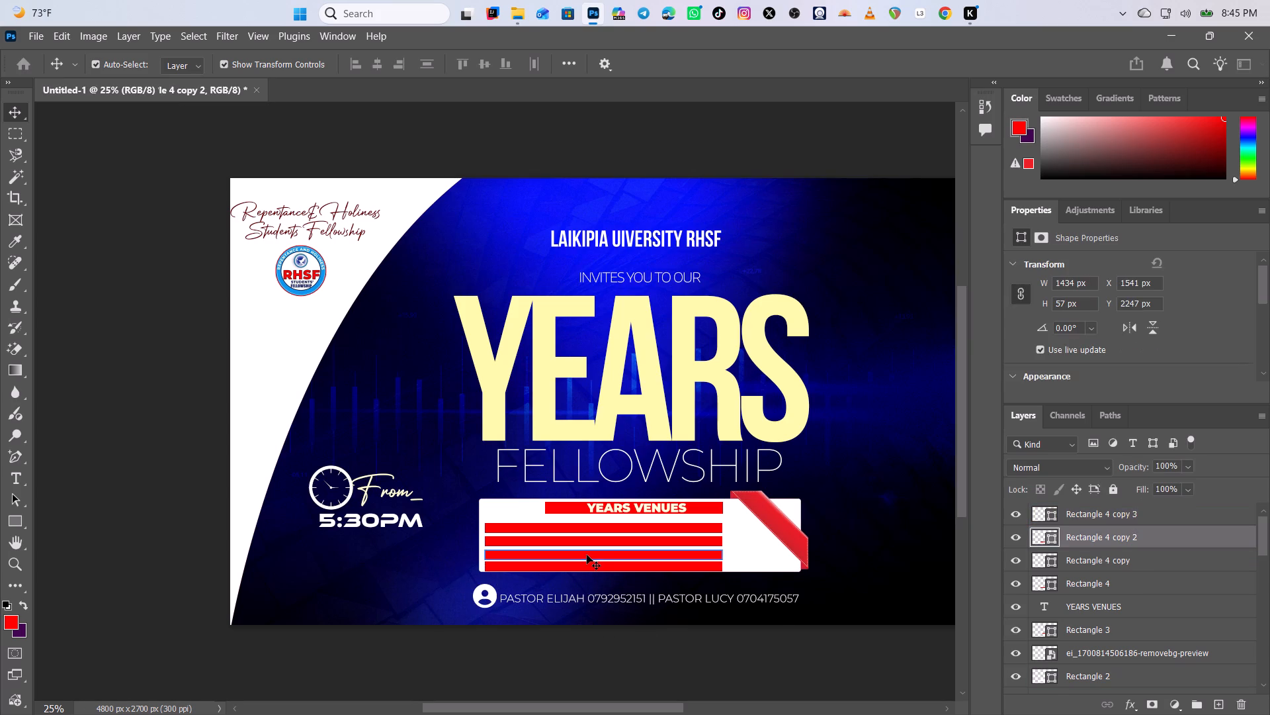
key(Up)
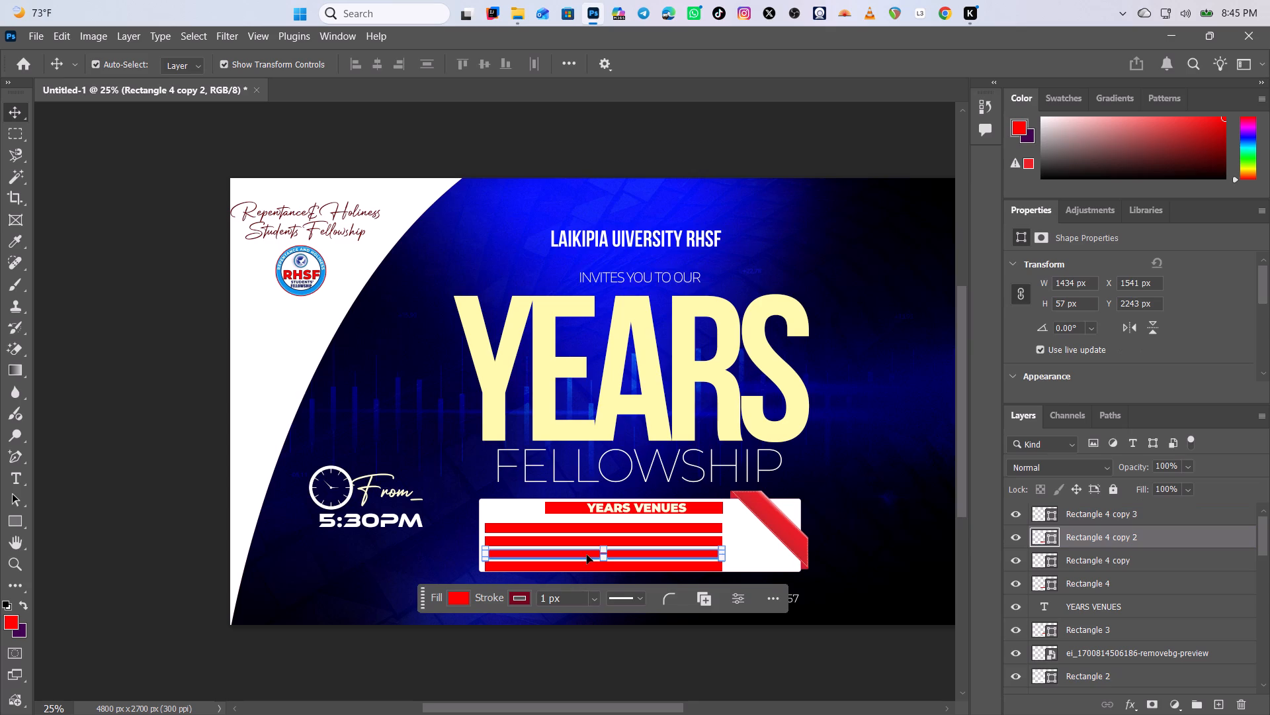
click(272, 651)
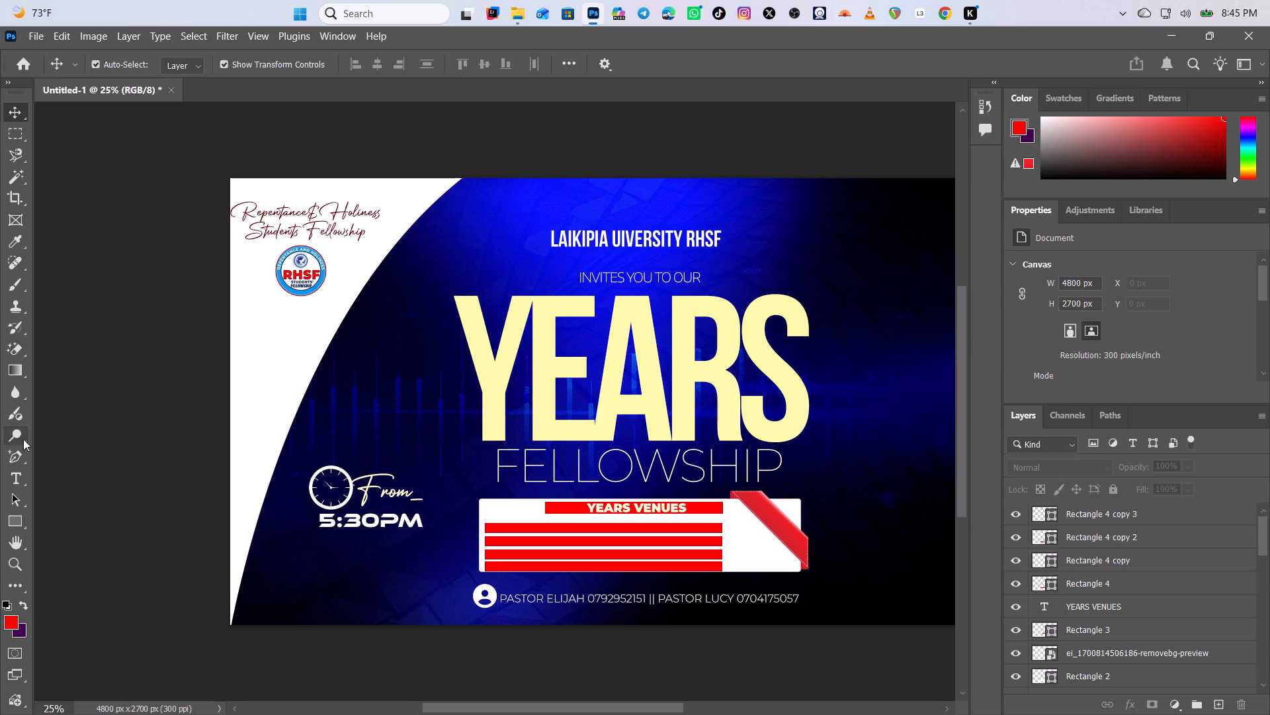
Add a new text layer reading "1ST YEARS-" on an empty area beside the LAIKIPIA heading.
click(14, 472)
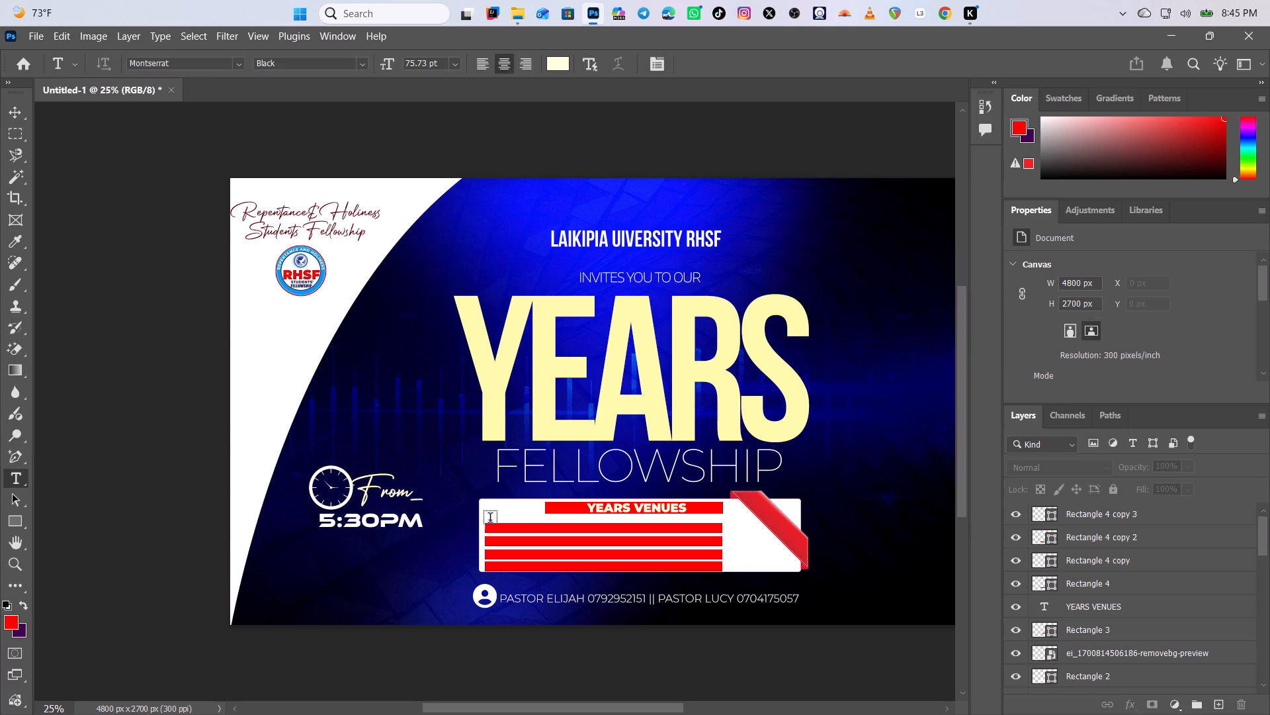
click(796, 240)
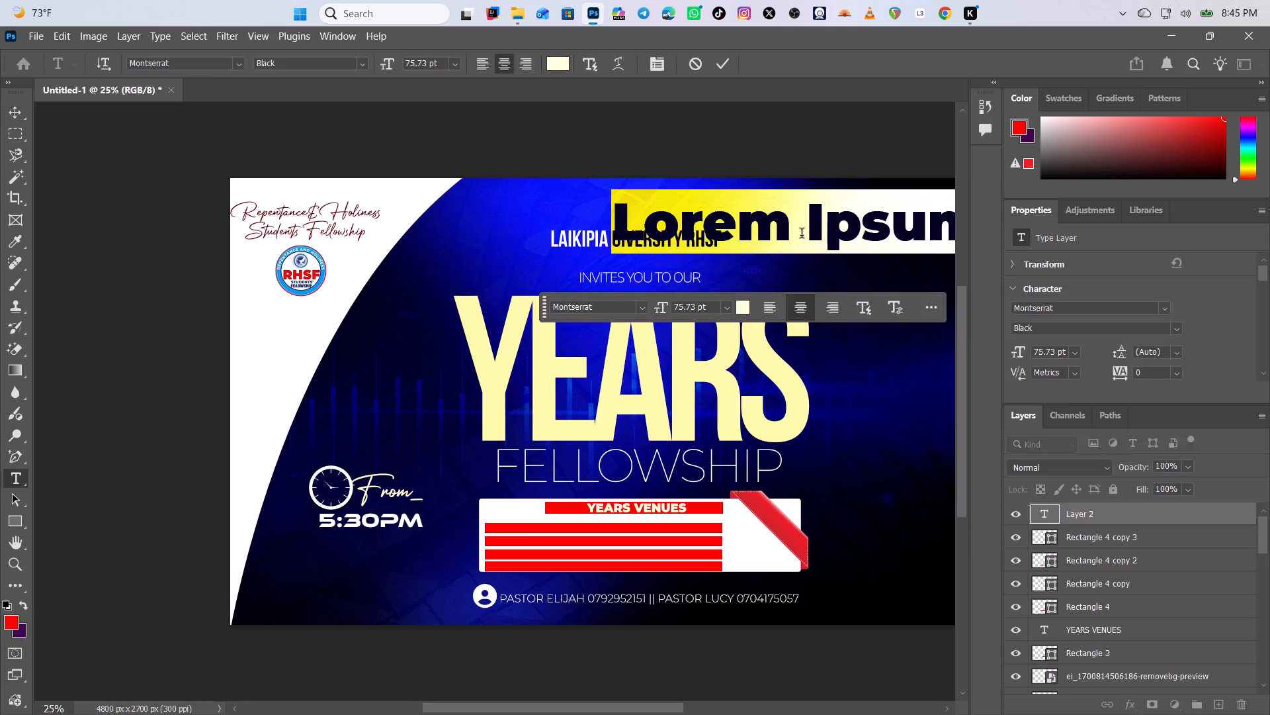
text(1ST)
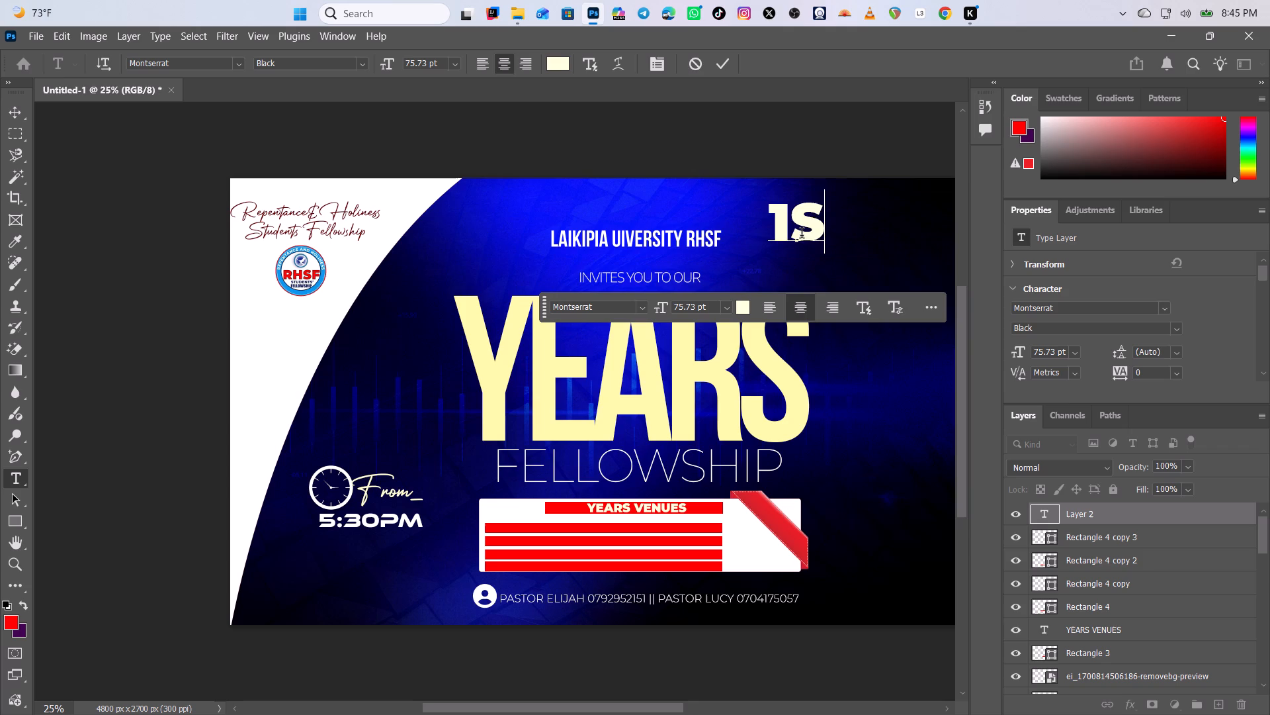
key(space)
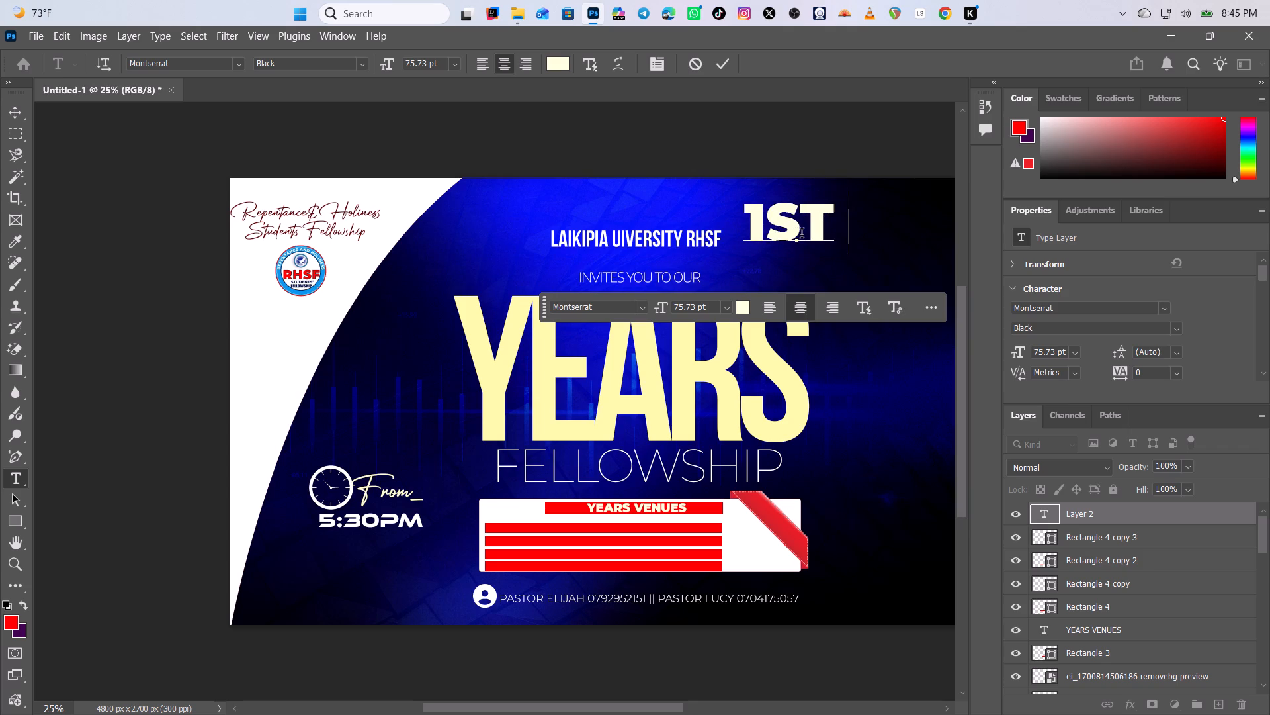
text(YEARS)
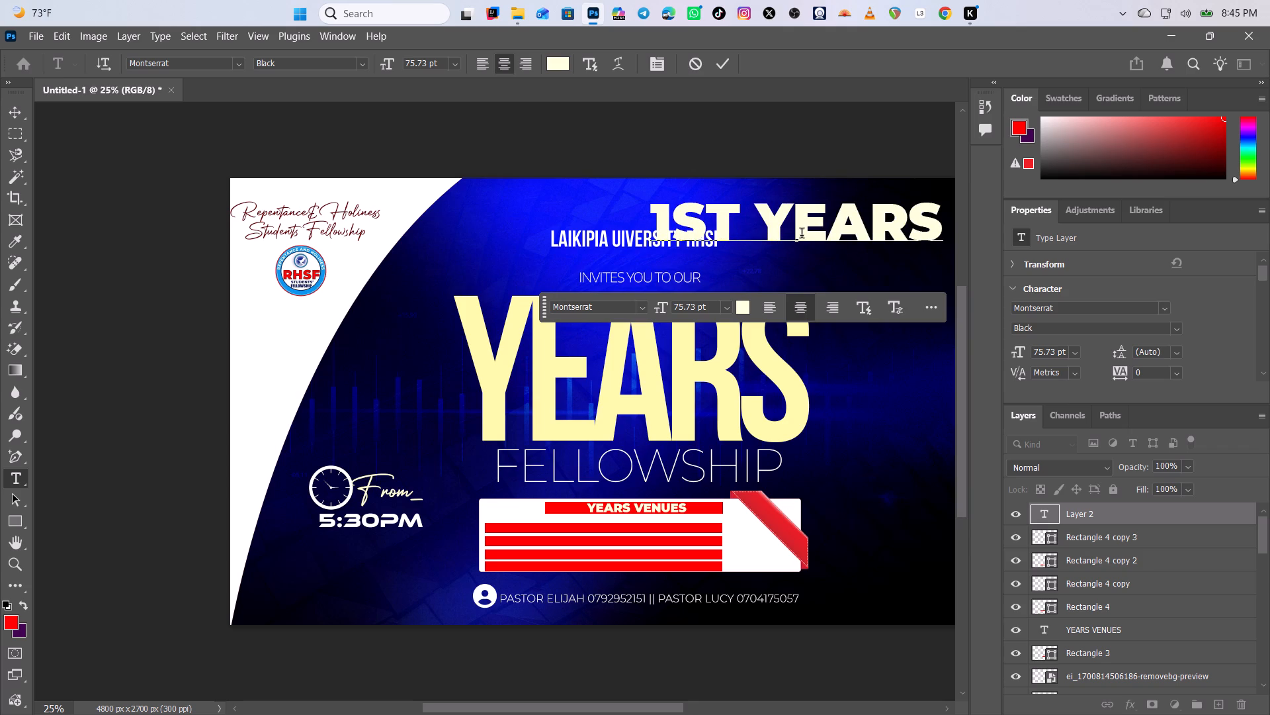
key(minus)
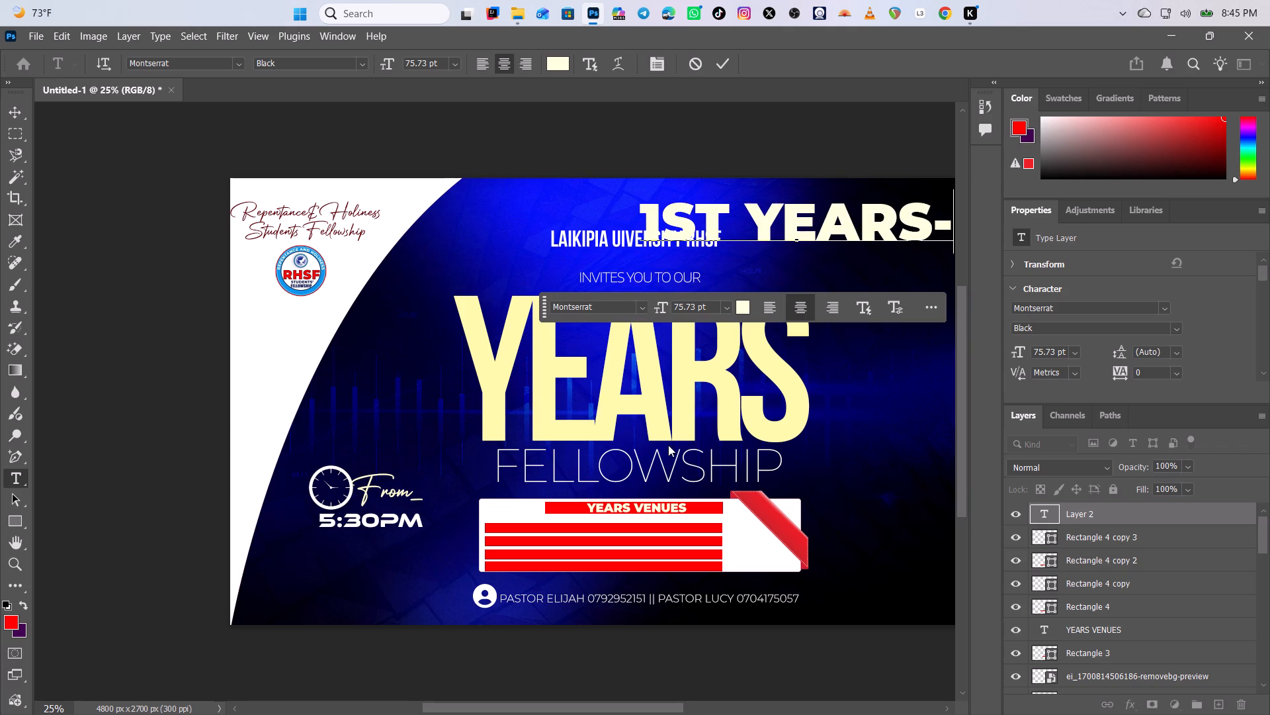
click(13, 115)
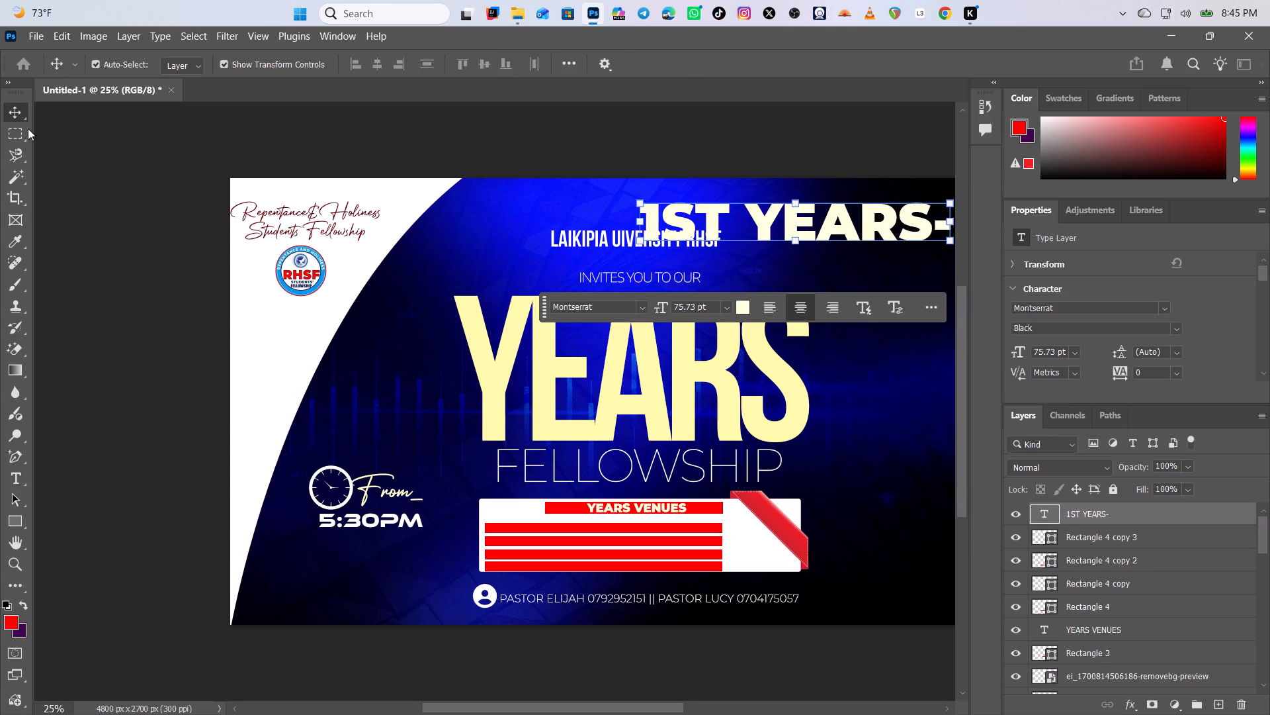
Scale the "1ST YEARS-" text down to 15.65 pt and place it at the left end of the first long red bar.
drag(782, 214, 434, 516)
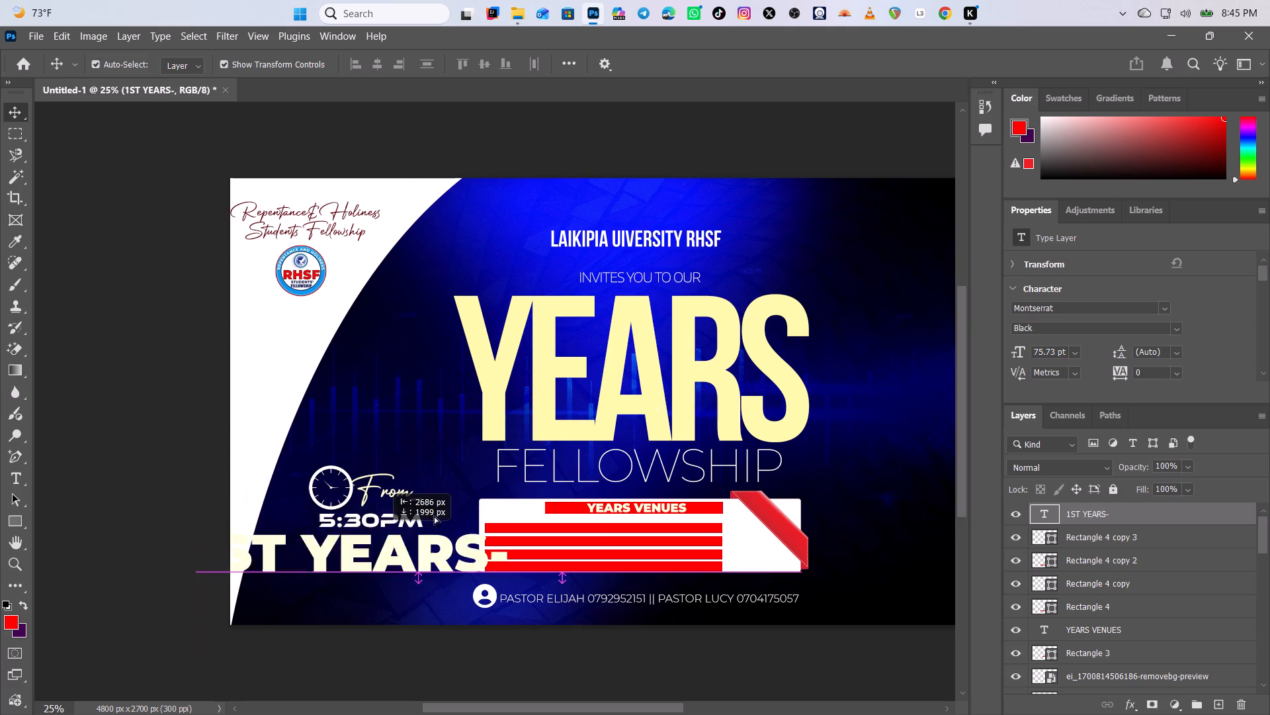
drag(434, 516, 555, 480)
drag(568, 470, 568, 471)
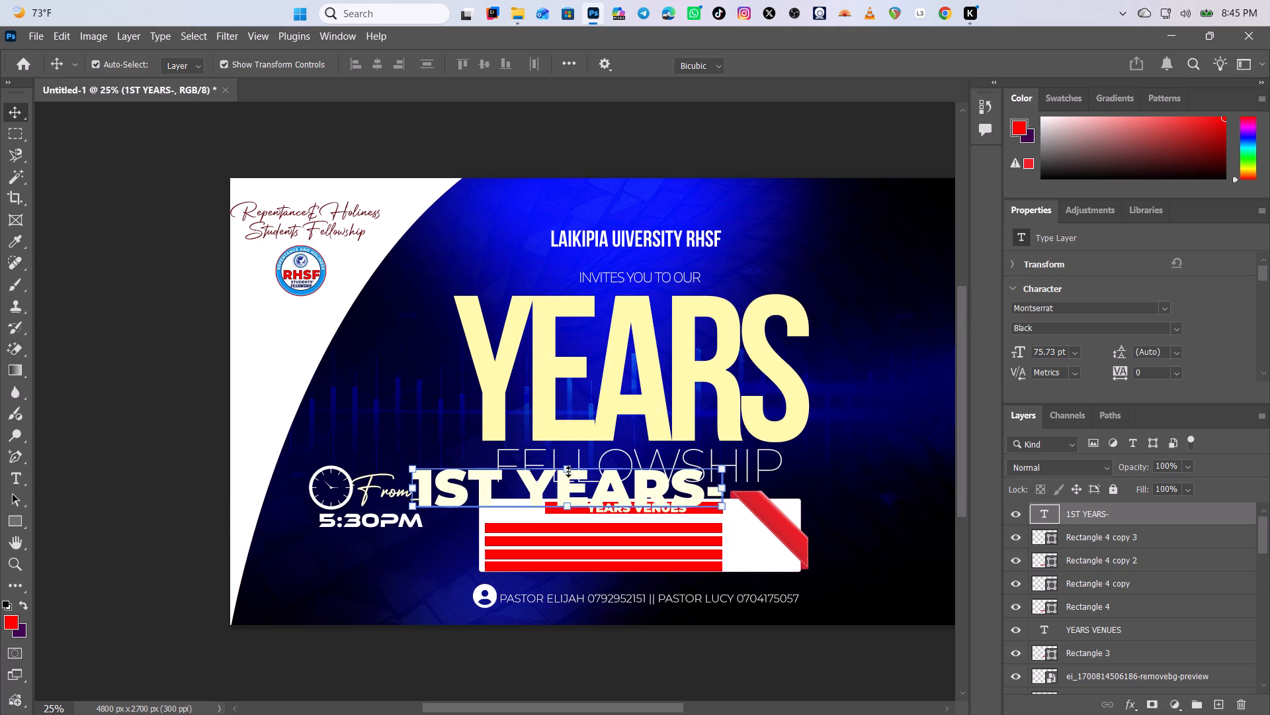
drag(568, 471, 566, 520)
drag(568, 522, 554, 532)
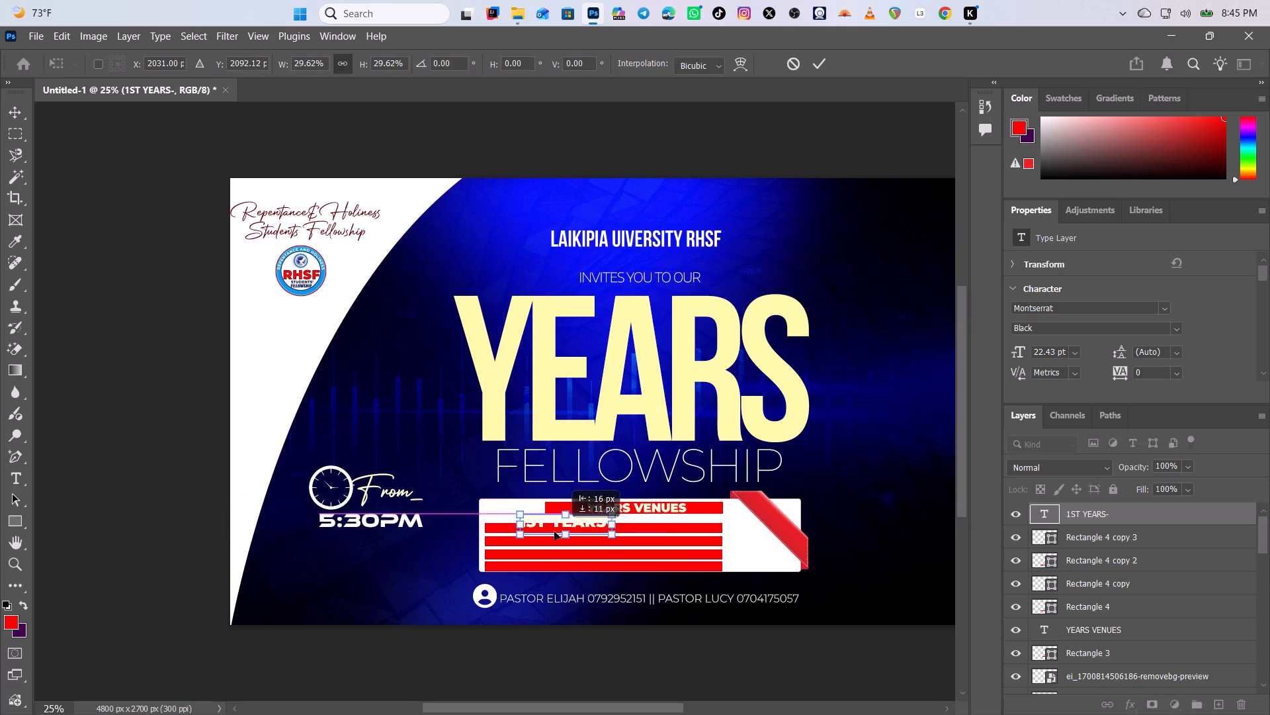
drag(554, 532, 544, 531)
drag(590, 542, 568, 540)
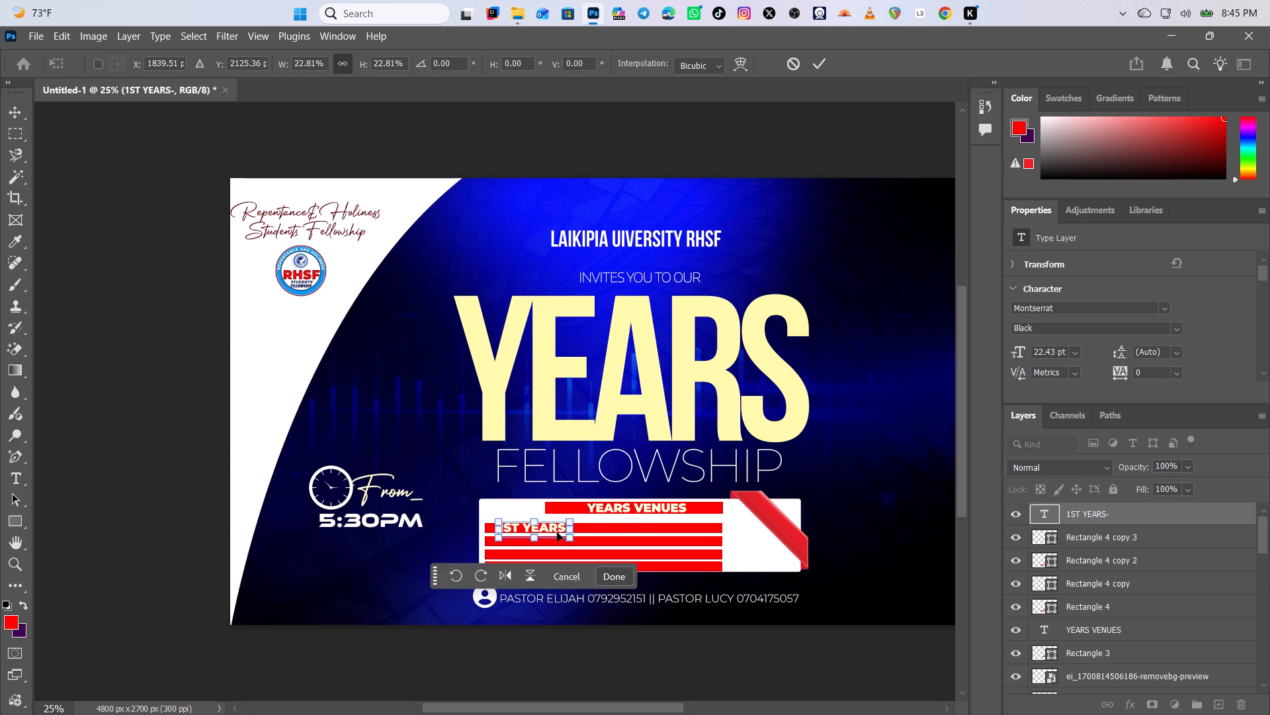
drag(567, 539, 560, 537)
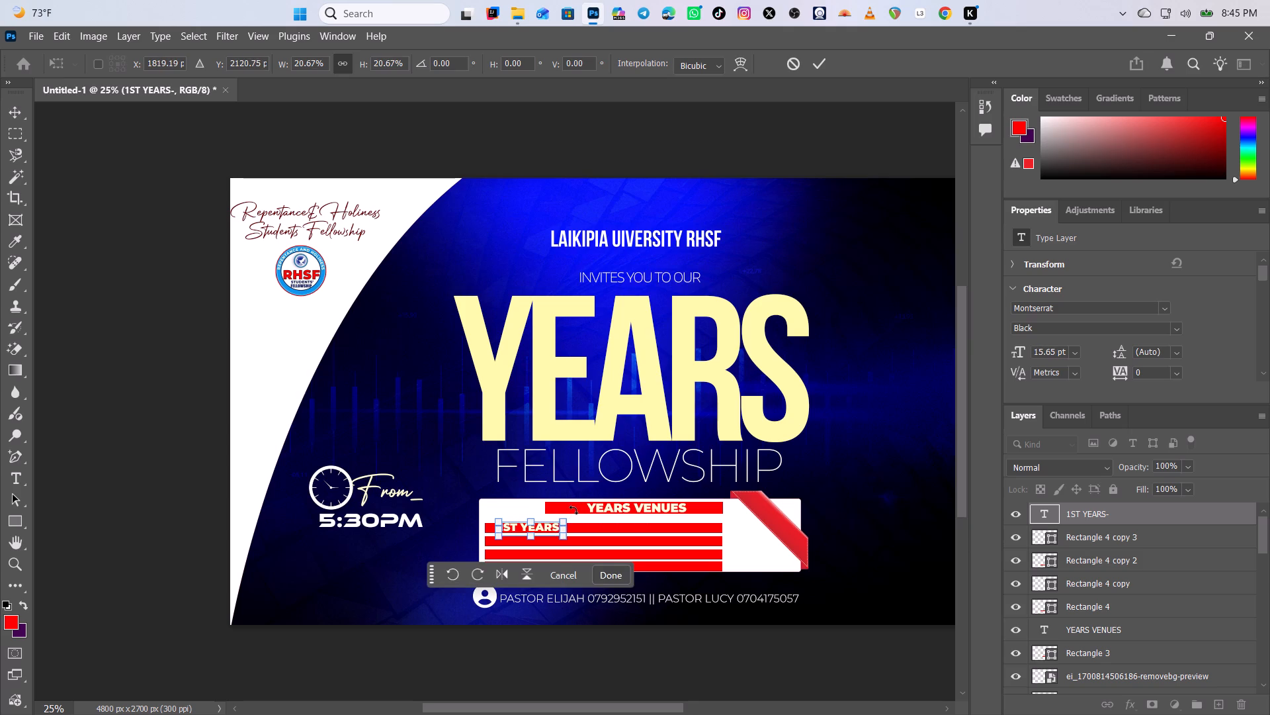
key(Down)
key(Down)
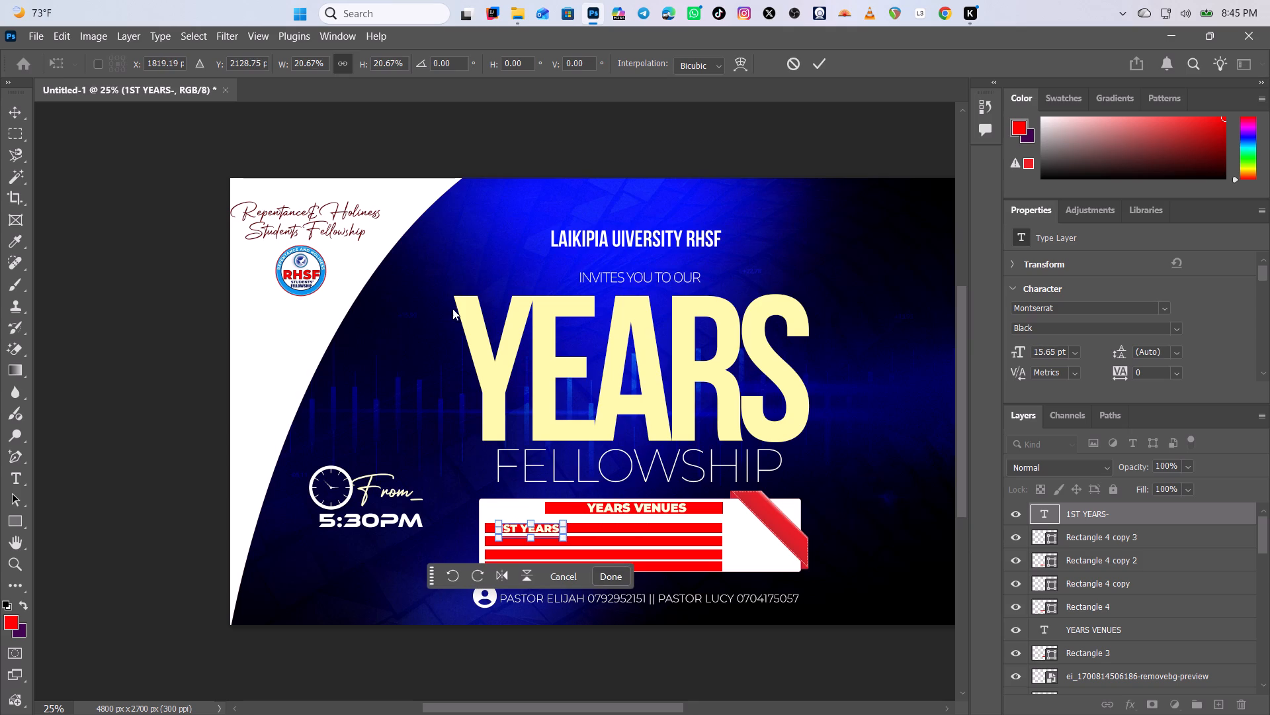
click(811, 66)
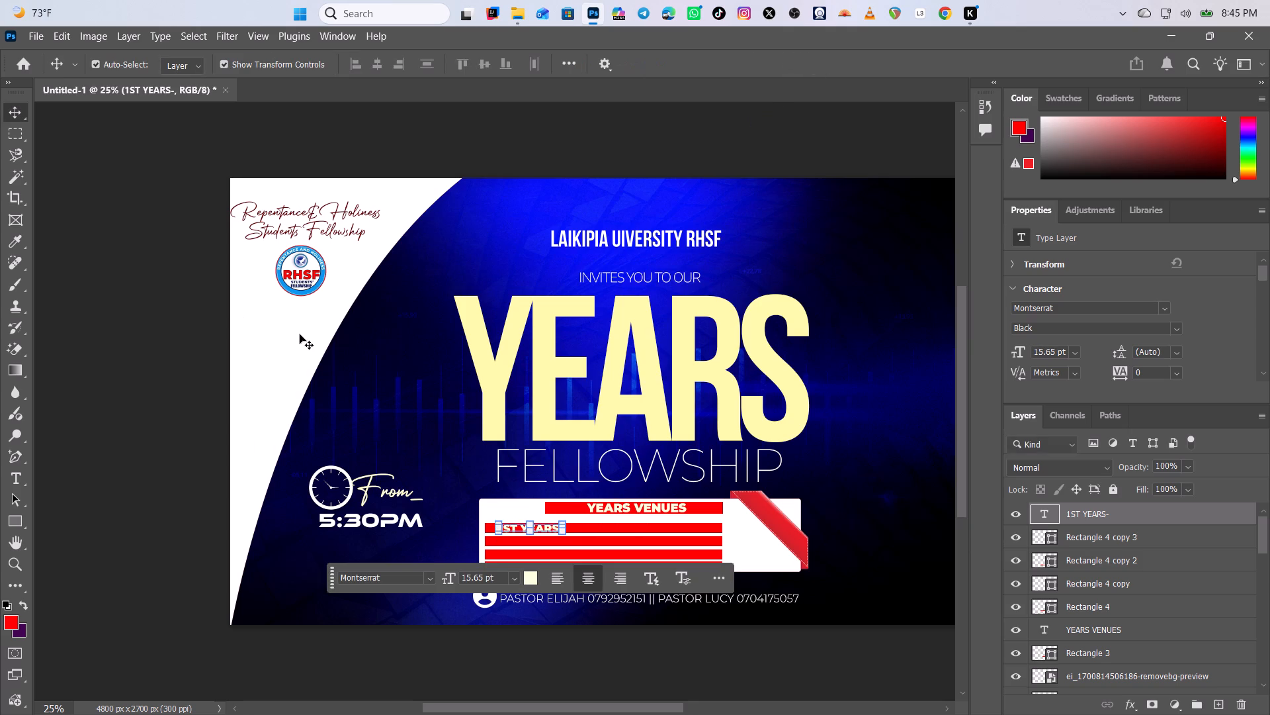
click(327, 352)
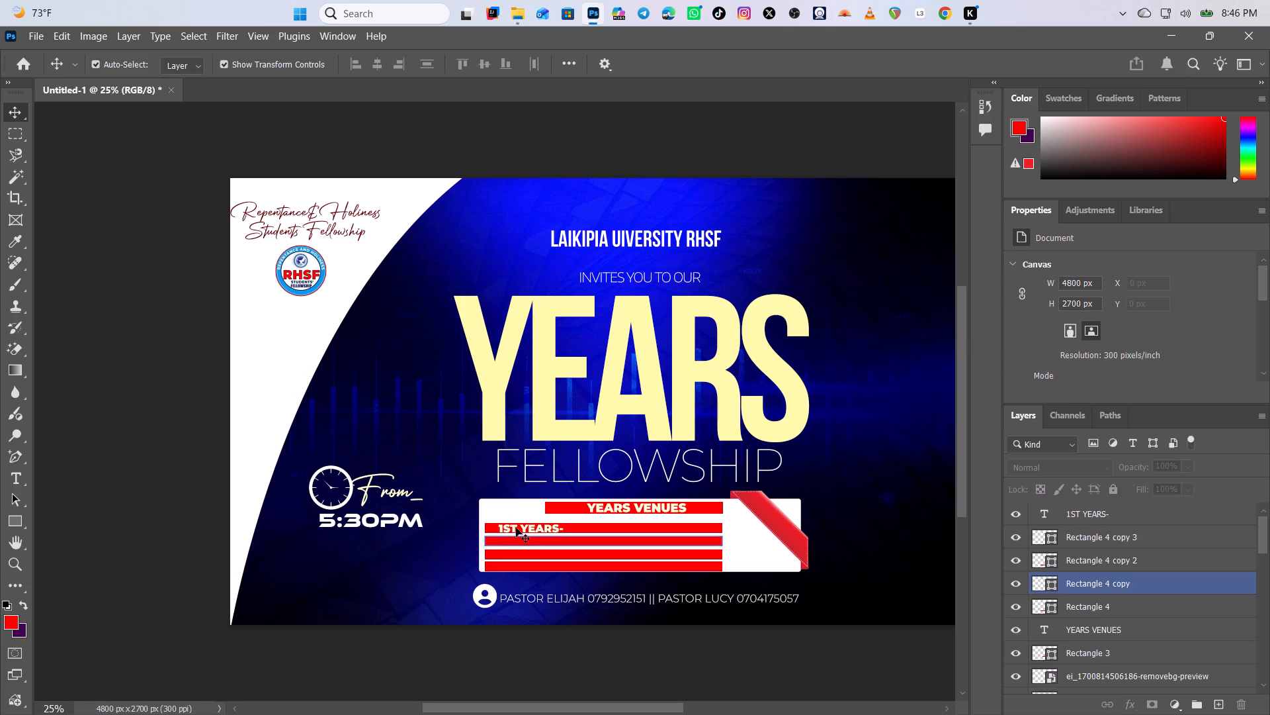
Nudge the "1ST YEARS-" label up slightly to centre it vertically in its red bar.
click(516, 527)
key(Up)
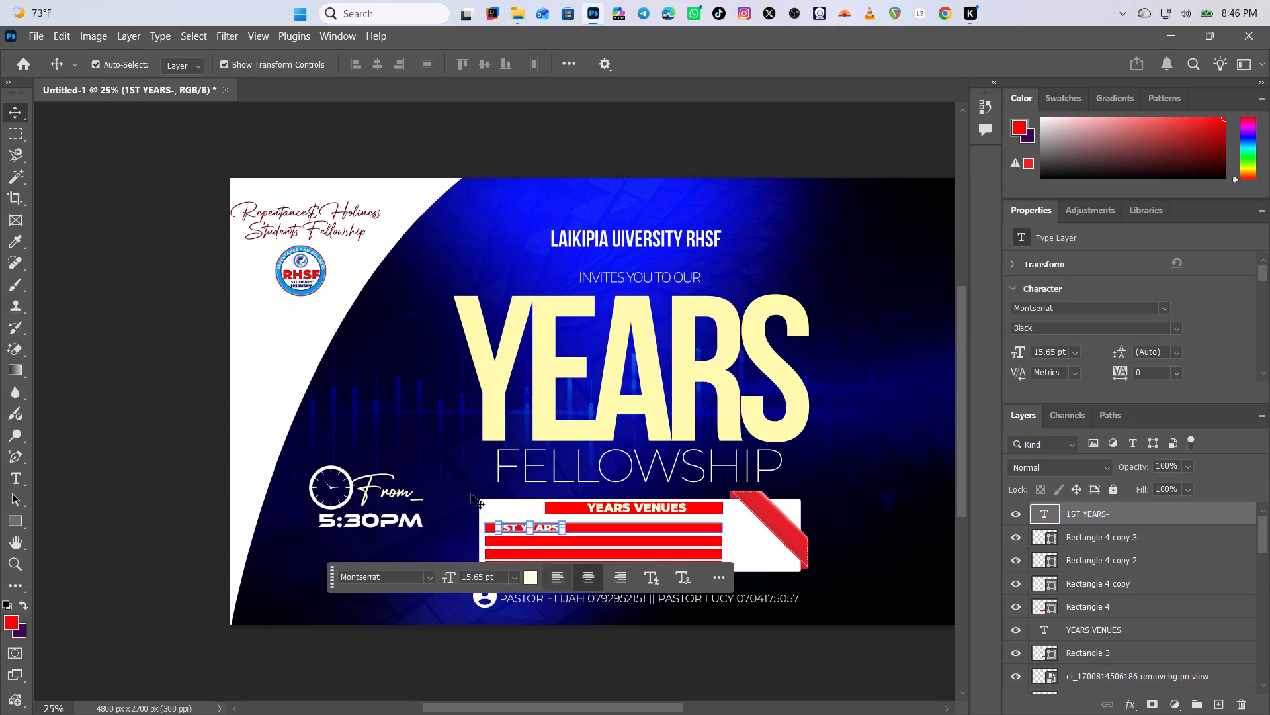
click(430, 420)
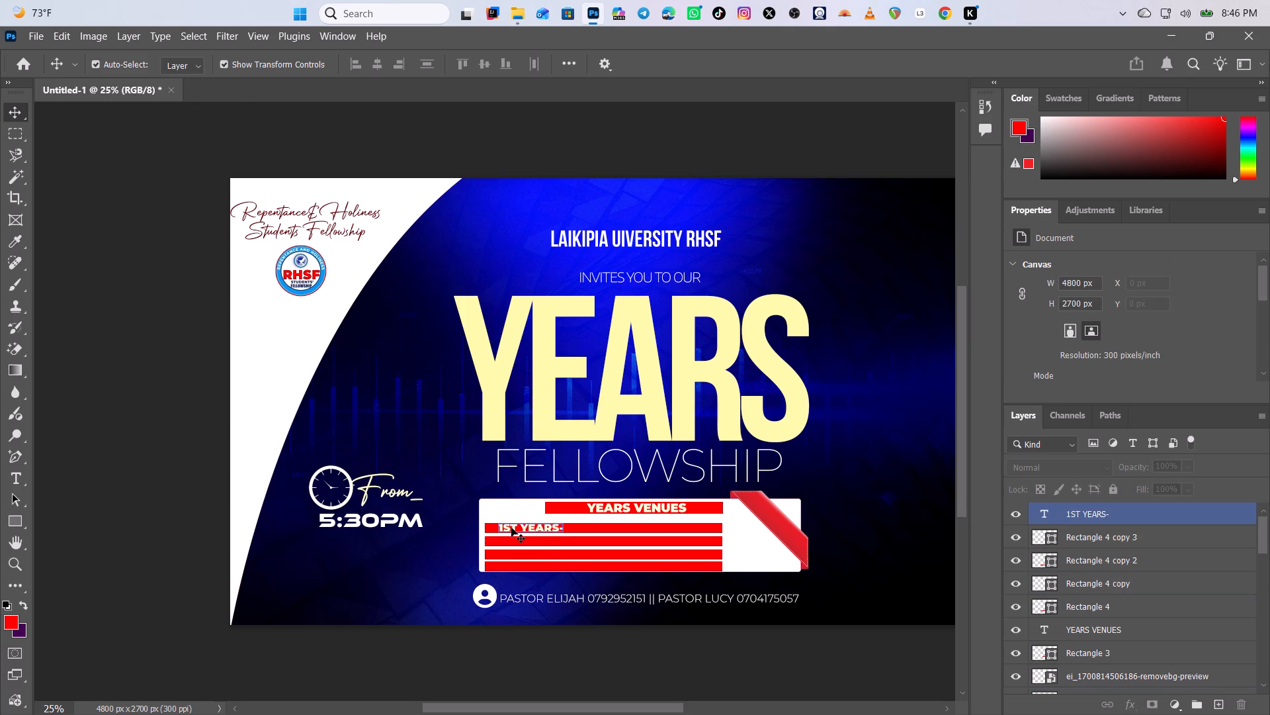
Duplicate the "1ST YEARS-" label and move the copy down onto the second long red bar.
click(511, 528)
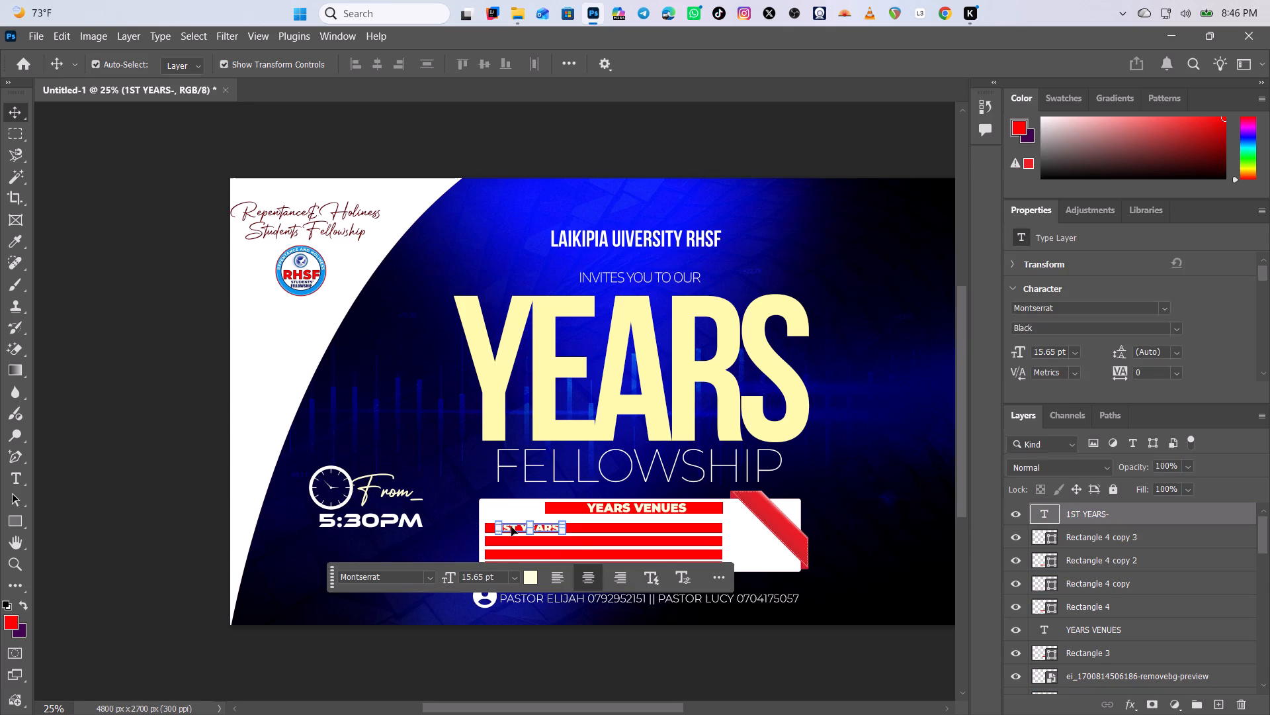
key(shift+j)
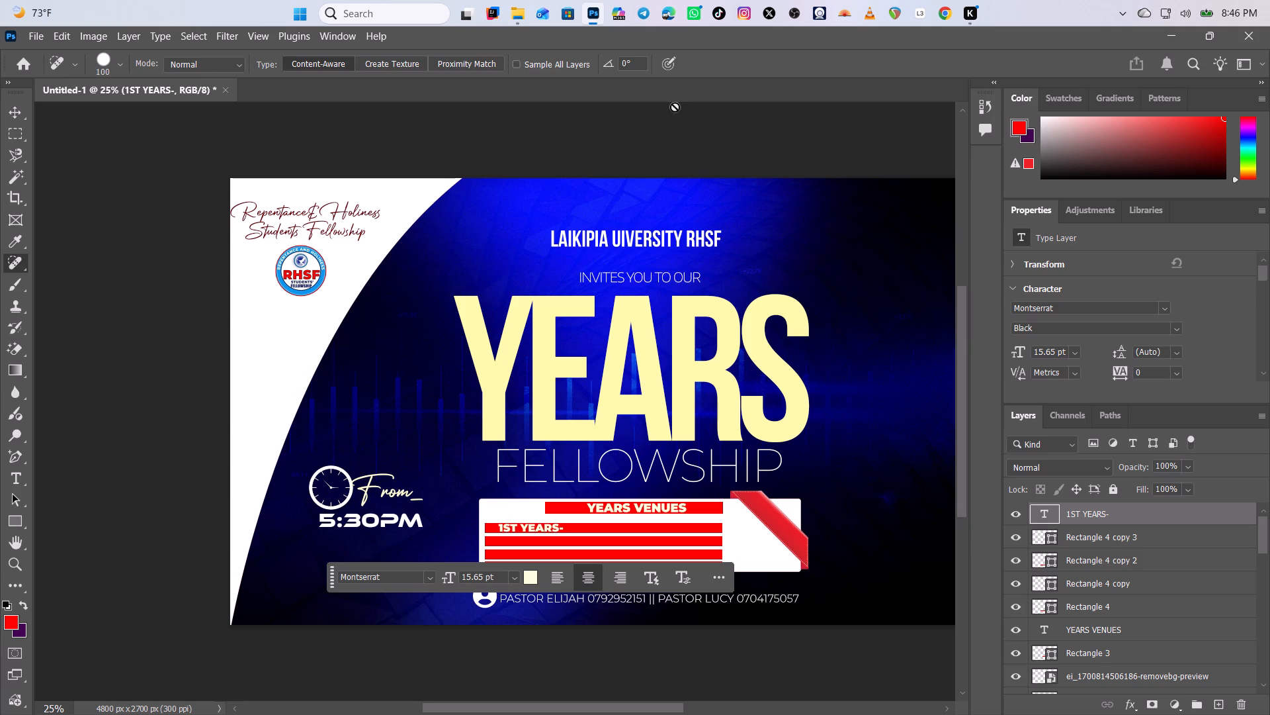
click(7, 116)
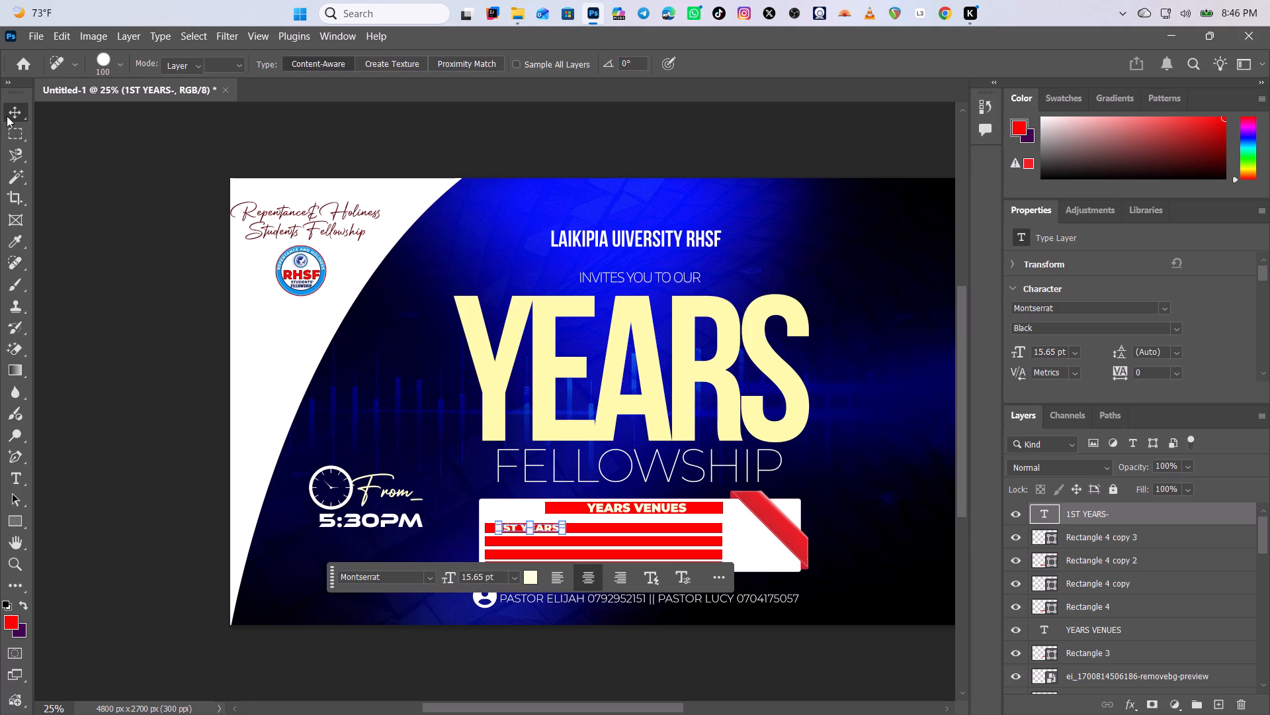
key(ctrl+j)
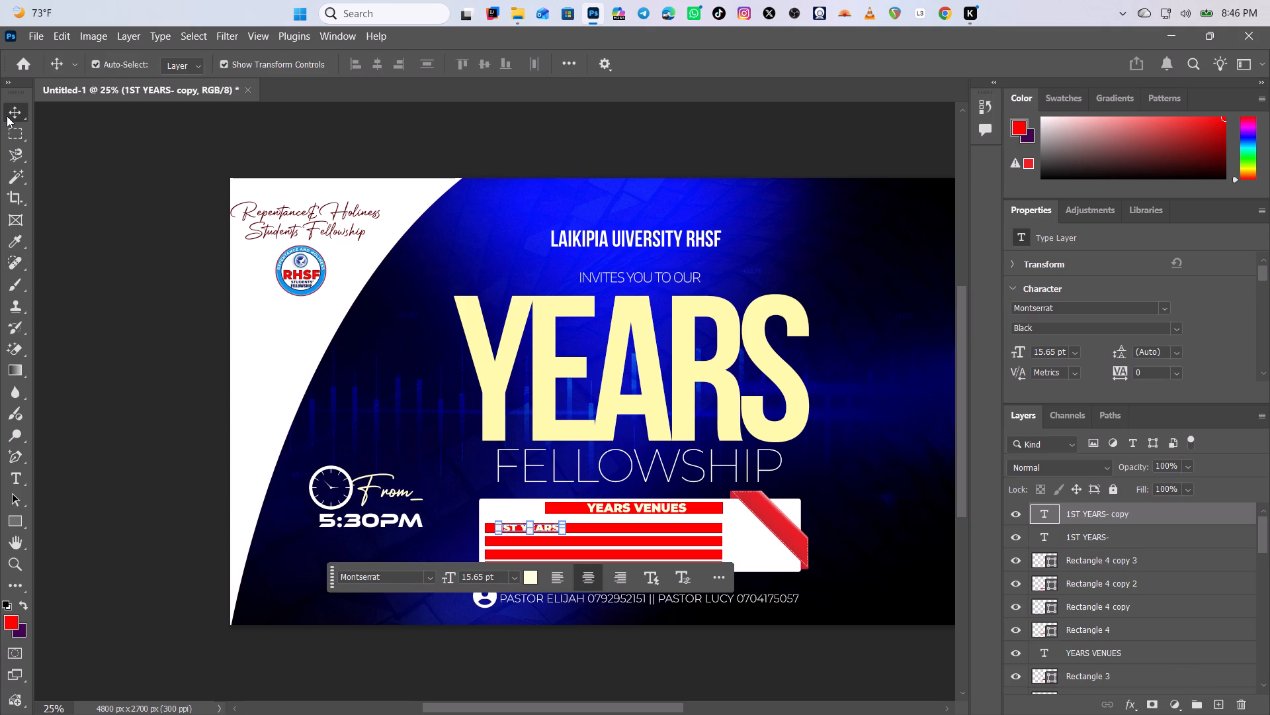
drag(514, 526, 516, 537)
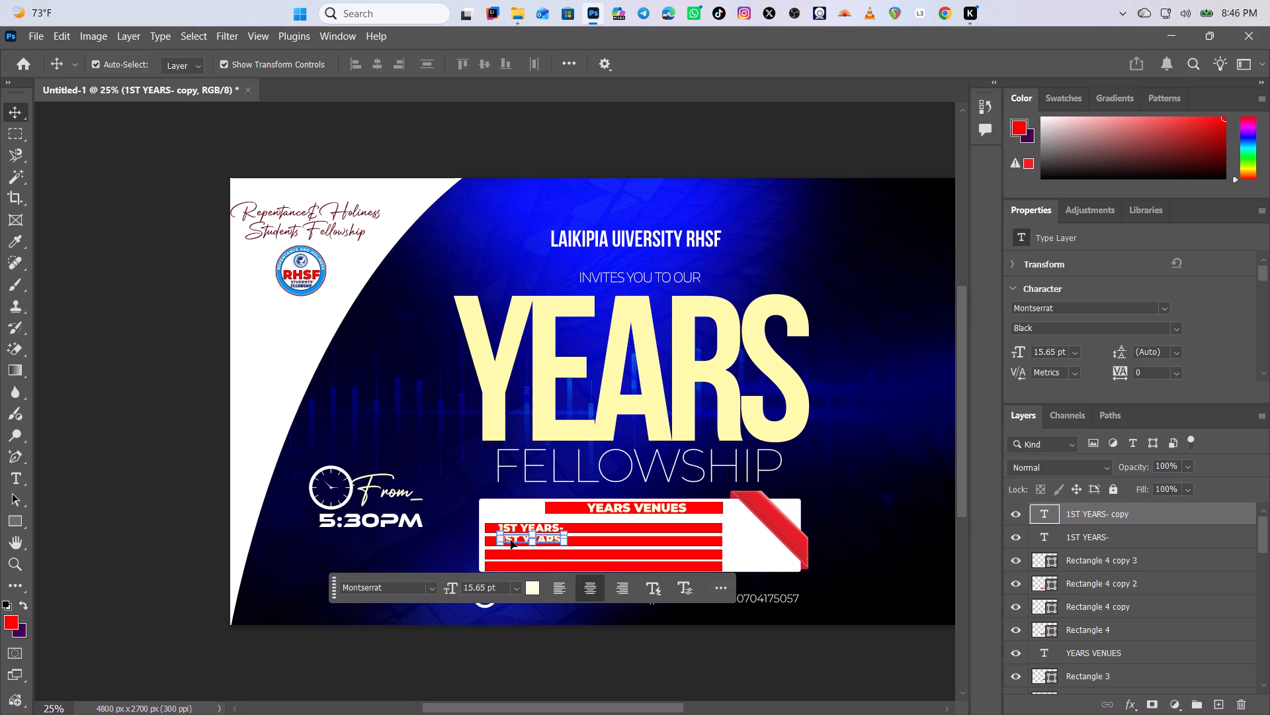
Change the copied label's text to "2ND YEARS-".
double_click(511, 540)
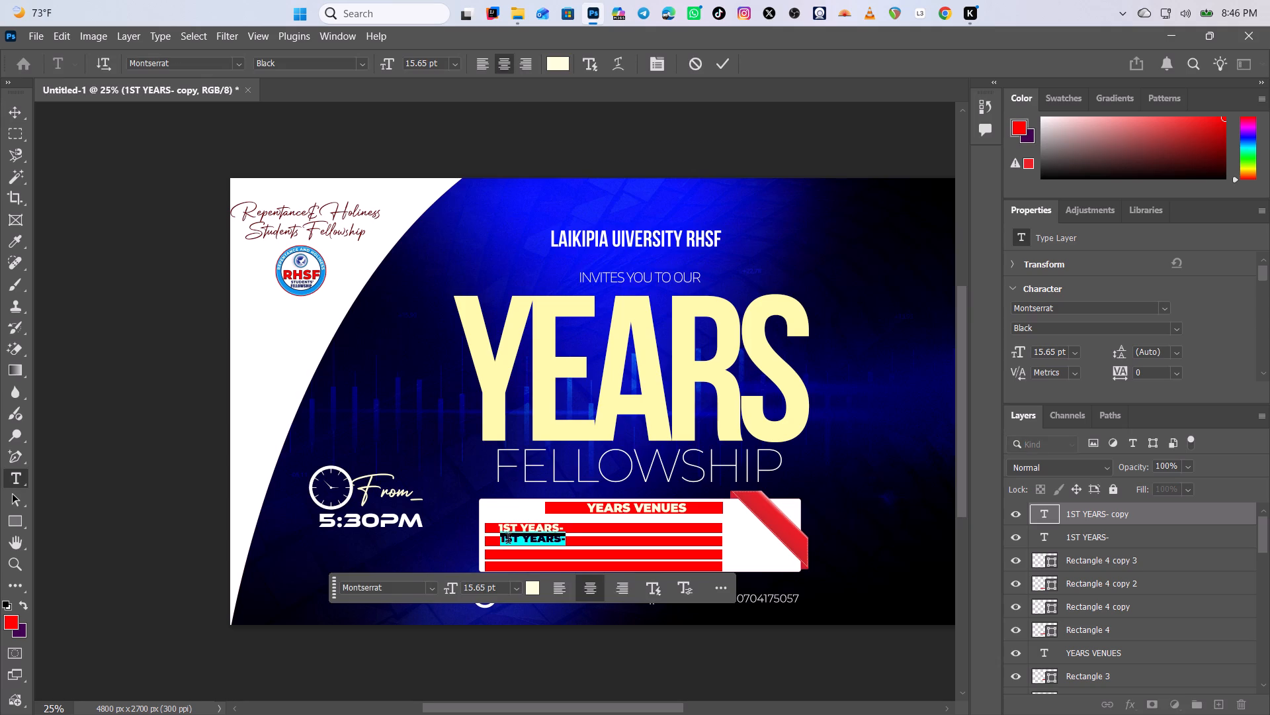
text(2ND YEAR)
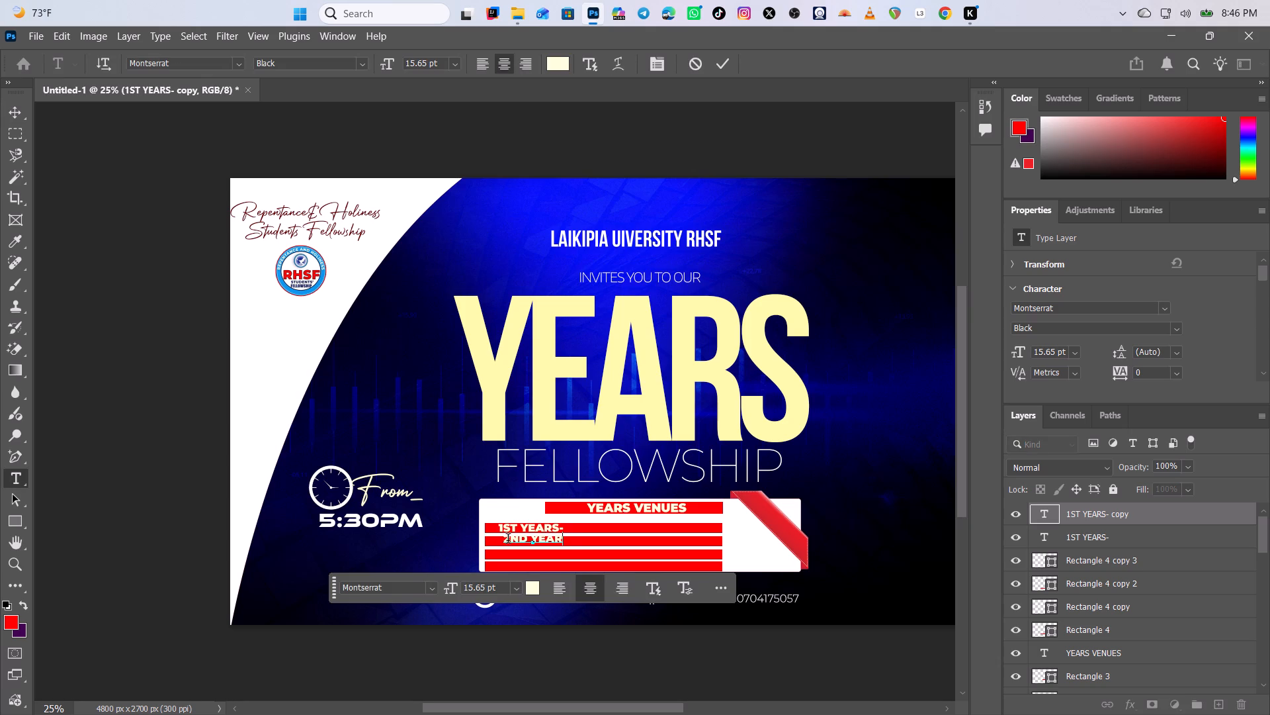
key(s)
key(minus)
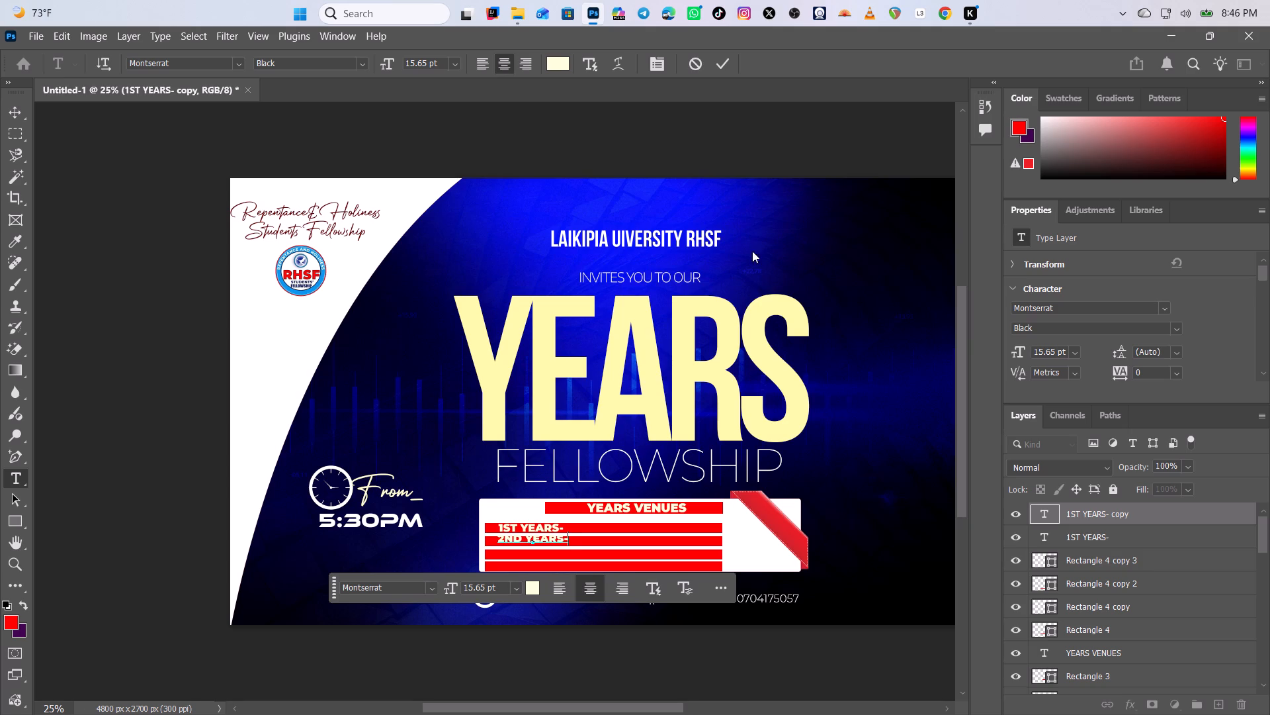
click(718, 58)
Nudge the "2ND YEARS-" label down slightly to centre it vertically in the second long red bar.
key(Down)
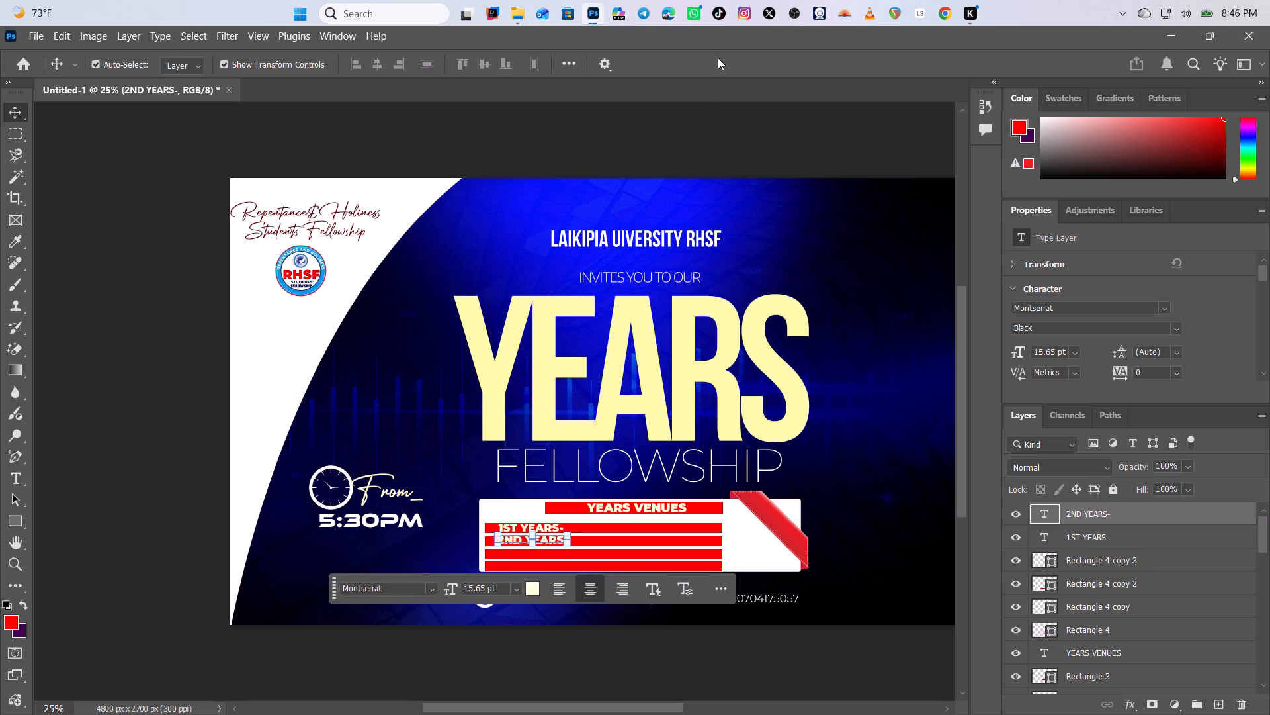
key(Down)
key(Down)
key(Down)
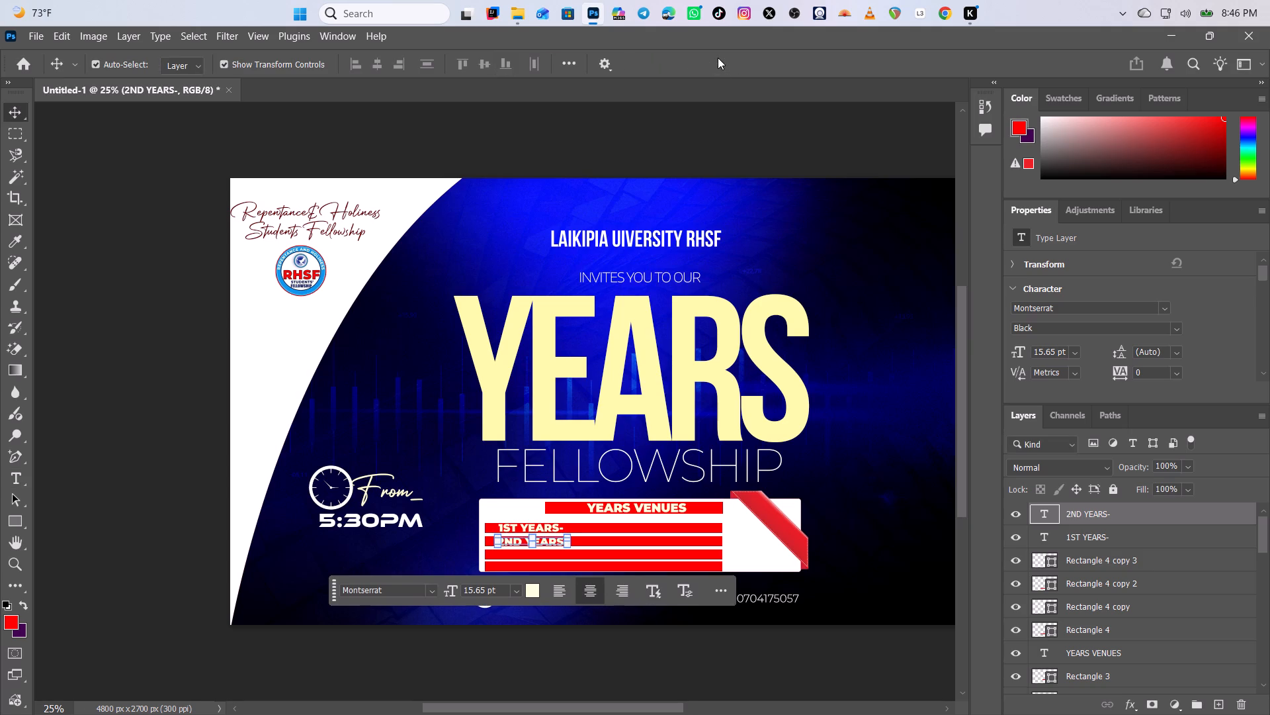
click(724, 252)
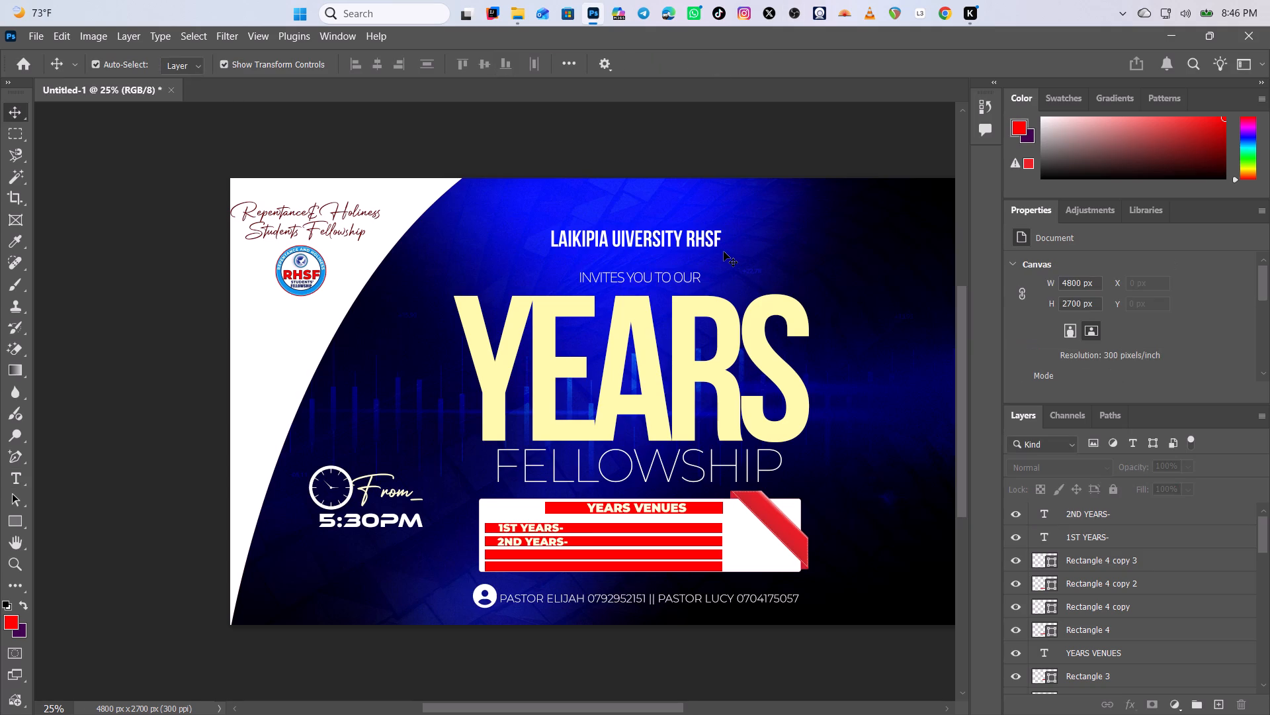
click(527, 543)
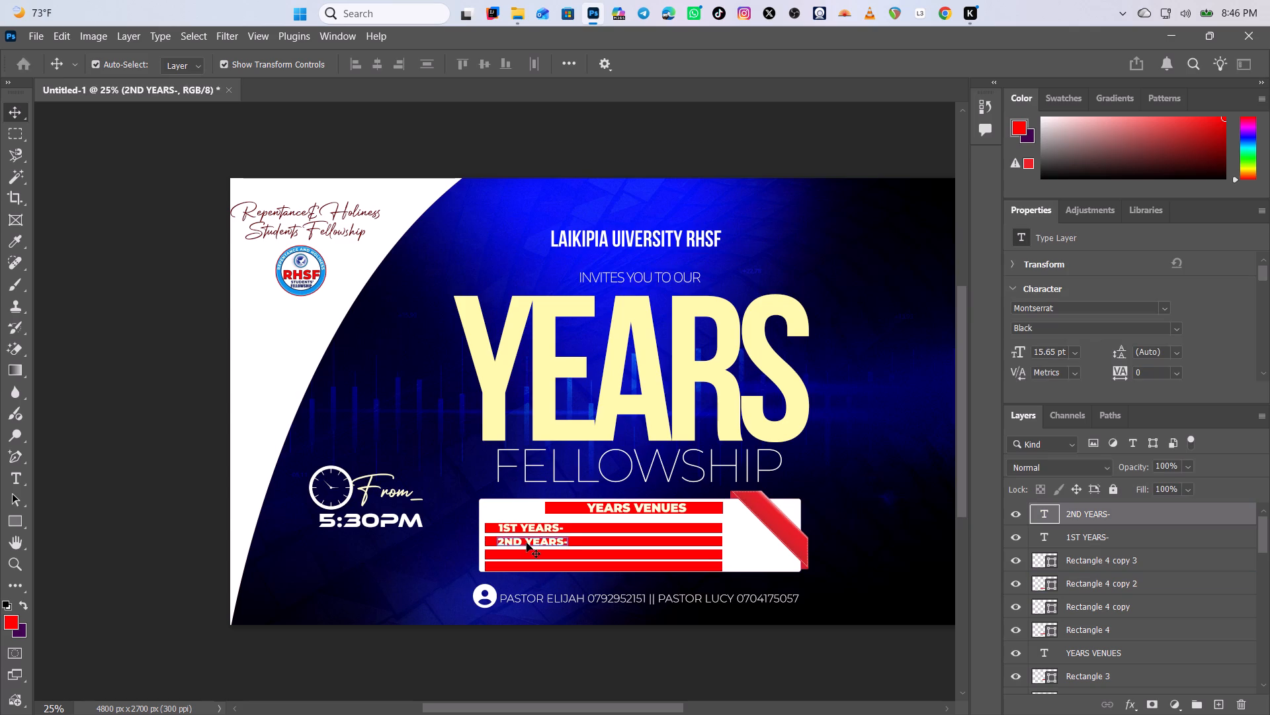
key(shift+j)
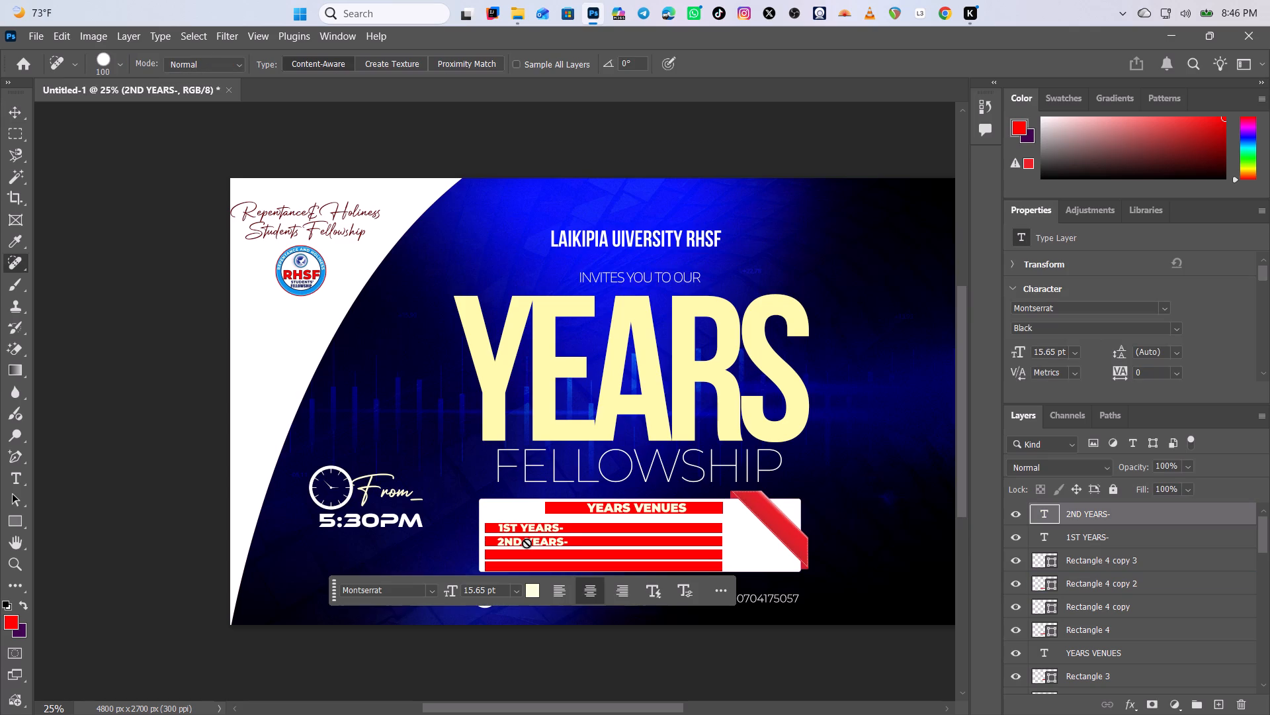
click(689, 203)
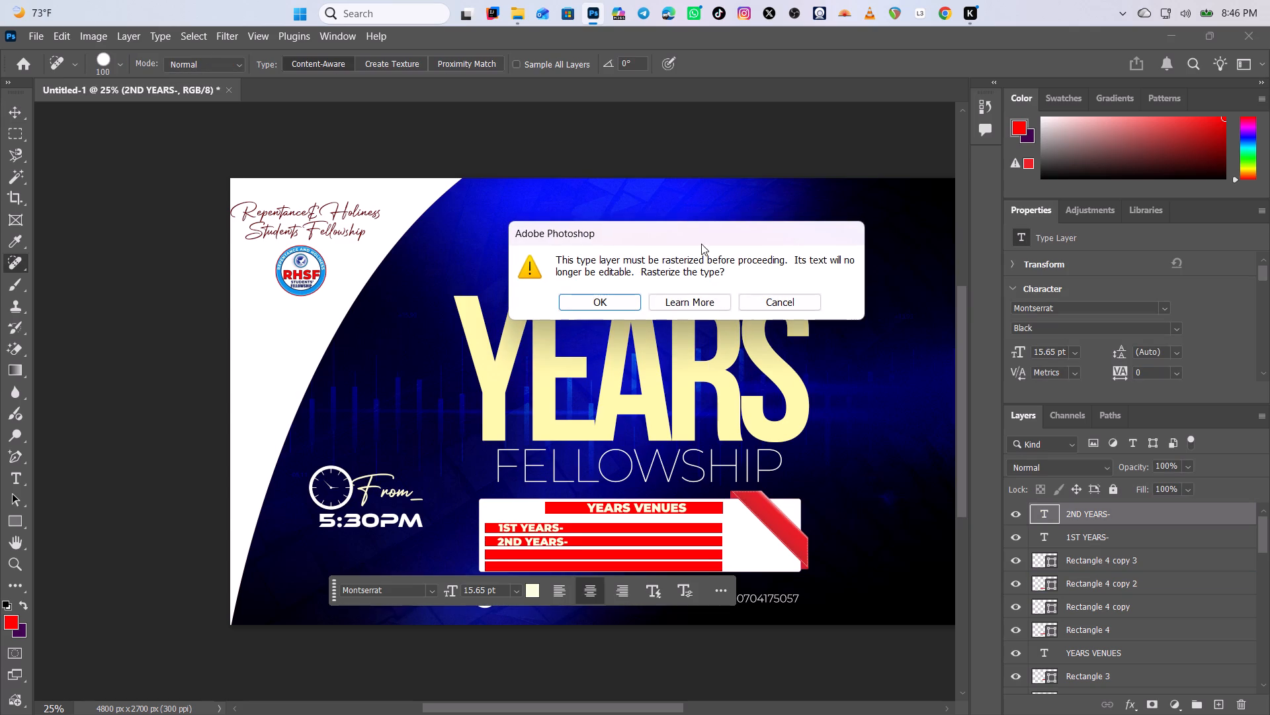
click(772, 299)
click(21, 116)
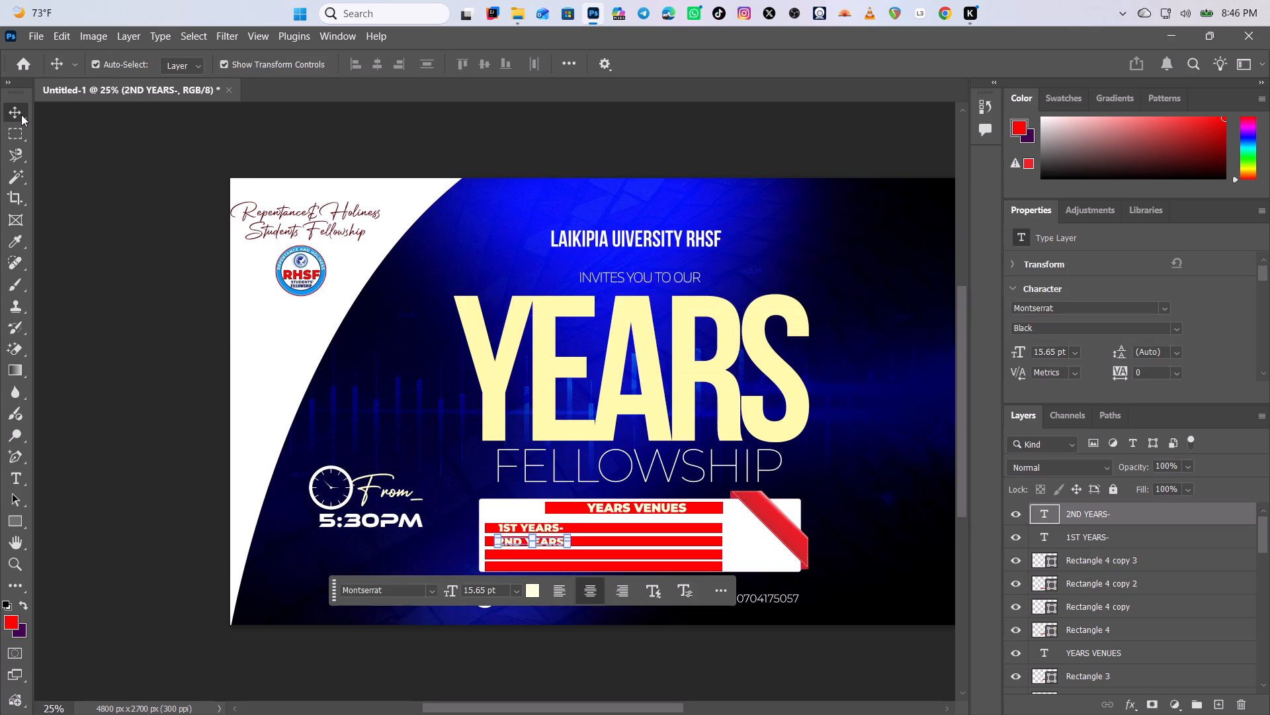
Duplicate the "2ND YEARS-" label and move the copy straight down onto the third long red bar.
key(ctrl+j)
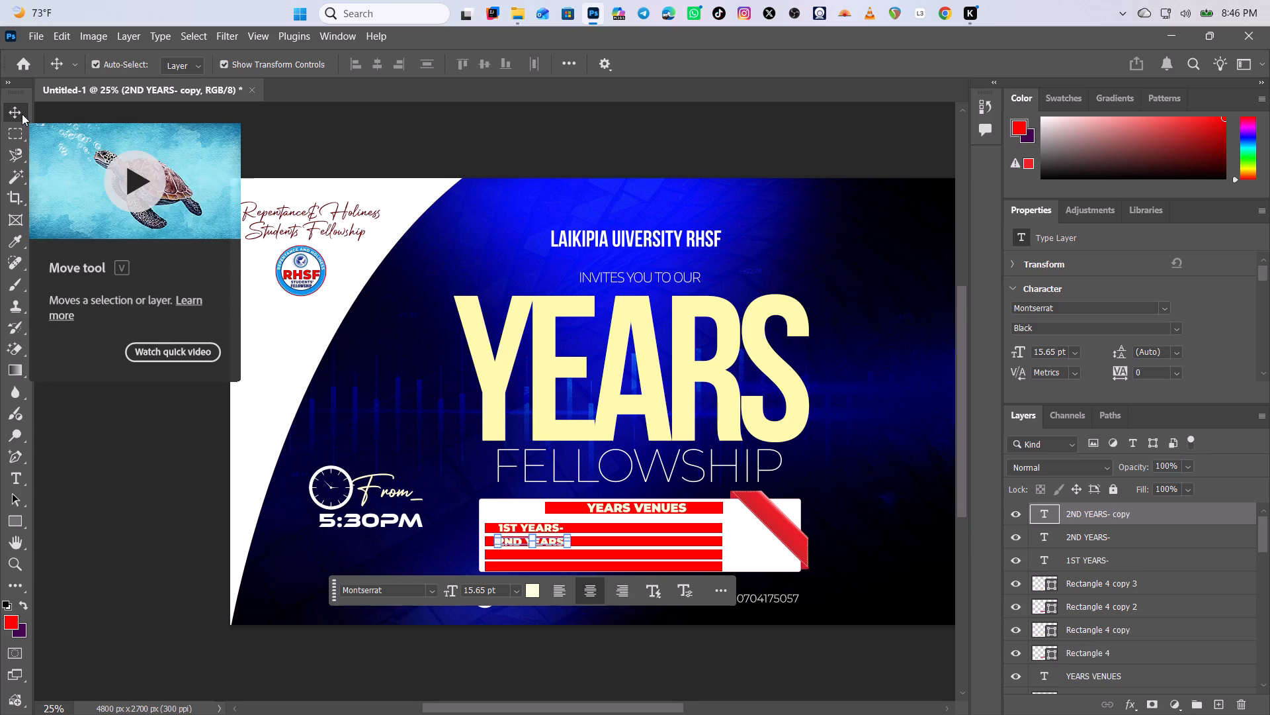
key(Down)
key(Down)
key(Down)
key(Down)
key(Down)
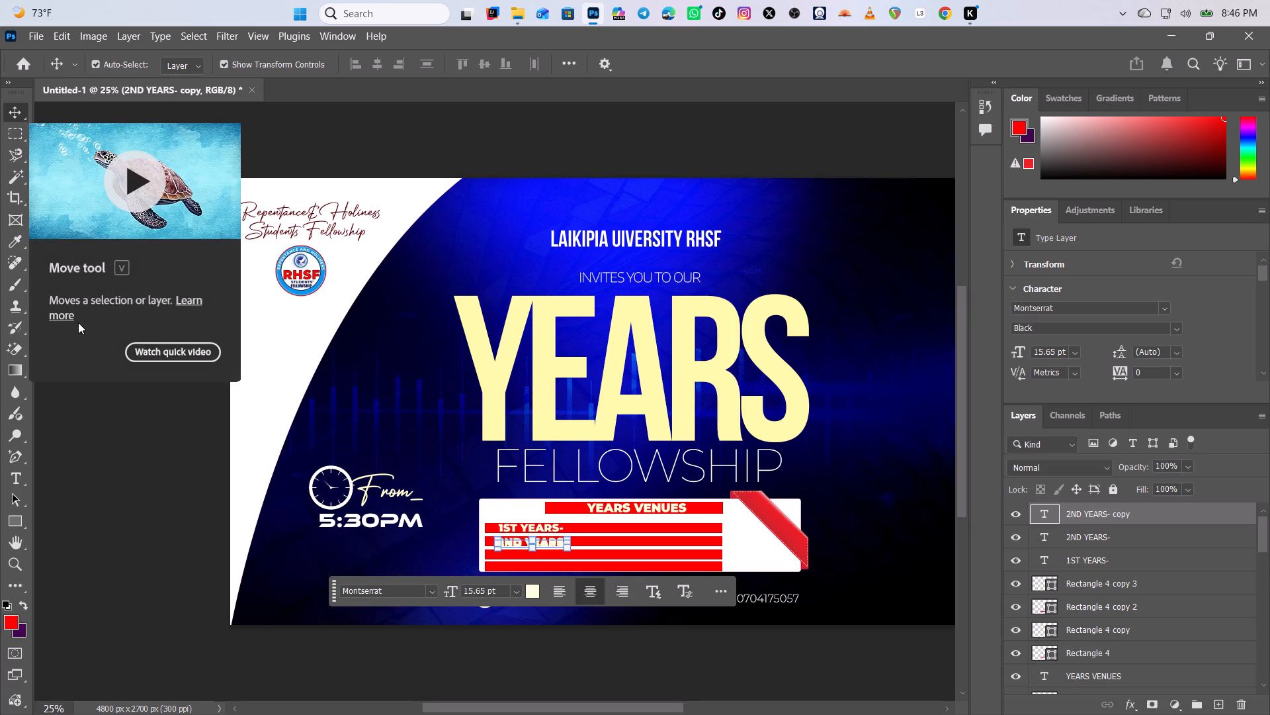
key(Down)
key(Down)
key(Down)
key(Down)
key(Down)
key(Down)
key(Down)
key(Down)
key(Down)
key(Down)
key(Down)
key(Down)
key(Down)
key(Down)
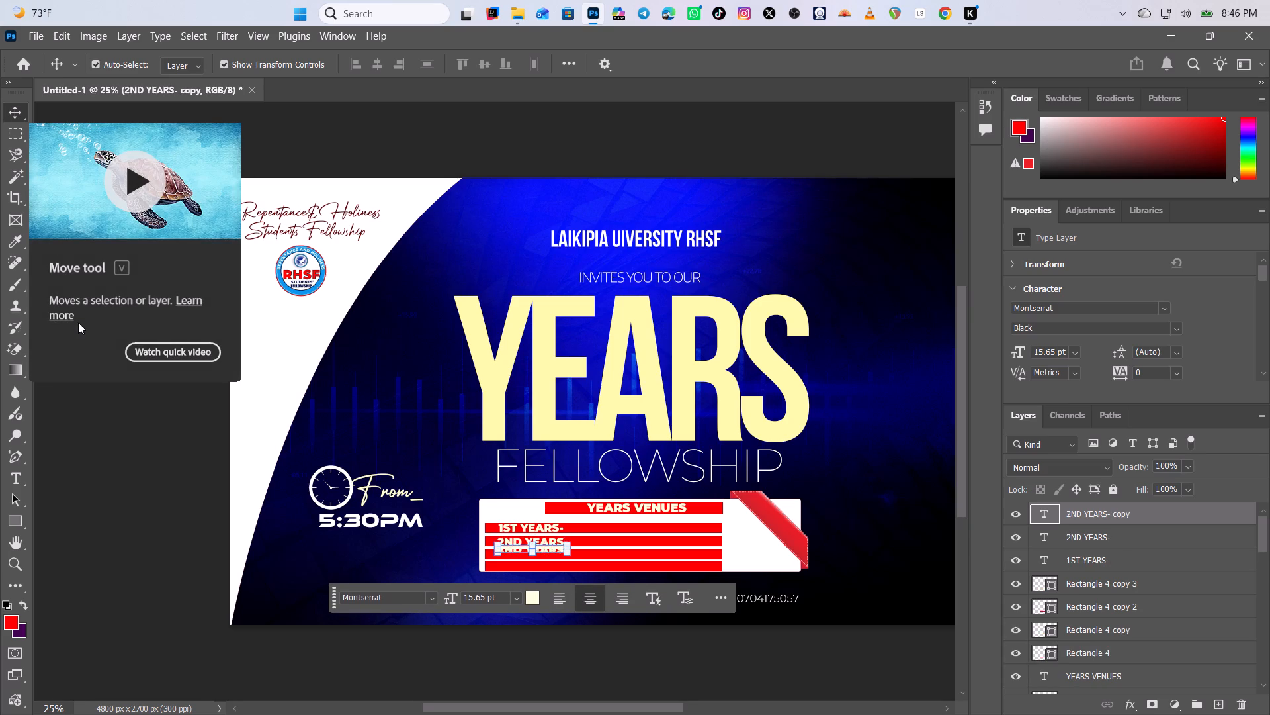
key(Down)
key(Down)
key(Down)
key(Down)
key(Down)
key(Down)
key(Down)
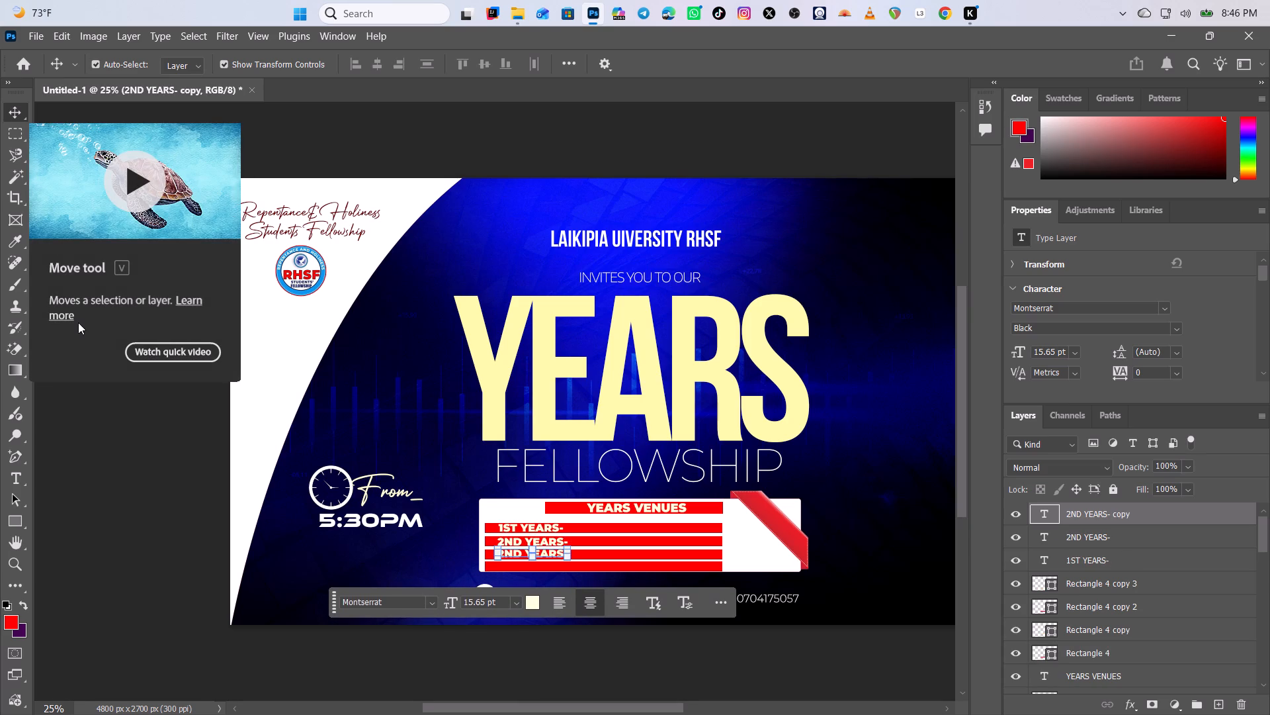
key(Down)
key(Up)
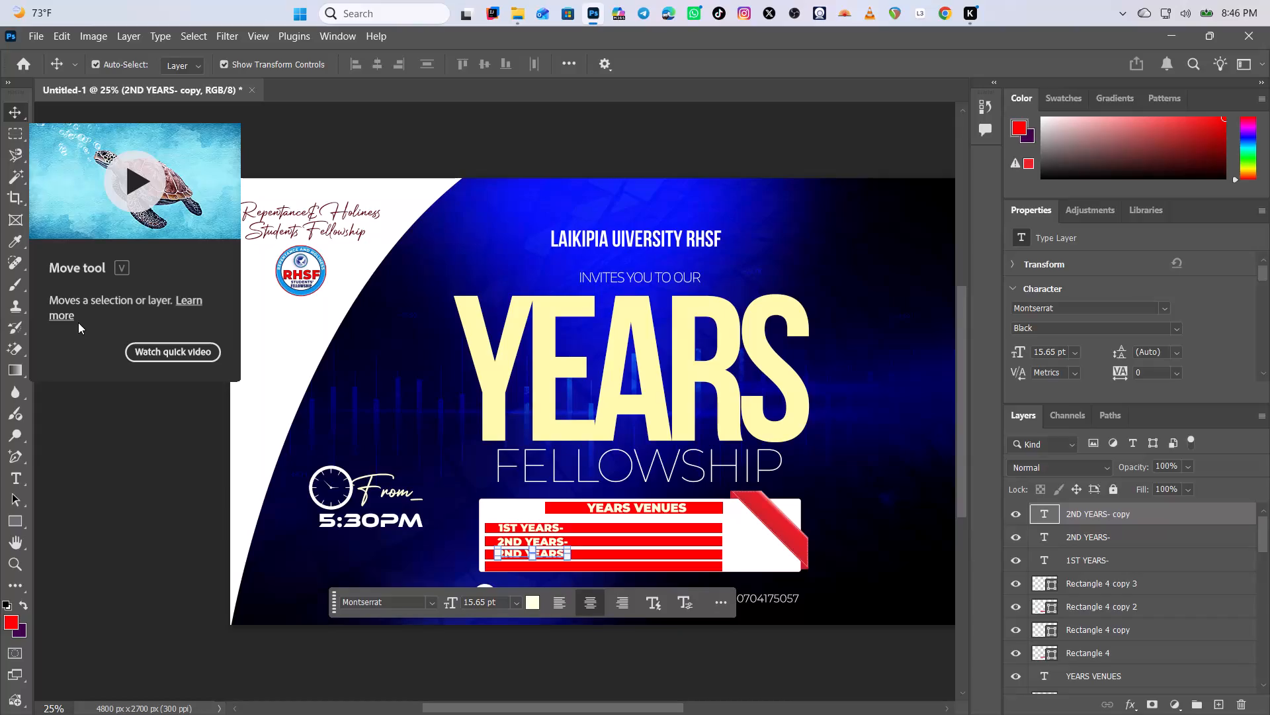
Change the copied label's text on the third long red bar to "3RD YEAR-".
triple_click(513, 549)
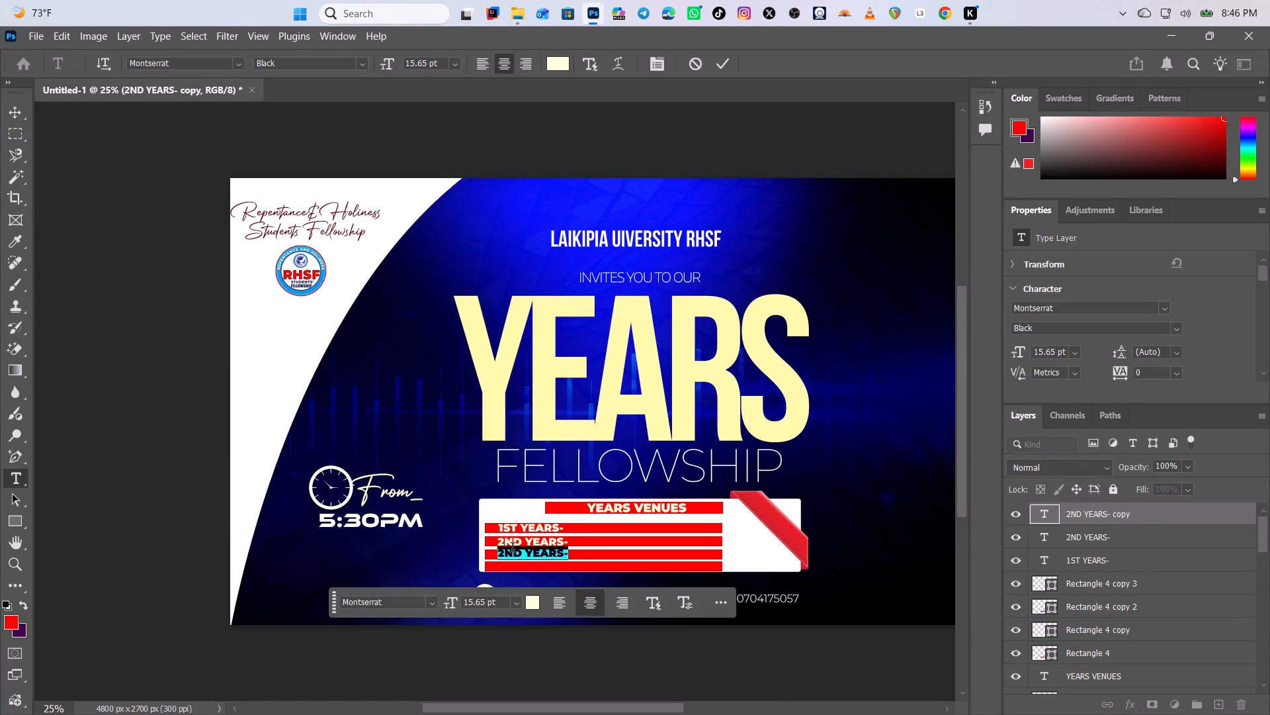
key(3)
text(RD)
key(space)
text(YEAR)
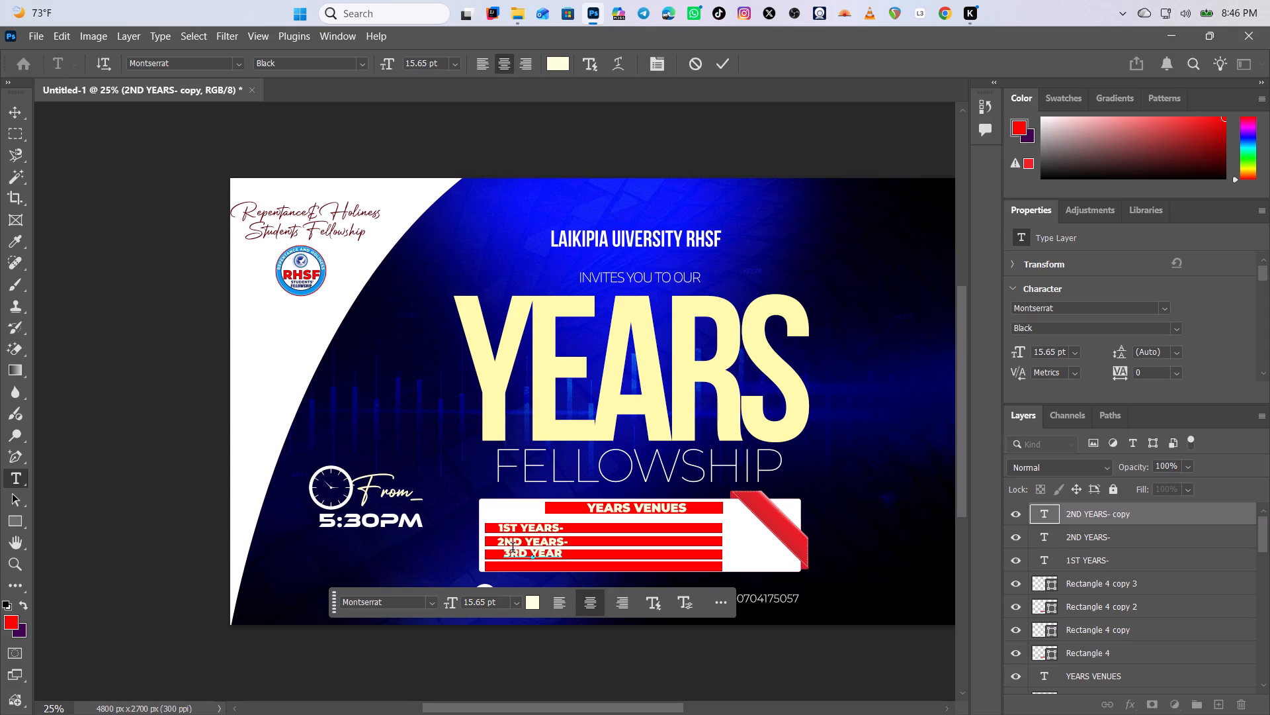
key(minus)
key(Down)
key(Down)
click(722, 56)
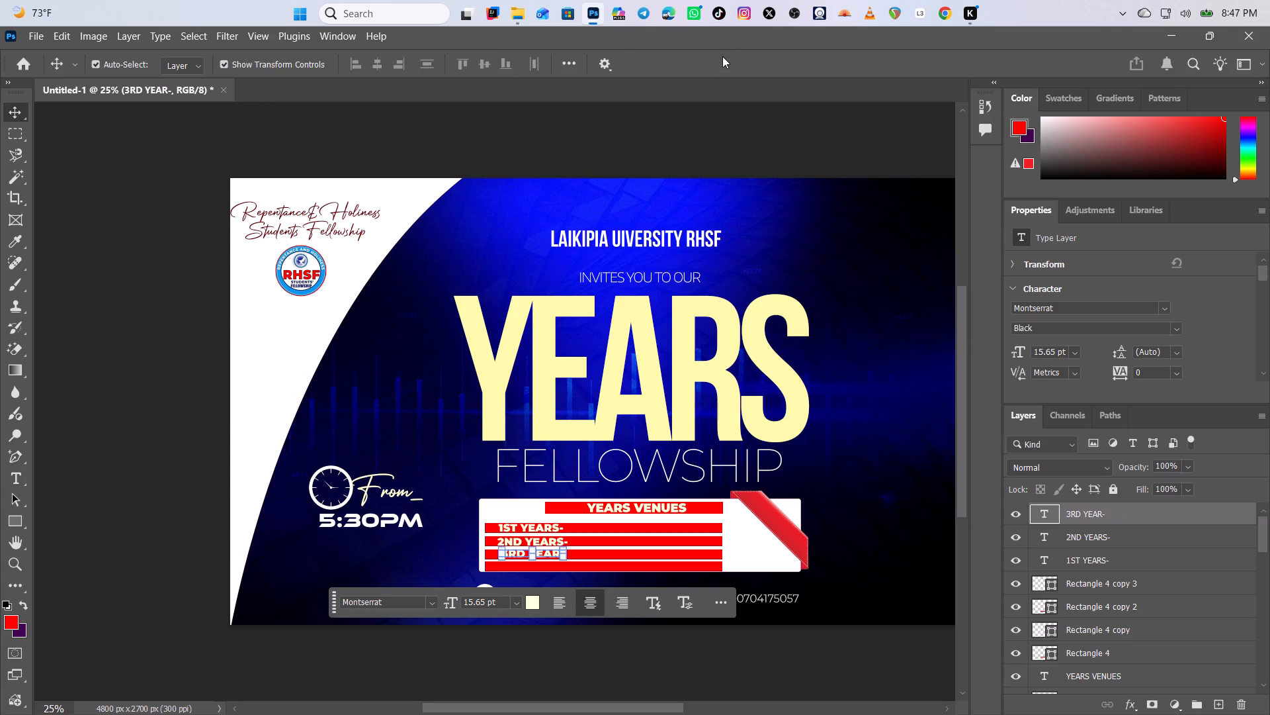
Nudge the "3RD YEAR-" label slightly down and left to line it up with the labels above.
key(Down)
key(Left)
key(Left)
key(Left)
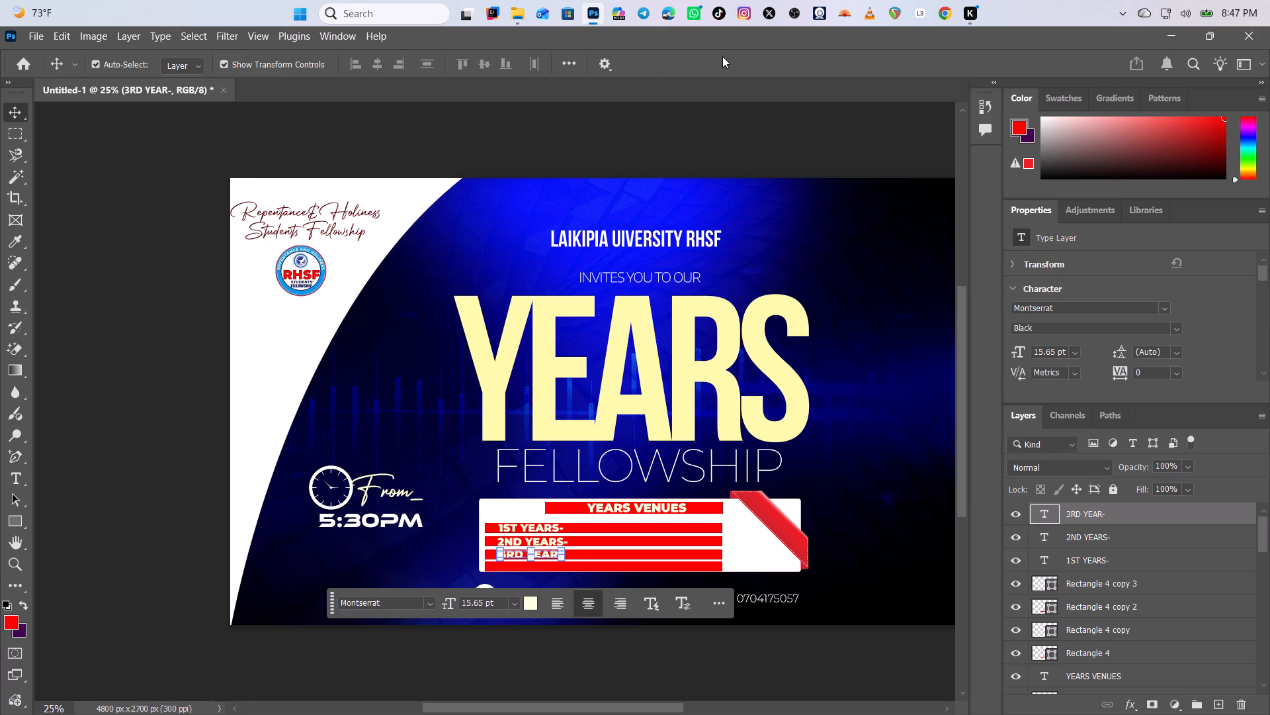
key(Right)
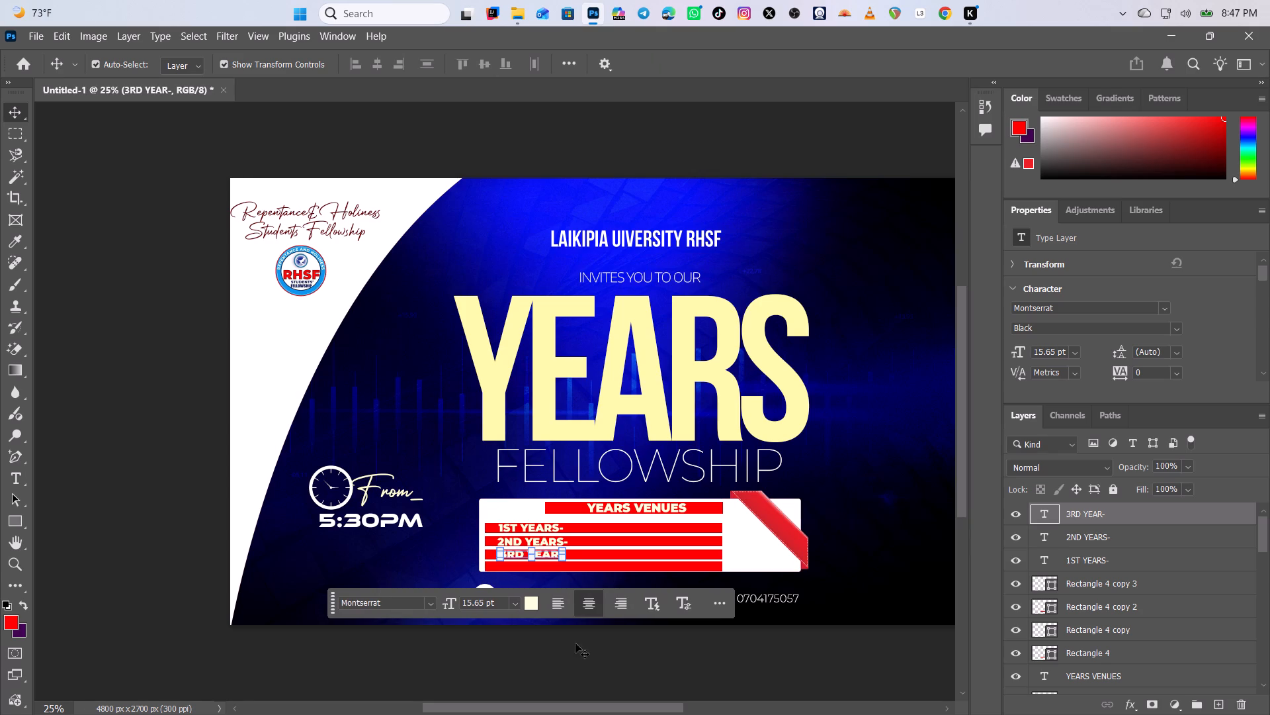
Correct the third bar's label text to "3RD YEARS-".
triple_click(550, 552)
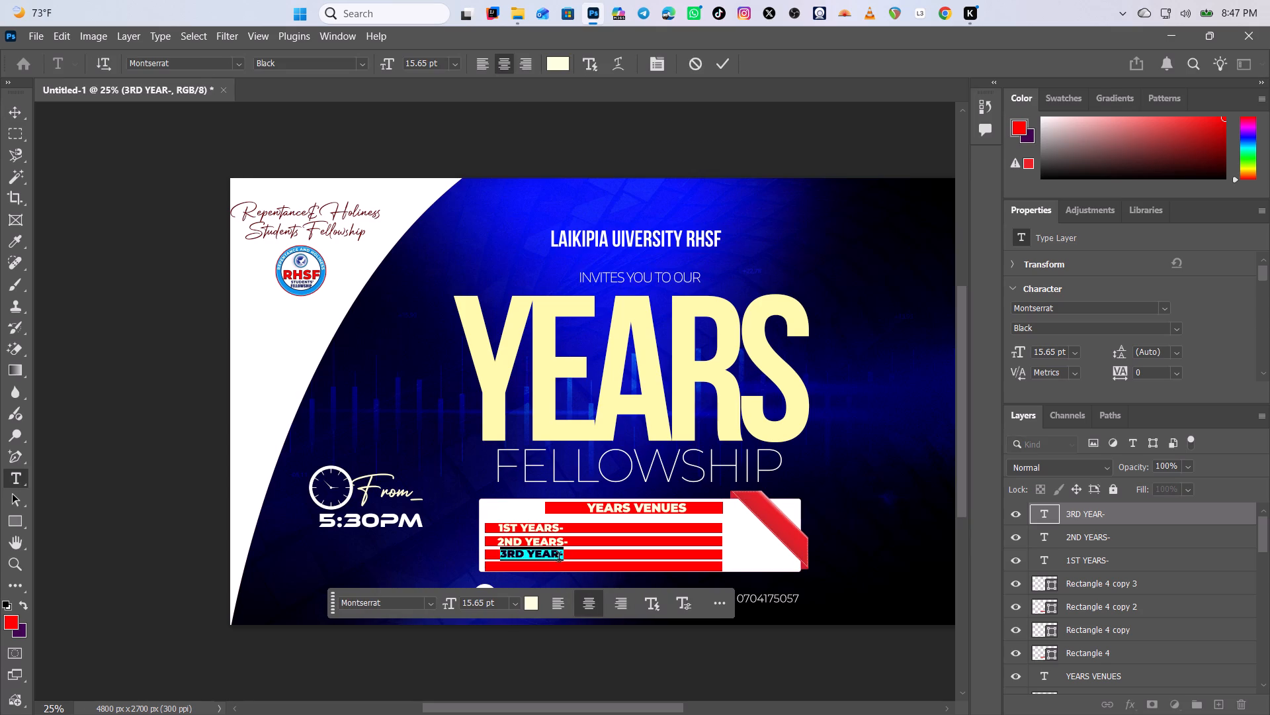
click(558, 559)
key(s)
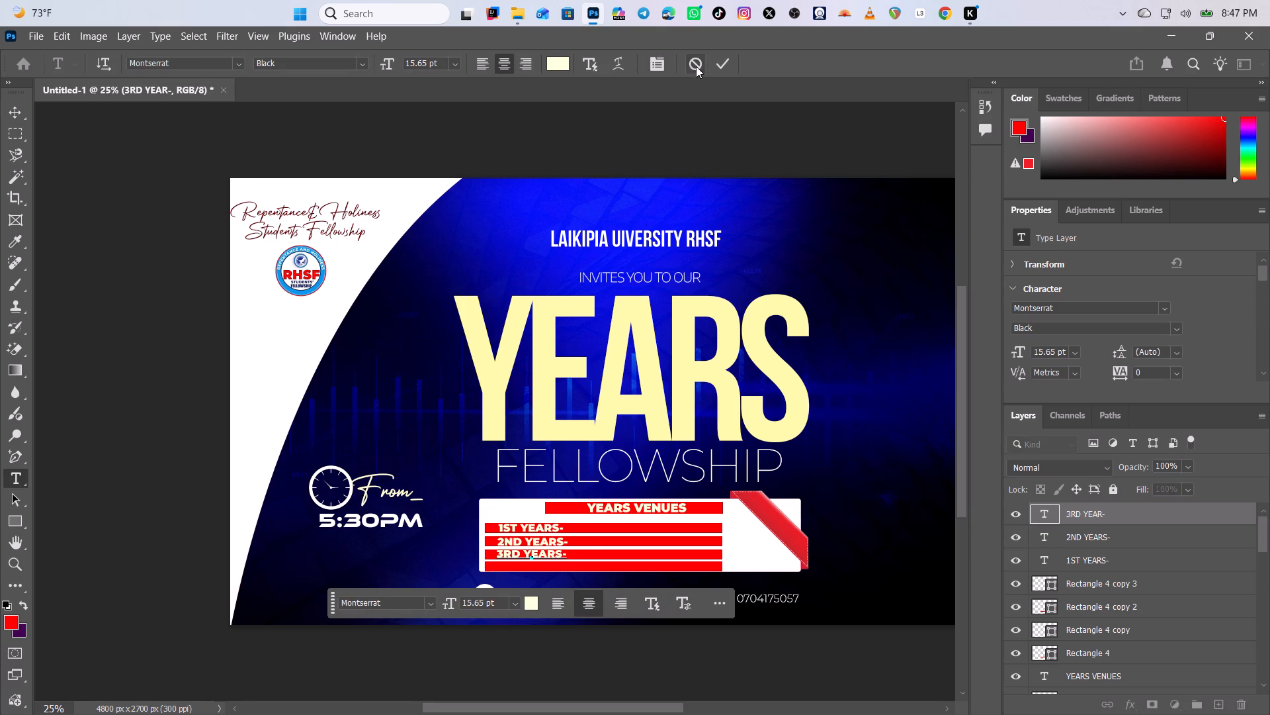
click(725, 62)
click(576, 653)
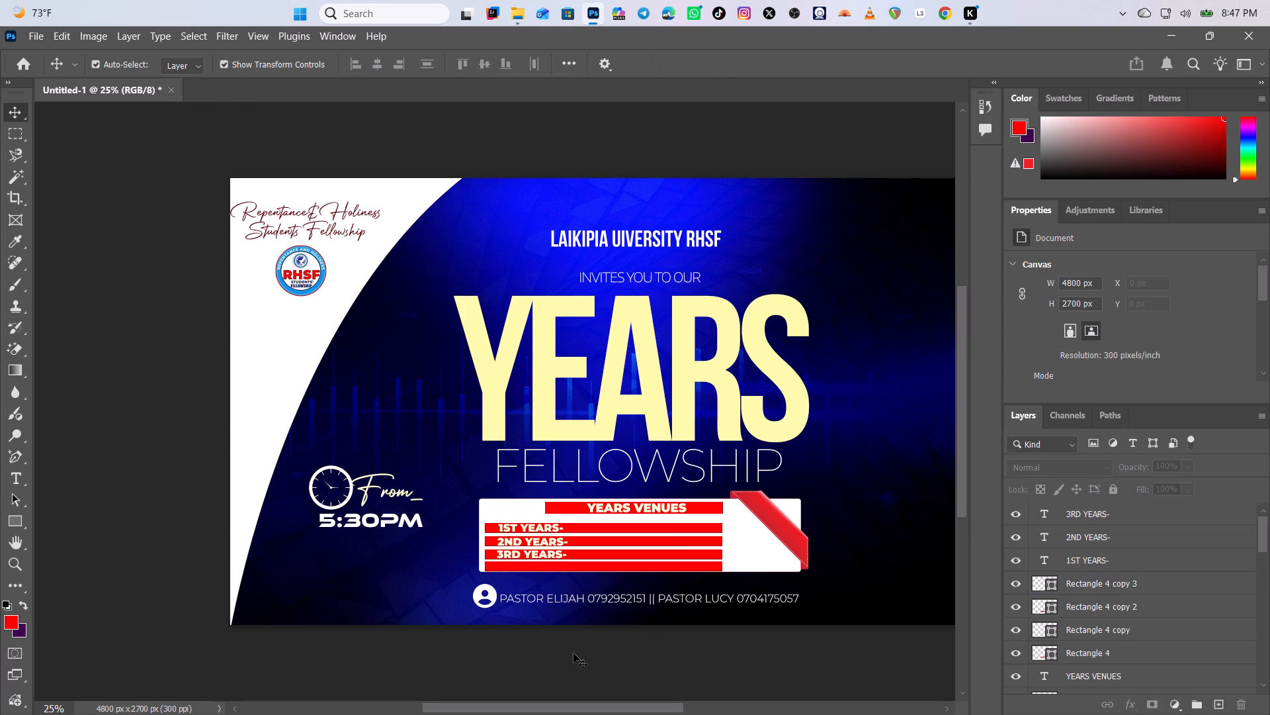
Nudge the "3RD YEARS-" label down slightly to centre it vertically in its red bar.
click(536, 555)
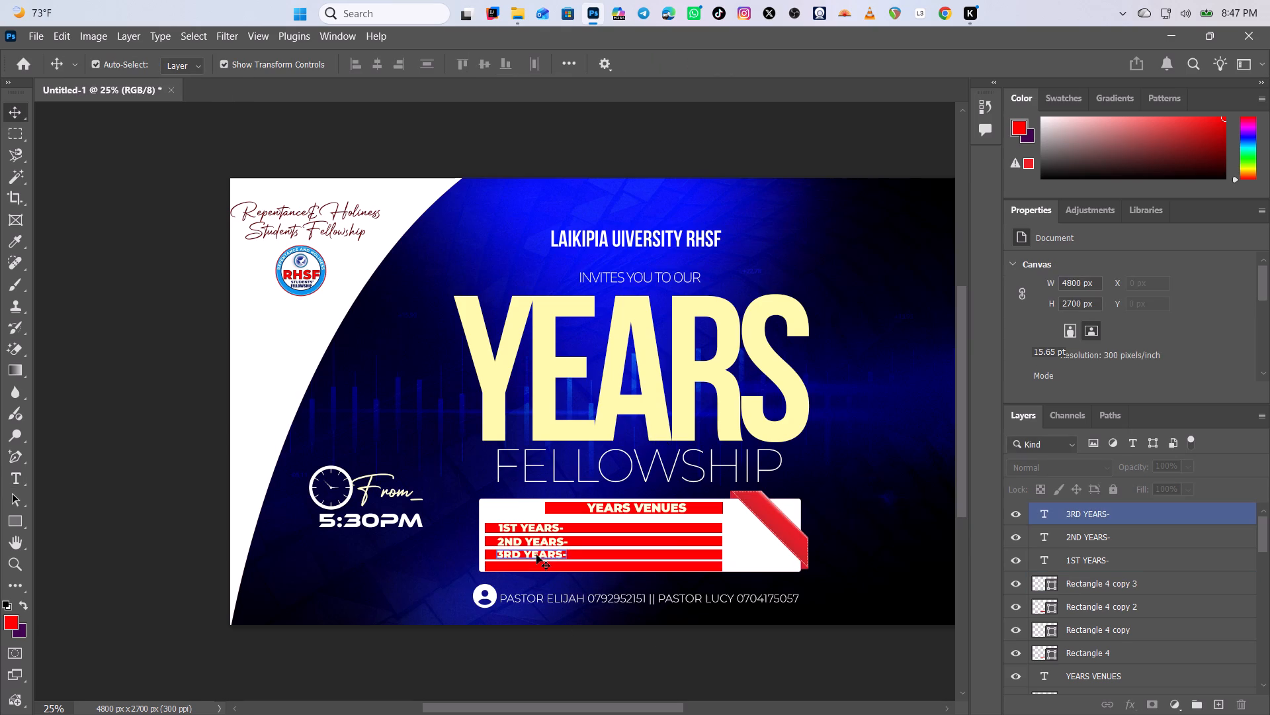
key(Down)
click(337, 649)
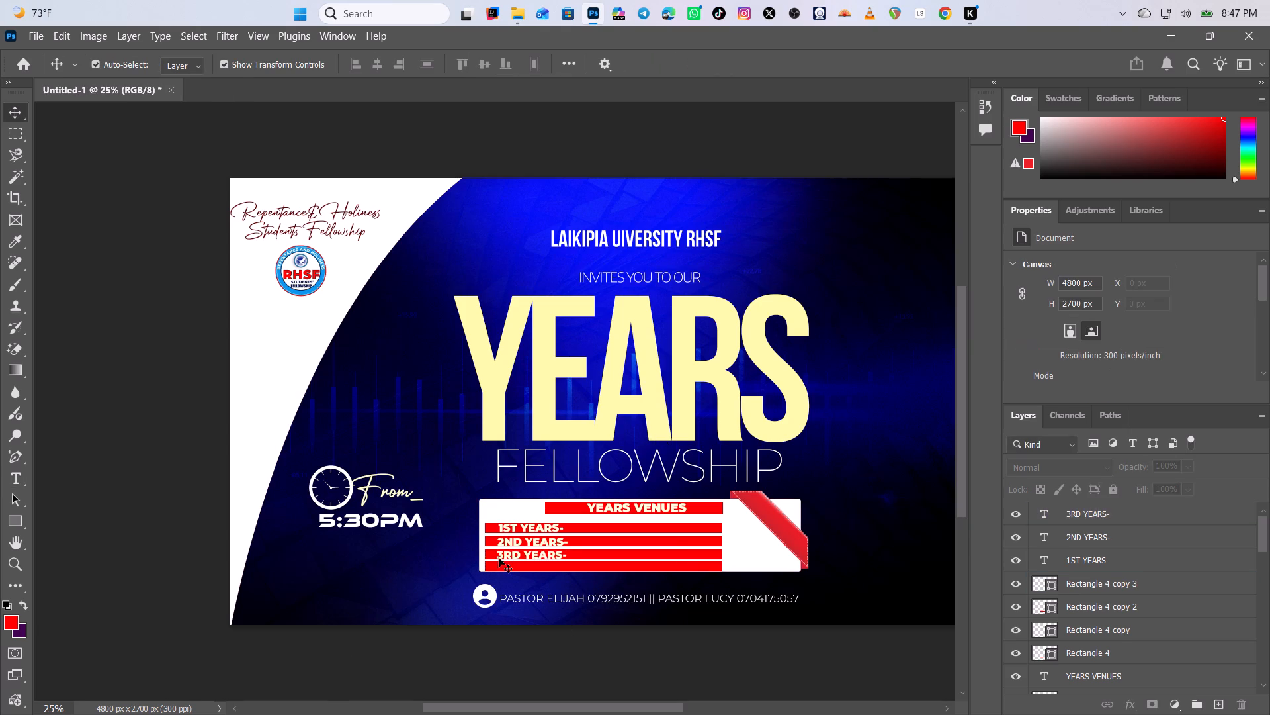
Duplicate the "3RD YEARS-" label and move the copy down onto the fourth long red bar, aligned with the labels above.
click(543, 553)
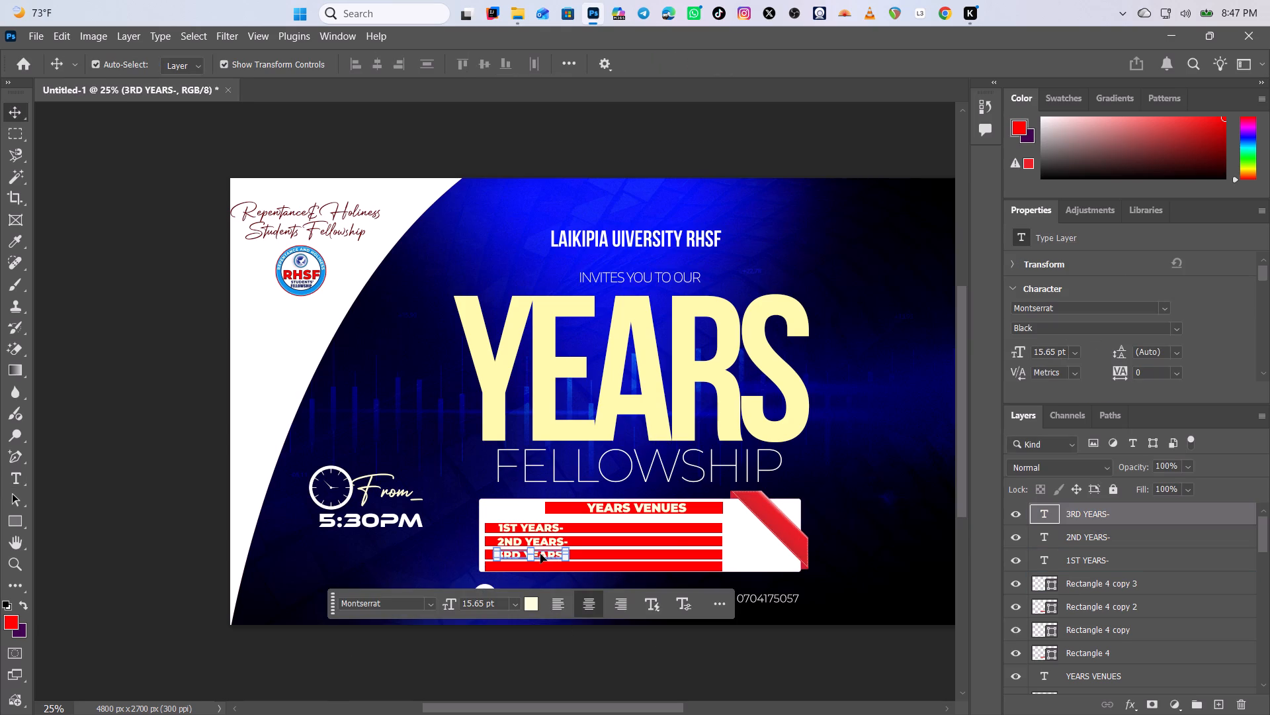
key(ctrl+j)
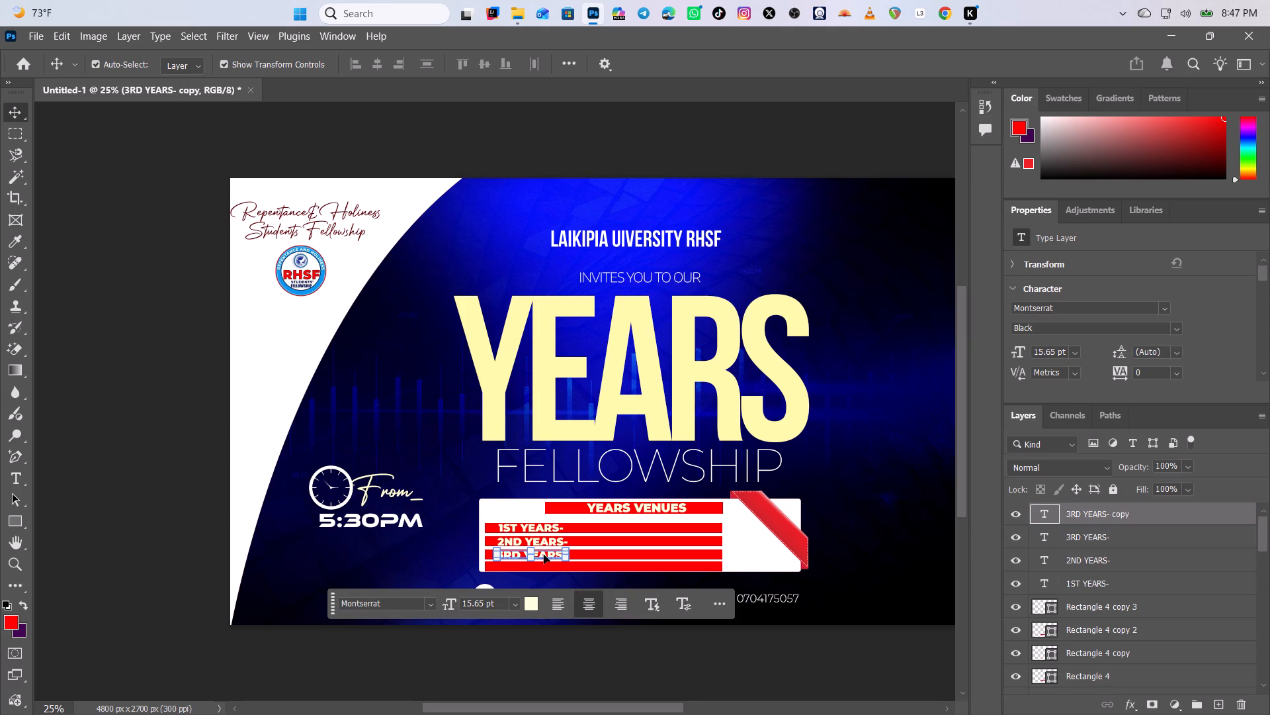
drag(543, 557, 539, 569)
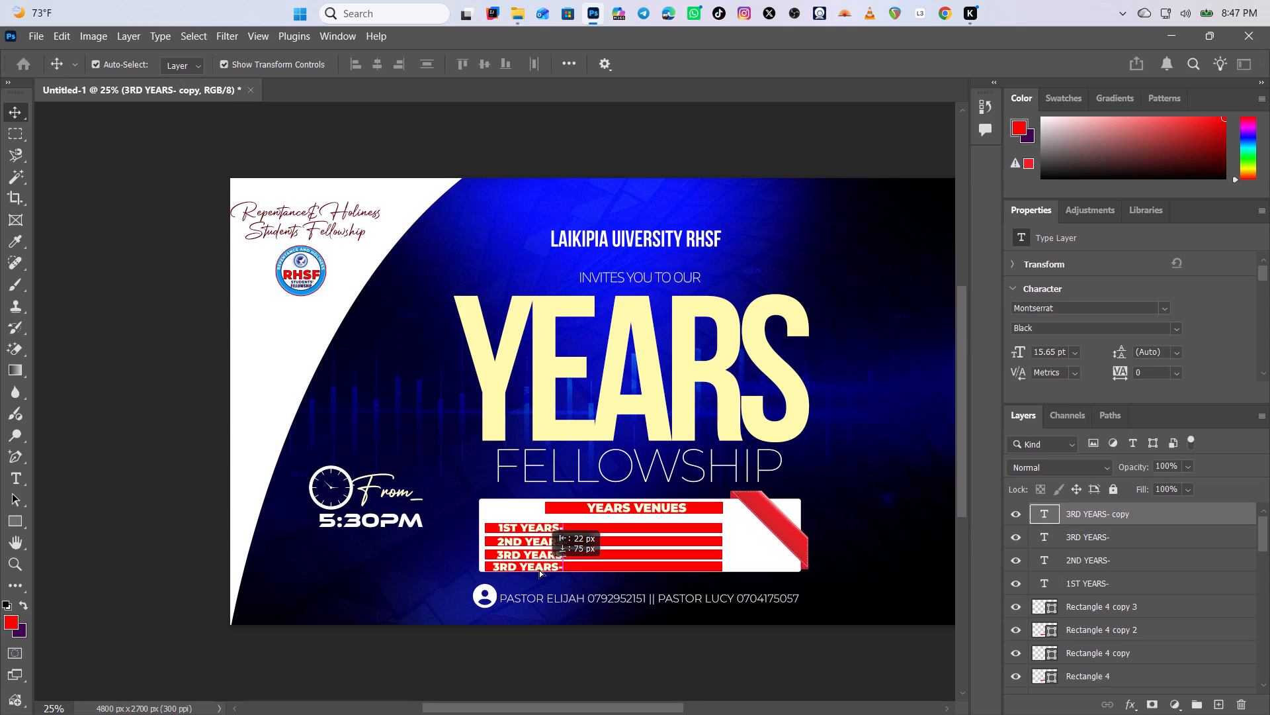
drag(539, 569, 544, 568)
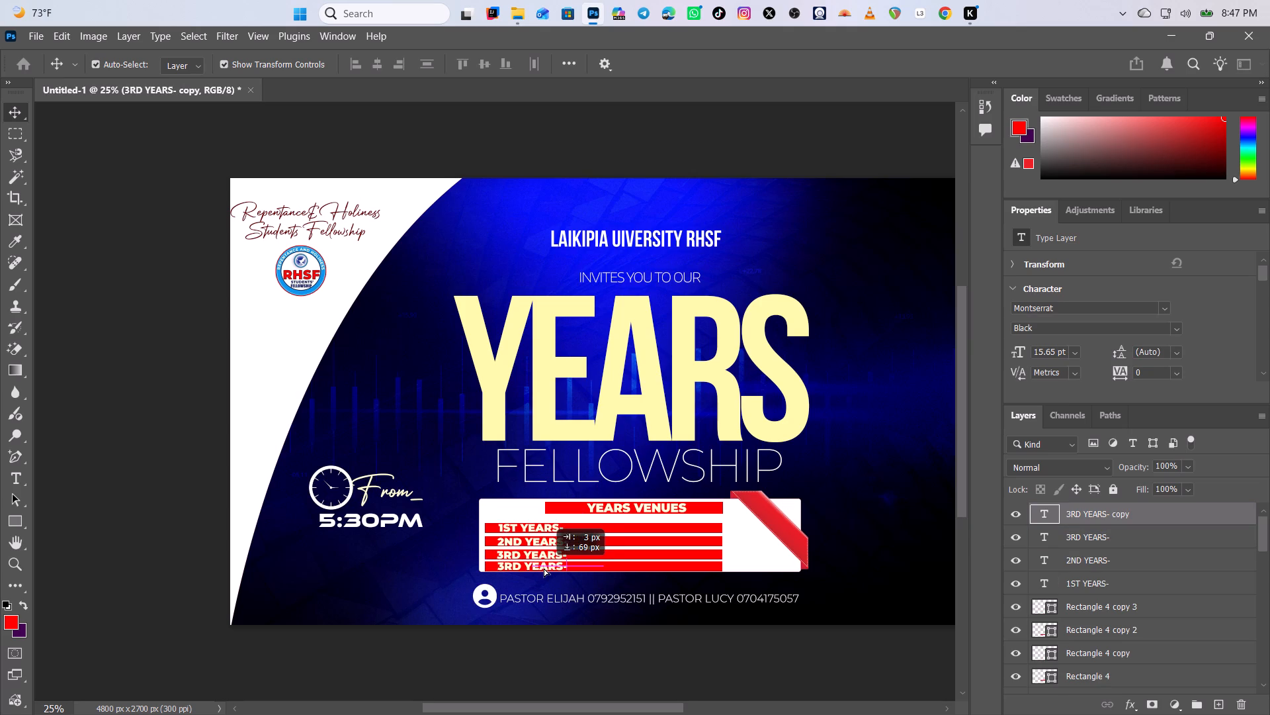
Change the copied label's text on the fourth long red bar to "4TH YEARS".
double_click(544, 563)
click(543, 564)
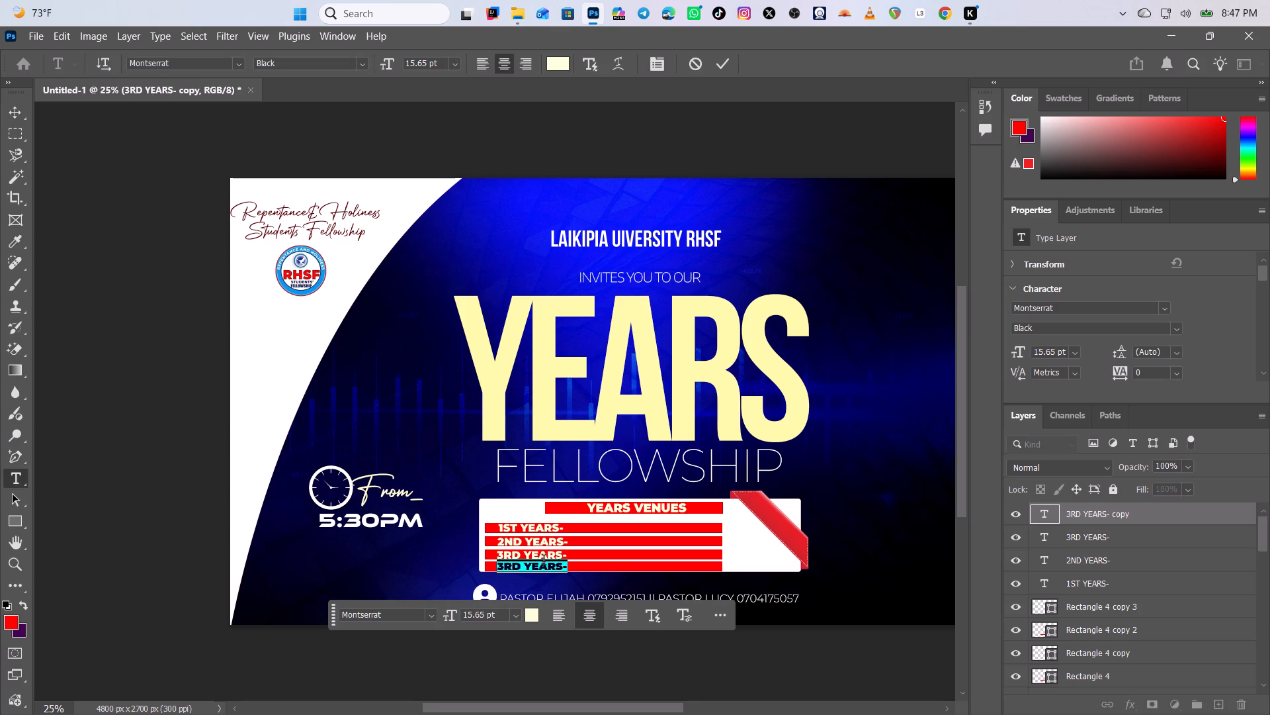
text(4TH YA)
key(BackSpace)
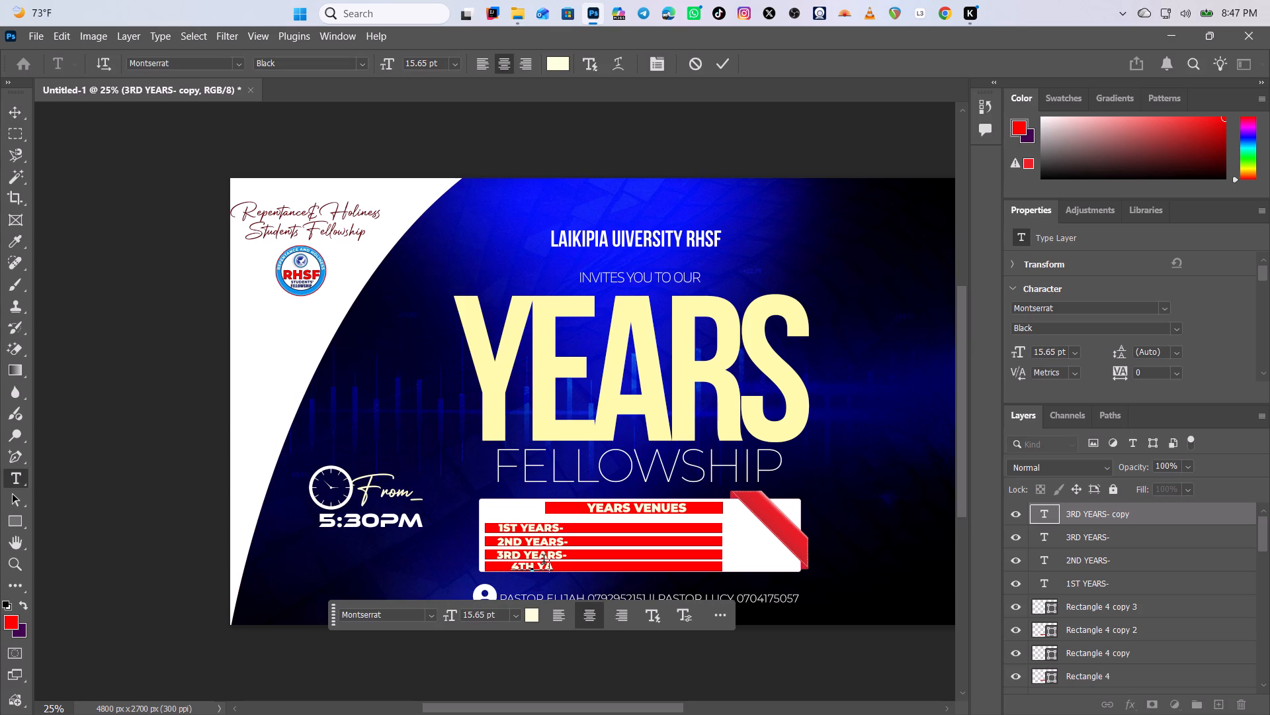
text(EAR)
key(s)
click(720, 63)
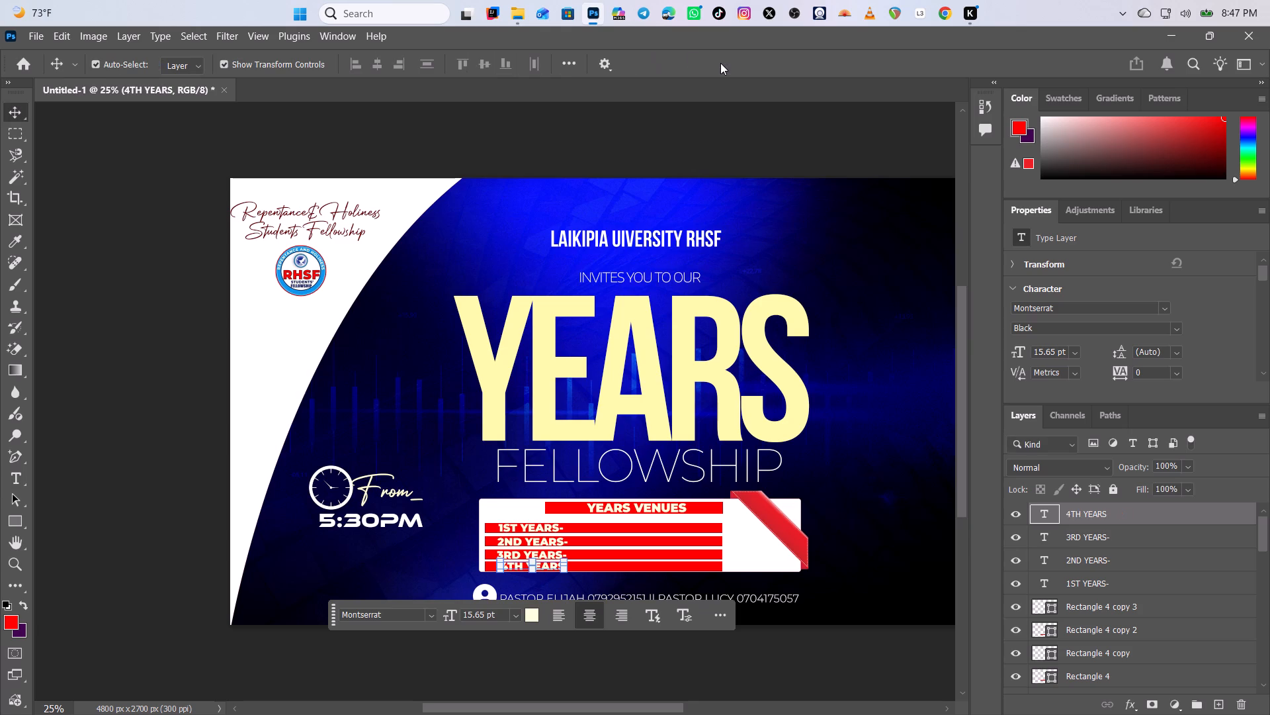
Nudge the "4TH YEARS" label slightly left to line it up with the labels above.
key(Left)
key(Left)
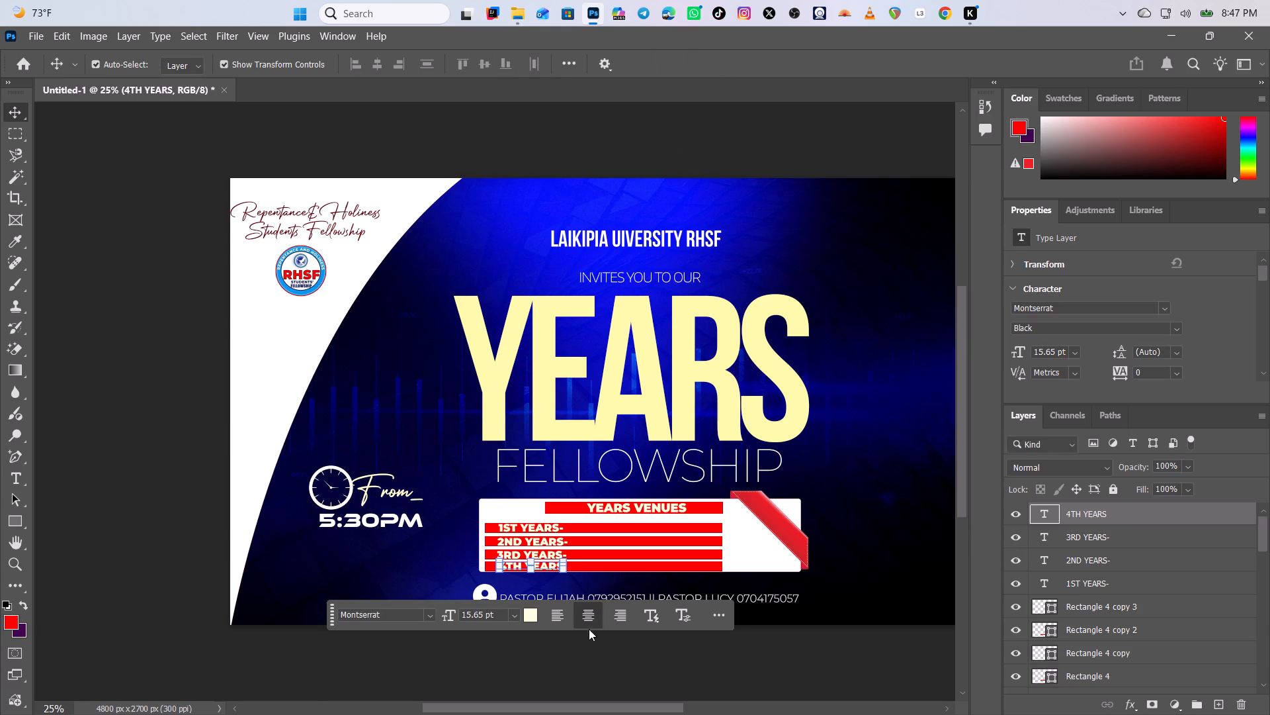
click(148, 406)
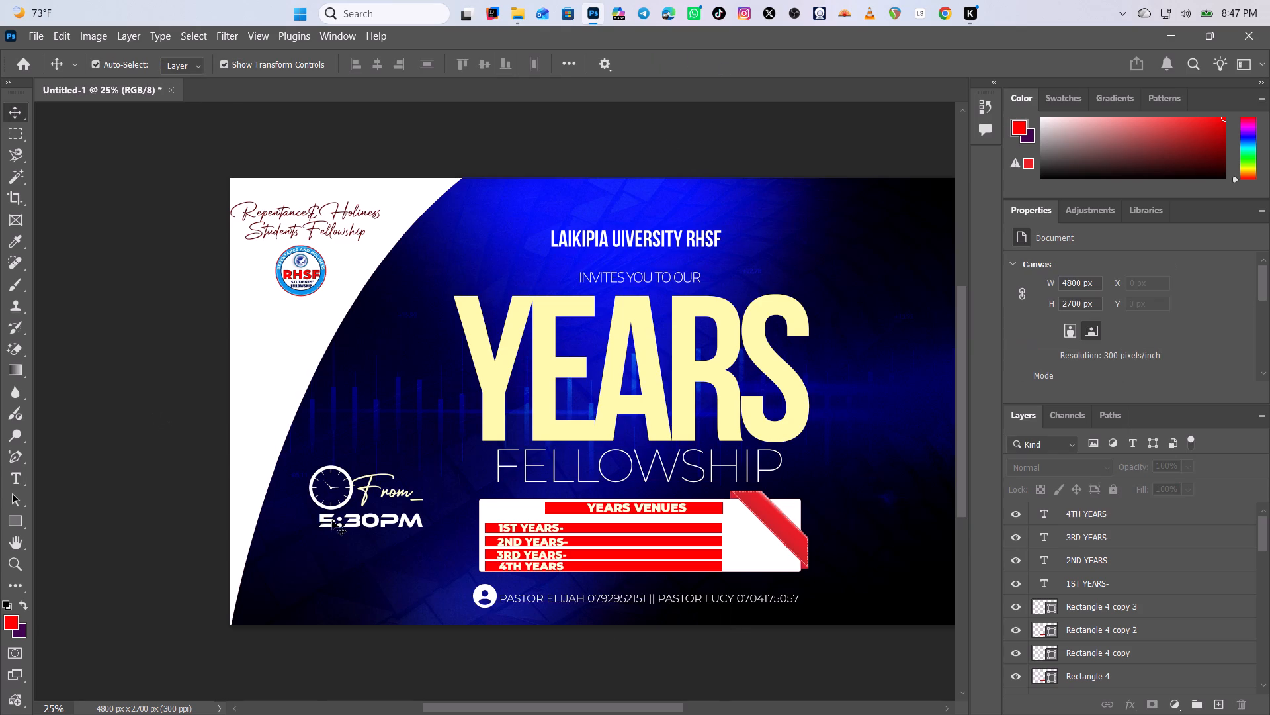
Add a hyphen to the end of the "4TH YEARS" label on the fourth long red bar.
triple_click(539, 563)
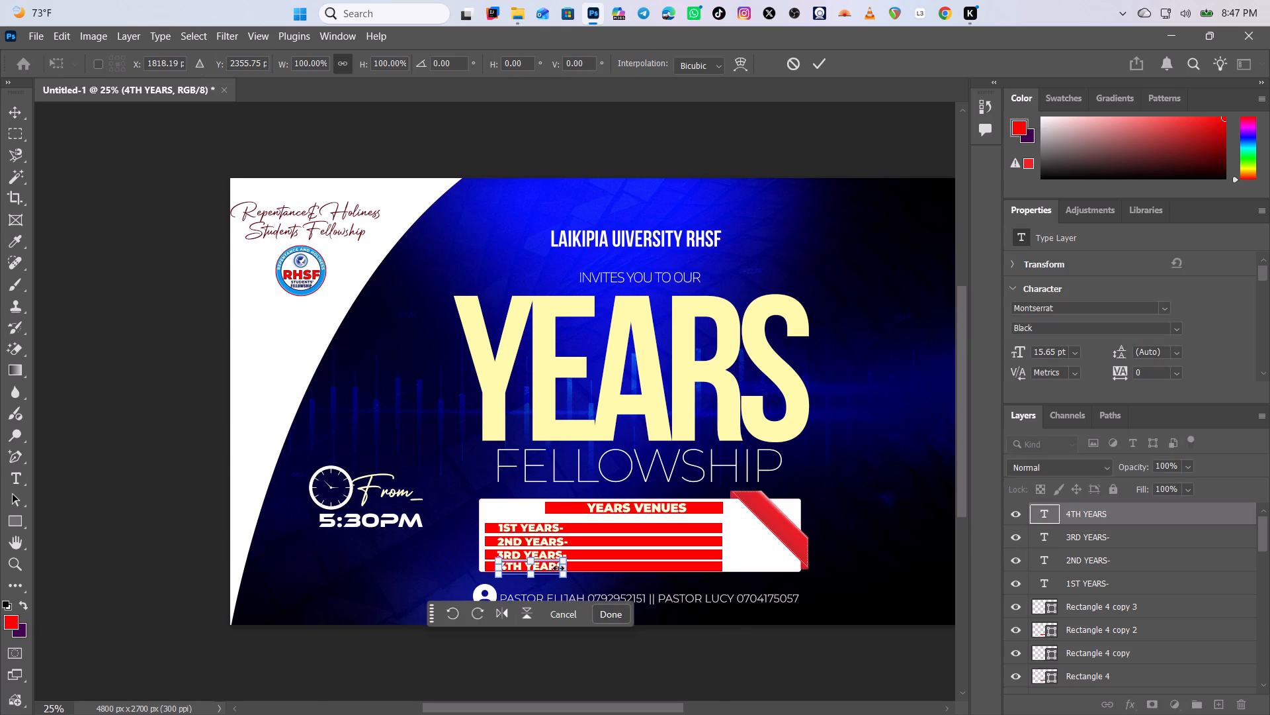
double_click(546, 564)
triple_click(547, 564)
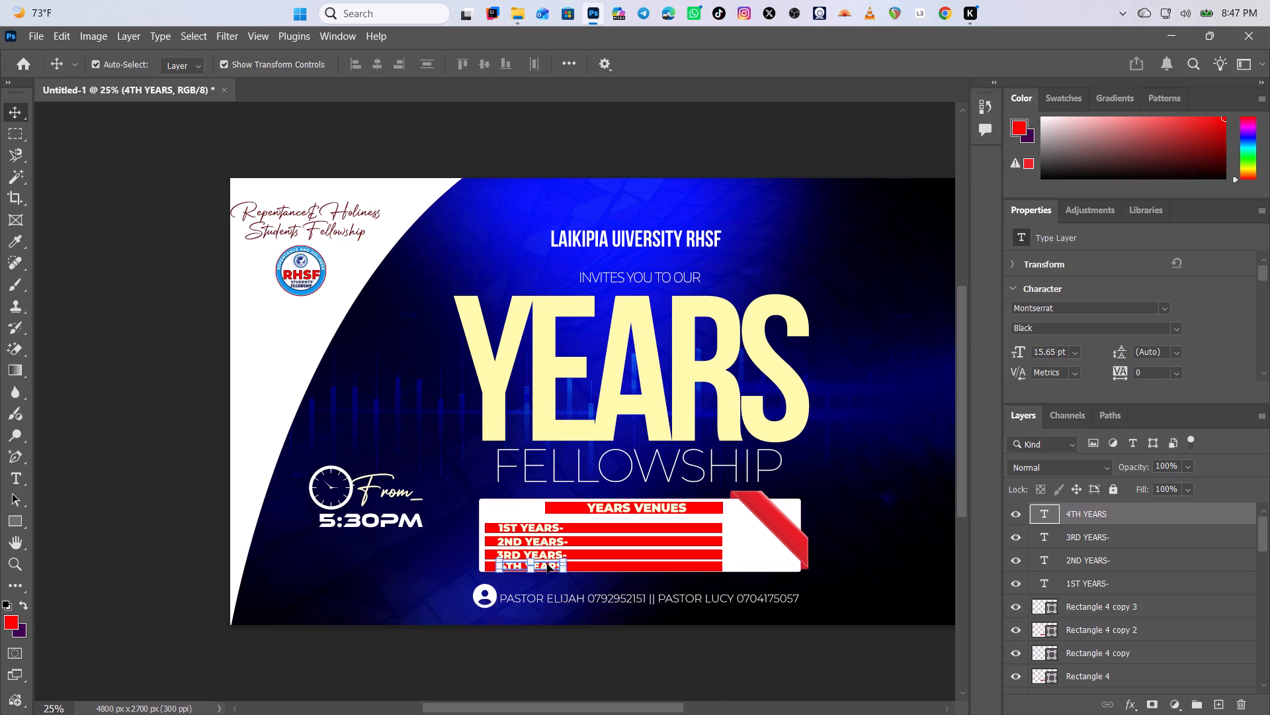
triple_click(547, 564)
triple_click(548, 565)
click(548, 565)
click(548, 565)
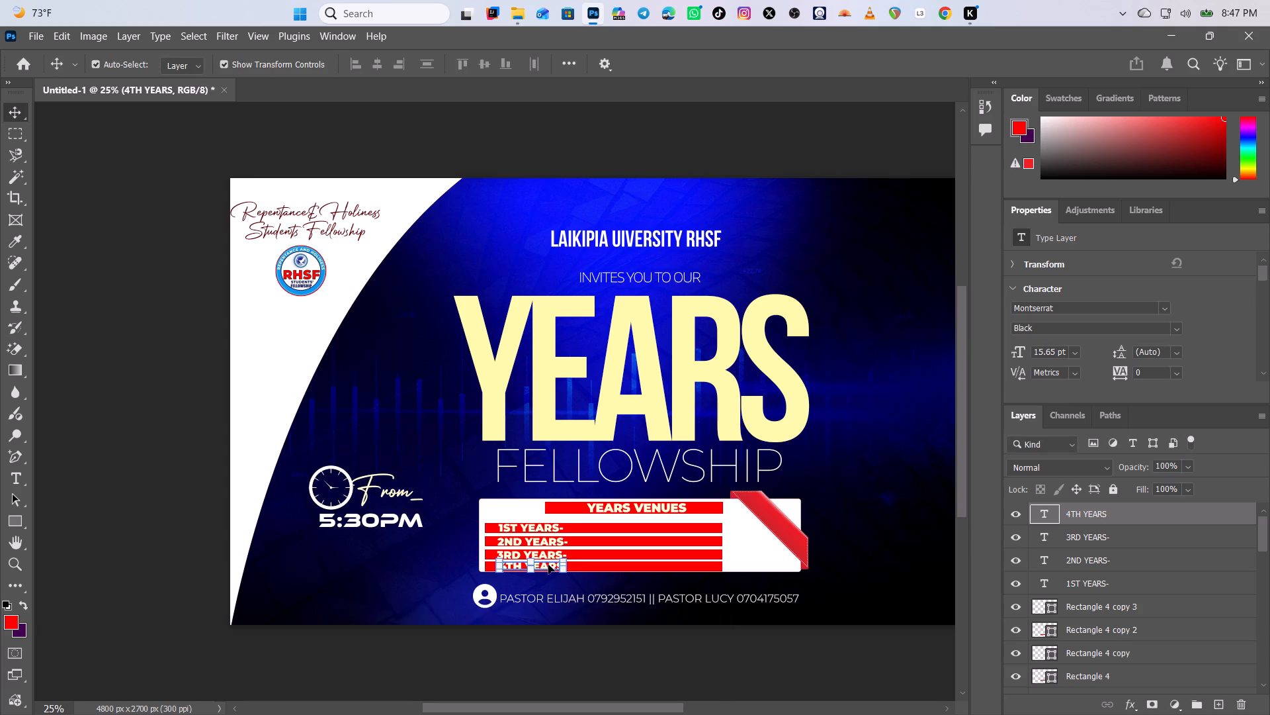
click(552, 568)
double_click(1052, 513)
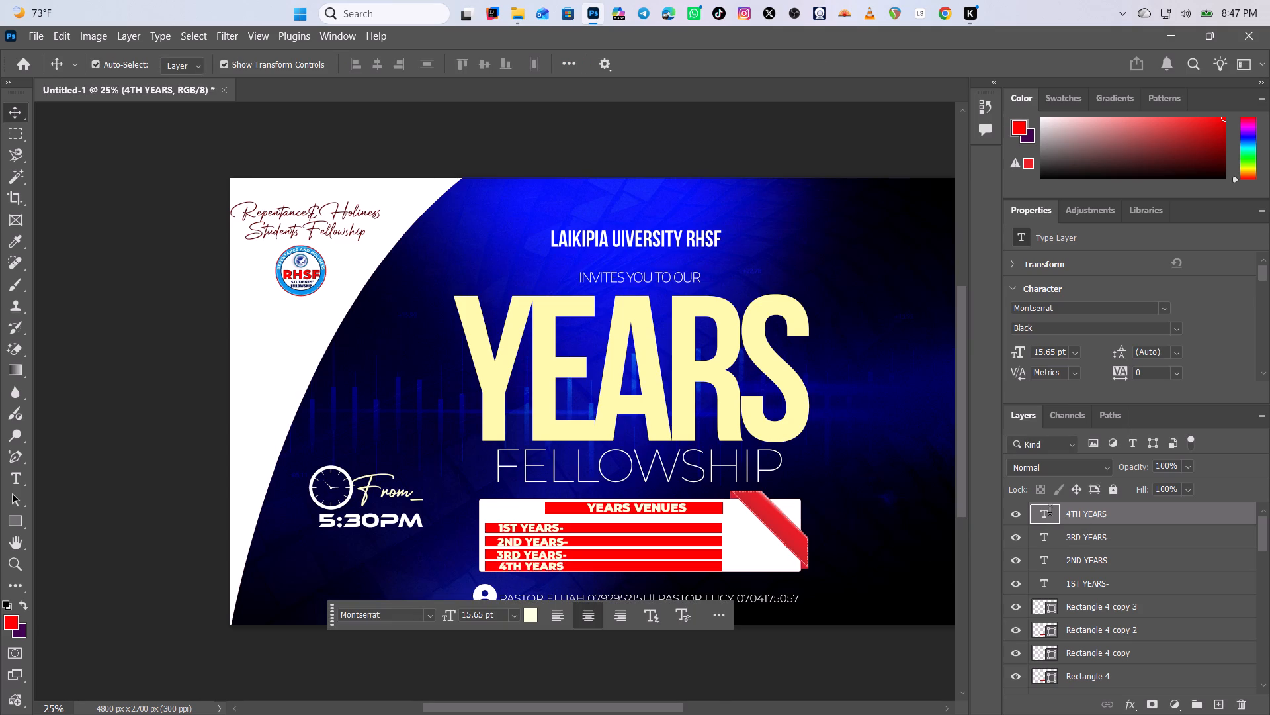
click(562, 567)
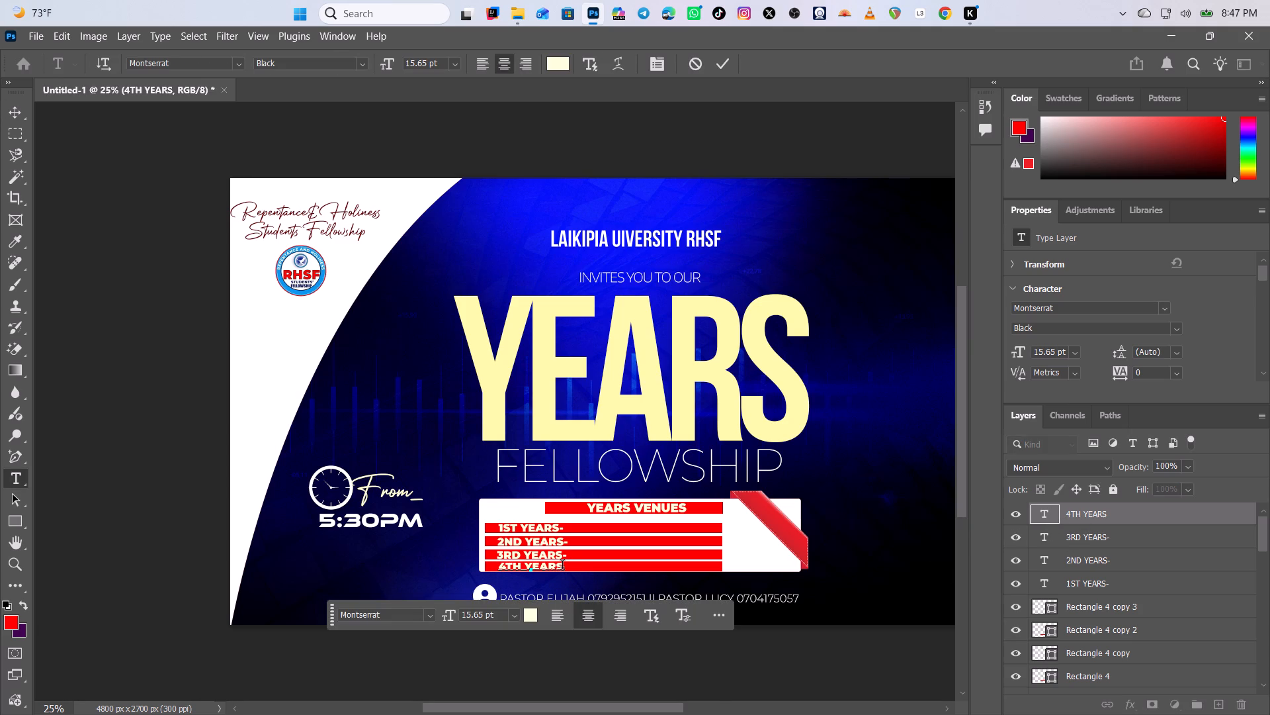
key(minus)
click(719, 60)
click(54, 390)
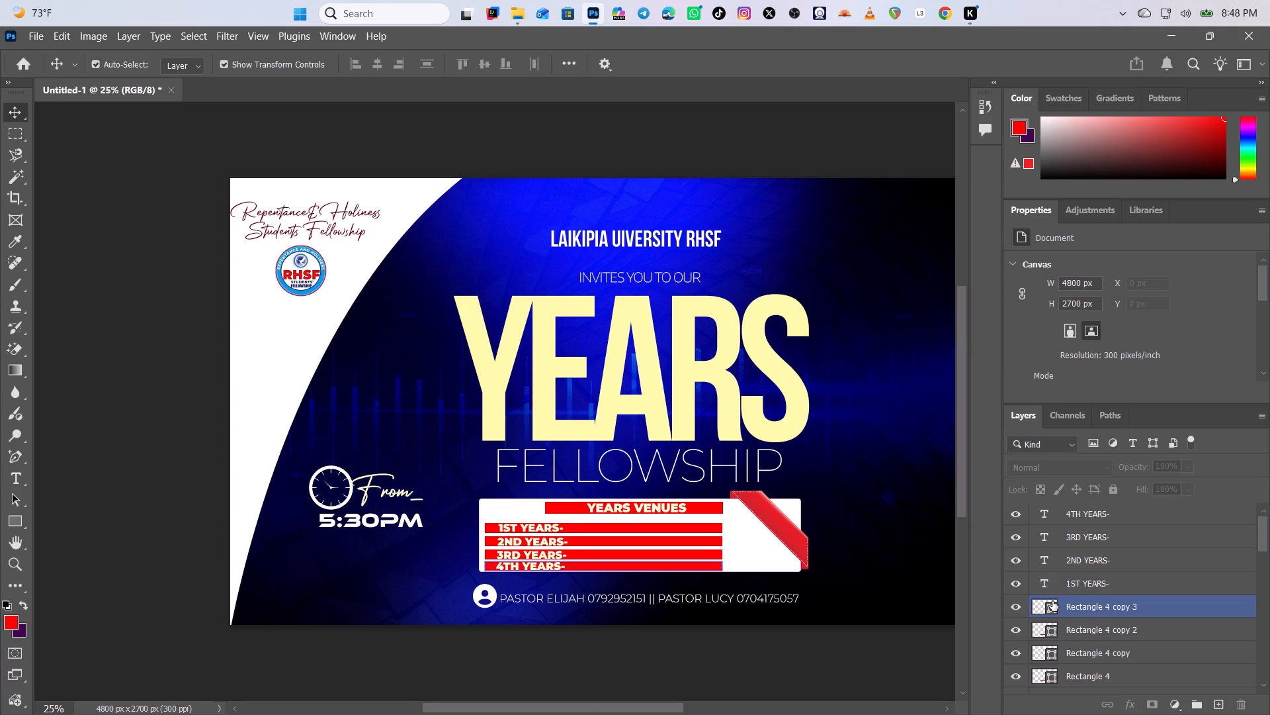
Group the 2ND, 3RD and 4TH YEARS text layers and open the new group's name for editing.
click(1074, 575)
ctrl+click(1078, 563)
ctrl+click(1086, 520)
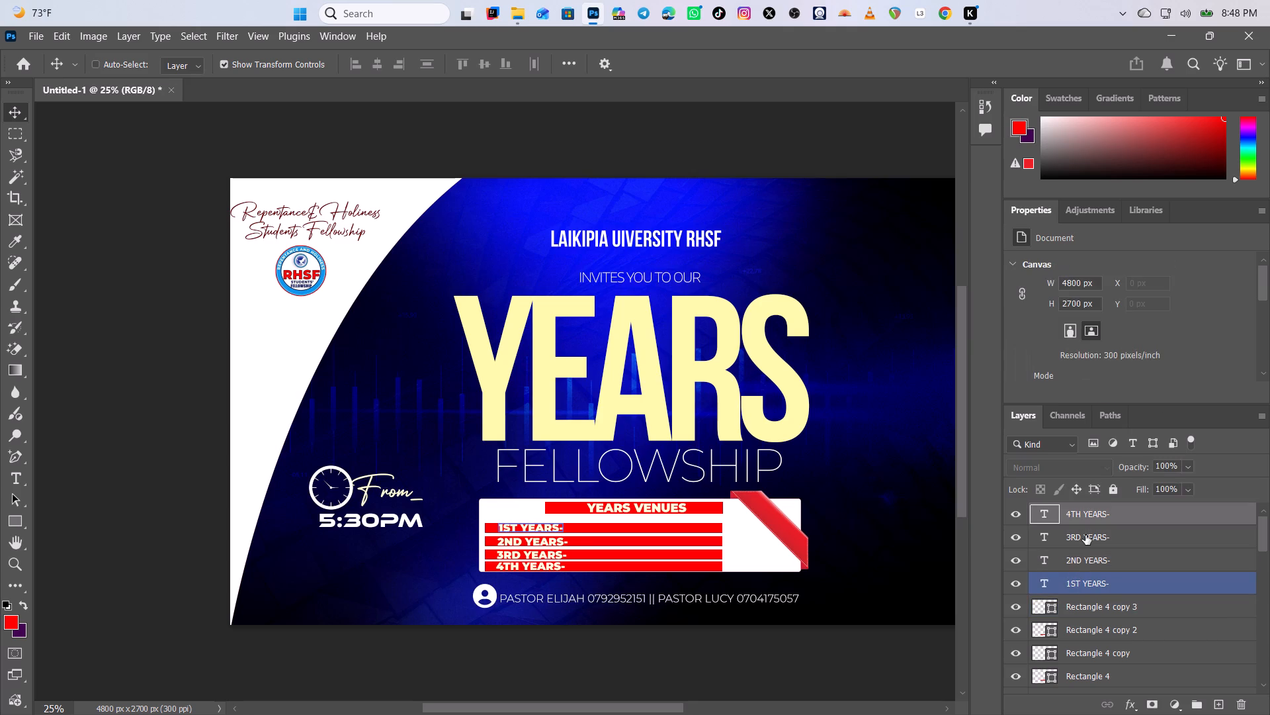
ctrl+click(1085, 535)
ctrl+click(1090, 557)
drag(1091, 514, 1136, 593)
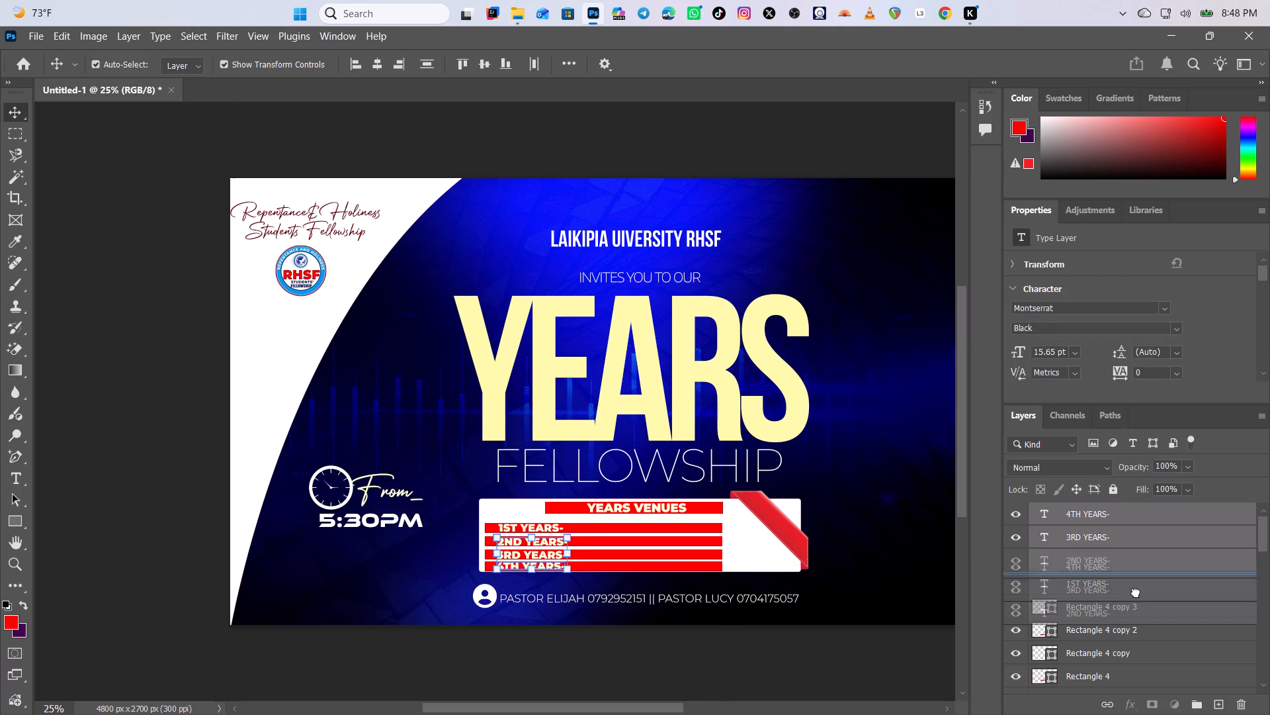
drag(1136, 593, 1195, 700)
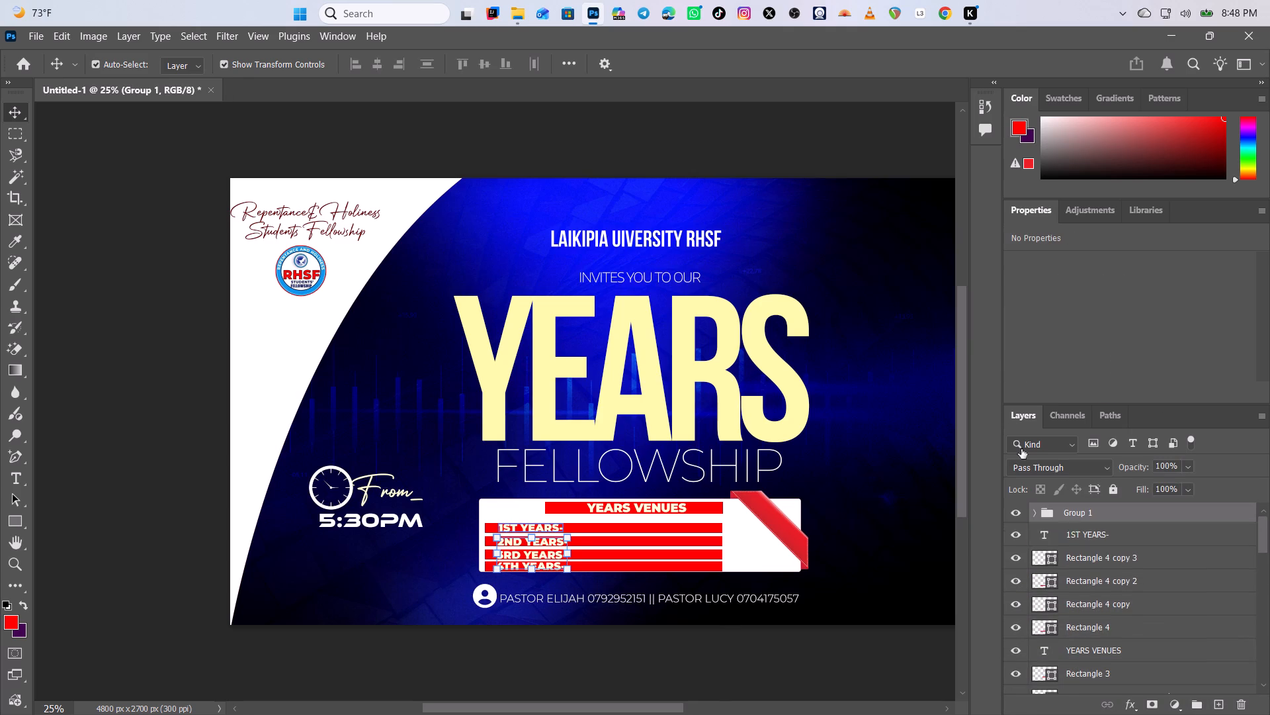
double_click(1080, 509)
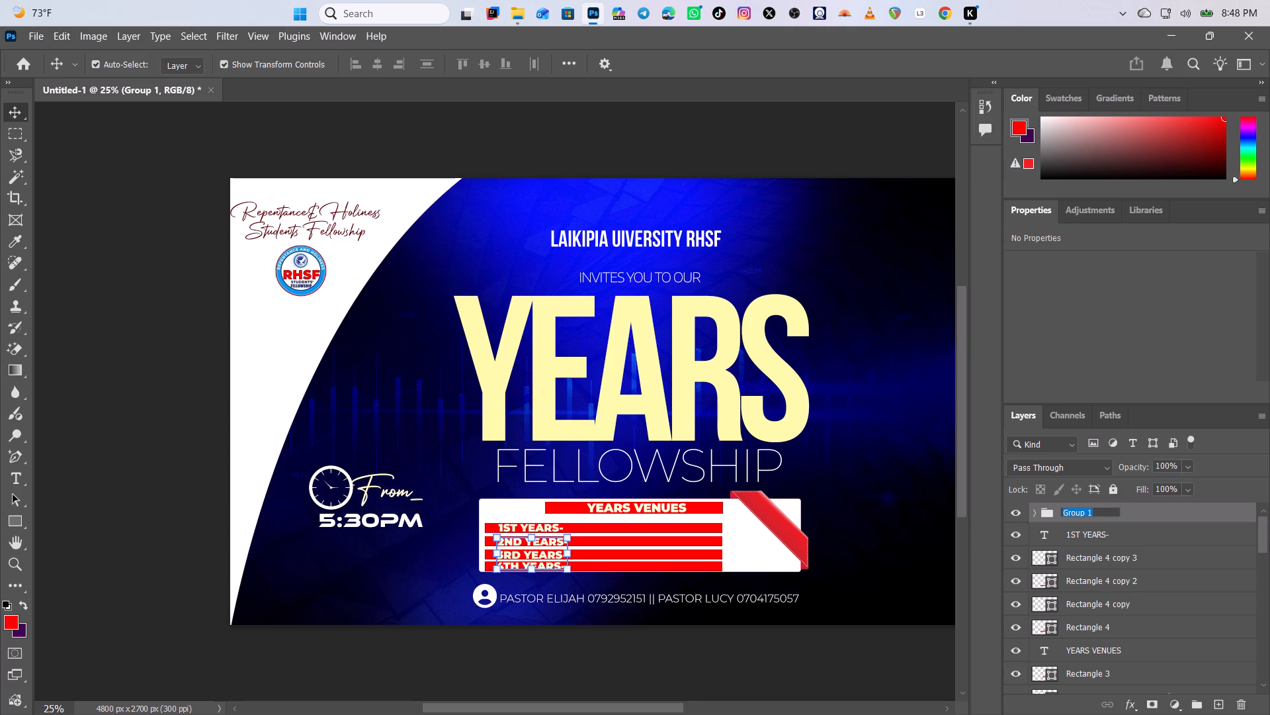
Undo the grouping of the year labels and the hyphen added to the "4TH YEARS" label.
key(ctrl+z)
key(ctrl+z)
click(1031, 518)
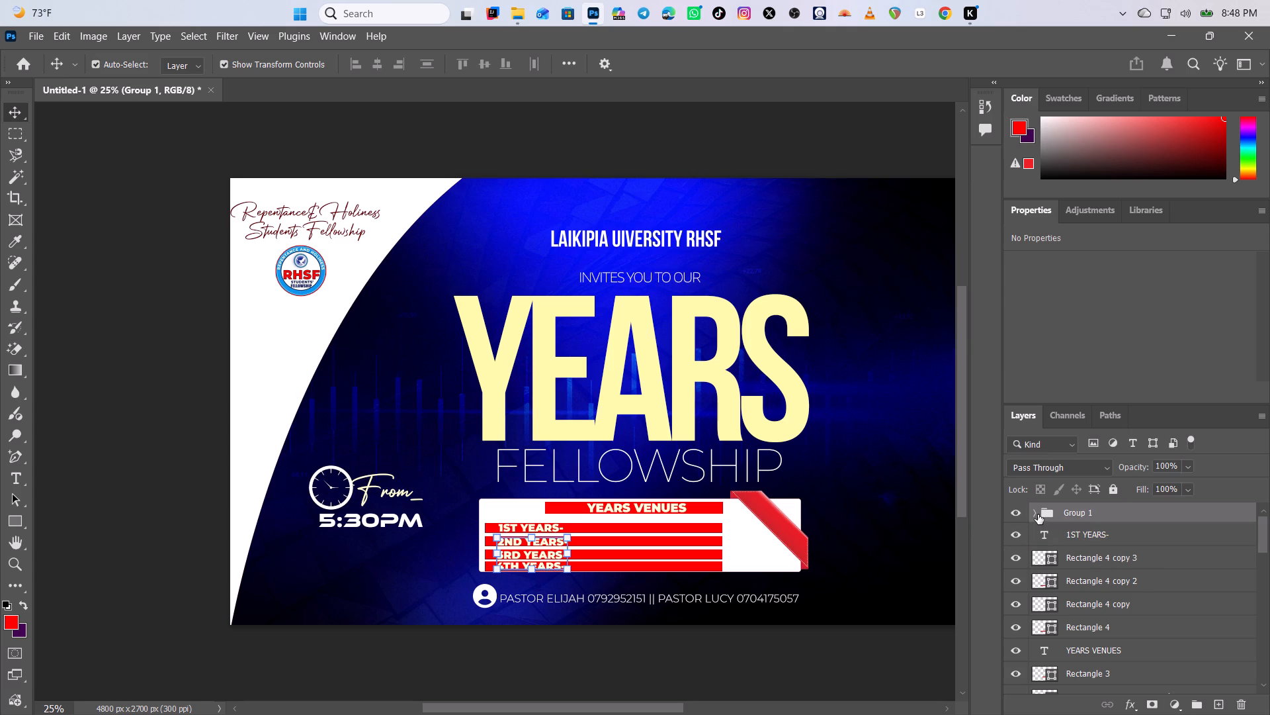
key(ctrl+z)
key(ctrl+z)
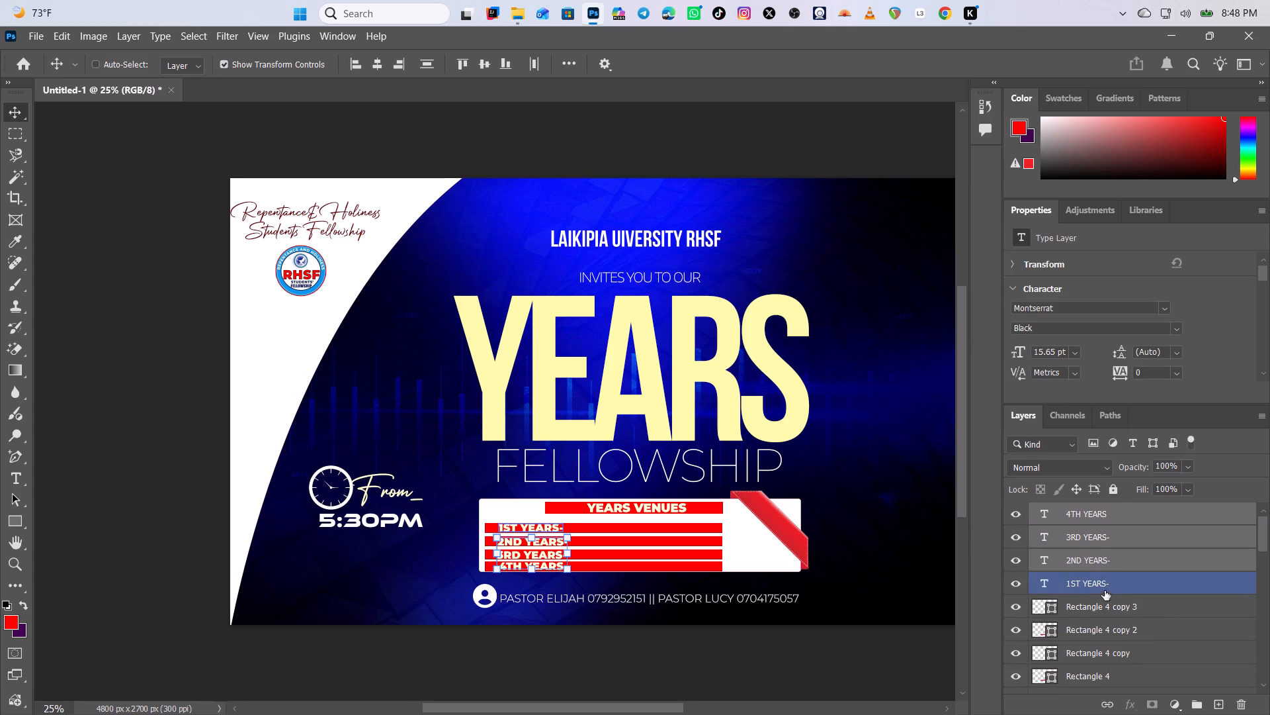
Add the 1ST YEARS- layer to the selected year labels, group all four, and name the group YEARS.
ctrl+click(1103, 587)
drag(1115, 561, 1185, 660)
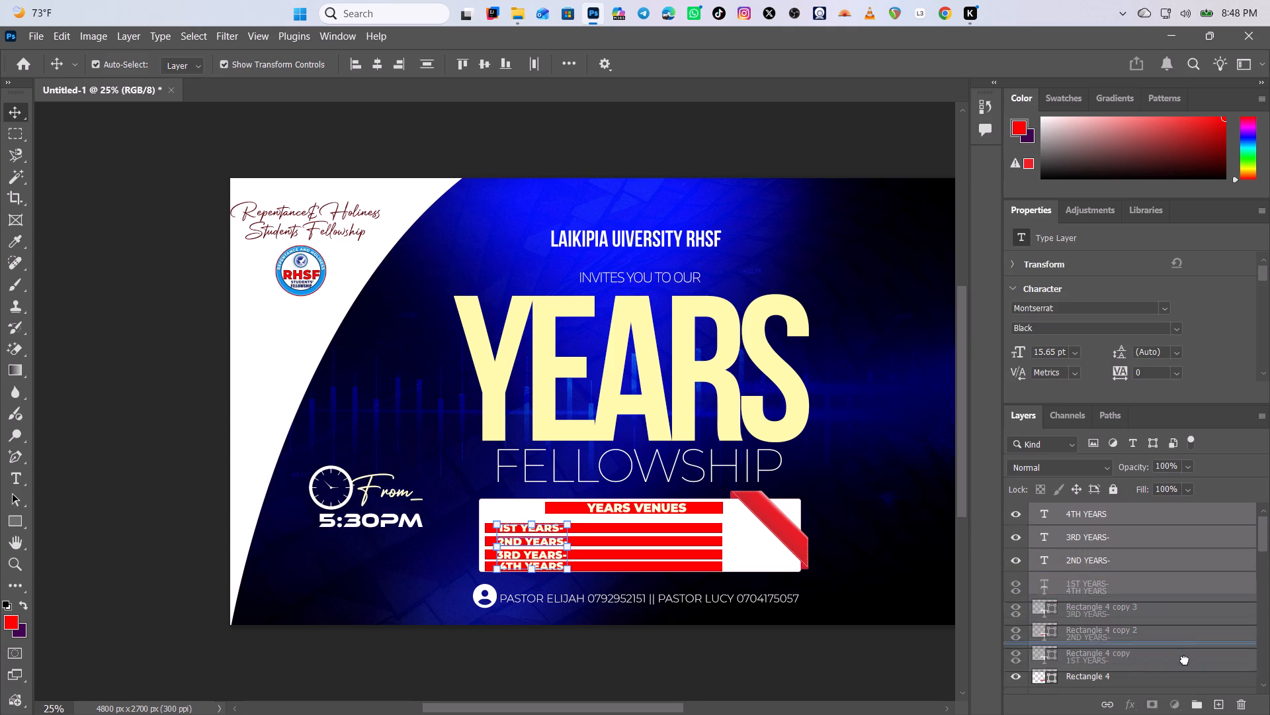
drag(1185, 660, 1193, 704)
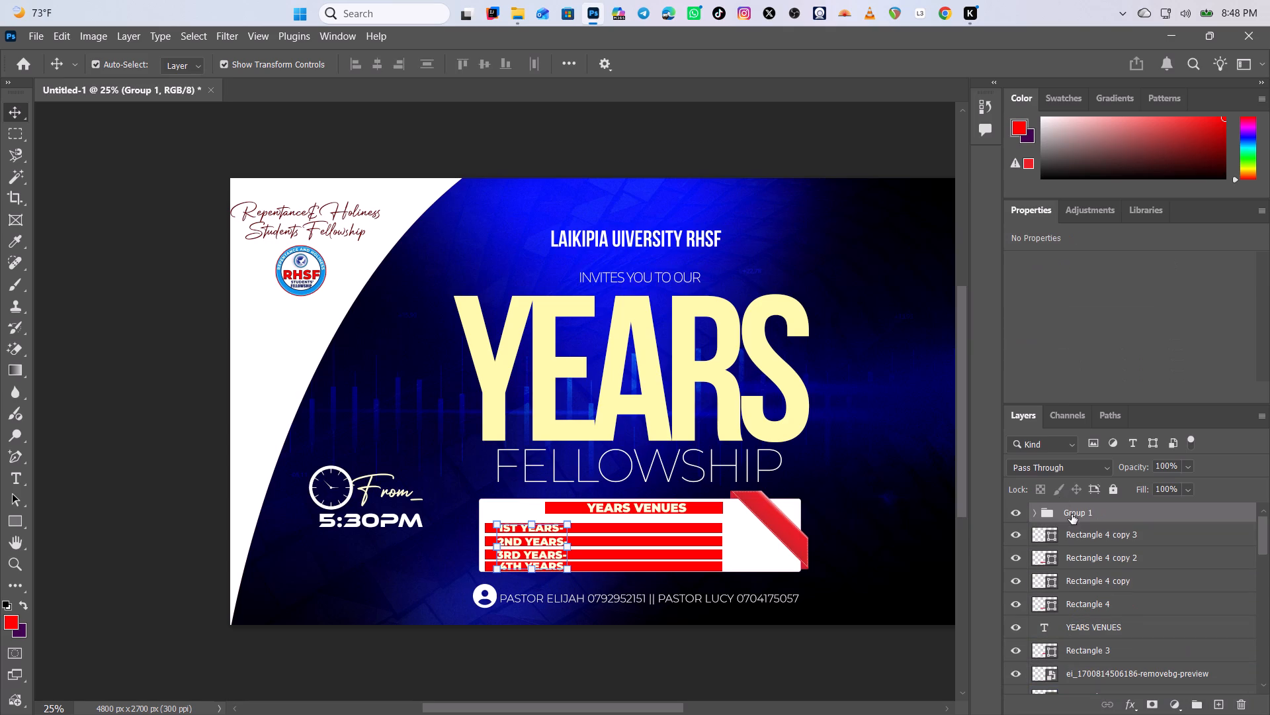
double_click(1075, 515)
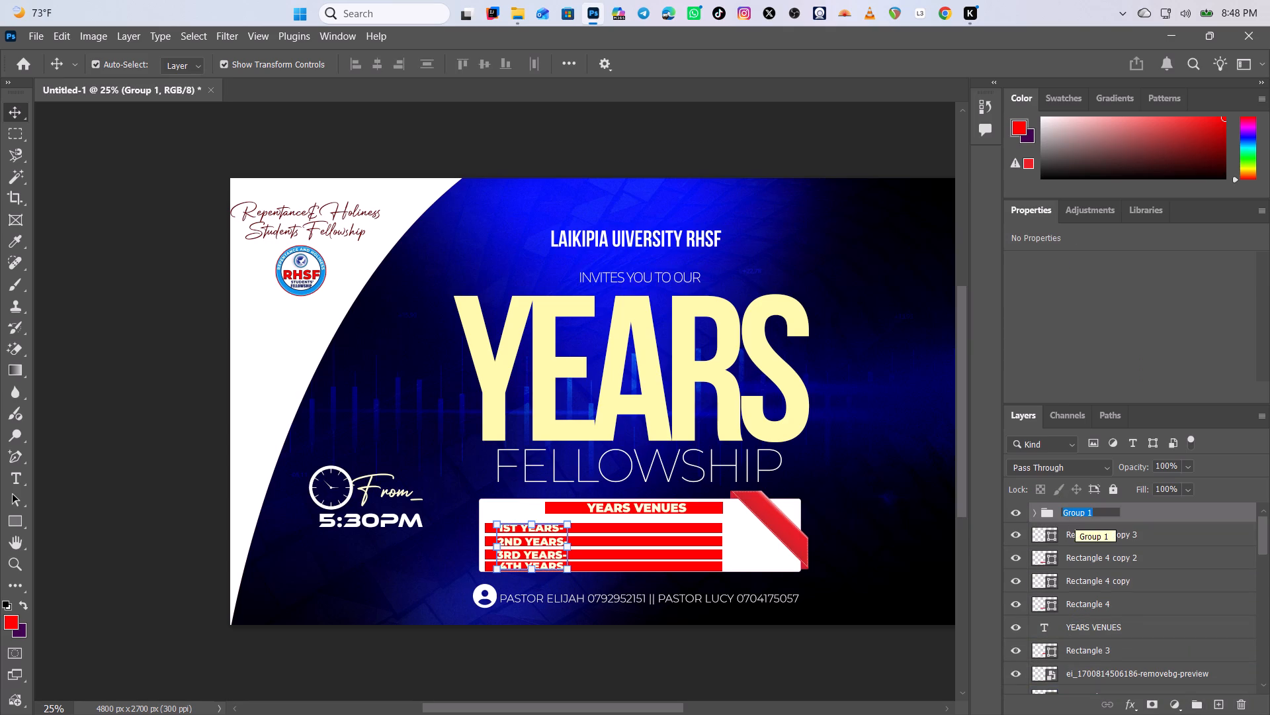
text(YEARS)
key(Return)
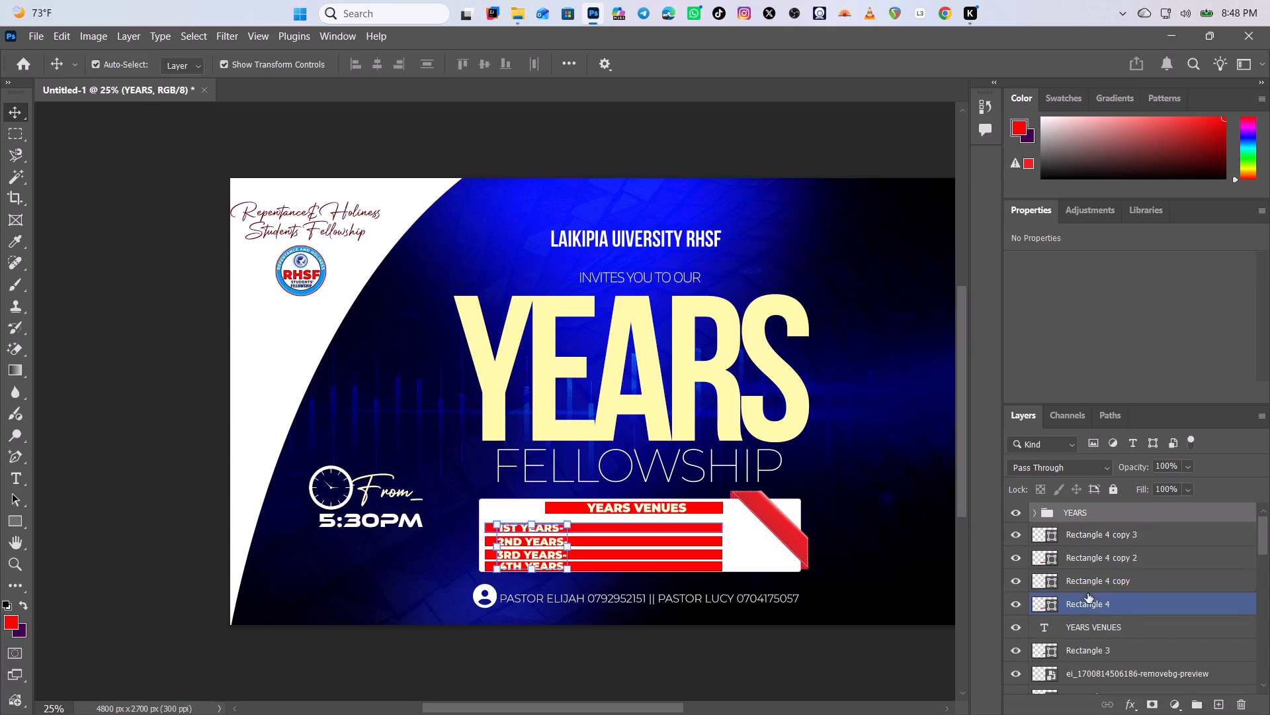
Group the YEARS group with the four long red bar layers, Rectangle 4 and its copies, and name the new group RECTANGLEA.
ctrl+click(1086, 600)
ctrl+click(1090, 581)
ctrl+click(1090, 549)
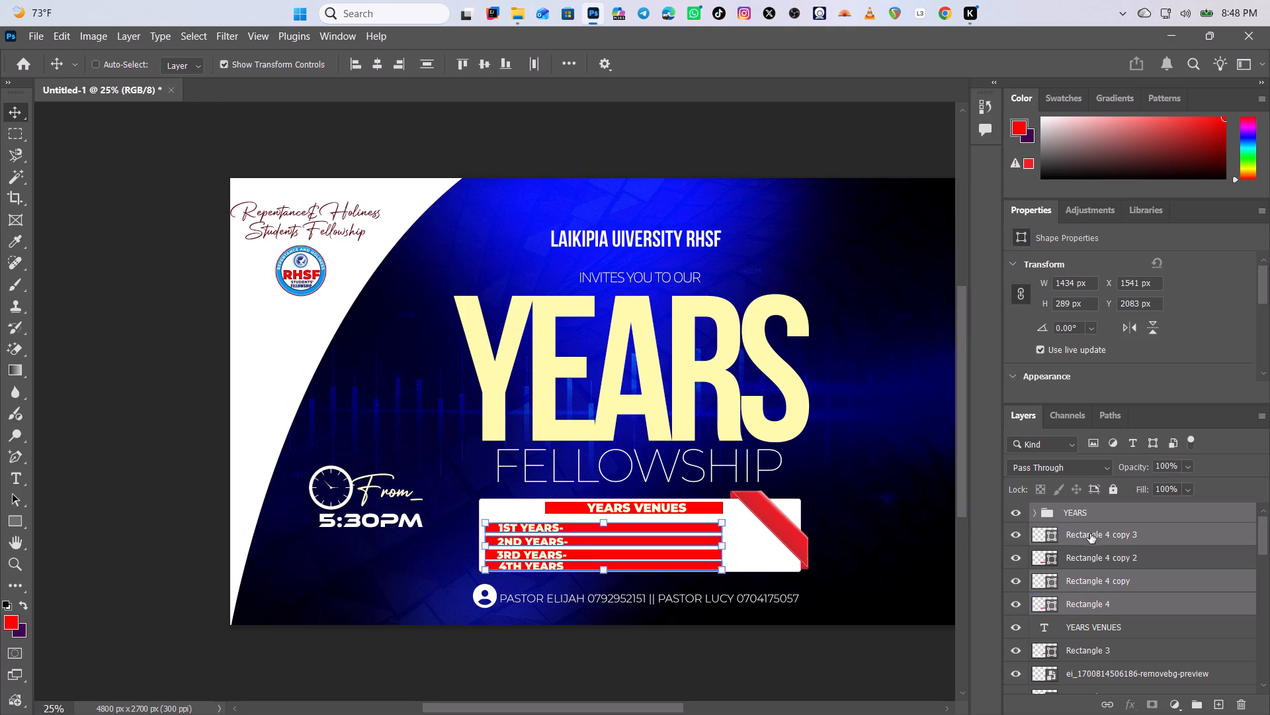
ctrl+click(1089, 549)
ctrl+click(1089, 561)
ctrl+click(1095, 534)
drag(1096, 533, 1102, 538)
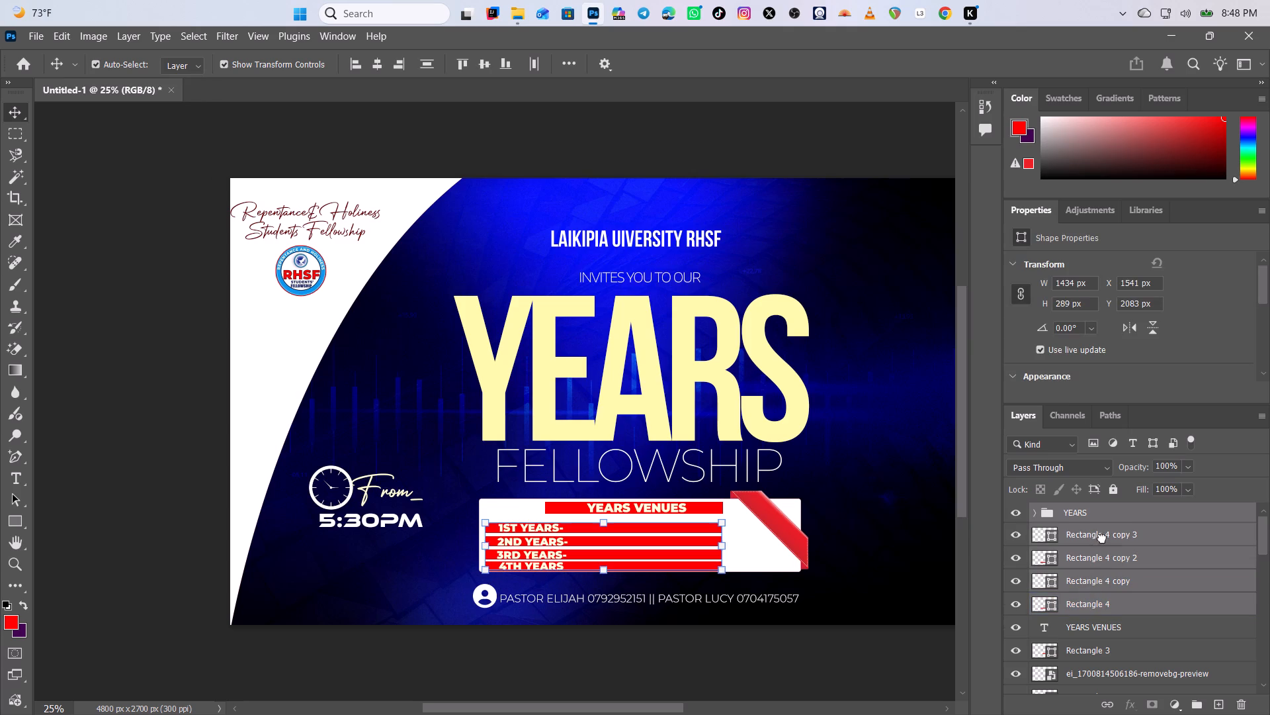
drag(1102, 538, 1198, 706)
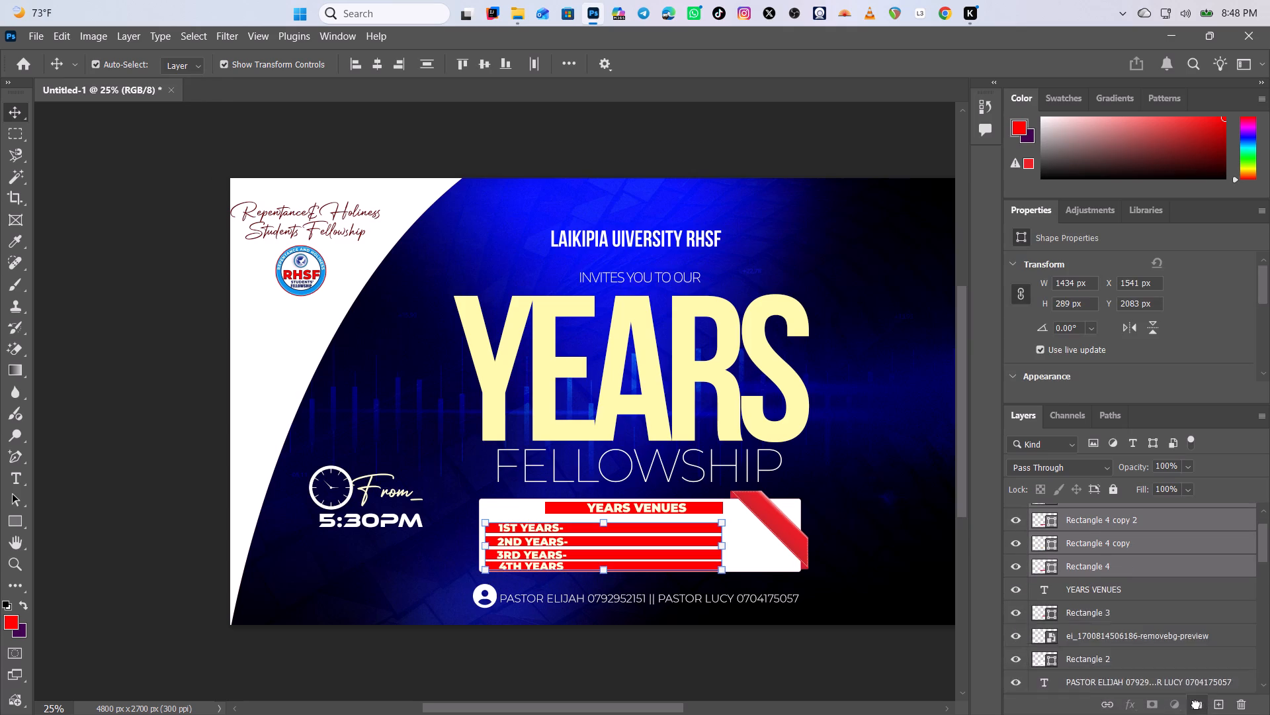
double_click(1078, 506)
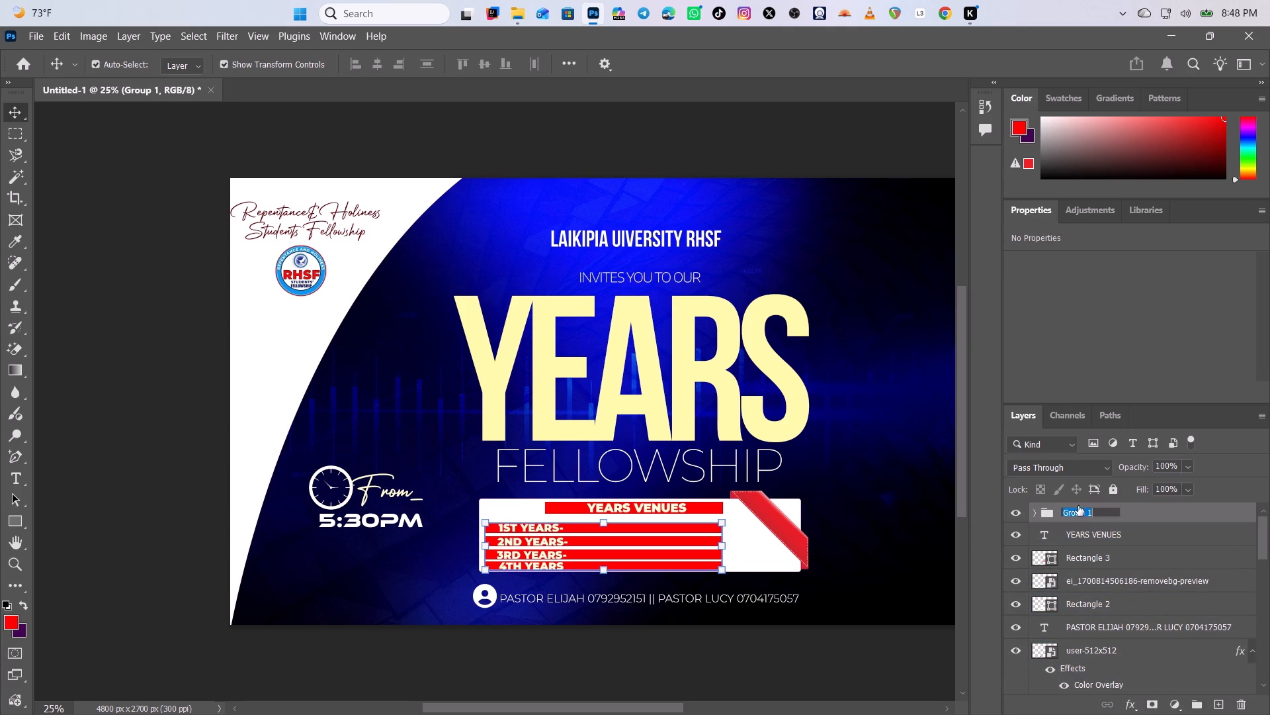
text(RECTAN)
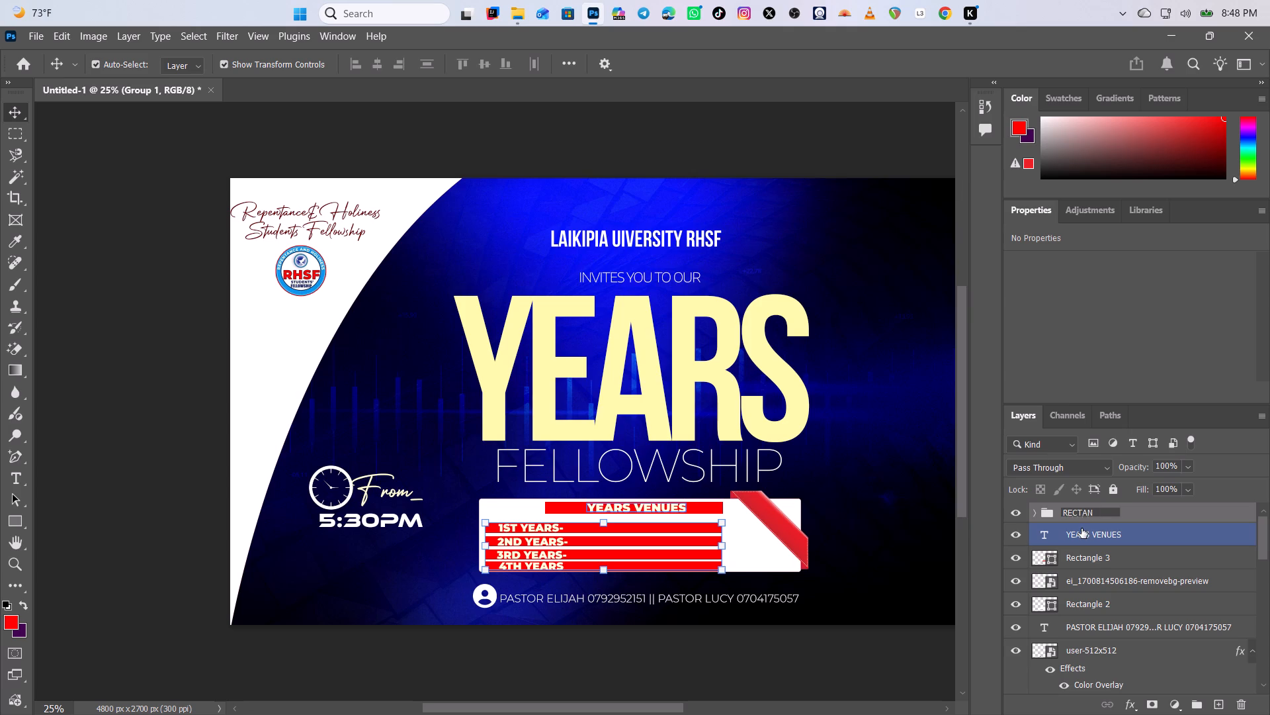
text(GLE)
key(a)
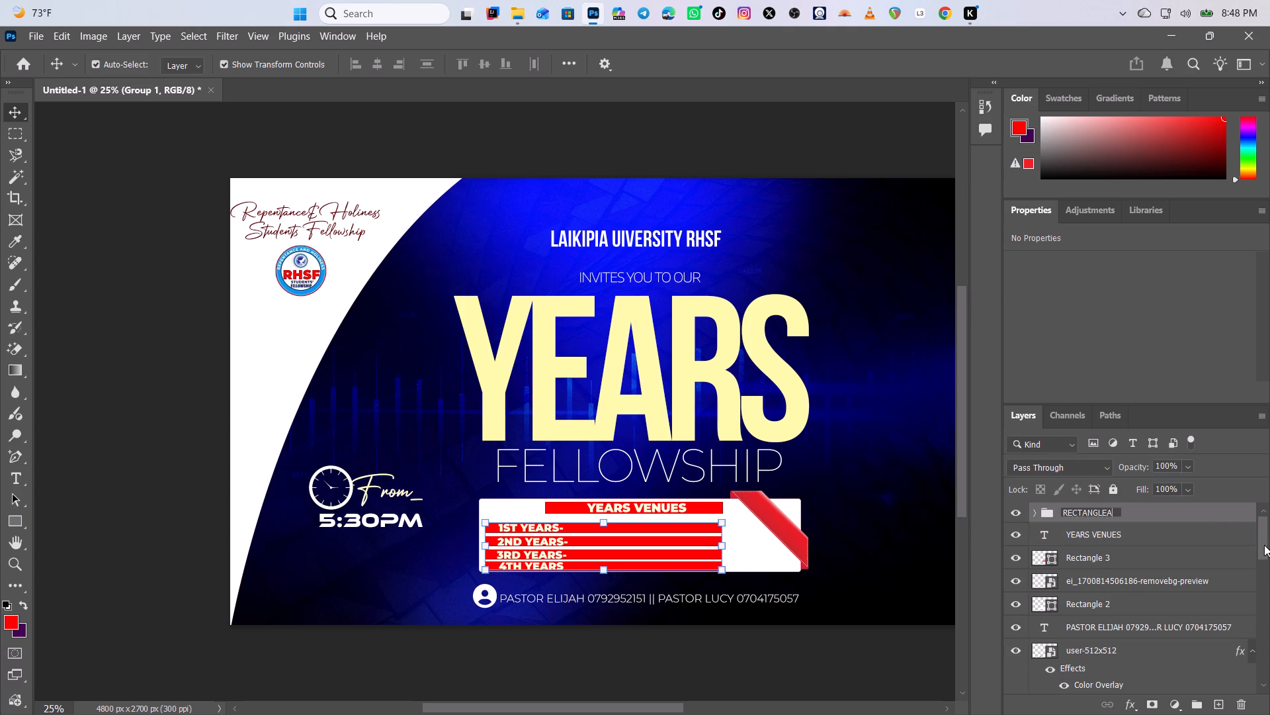
click(1194, 511)
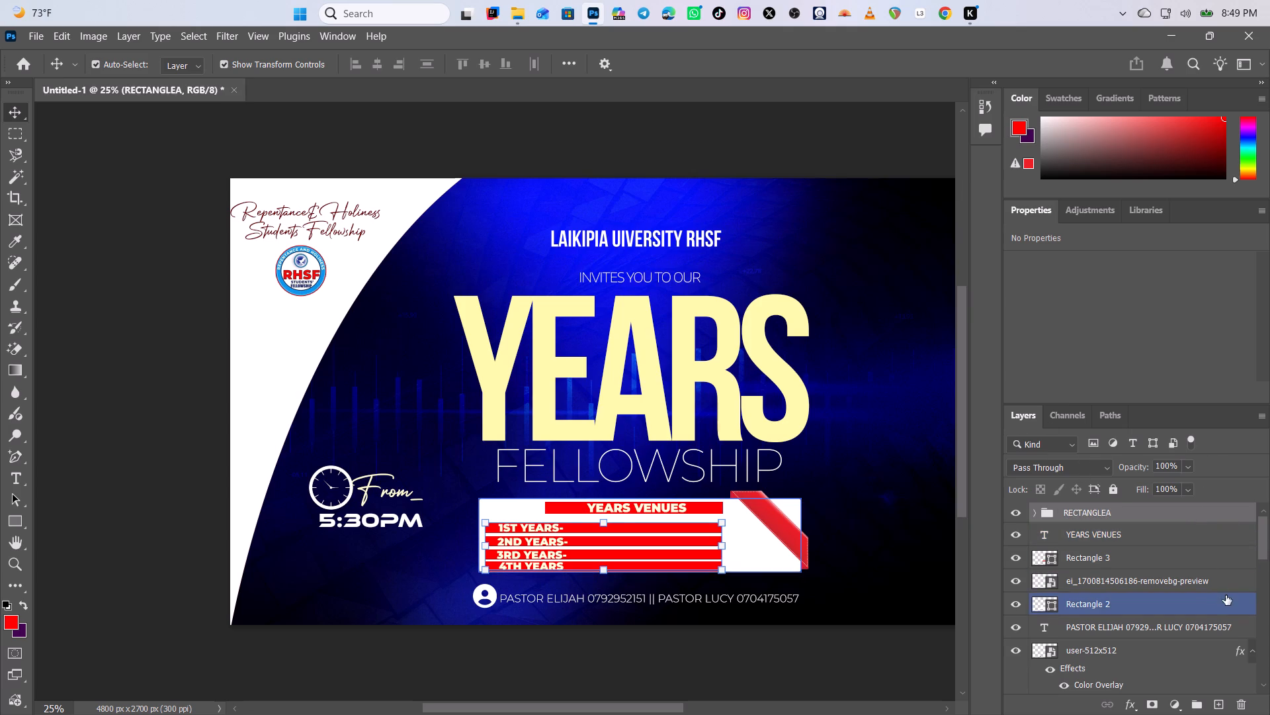
Move the Rectangle 3 layer, the short red heading bar, into the RECTANGLEA group.
click(1090, 563)
drag(1090, 563, 1090, 523)
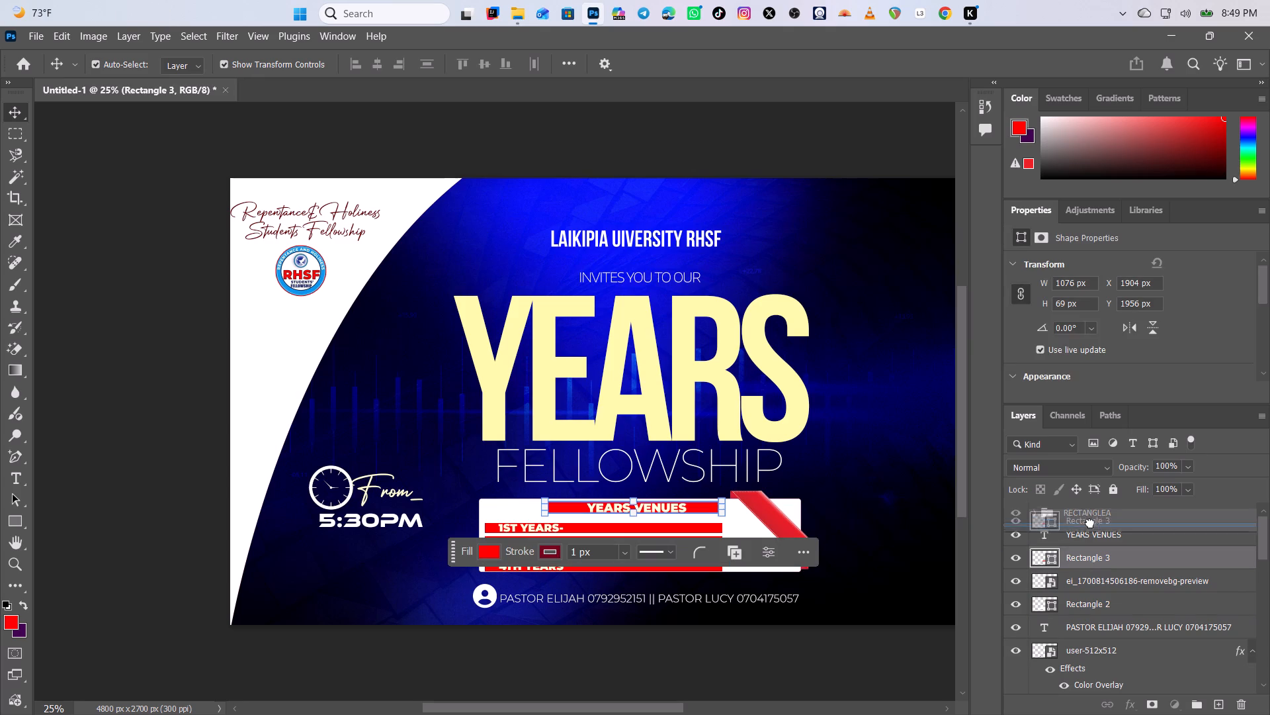
drag(1090, 523, 1090, 516)
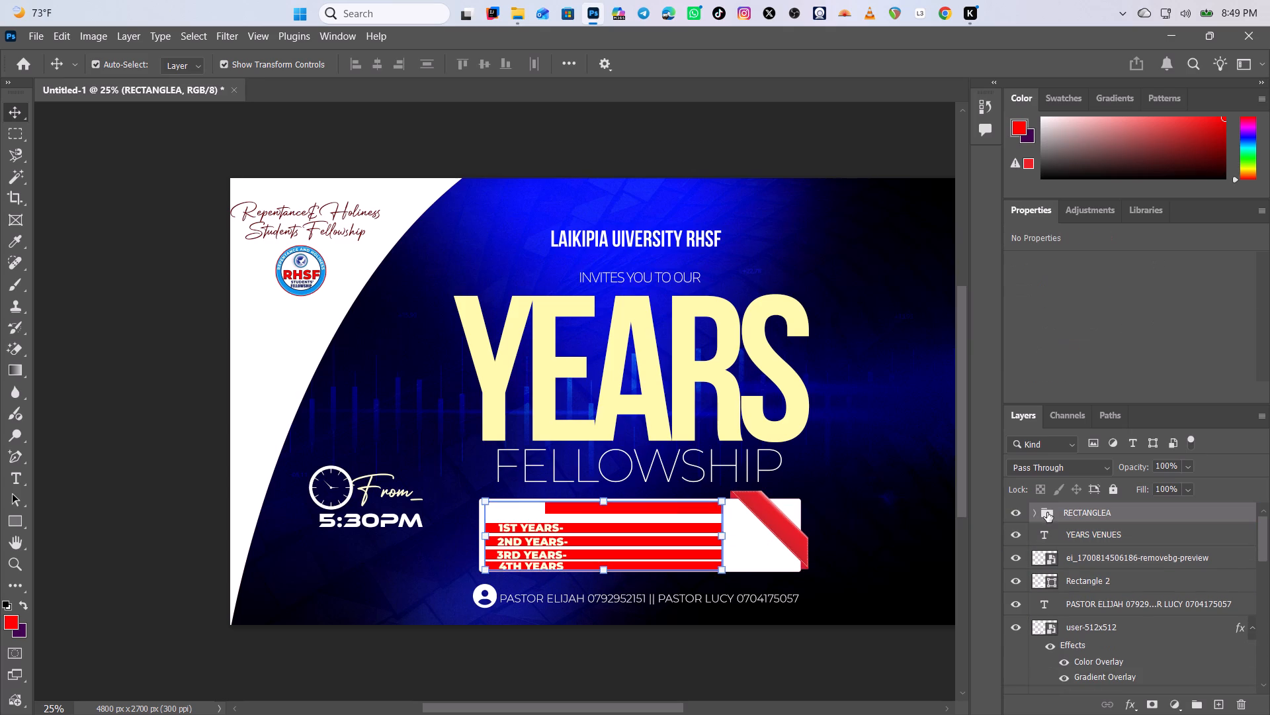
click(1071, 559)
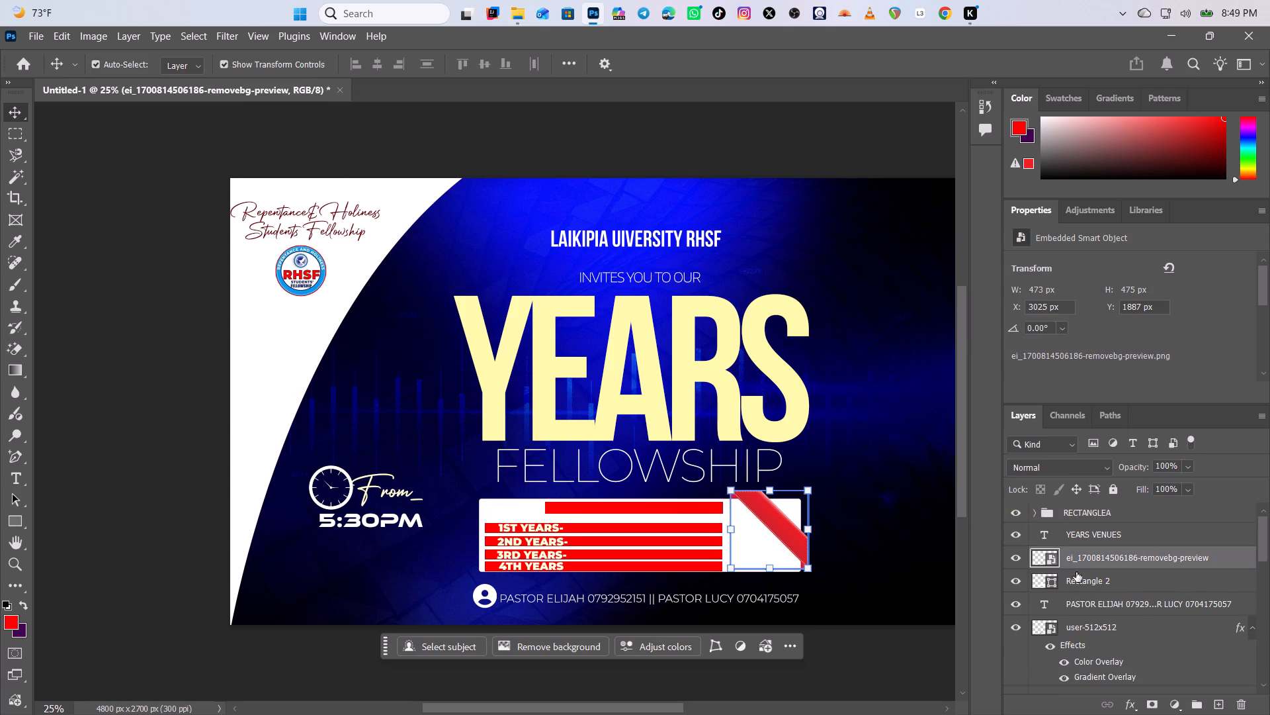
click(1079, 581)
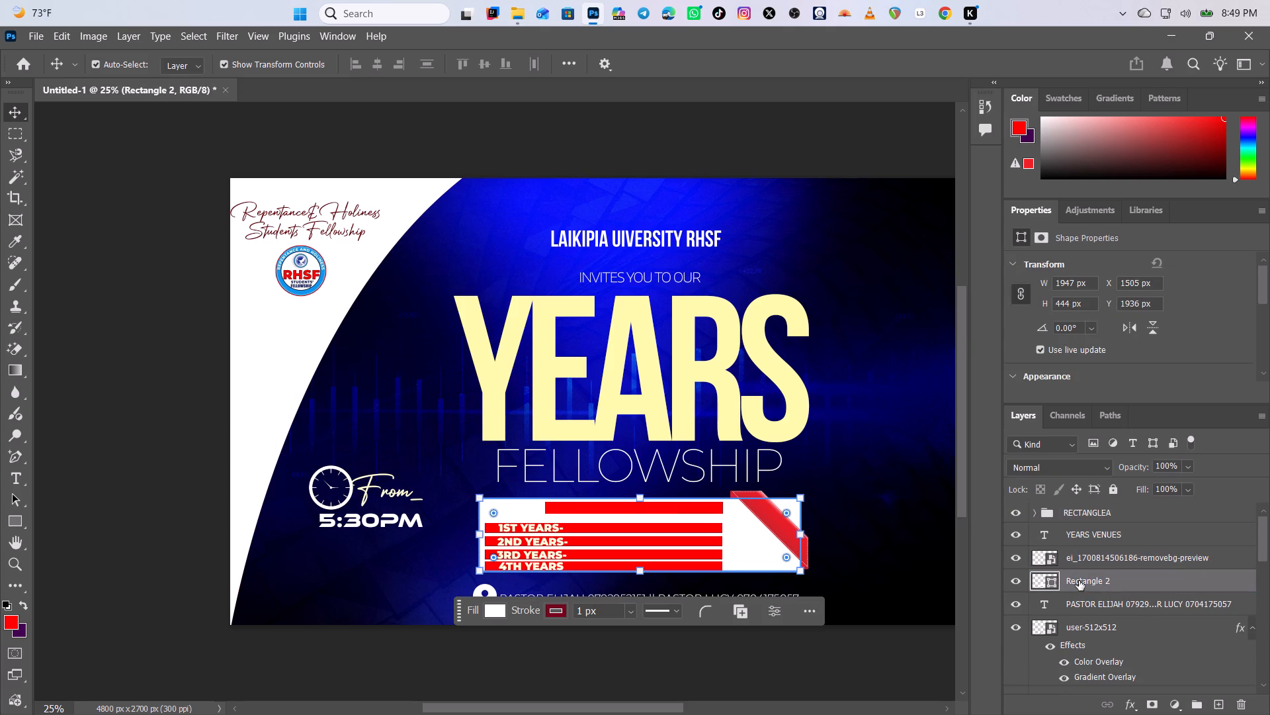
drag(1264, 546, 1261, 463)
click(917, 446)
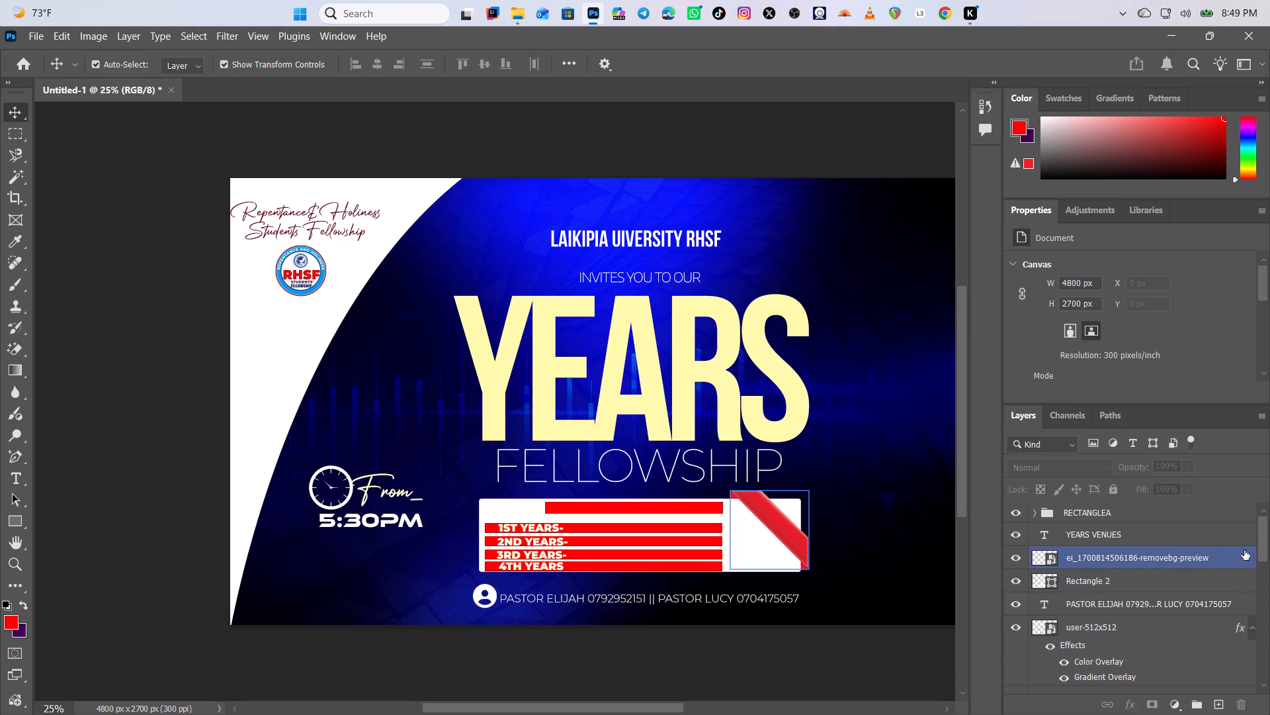
Move the YEARS VENUES text layer above the RECTANGLEA group in the layer order.
drag(1087, 532, 1087, 506)
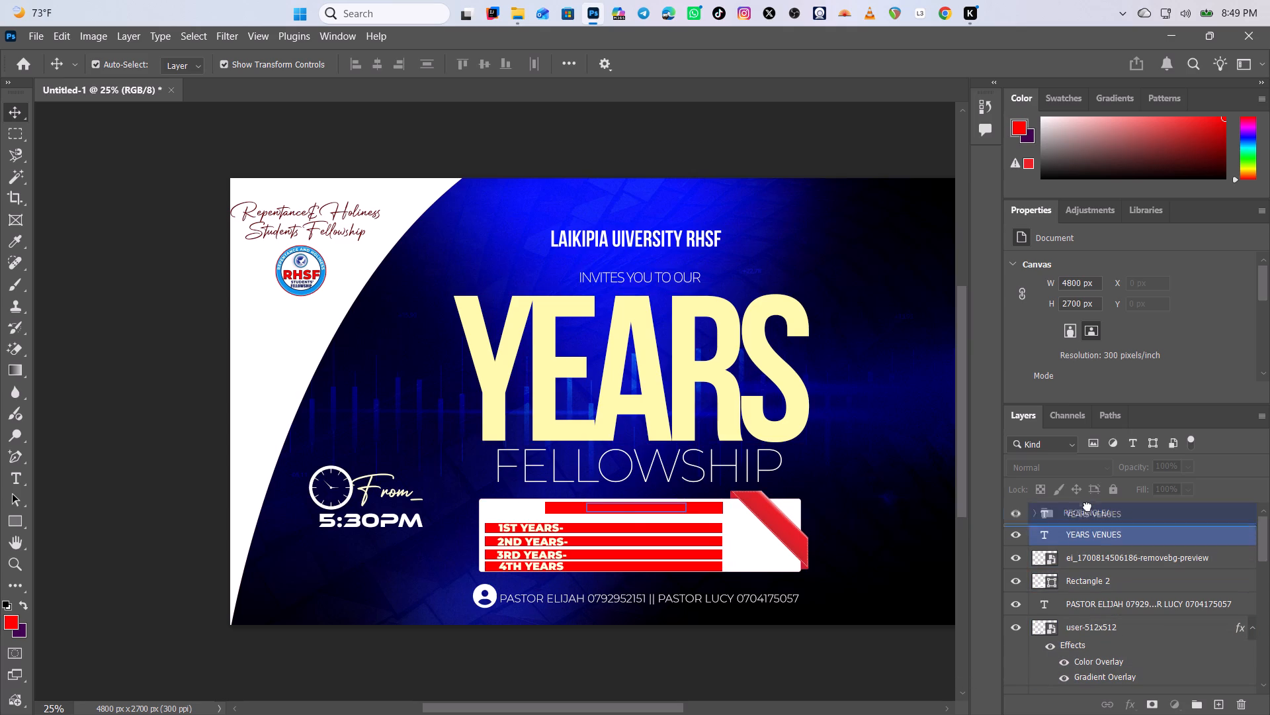
drag(1087, 506, 1087, 502)
click(895, 446)
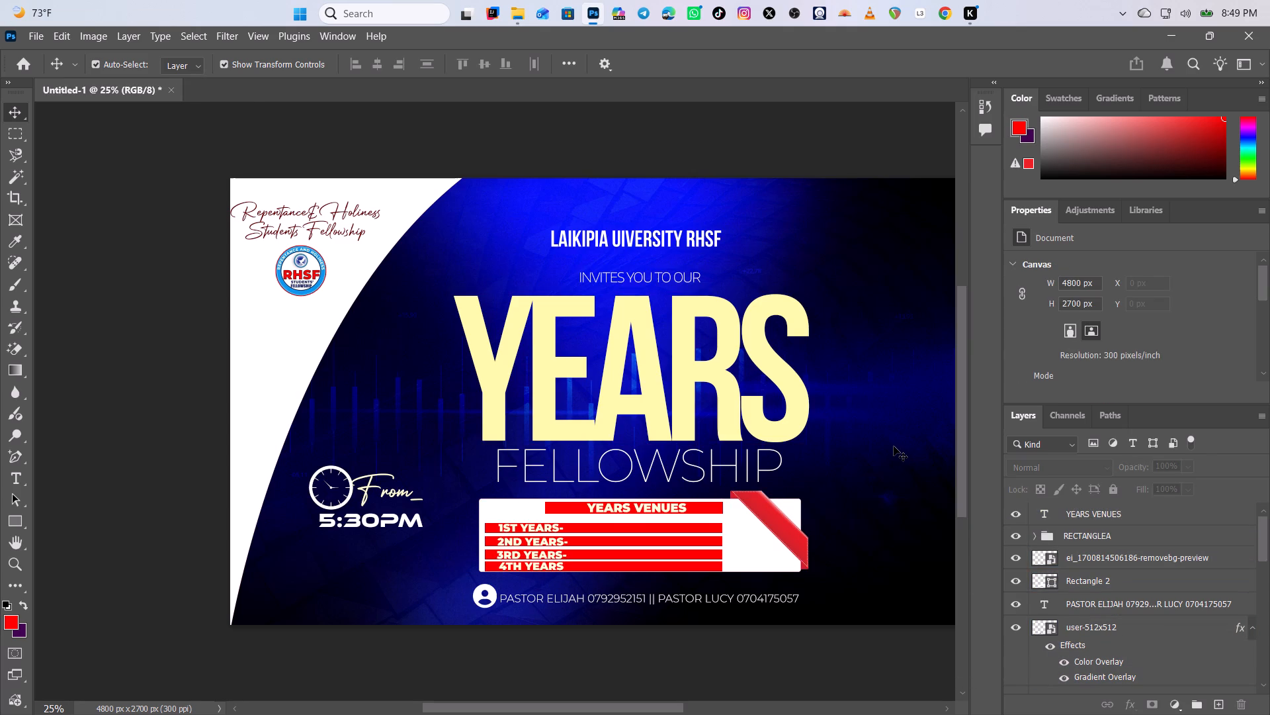
Add a new text layer reading Don't miss above the LAIKIPIA UIVERSITY RHSF line.
click(18, 483)
click(619, 206)
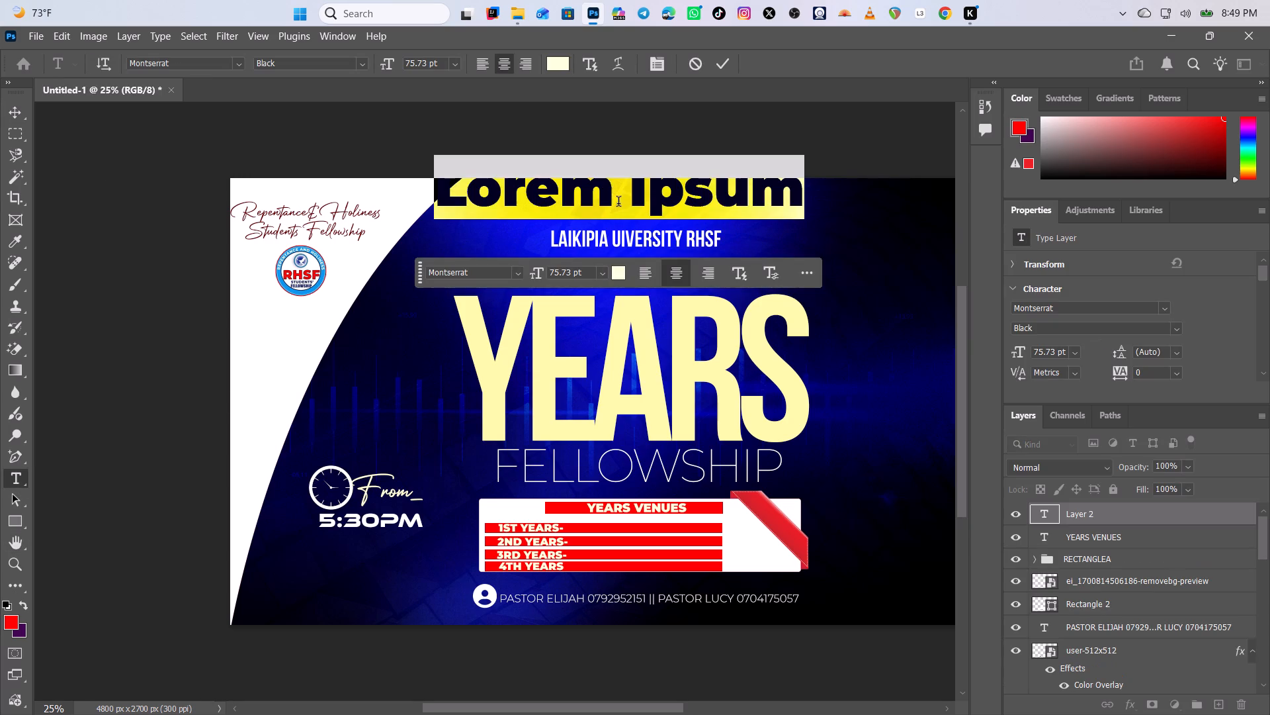
key(d)
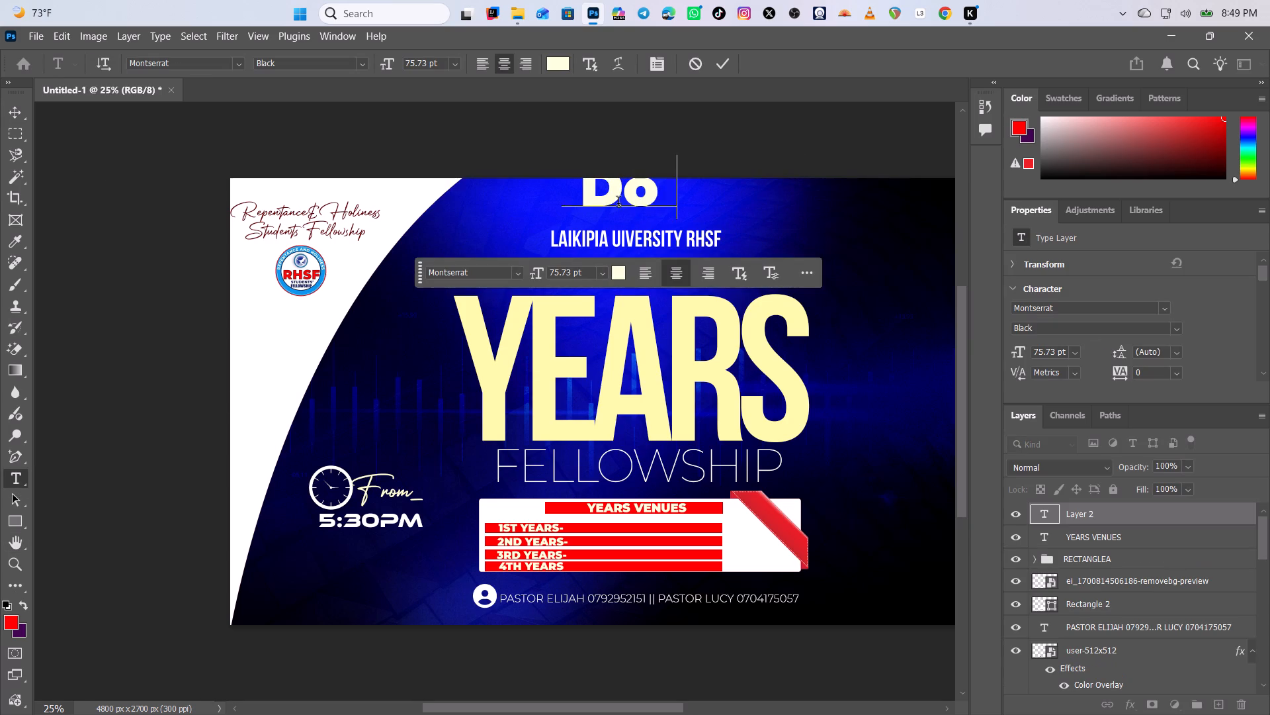
key(t)
key(space)
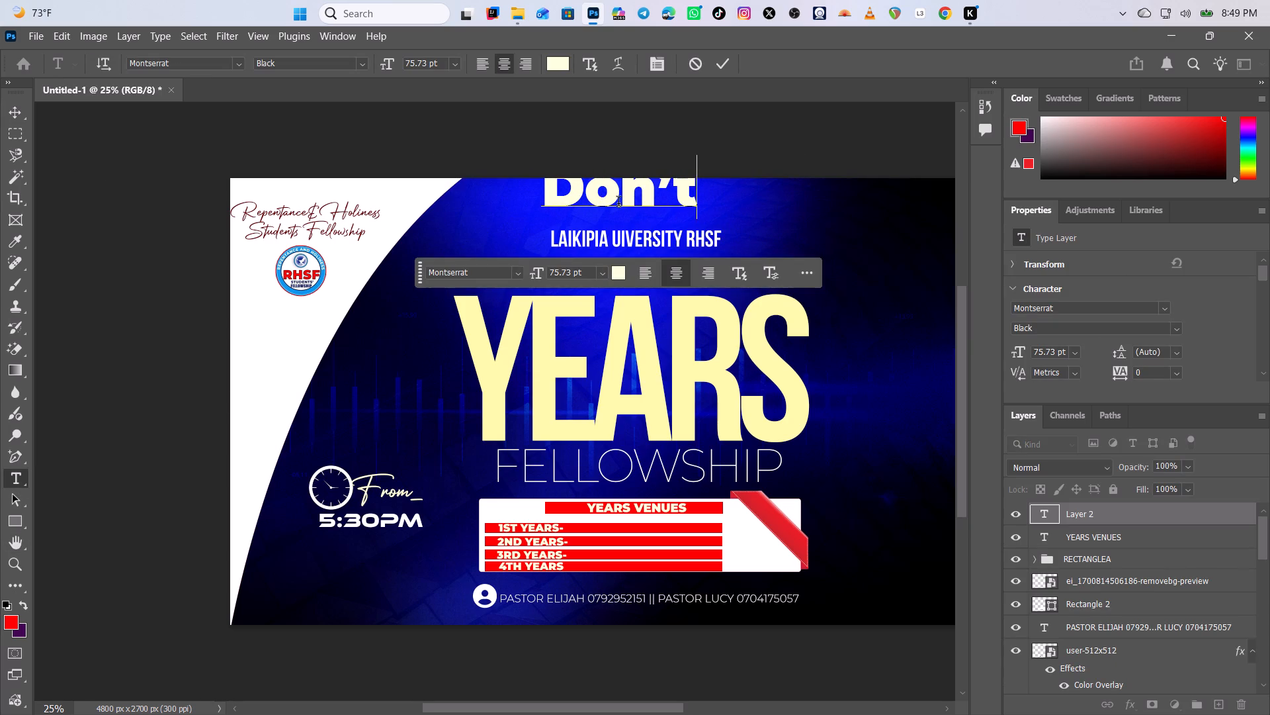
text(miss)
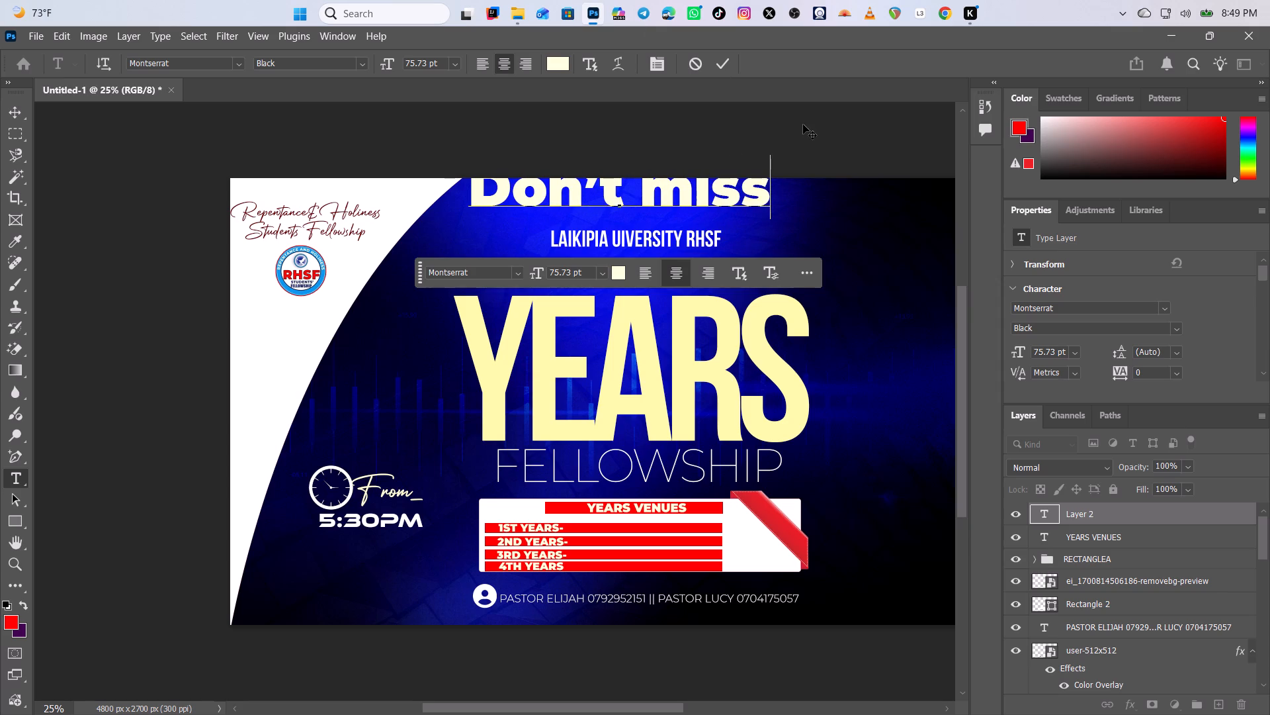
click(725, 52)
Bring the Don't miss text down near the venues panel, shrink it to about 28%, and rotate it about 45 degrees.
click(11, 113)
drag(678, 179, 714, 331)
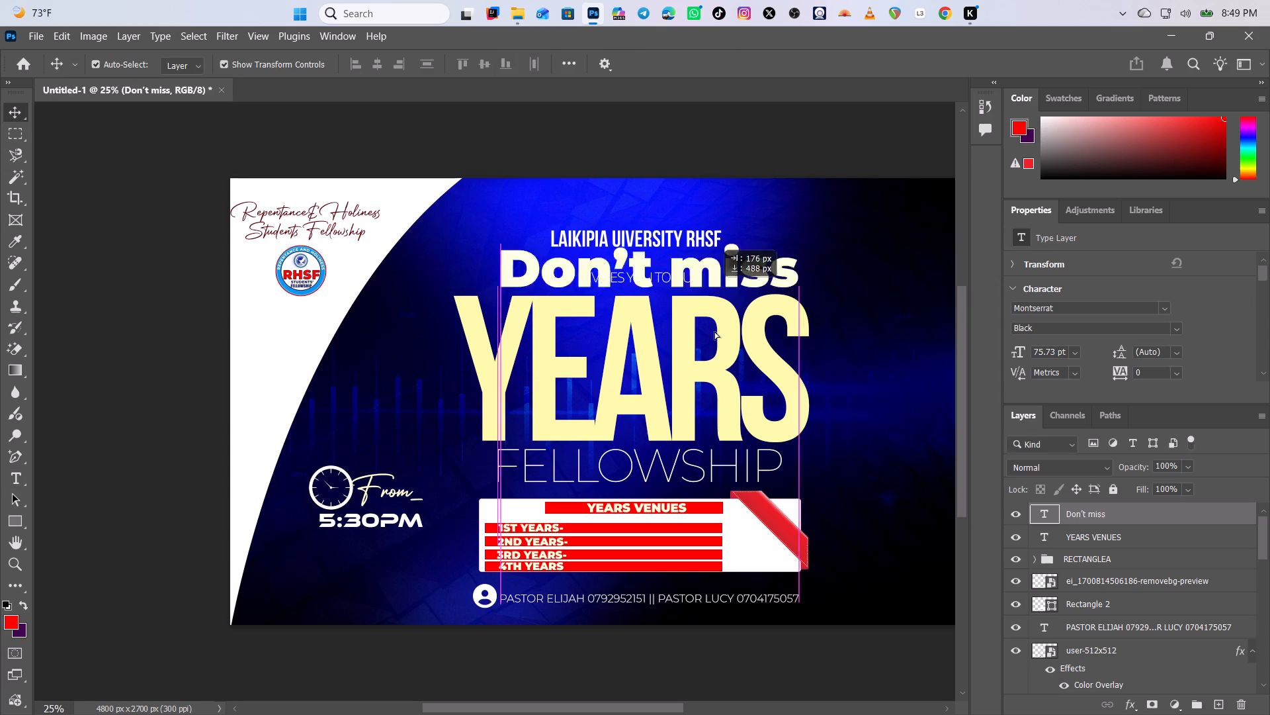
drag(714, 331, 773, 479)
drag(874, 511, 860, 531)
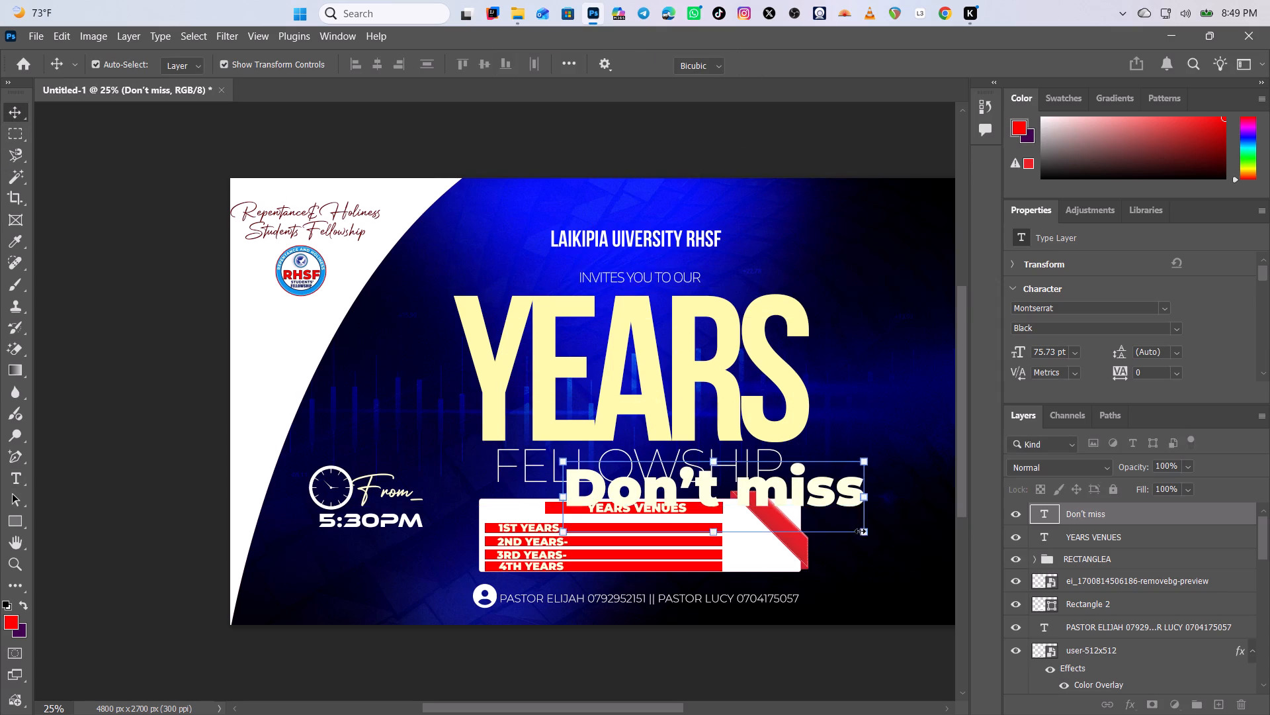
drag(860, 531, 764, 559)
drag(777, 533, 706, 589)
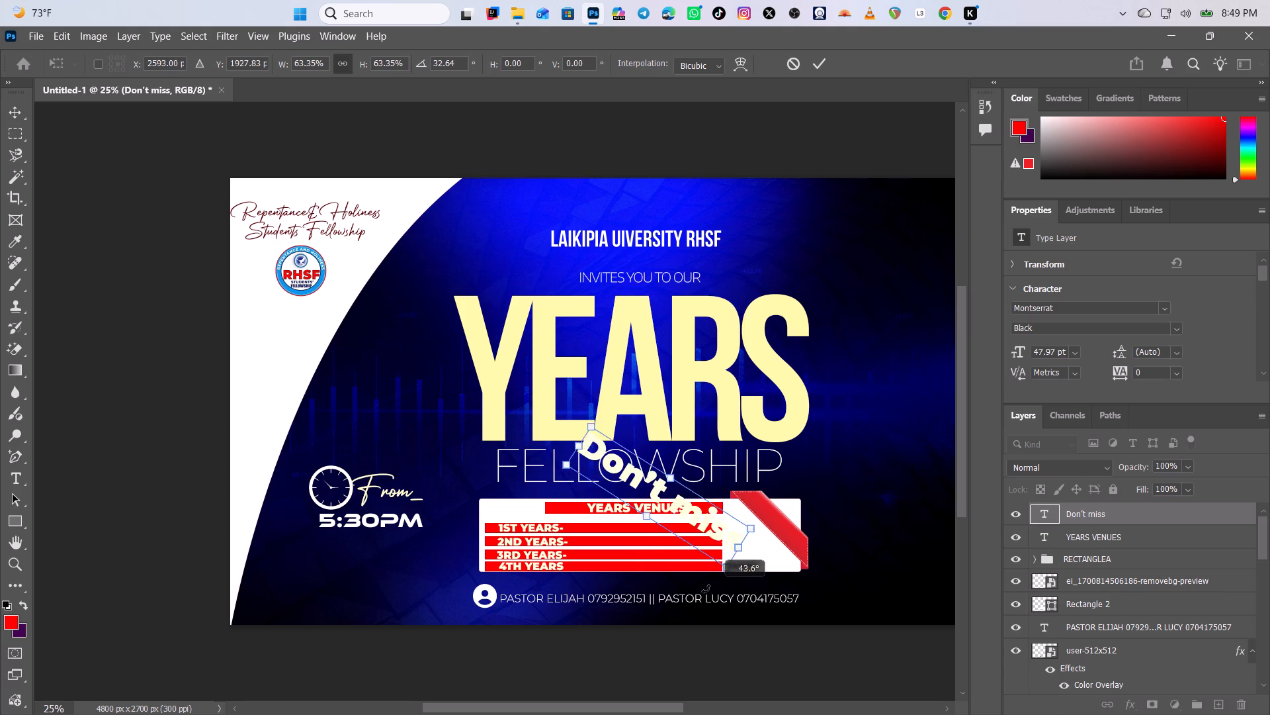
drag(706, 589, 706, 587)
drag(712, 583, 640, 504)
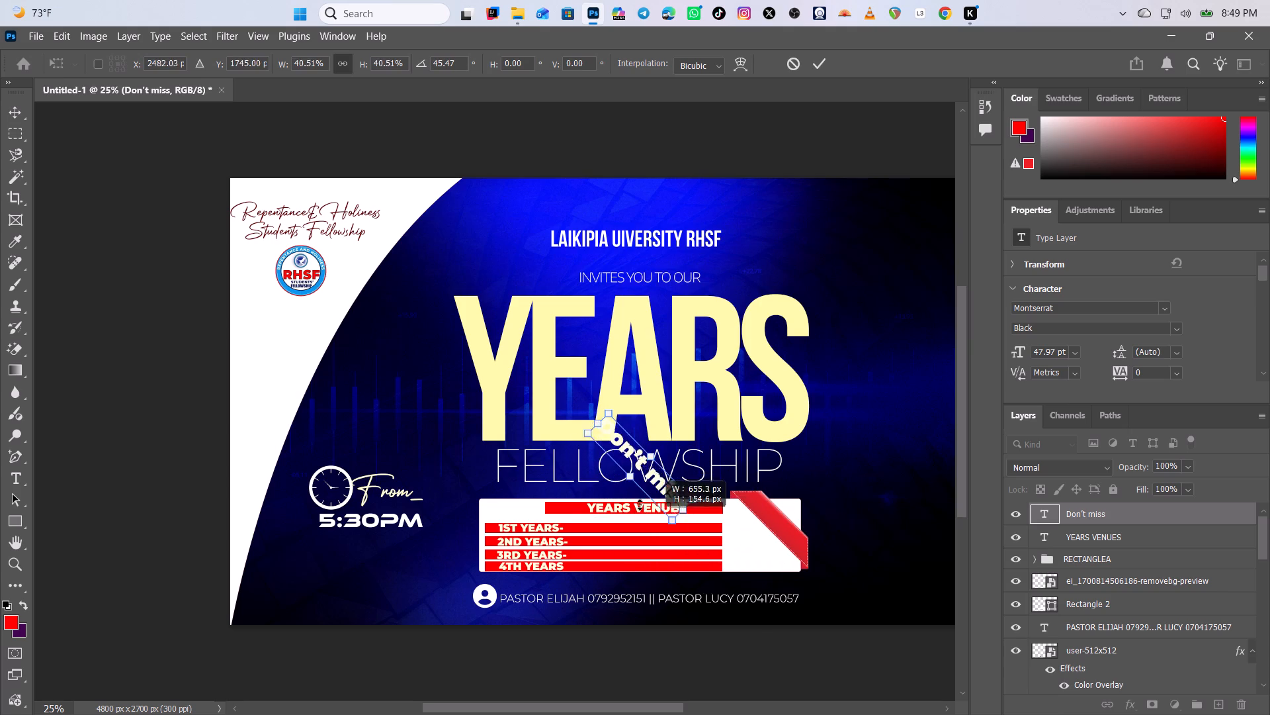
drag(640, 504, 637, 501)
Fit the Don't miss text along the red corner ribbon of the venues panel, scaling it to about 21%.
drag(628, 445, 766, 530)
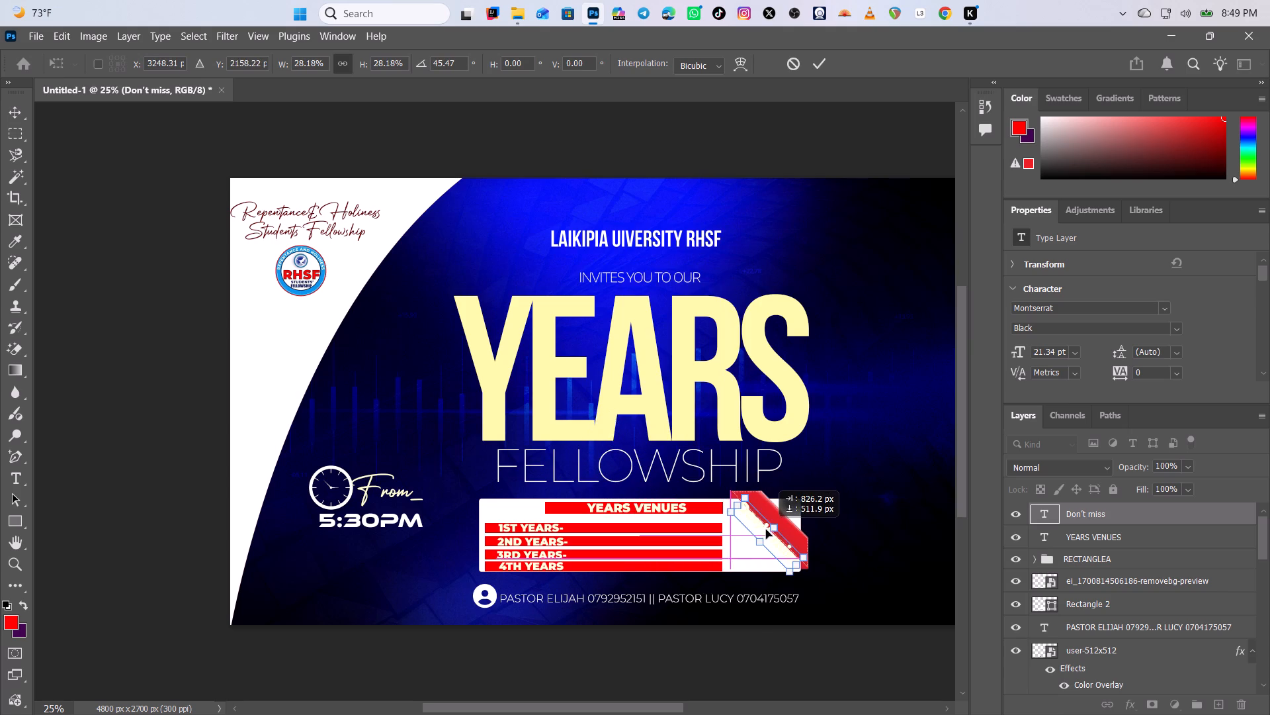
drag(766, 530, 771, 519)
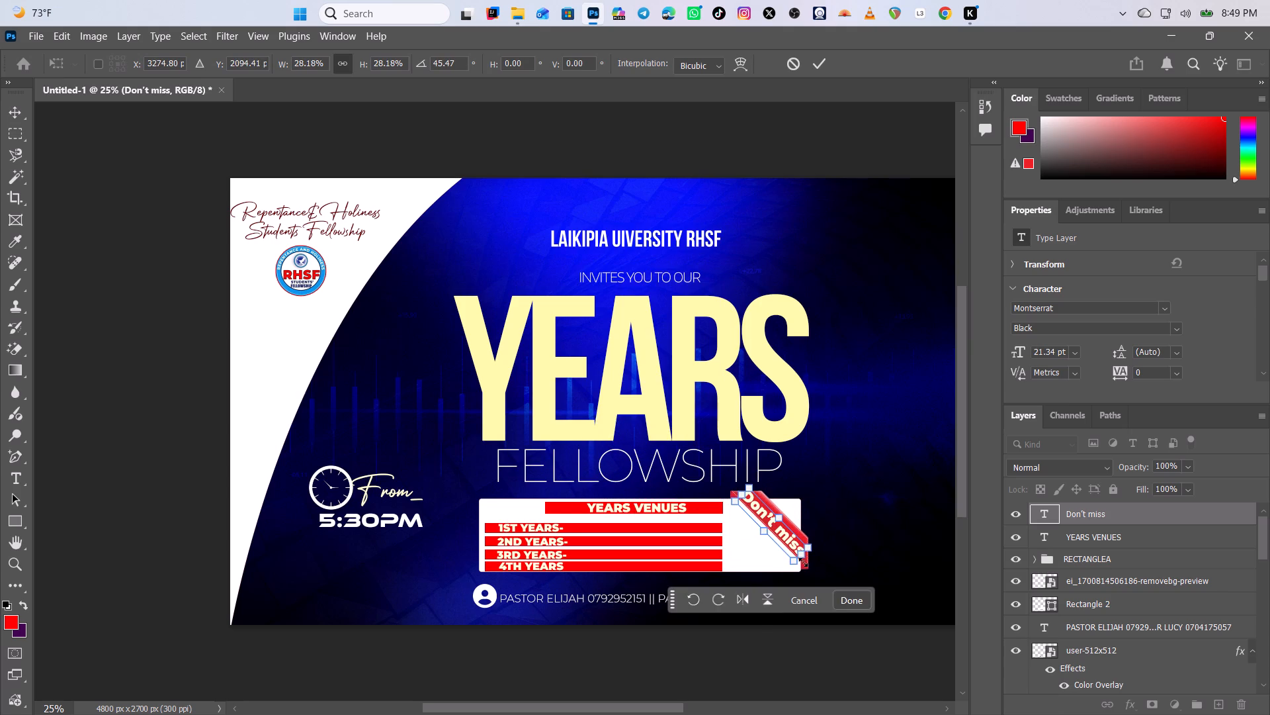
drag(794, 563, 778, 548)
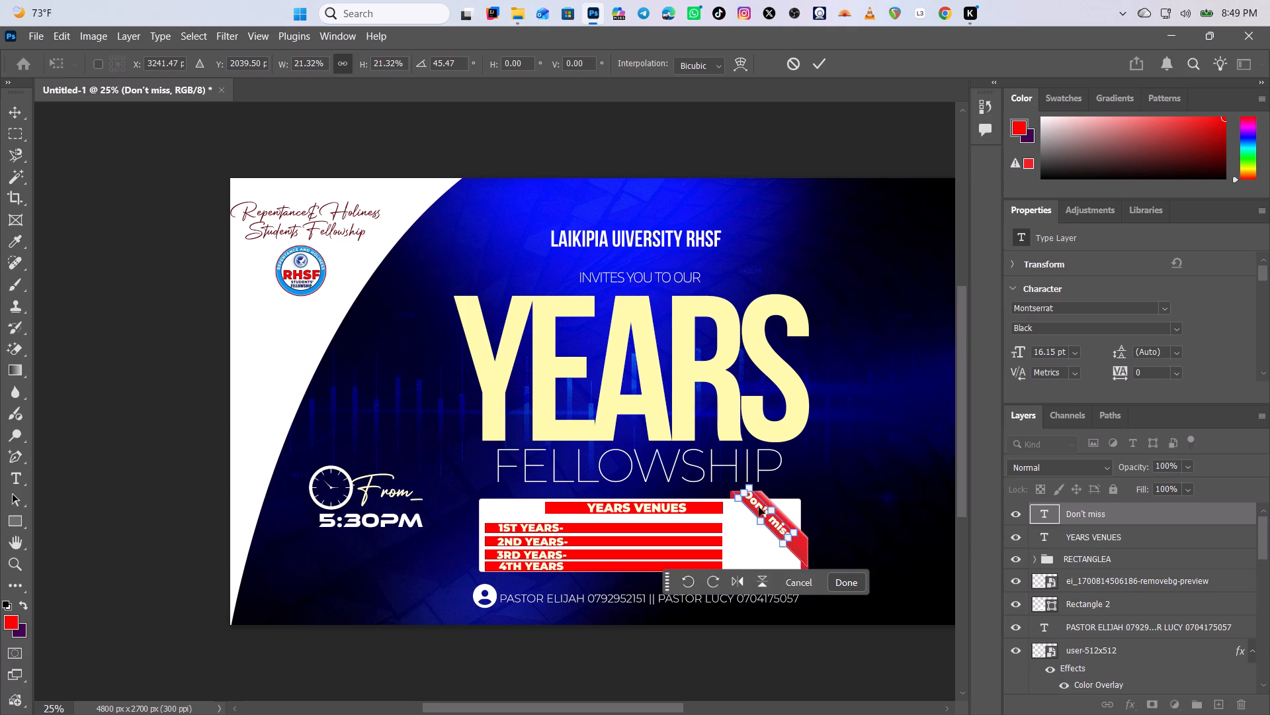
drag(759, 504, 764, 507)
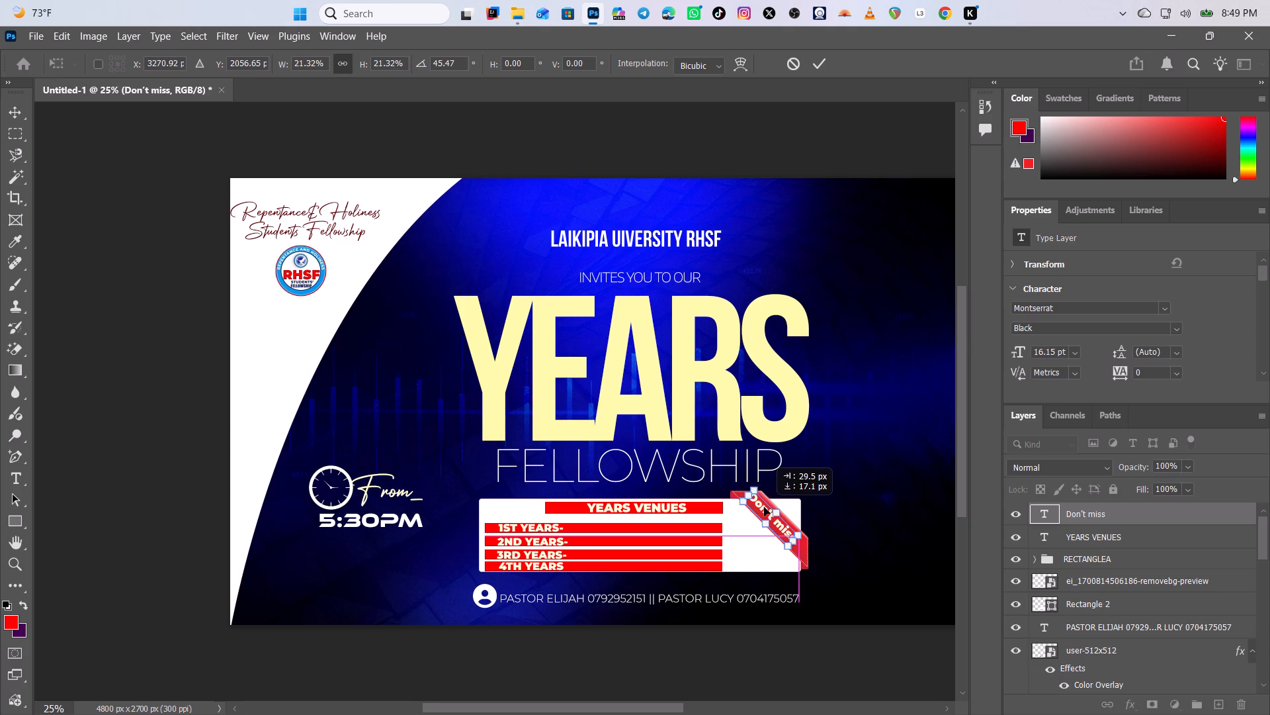
drag(764, 507, 769, 510)
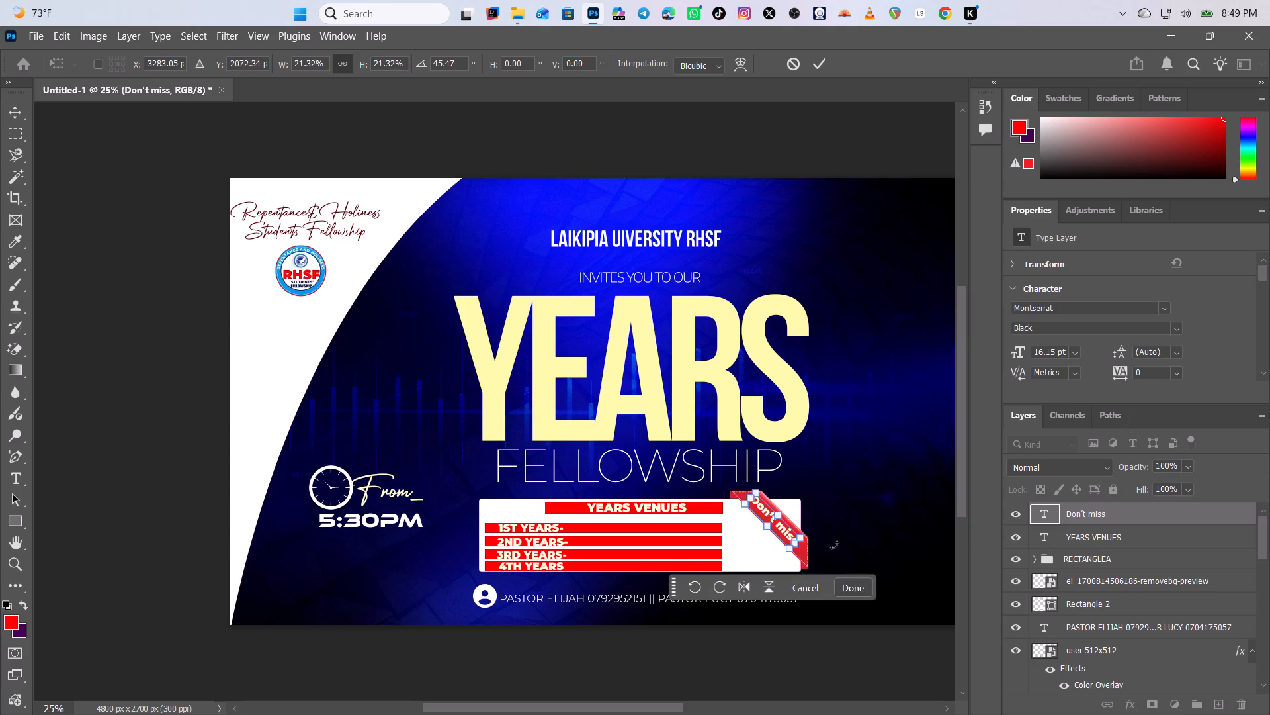
click(855, 594)
click(878, 495)
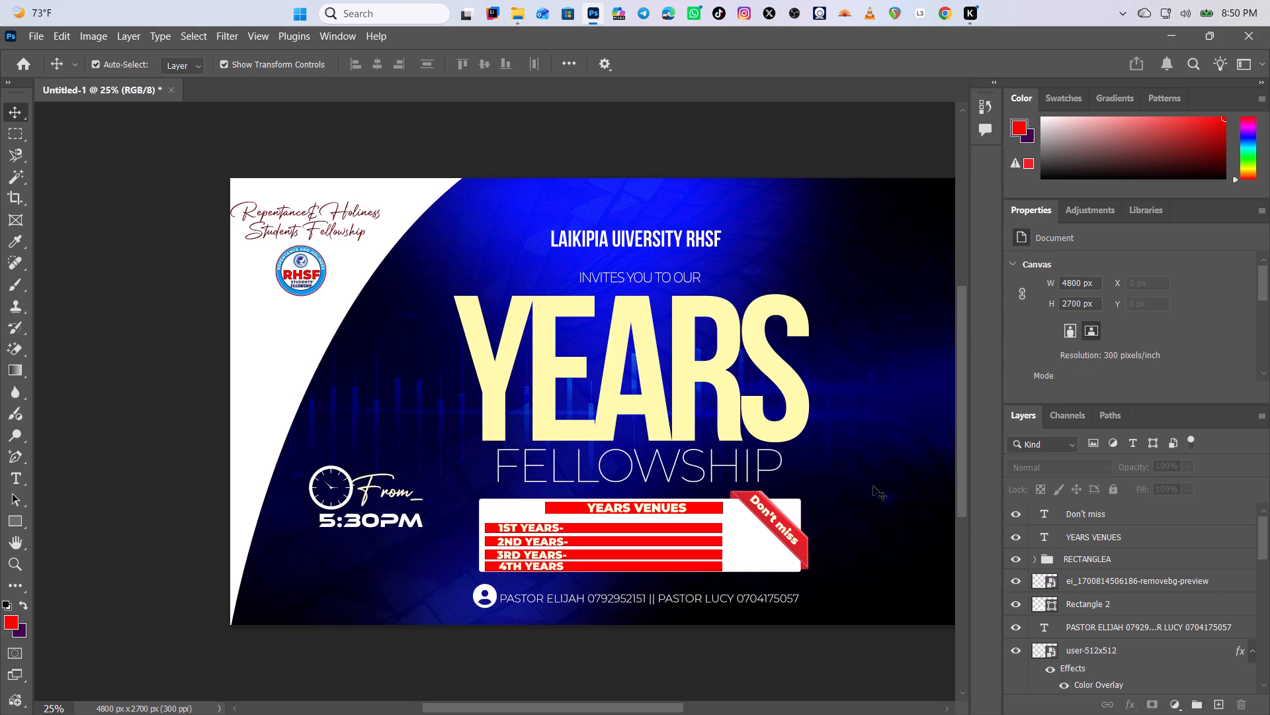
Nudge the FELLOWSHIP text slightly to the right beneath the YEARS headline.
click(651, 450)
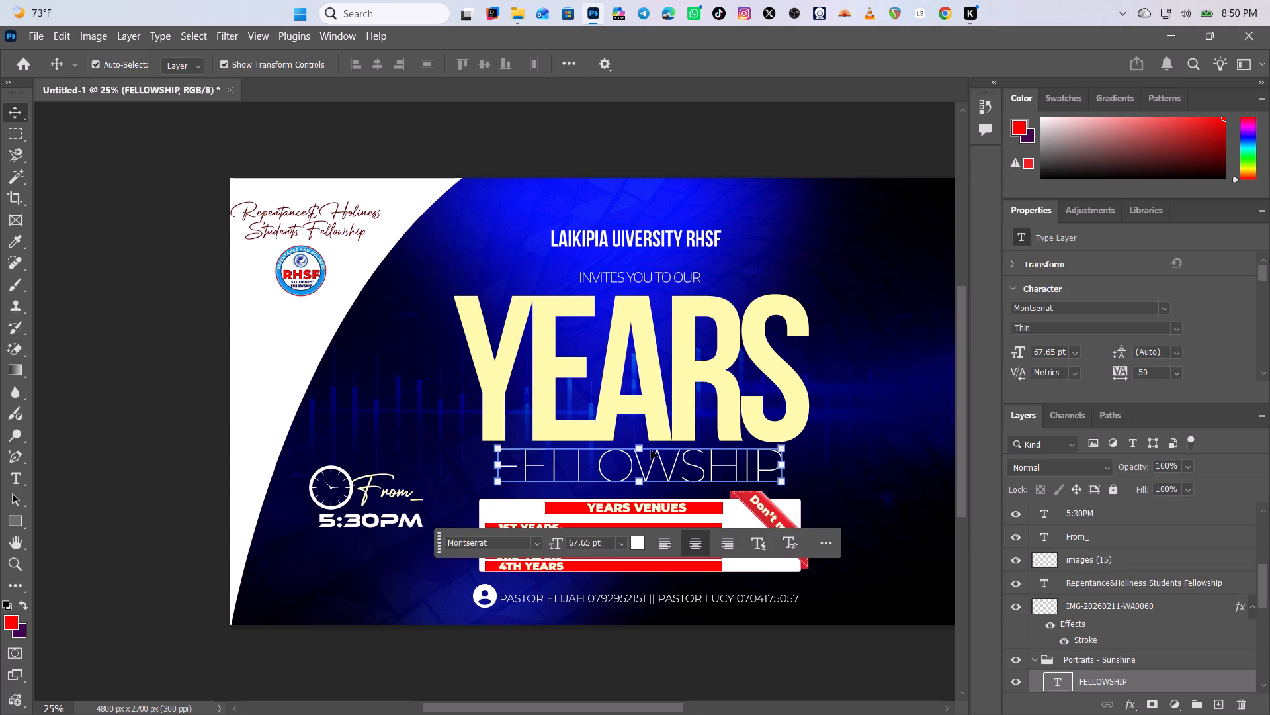
key(Right)
key(Right)
key(Right)
key(Right)
key(Right)
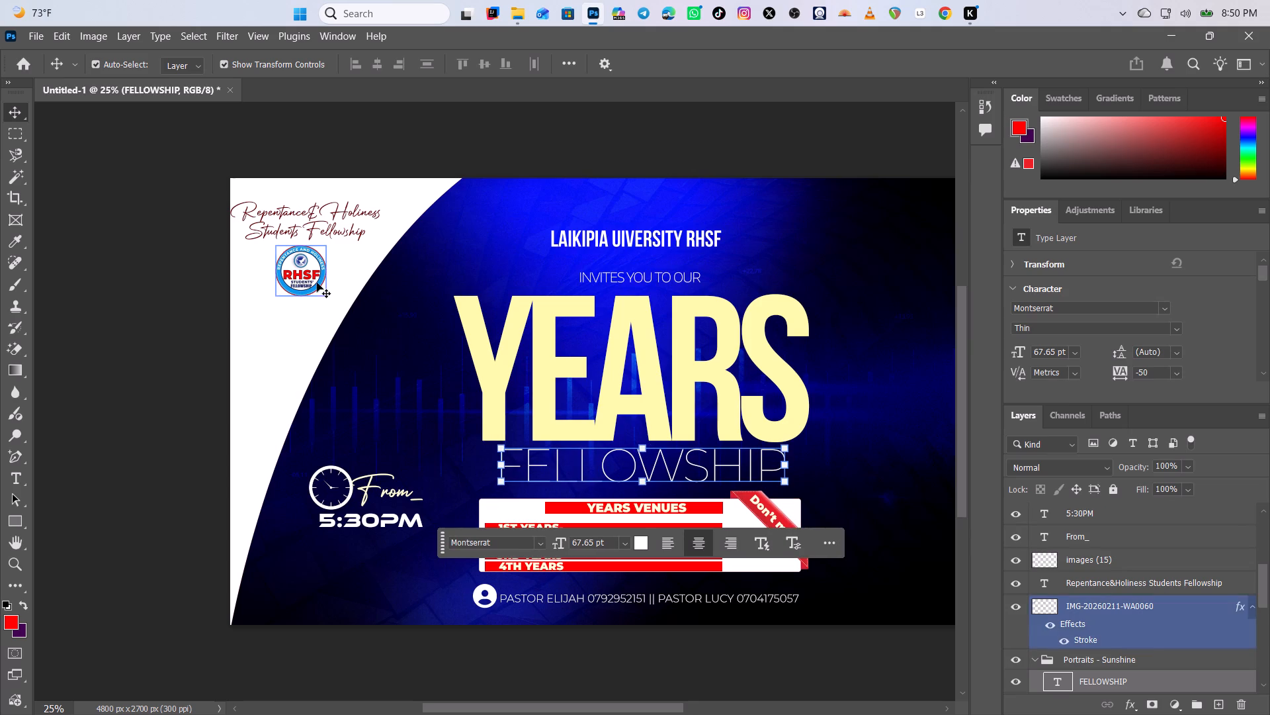
click(906, 205)
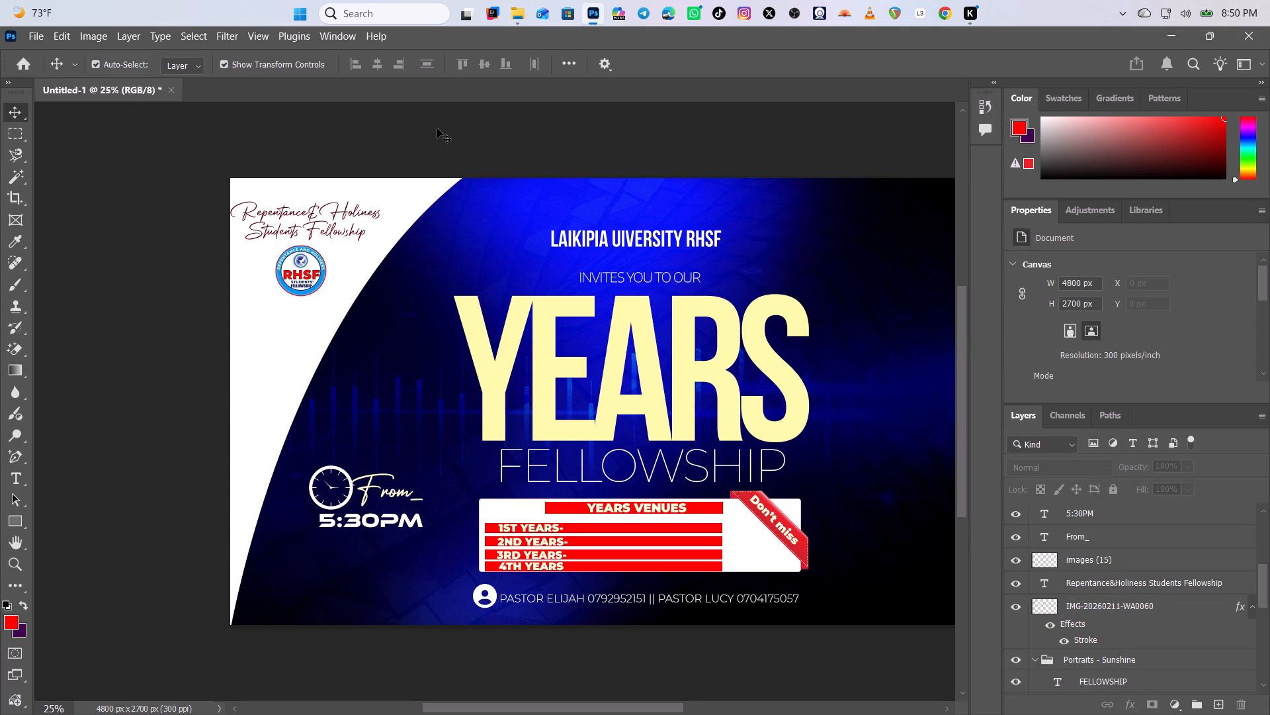
Add the text NOV 5 above the clock graphic and set its font to Ethnocentric Regular.
click(15, 475)
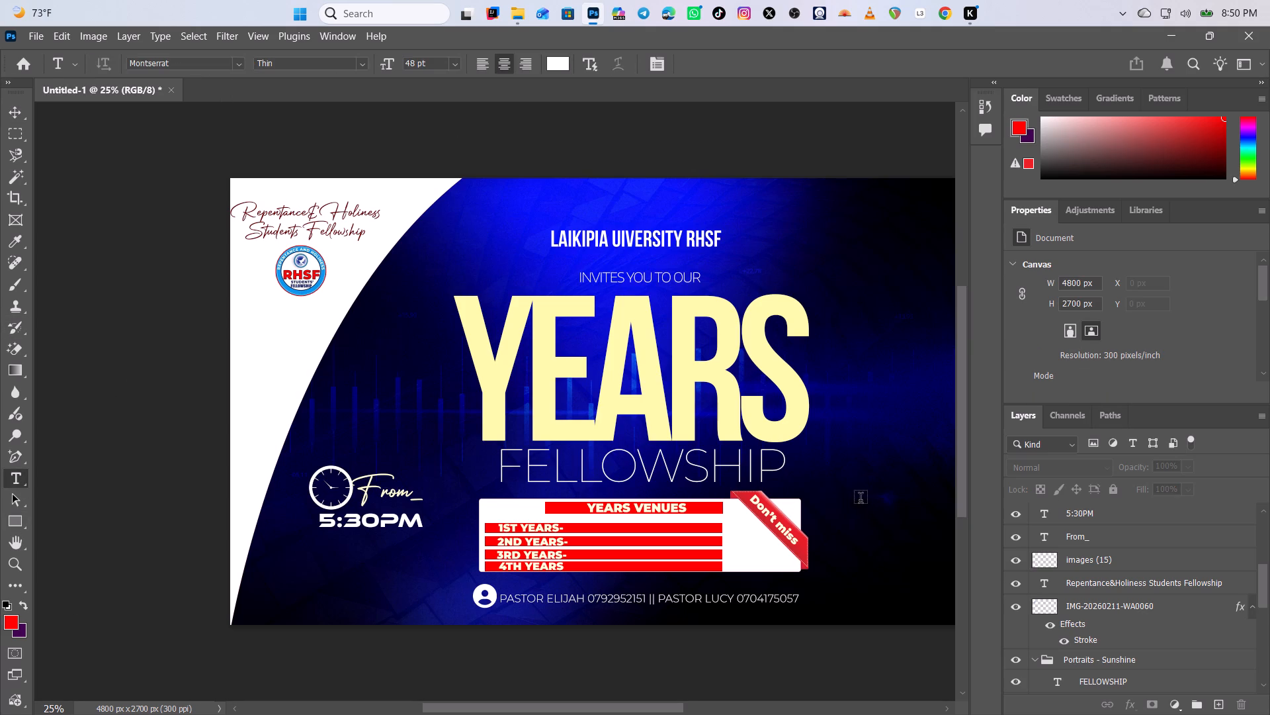
click(355, 403)
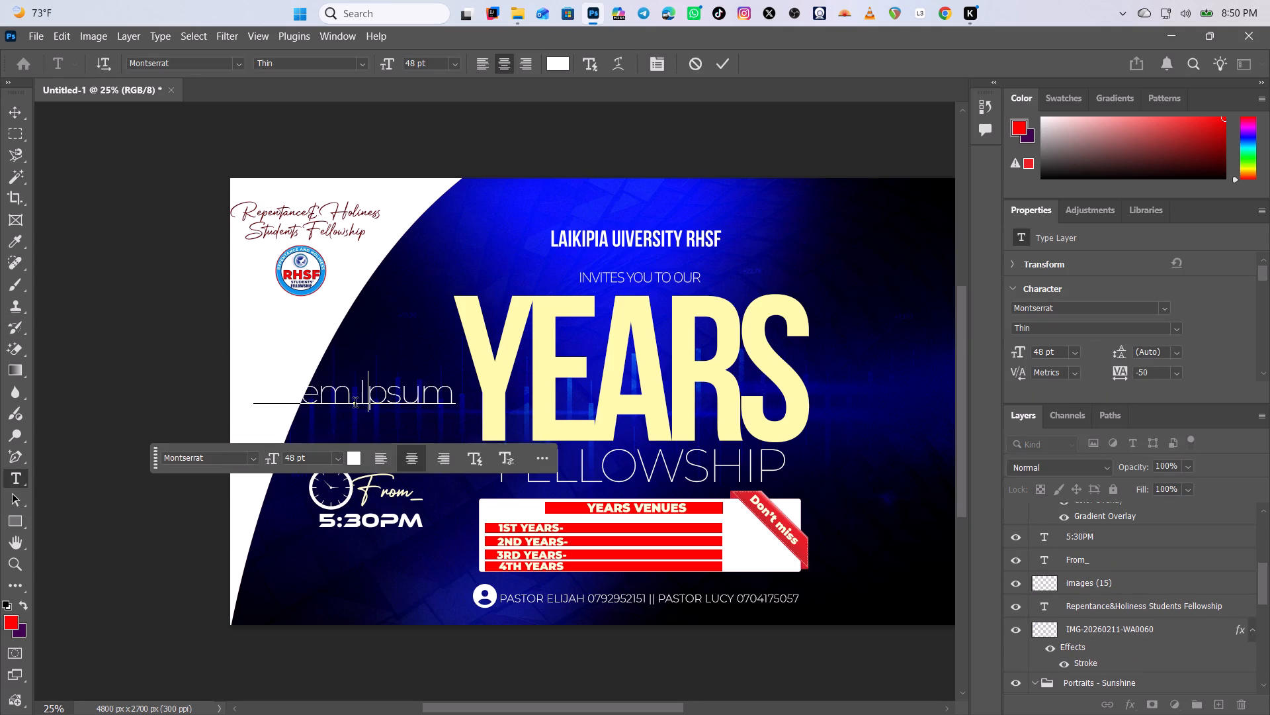
key(5)
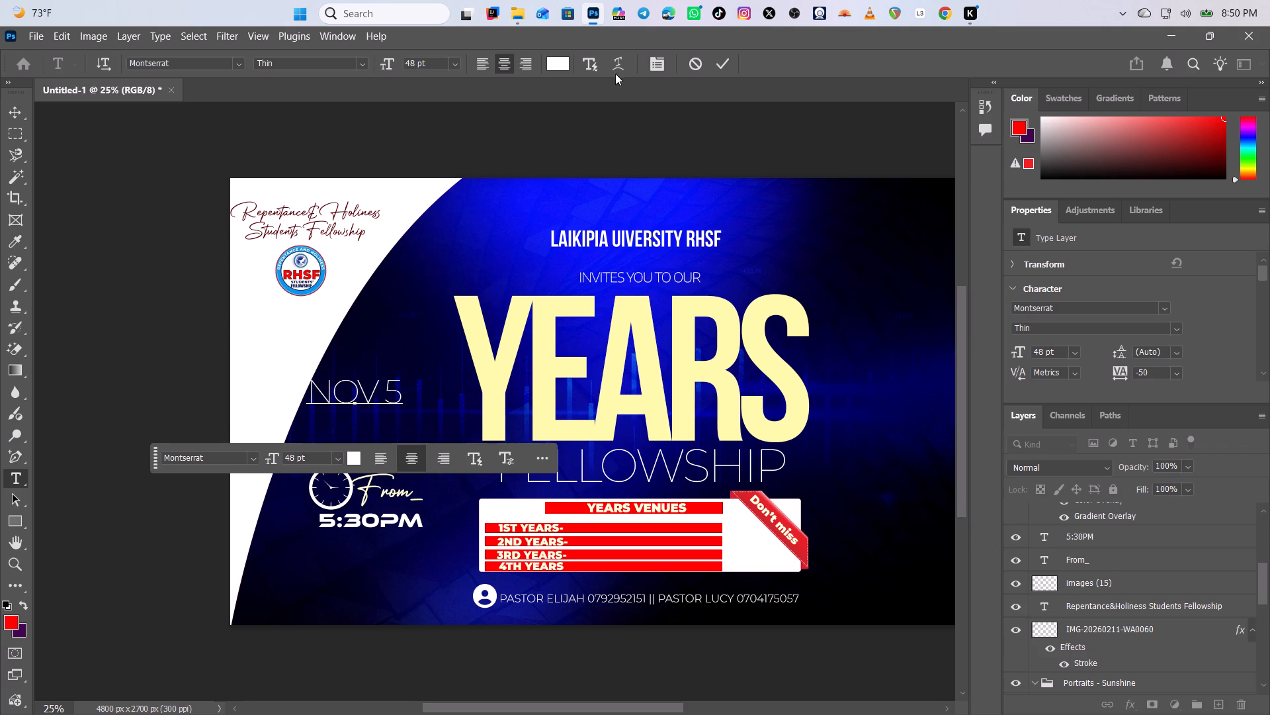
click(728, 62)
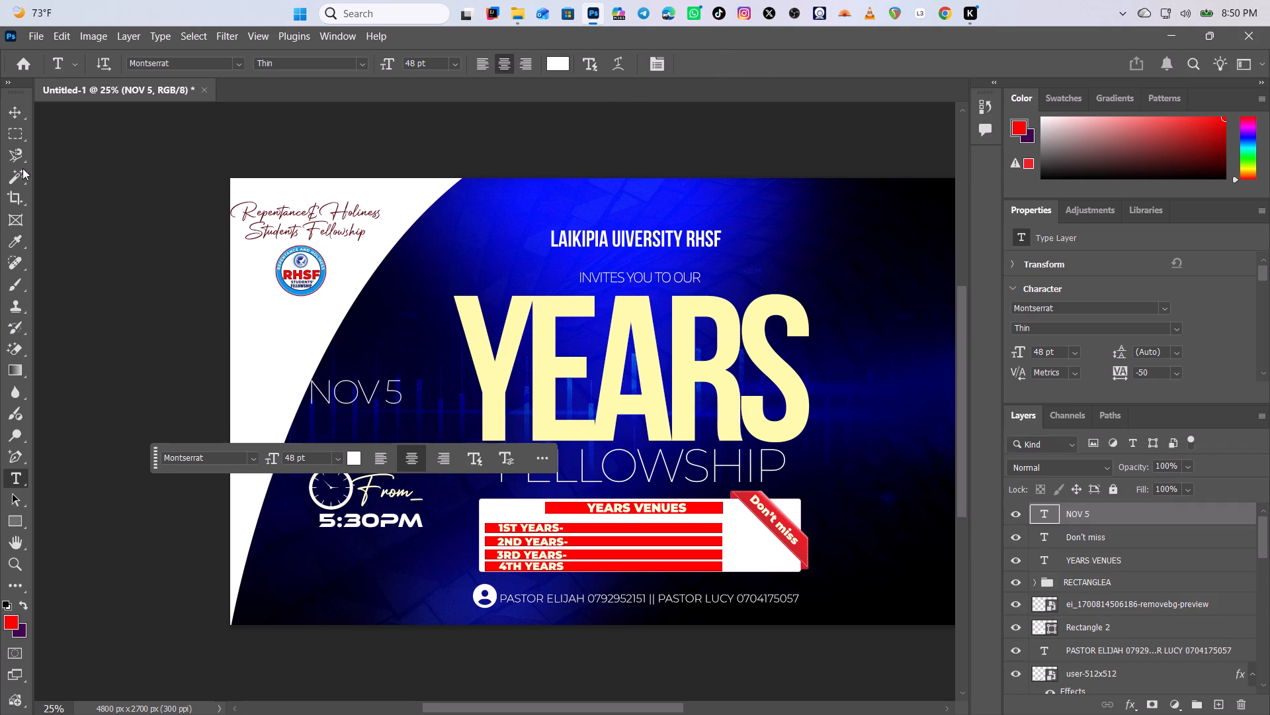
click(13, 110)
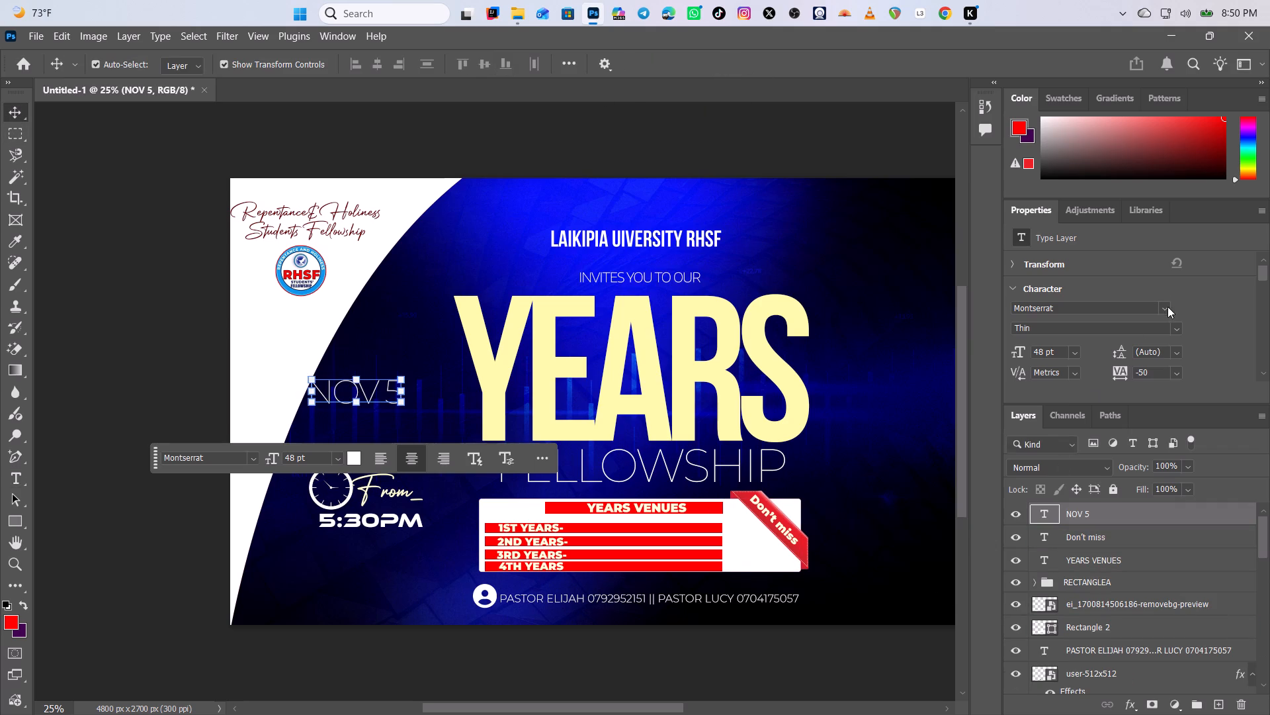
click(1169, 308)
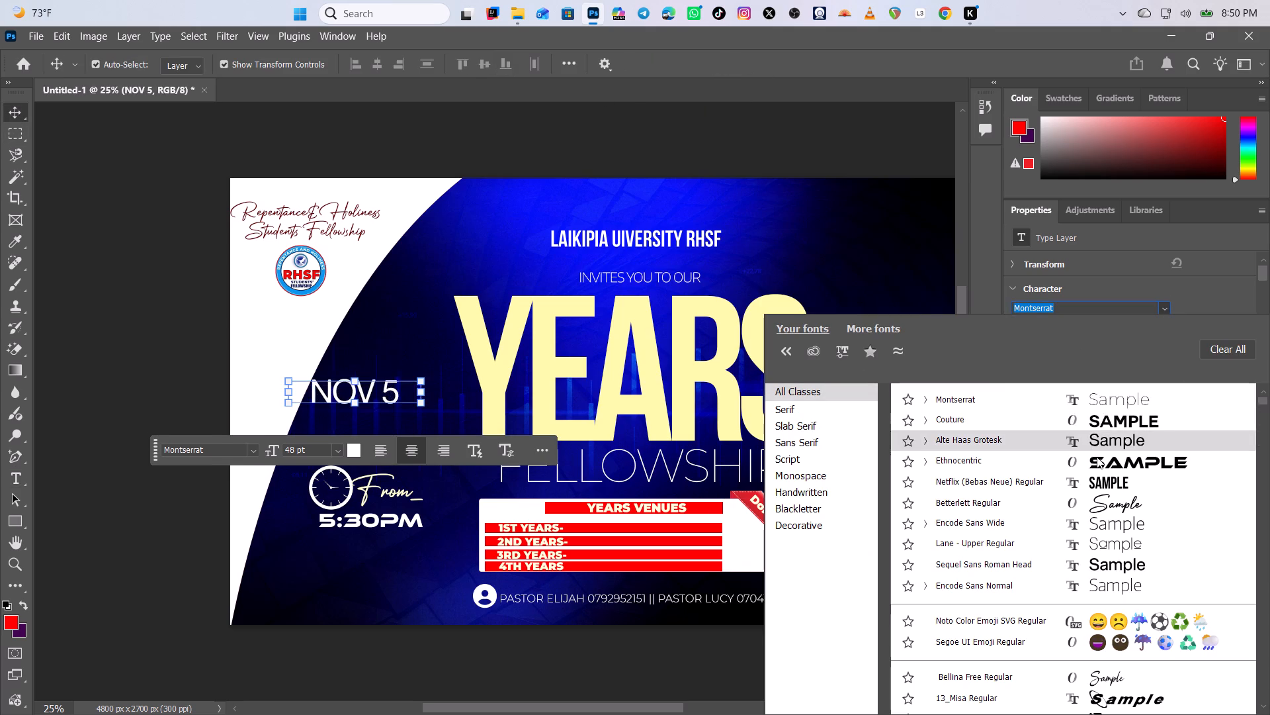
click(1098, 459)
Move the NOV 5 text directly beneath the 5:30PM text.
drag(361, 397, 372, 401)
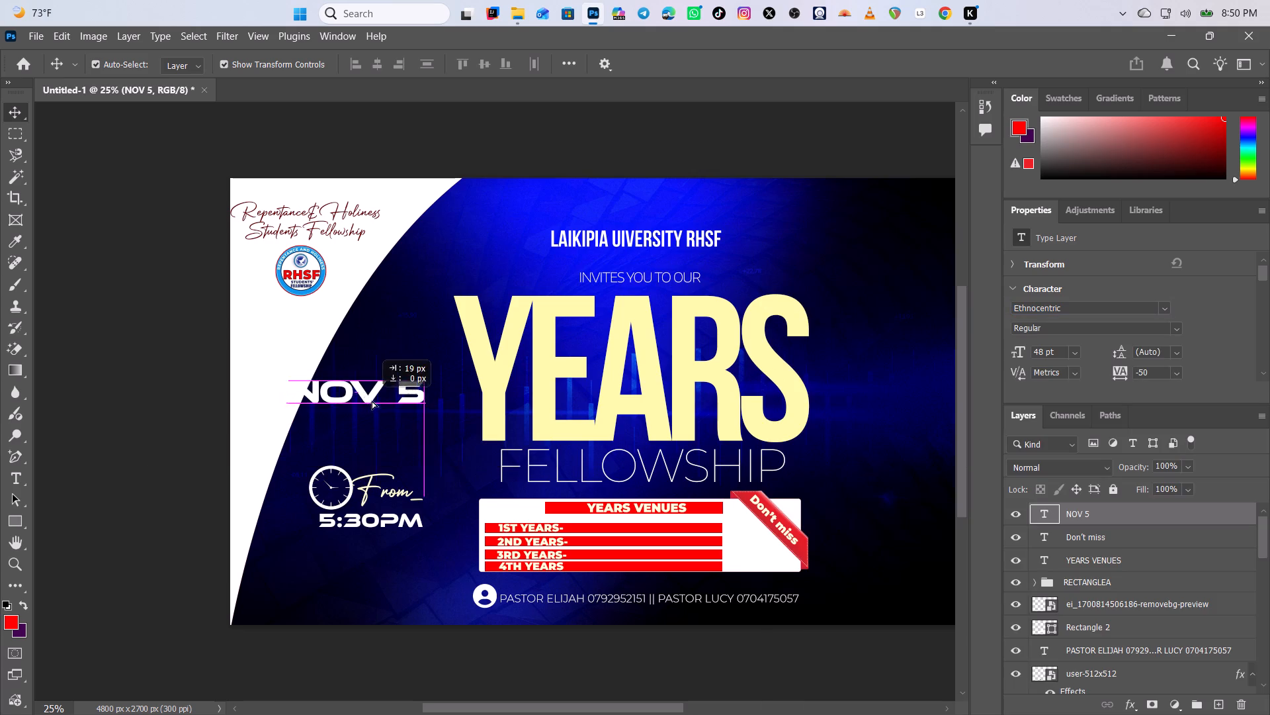
drag(372, 401, 379, 548)
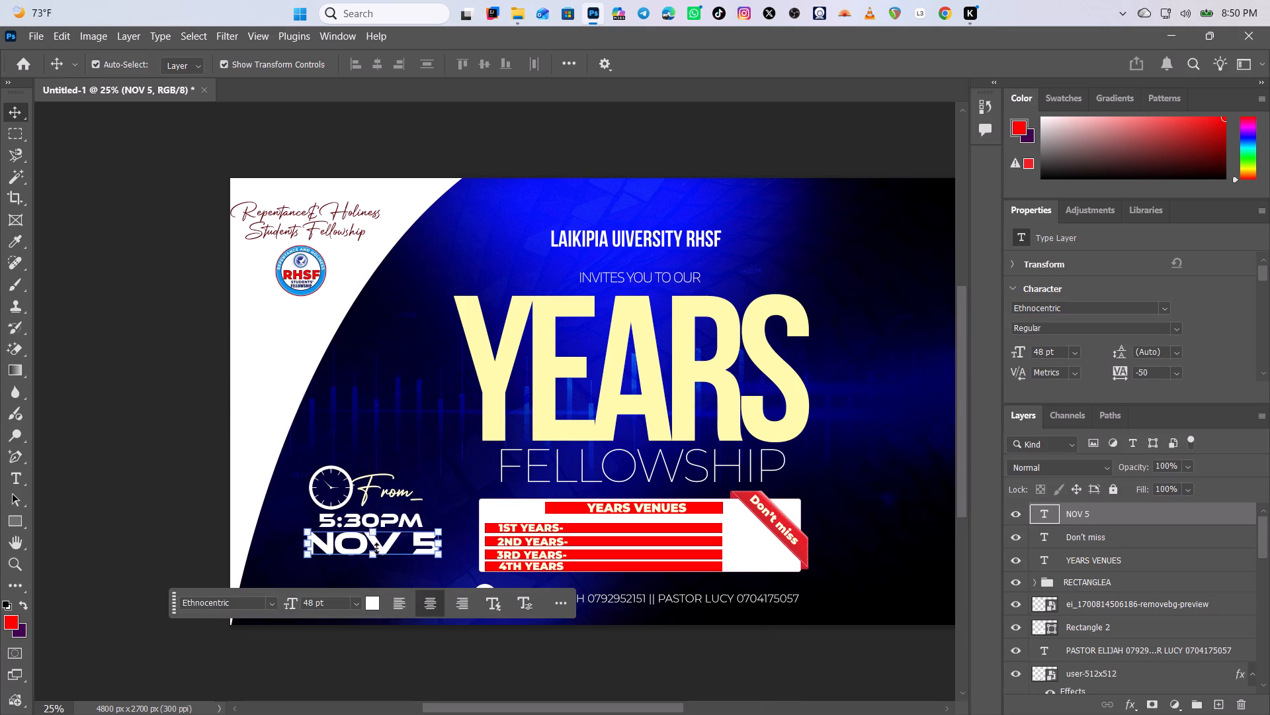
drag(376, 548, 369, 548)
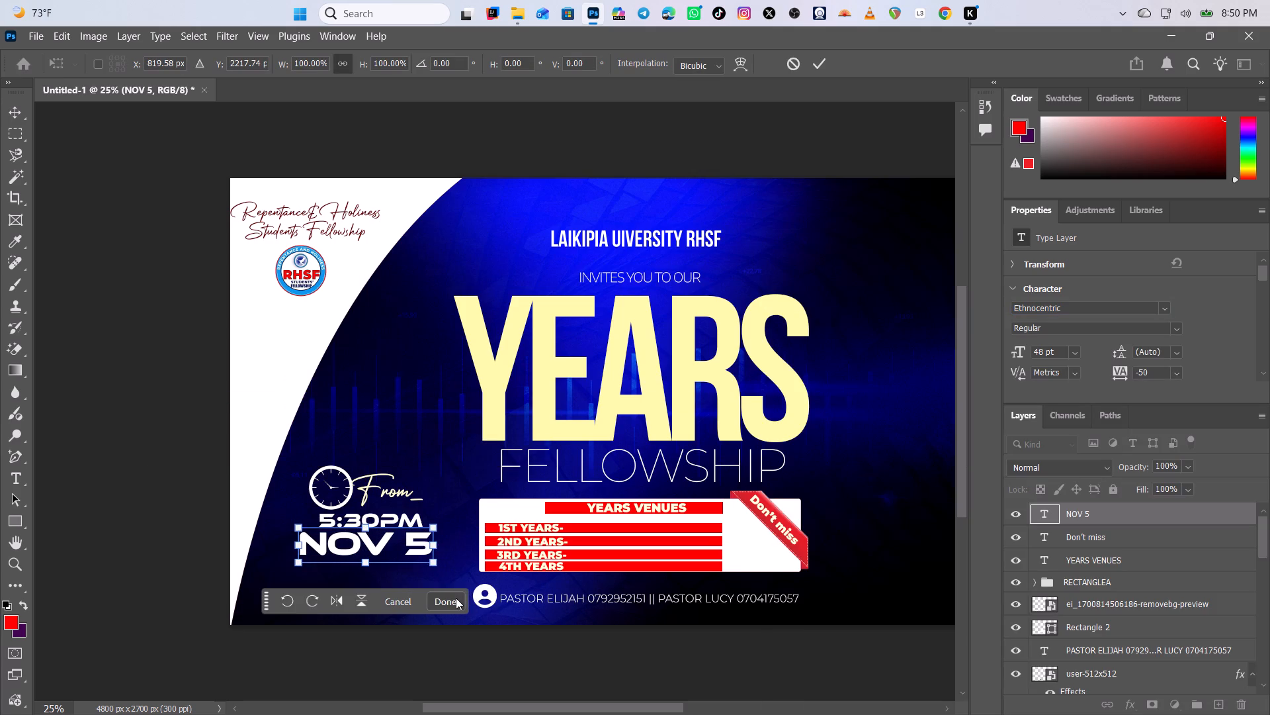
click(456, 598)
Change the NOV 5 text colour from white to light cyan, a5feff.
click(366, 595)
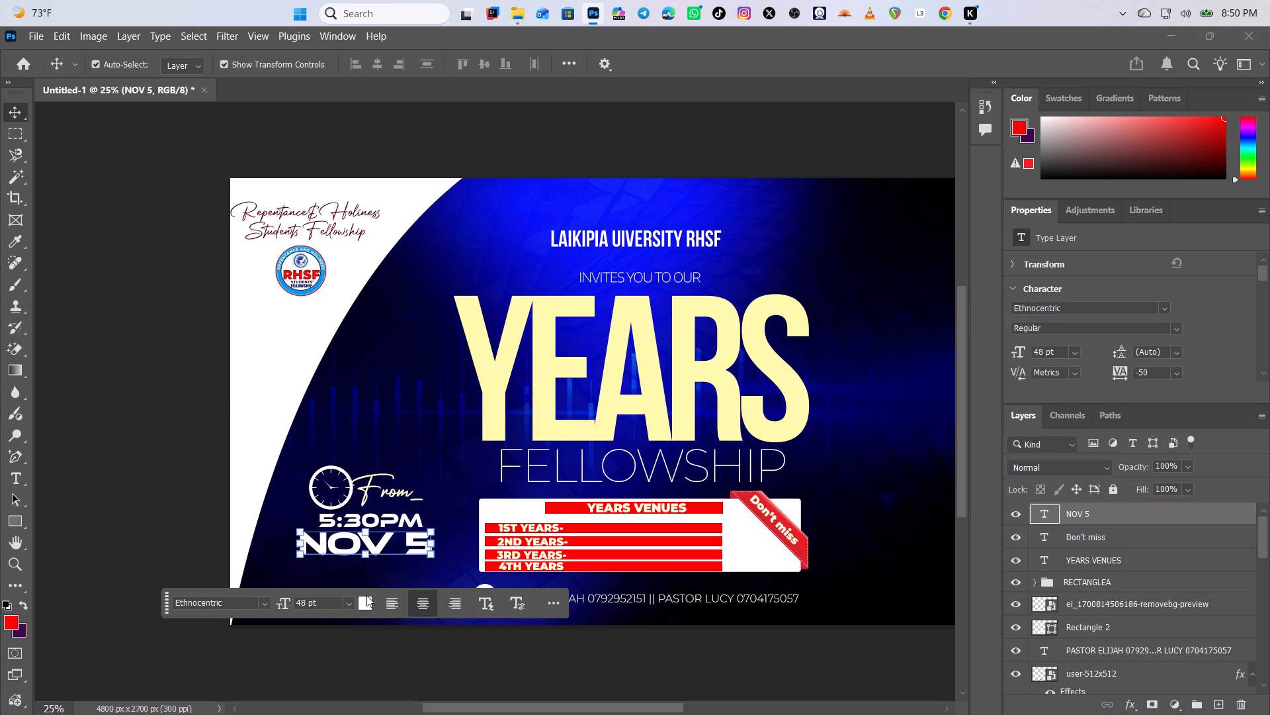
click(366, 606)
click(906, 238)
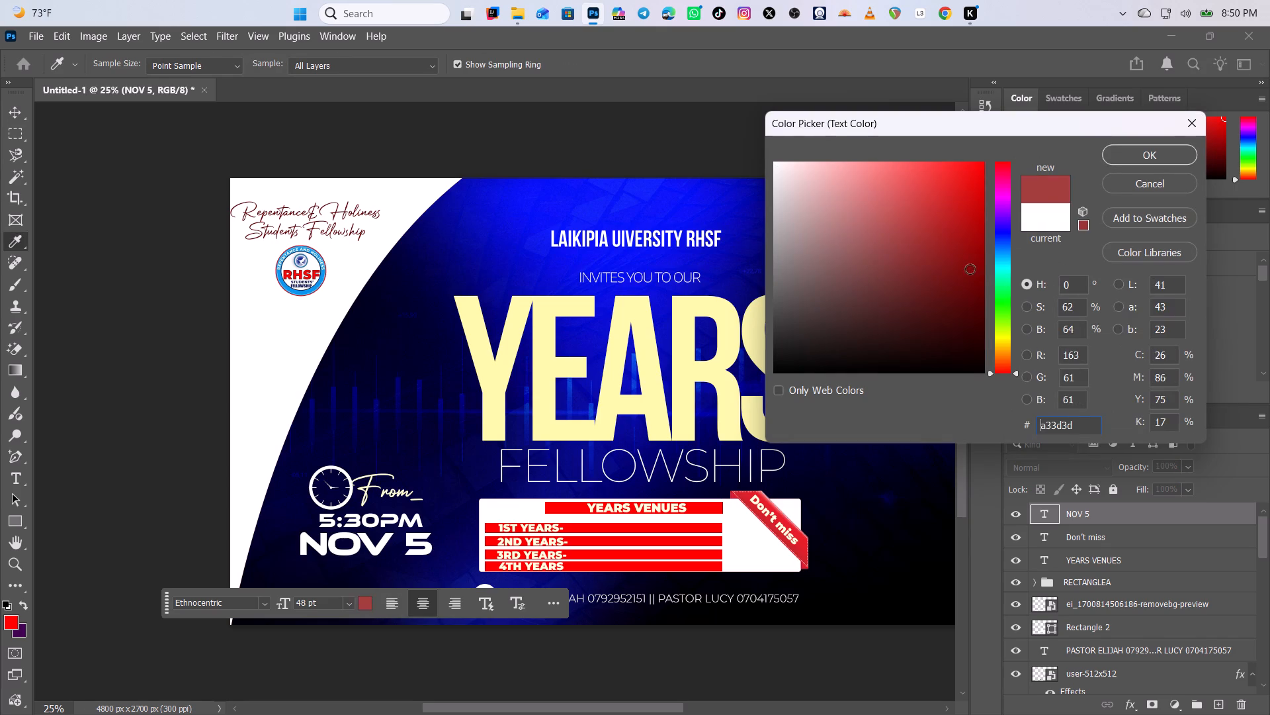
click(973, 273)
drag(970, 195, 972, 187)
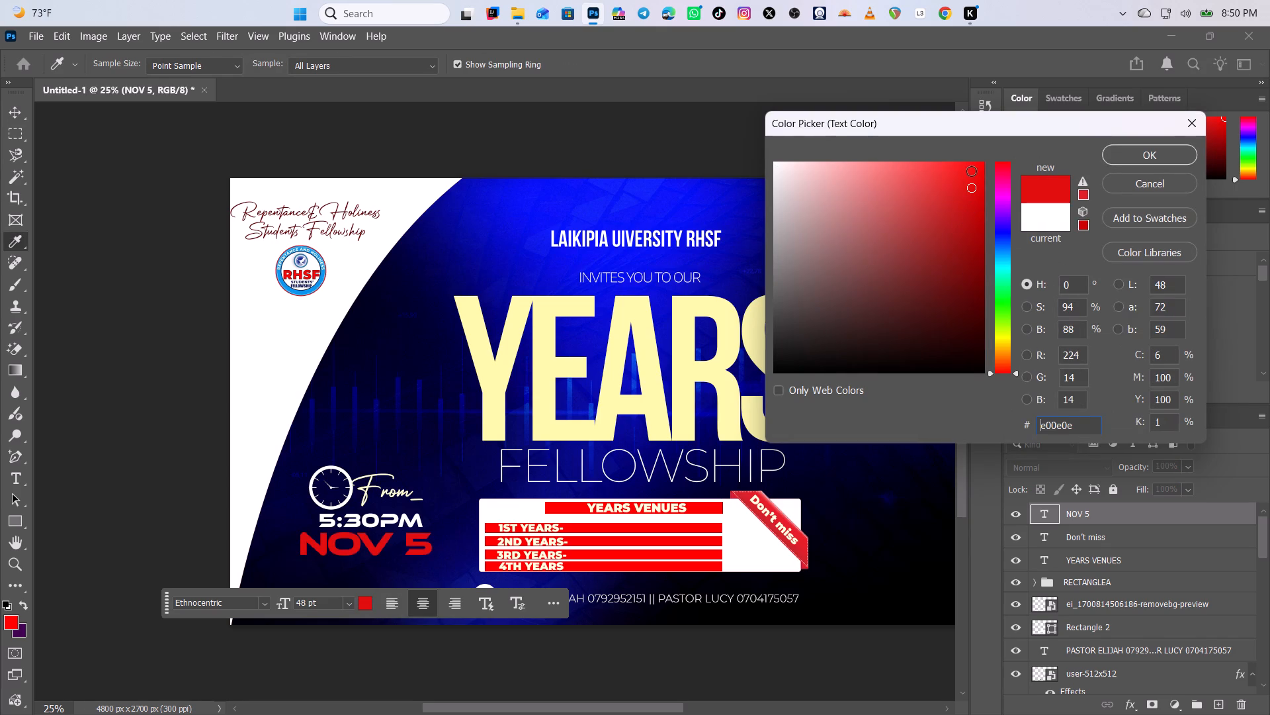
drag(968, 180, 971, 172)
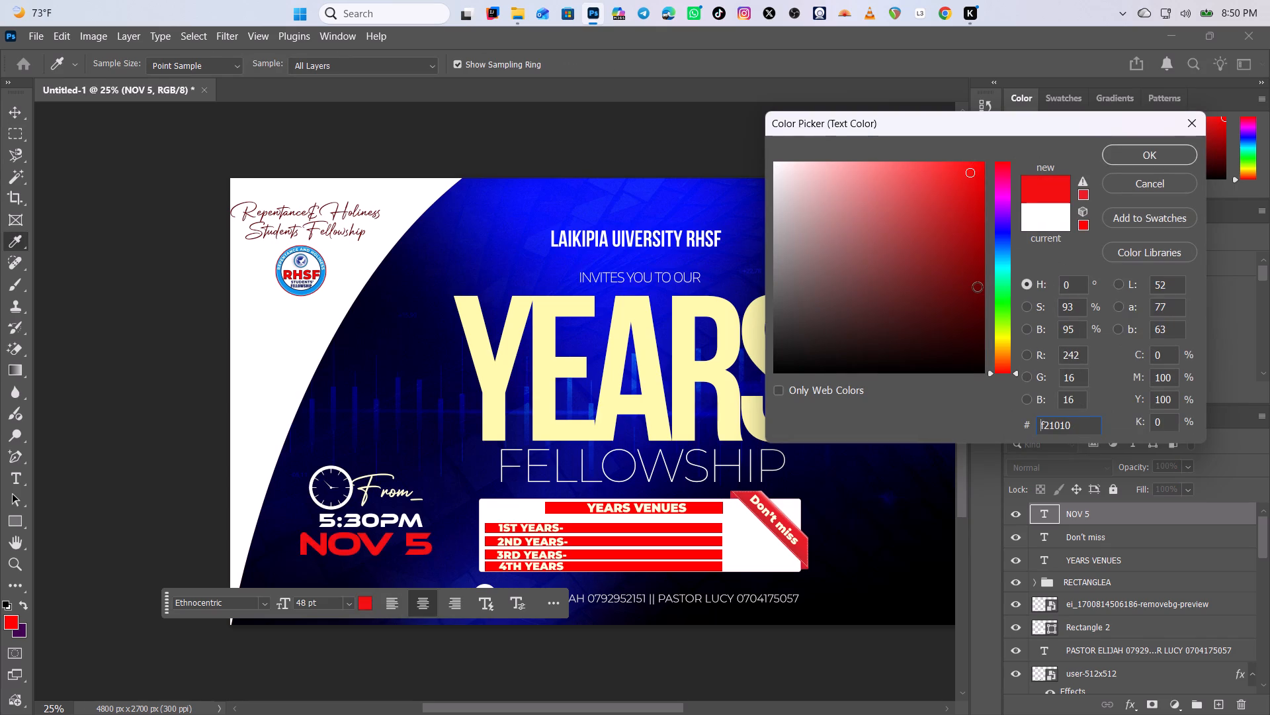
click(978, 286)
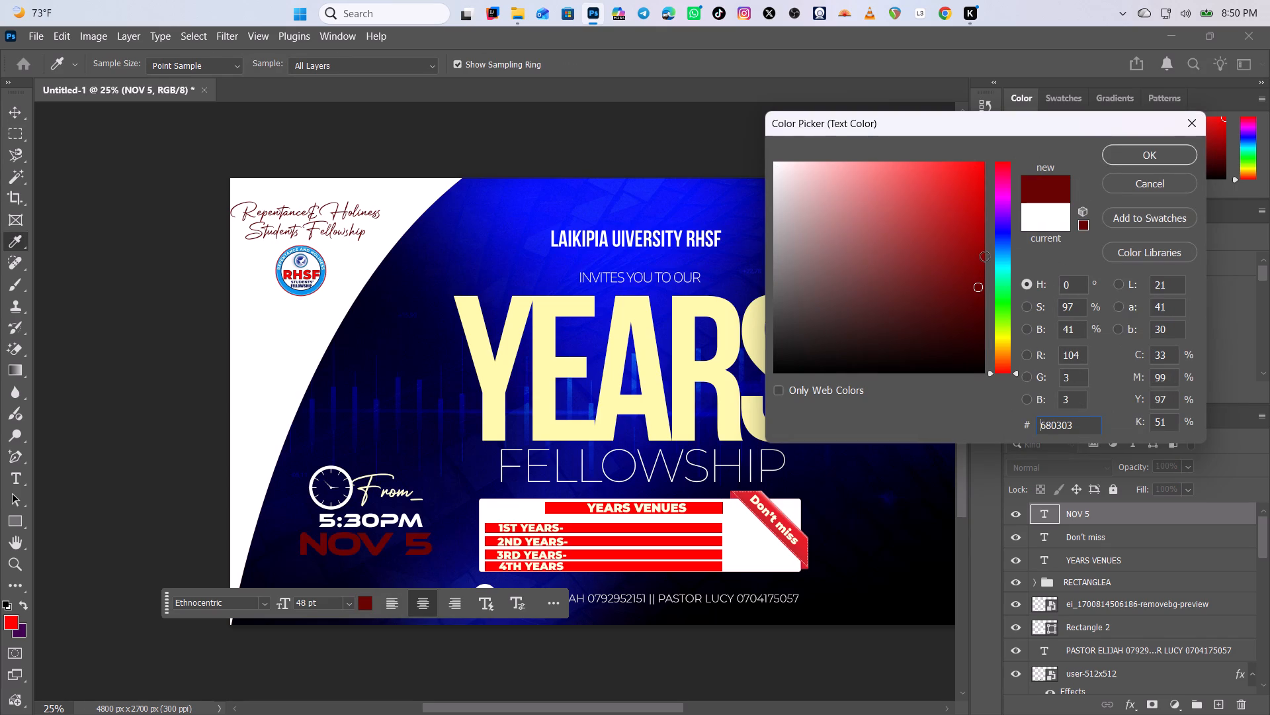
click(999, 262)
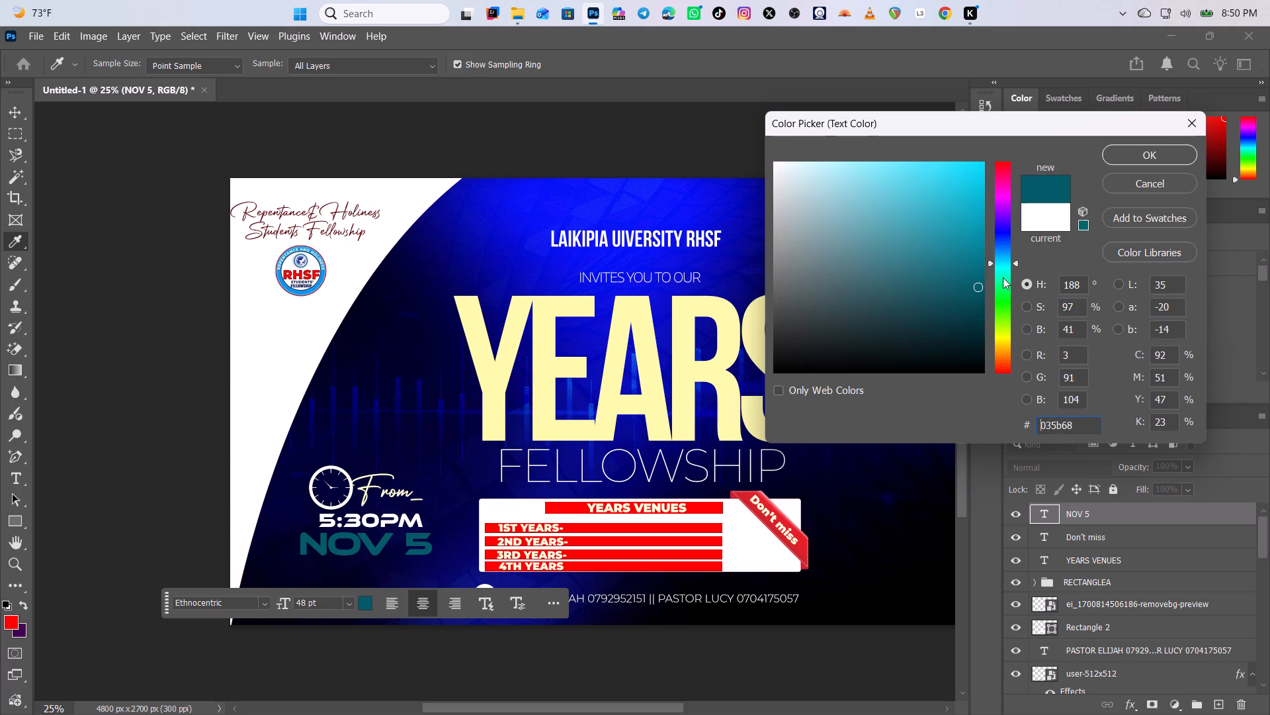
drag(888, 191, 859, 146)
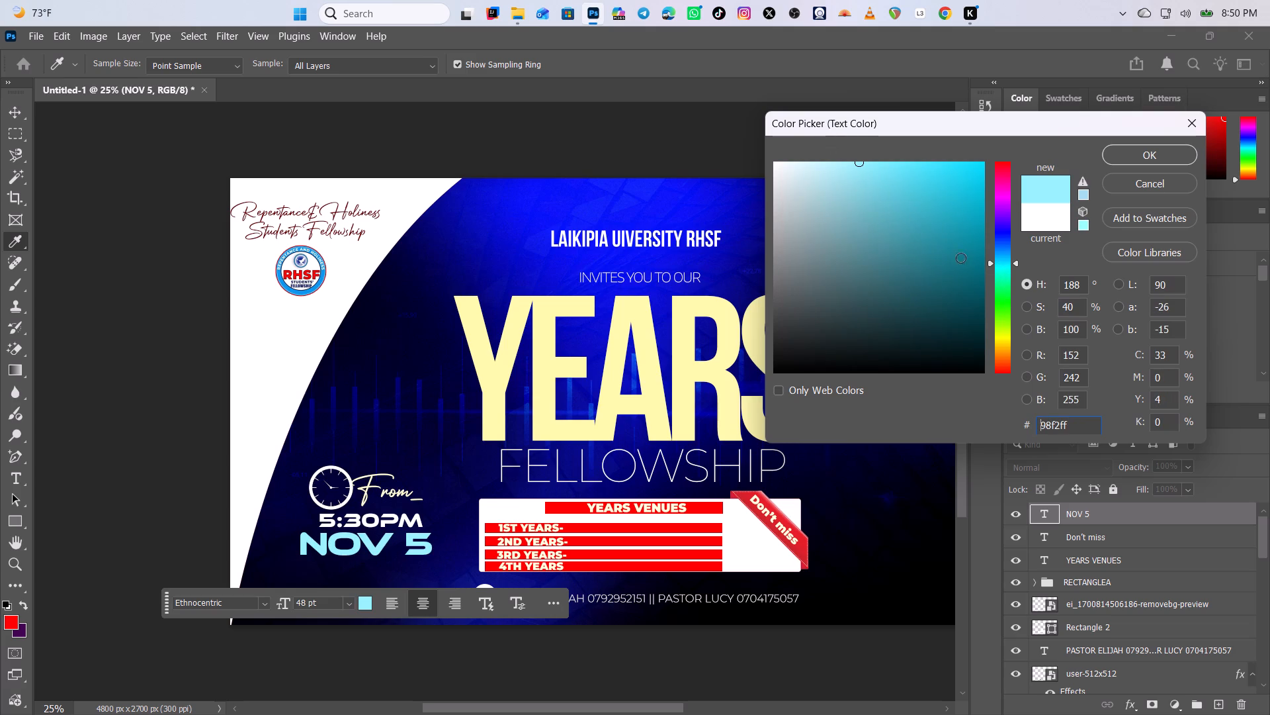
click(998, 267)
drag(865, 171, 849, 130)
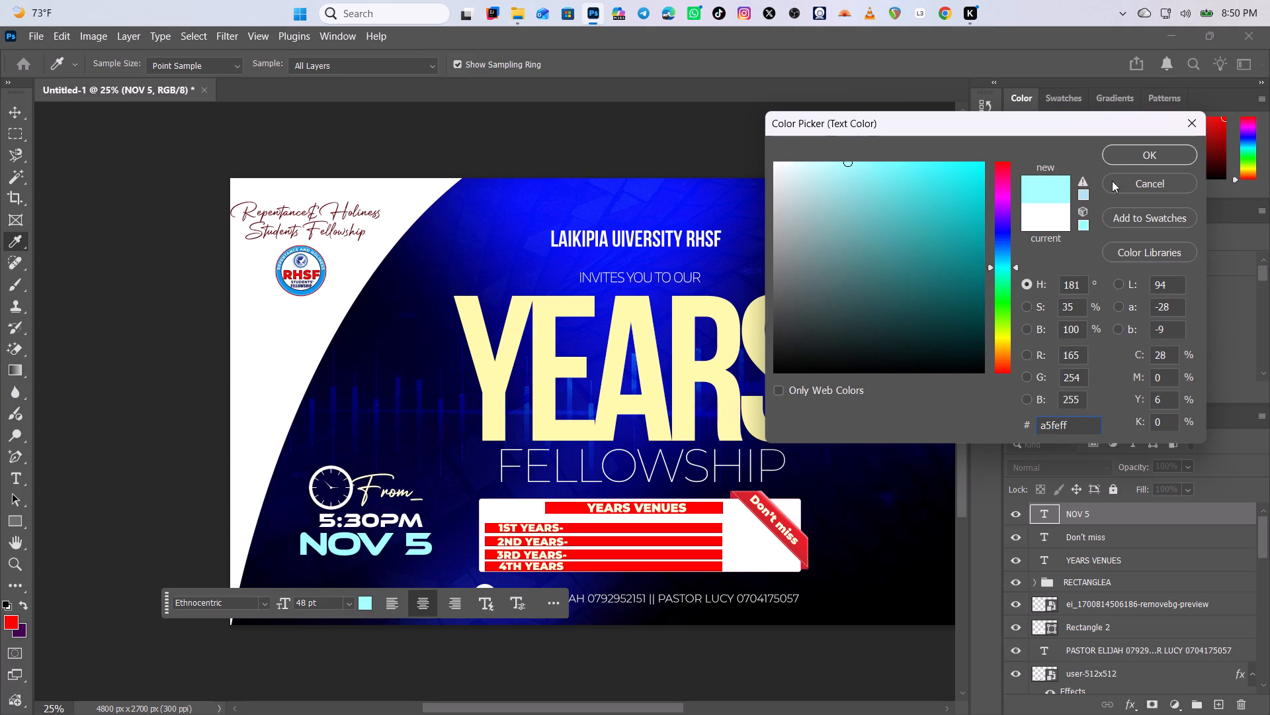
click(1127, 168)
click(1136, 152)
Nudge the NOV 5 text slightly to the right beneath 5:30PM and deselect it.
key(Right)
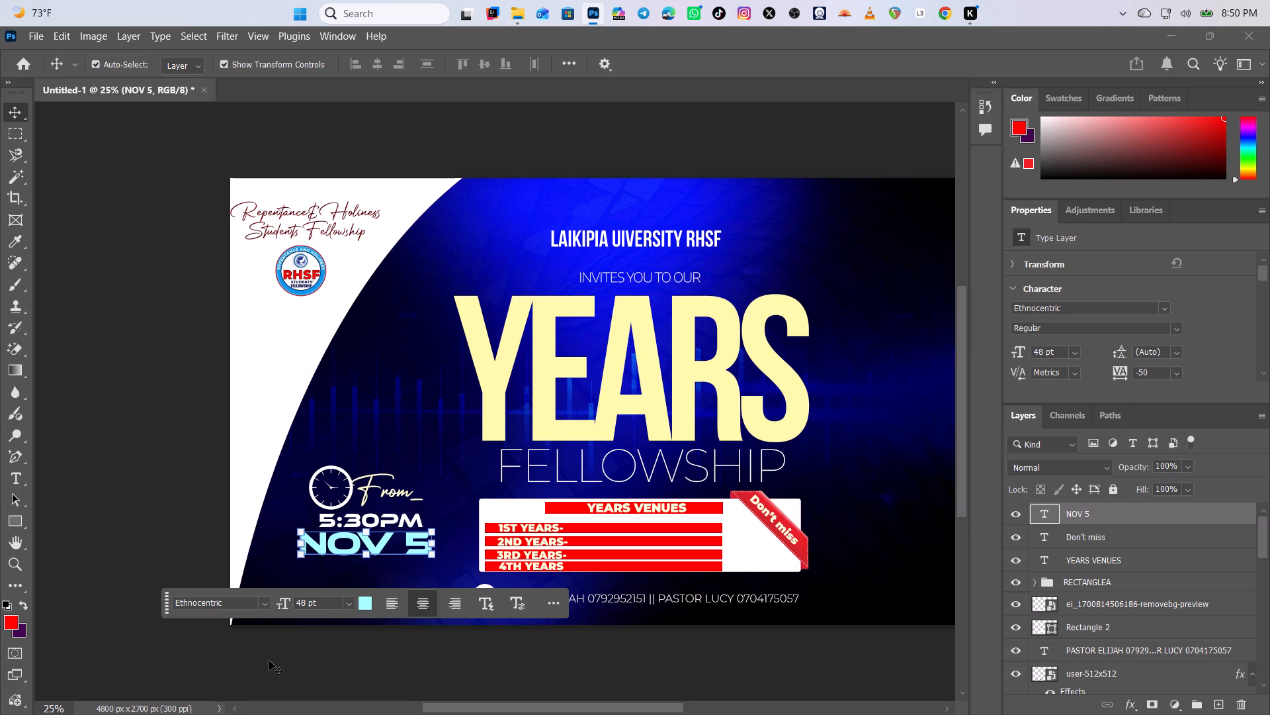
key(Right)
key(Right)
key(Right)
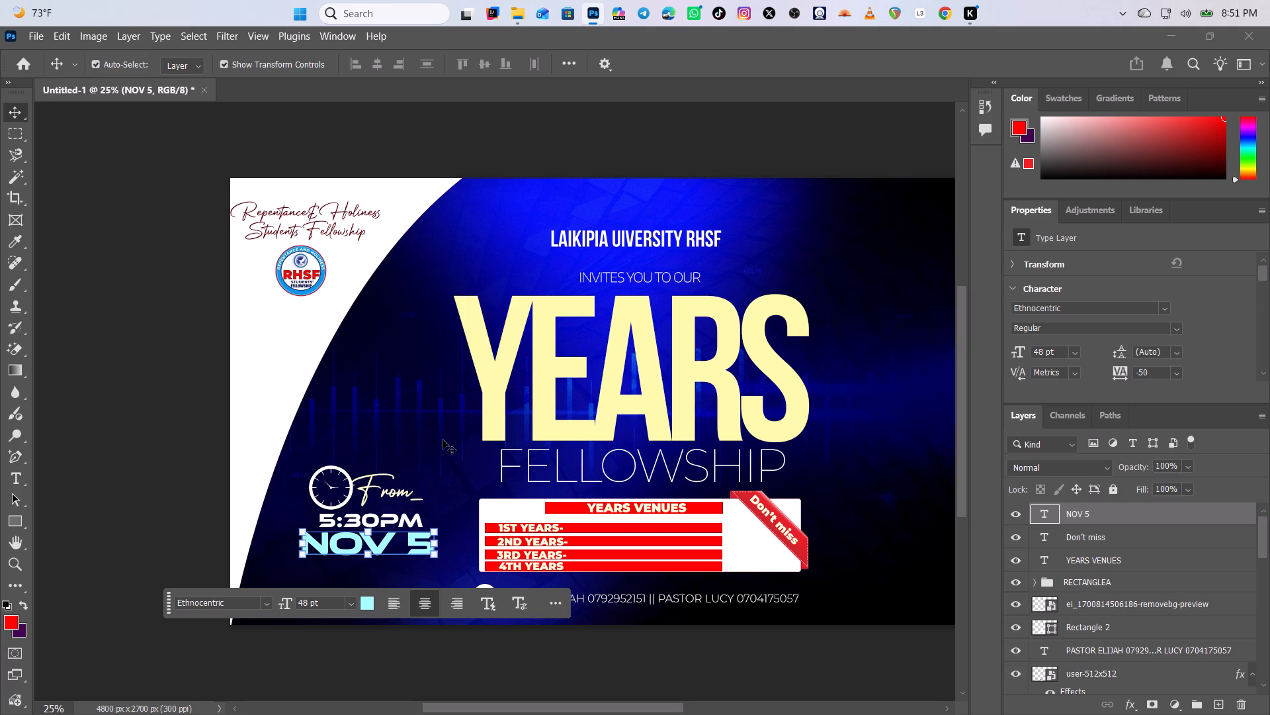
key(Right)
key(Right)
click(398, 357)
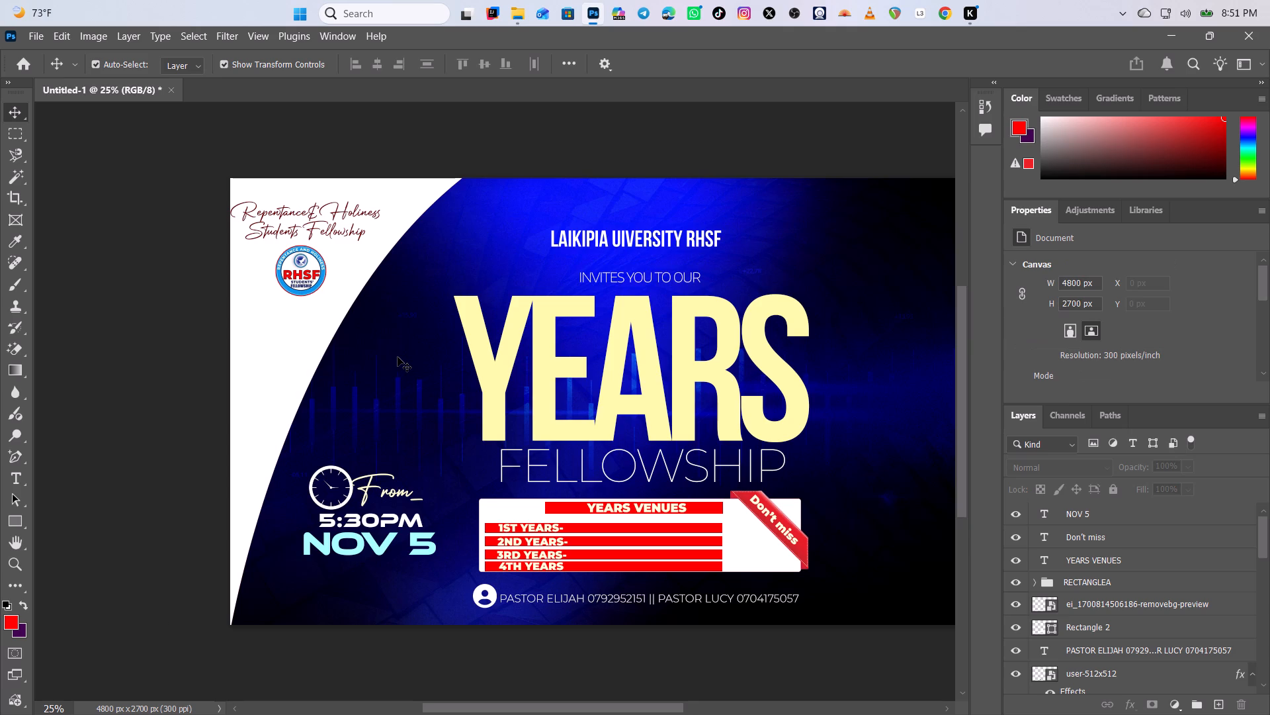
Nudge the YEARS VENUES heading and its red bar together slightly to the left within the white venues panel.
click(698, 507)
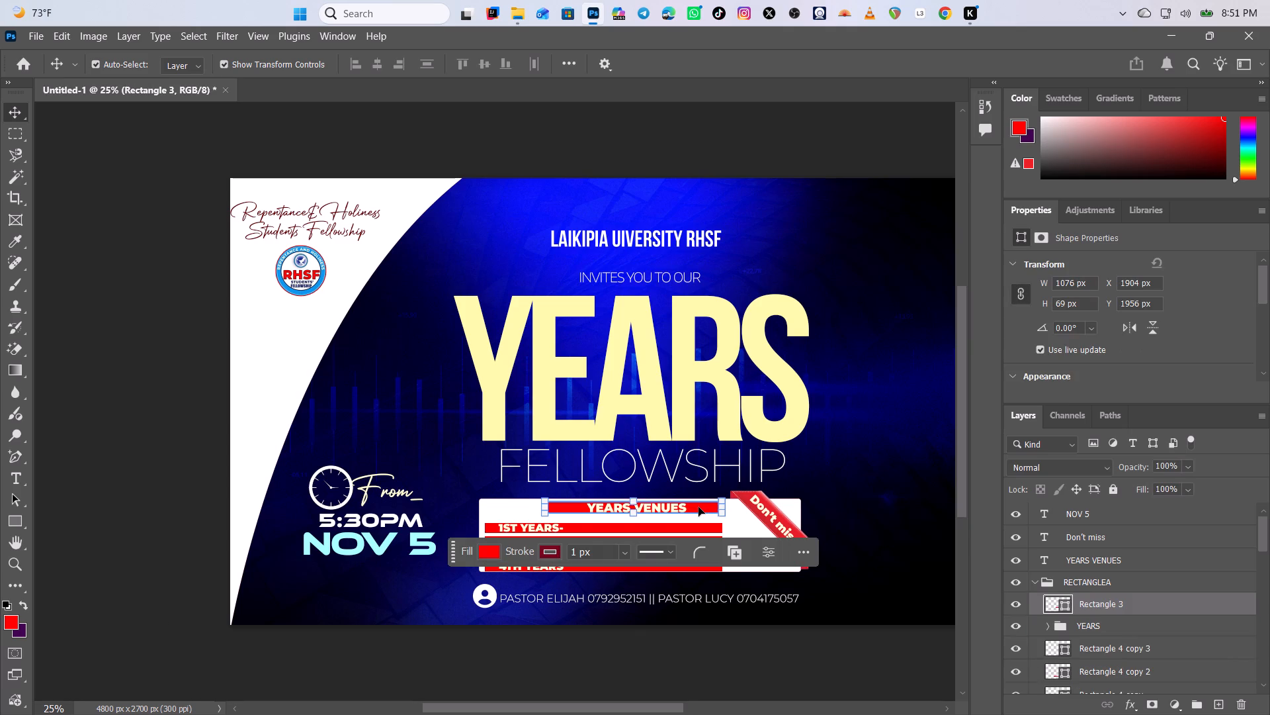
click(320, 365)
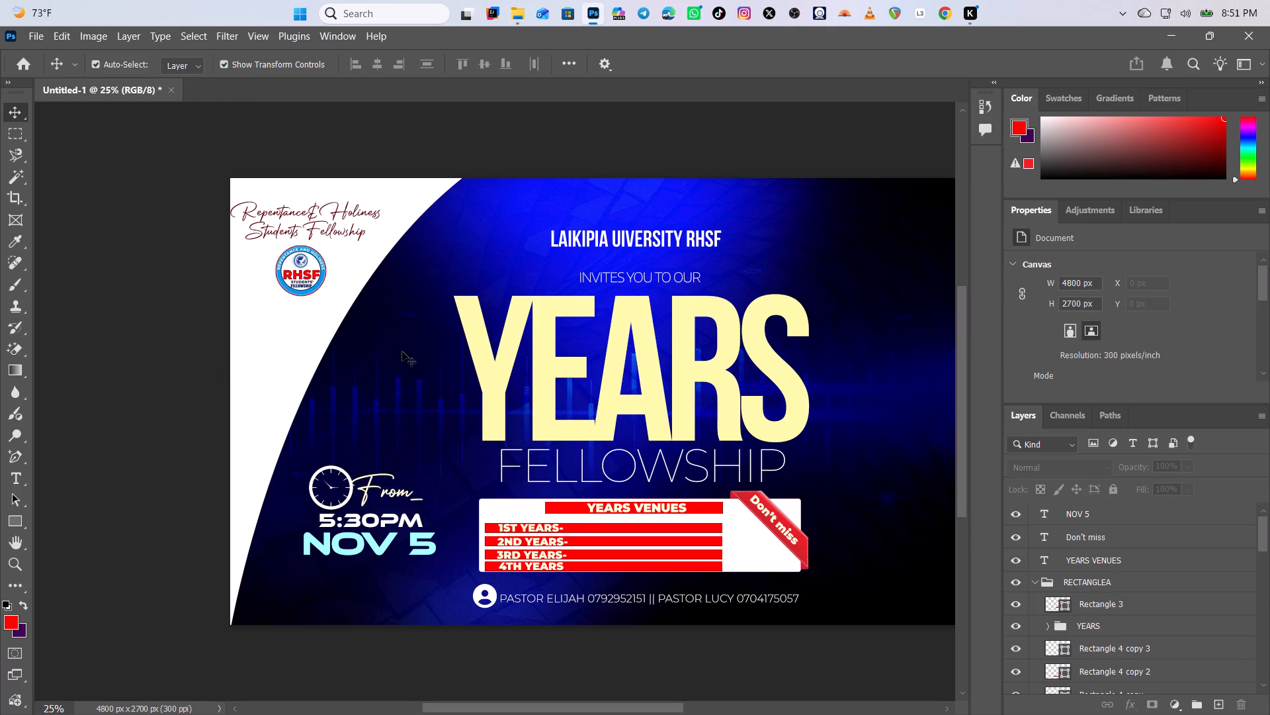
click(573, 506)
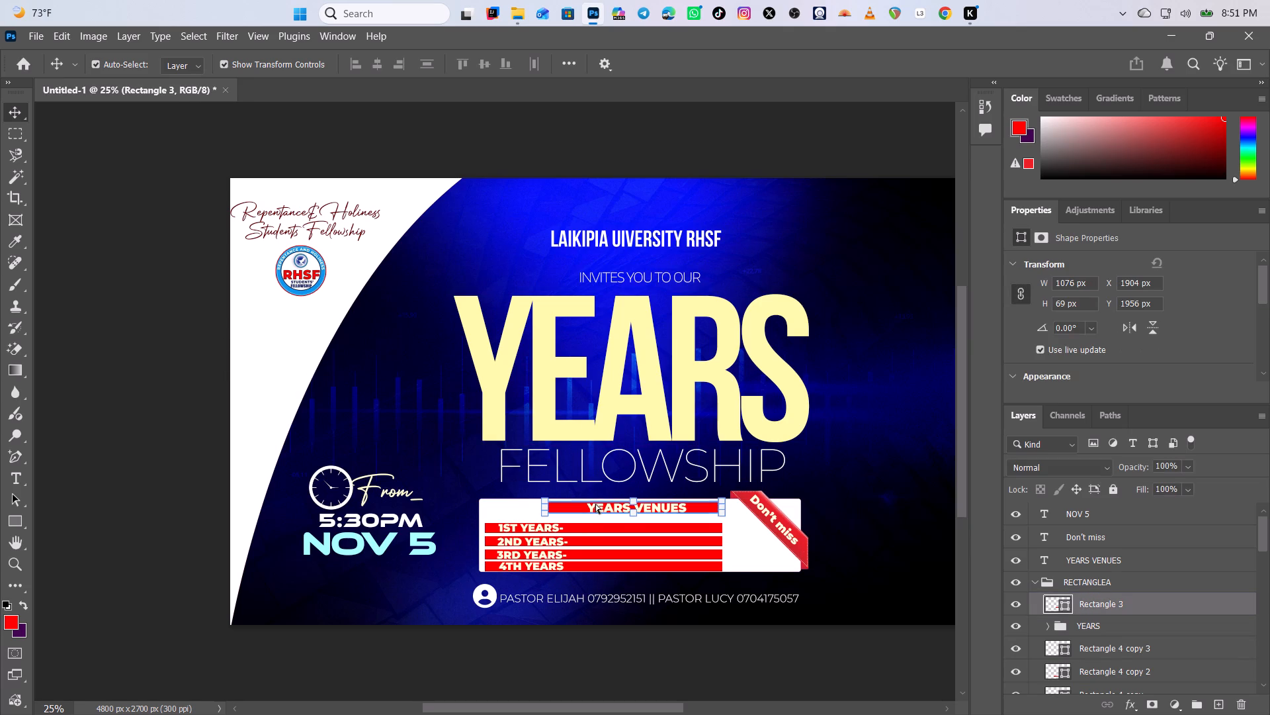
ctrl+click(609, 506)
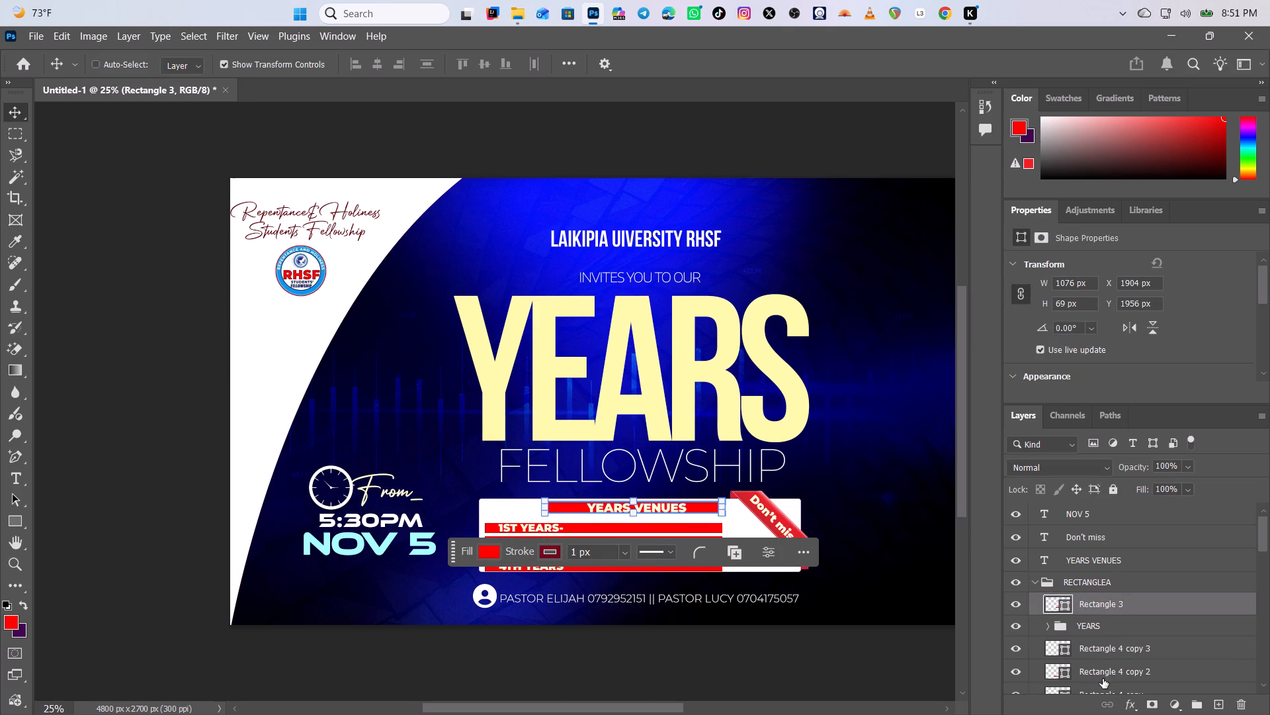
ctrl+click(1132, 559)
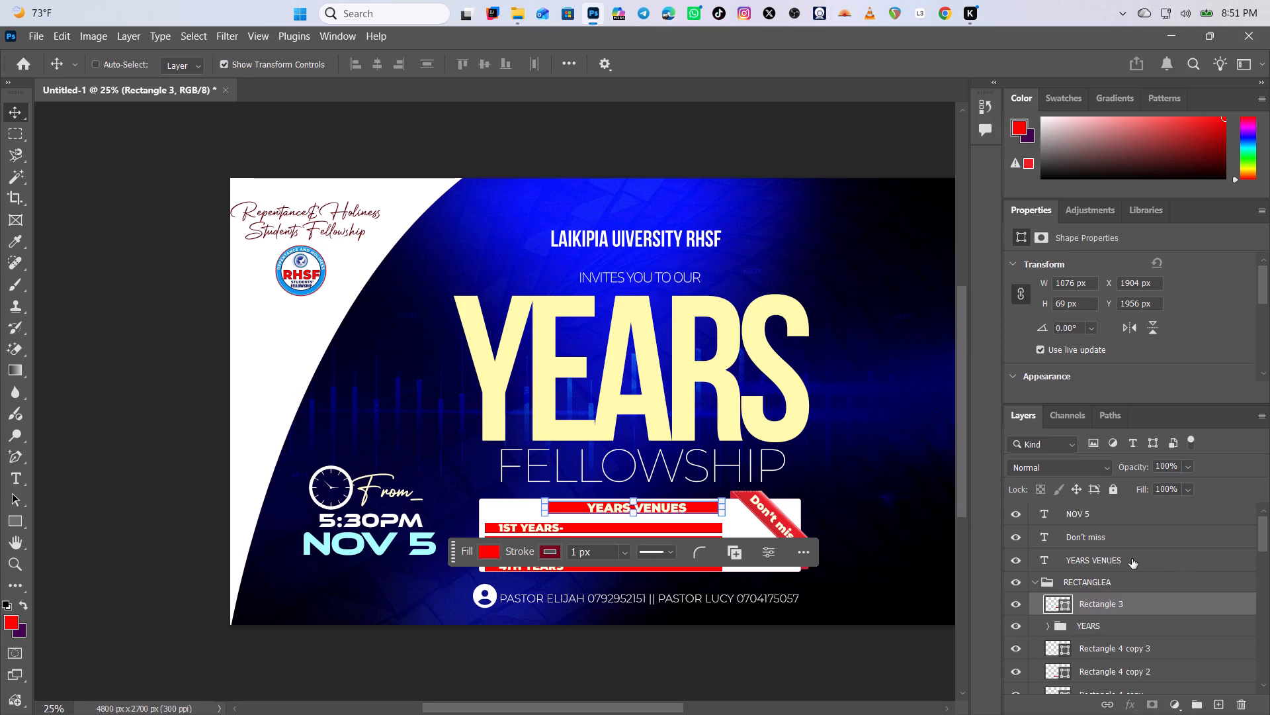
key(Left)
key(Left)
key(Left)
key(Left)
key(Left)
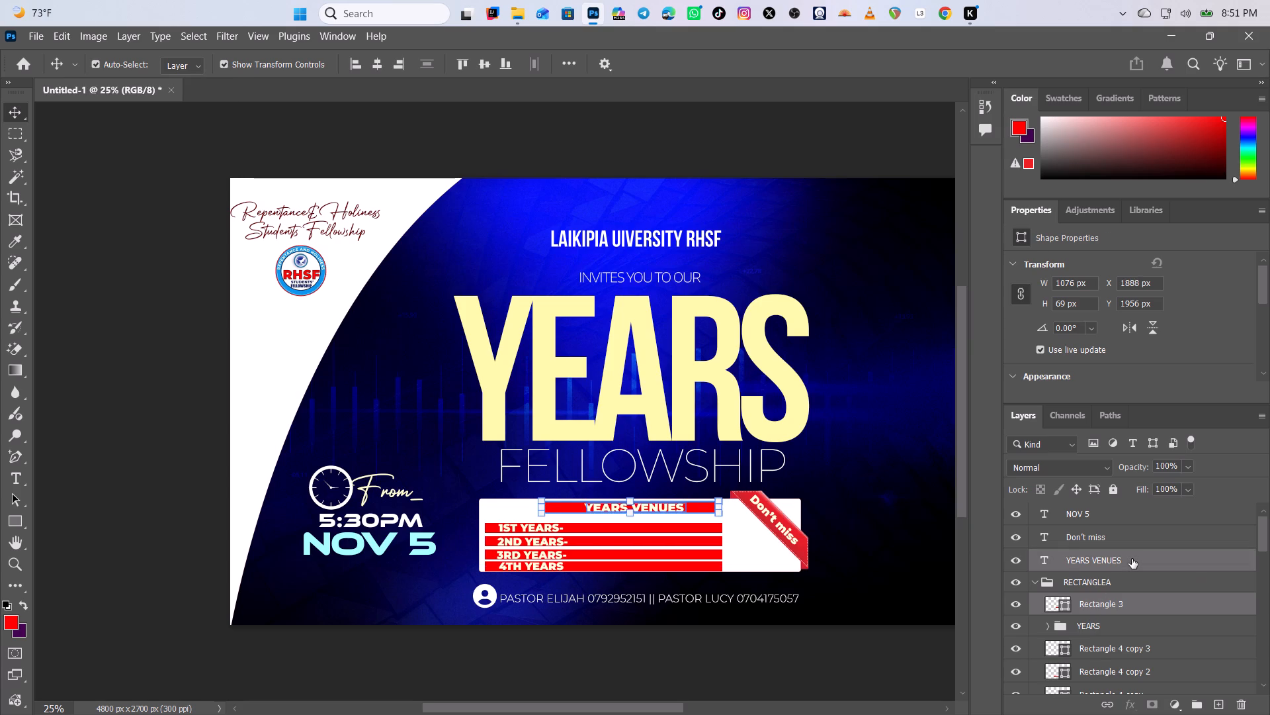
key(Left)
key(Left)
key(Left)
key(Left)
key(Left)
key(Left)
key(Left)
key(Left)
key(Left)
key(Left)
key(Left)
key(Left)
key(Left)
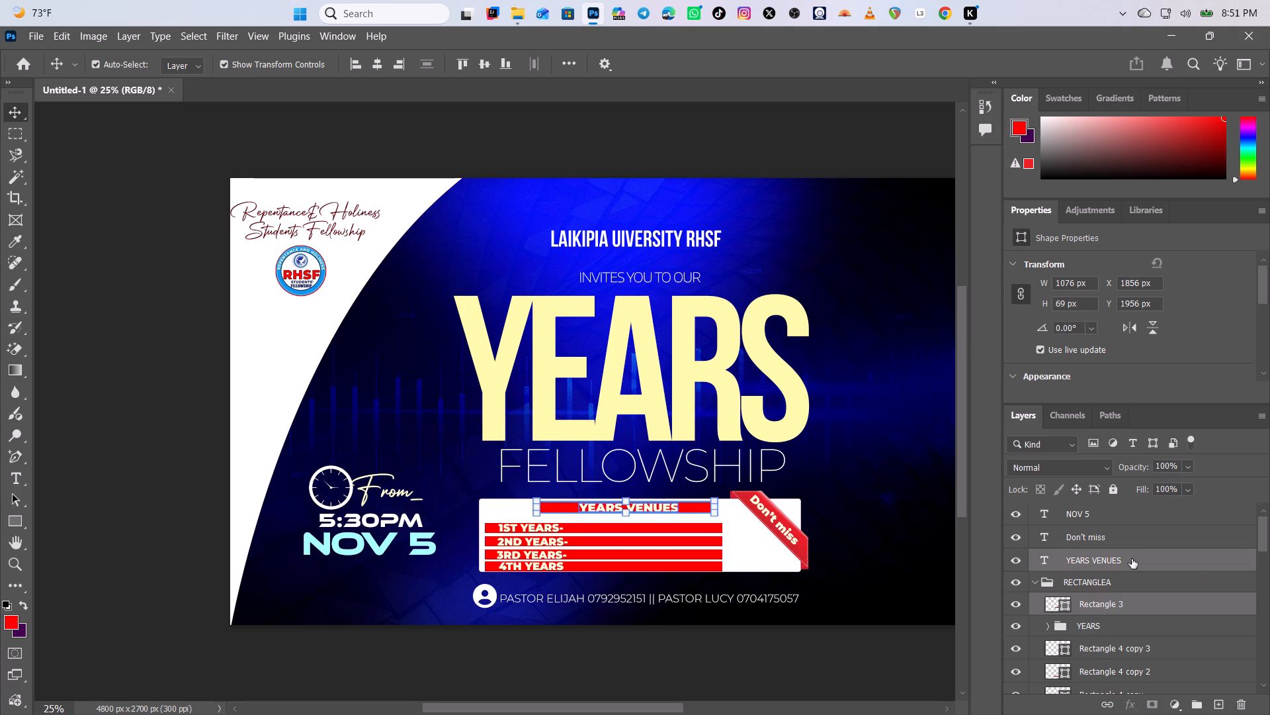
key(Left)
click(892, 262)
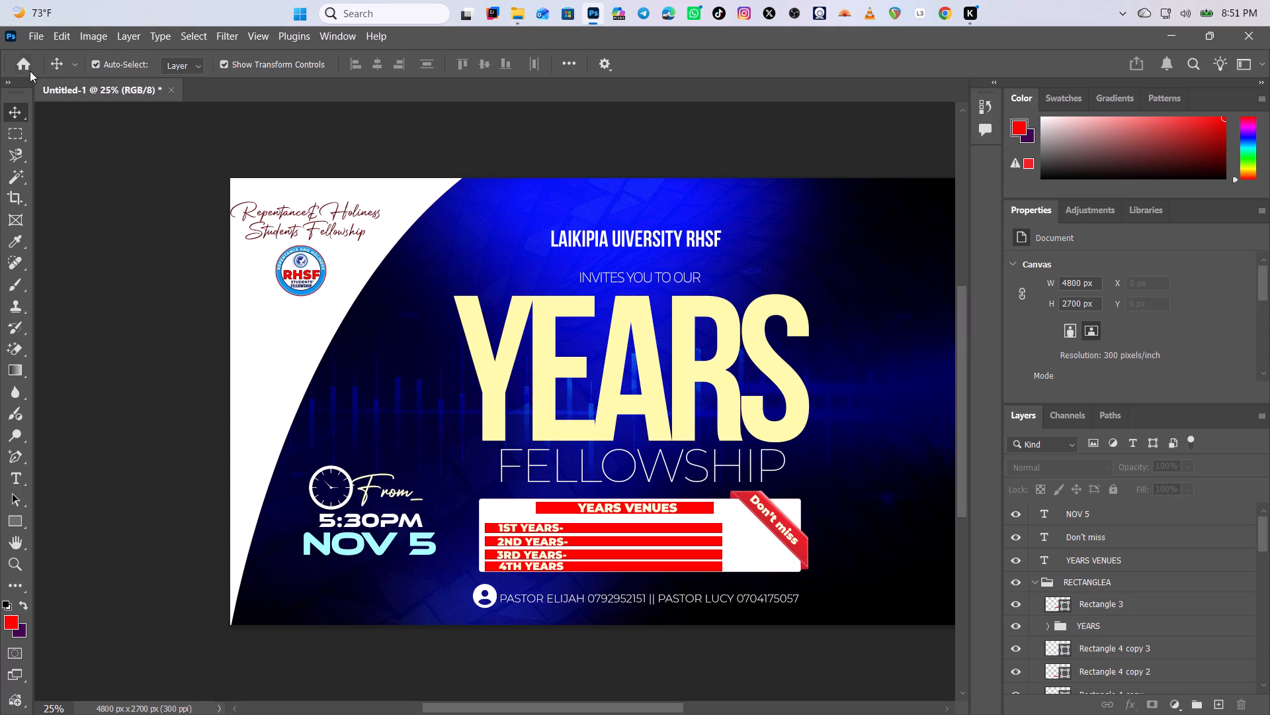
Save the document as YEARS FELLOWSHIP in Photoshop format in the Documents folder.
key(ctrl+s)
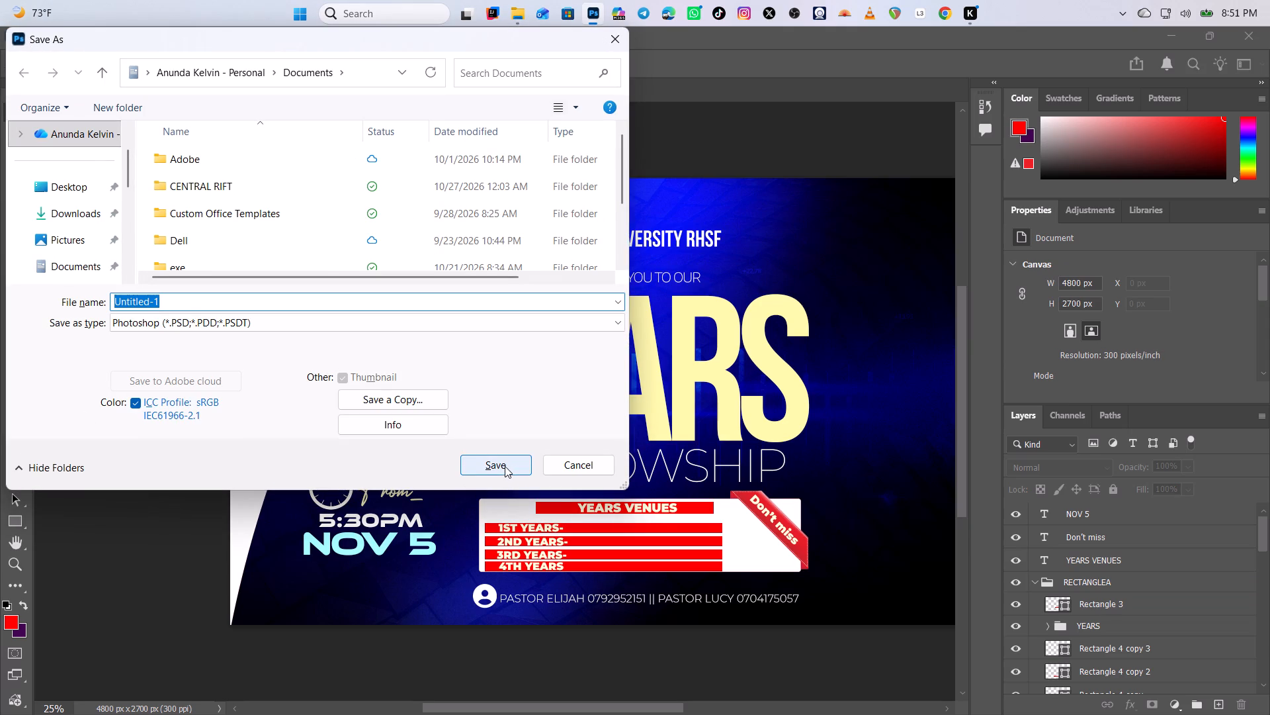
text(YE)
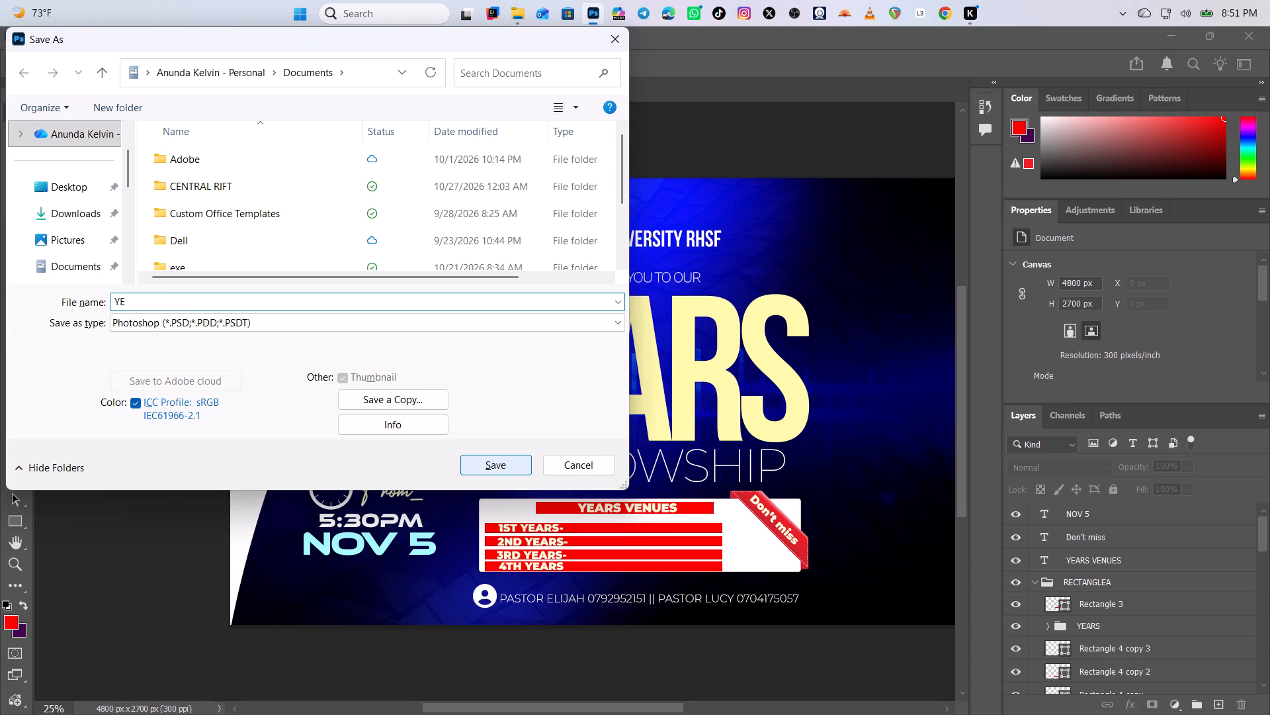
text(ARS FELLOWSHIP)
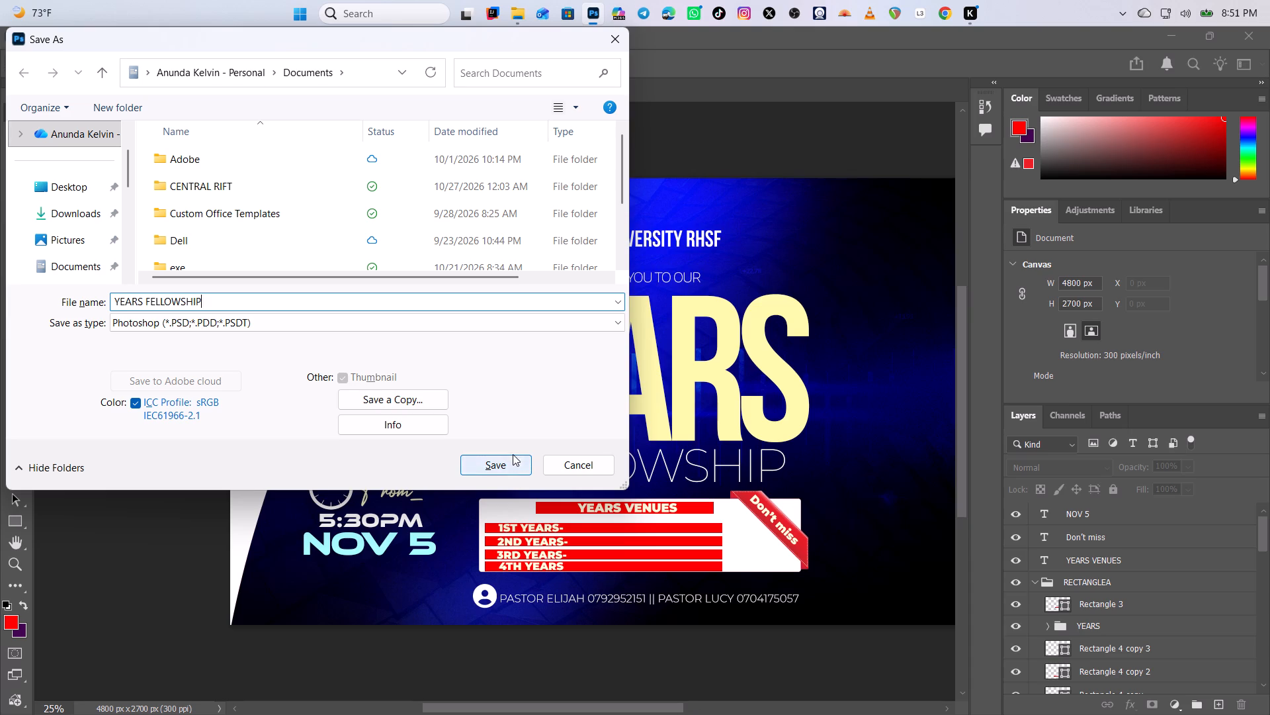
click(513, 454)
click(813, 200)
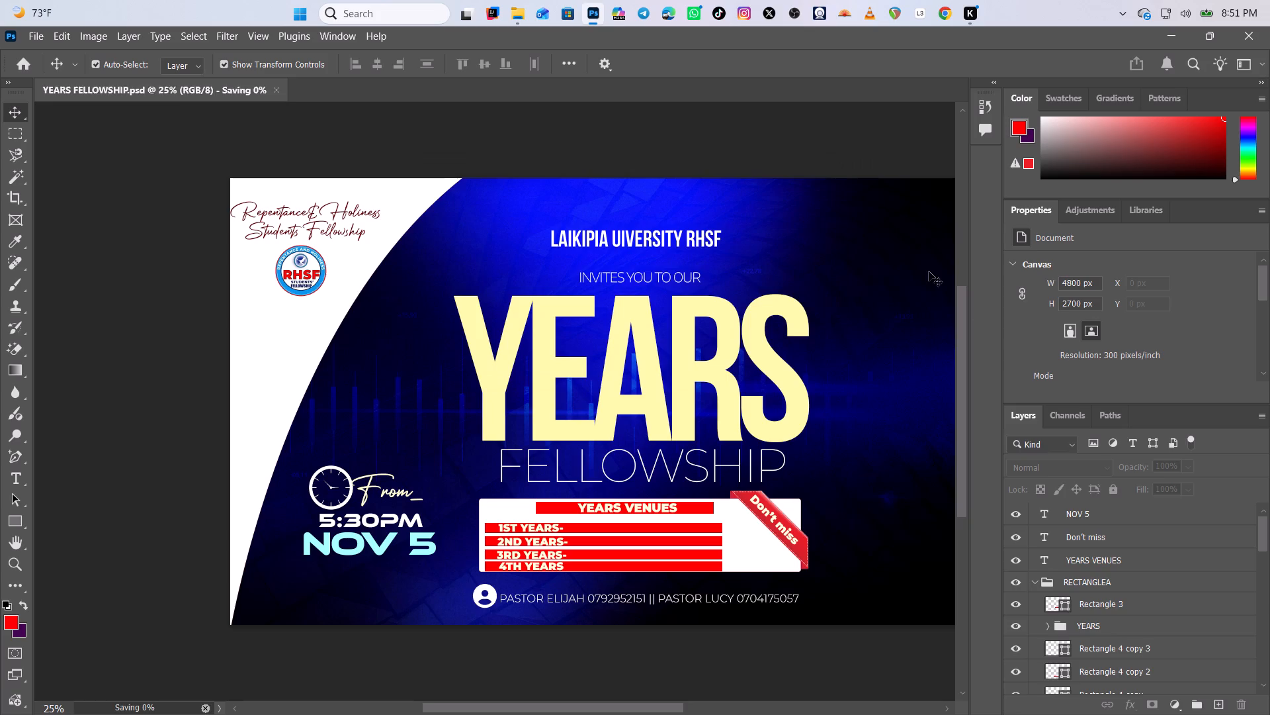
Apply the Landscape Color Pop adjustment preset above all layers of the invitation.
click(1102, 207)
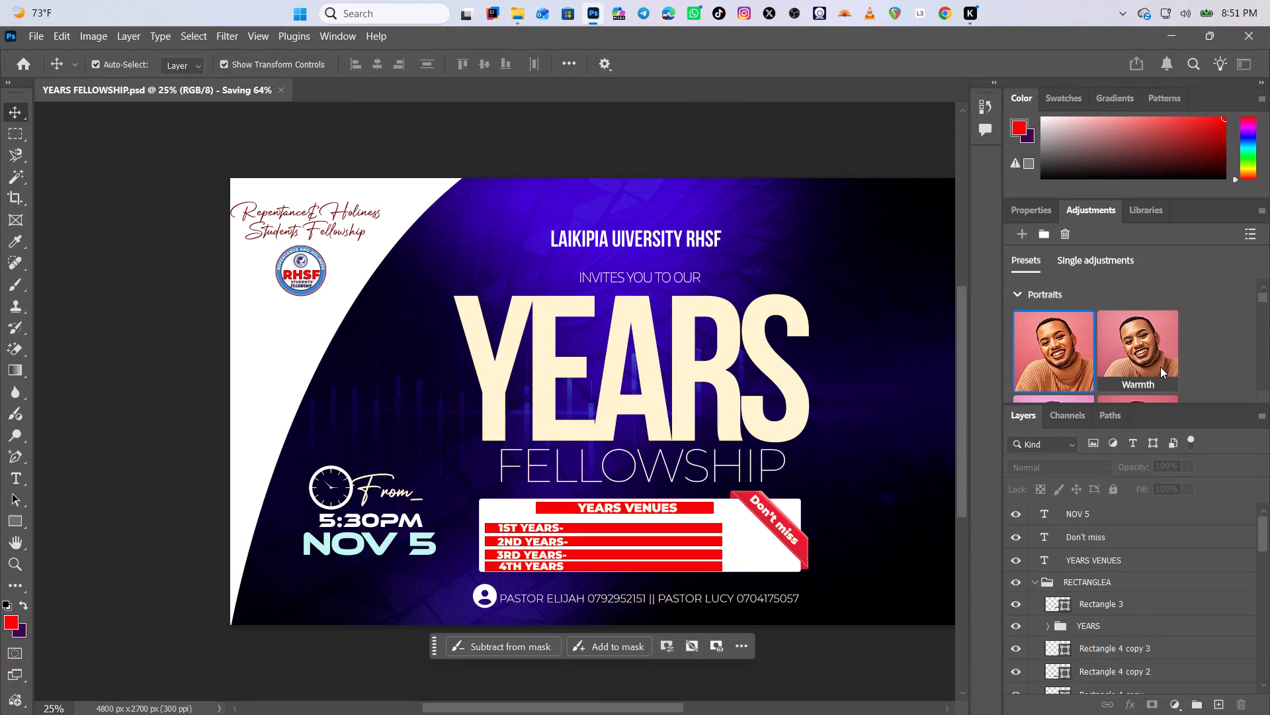
drag(1261, 296, 1263, 312)
drag(1266, 312, 1265, 313)
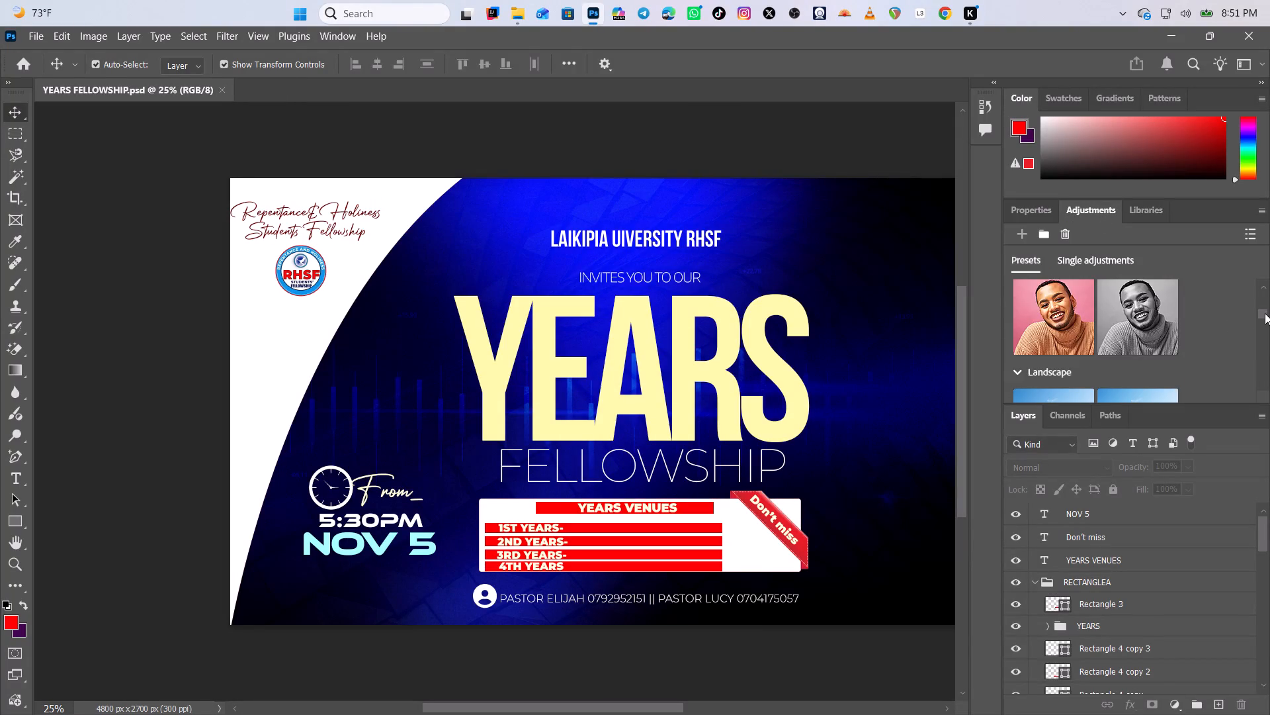
drag(1265, 313, 1267, 321)
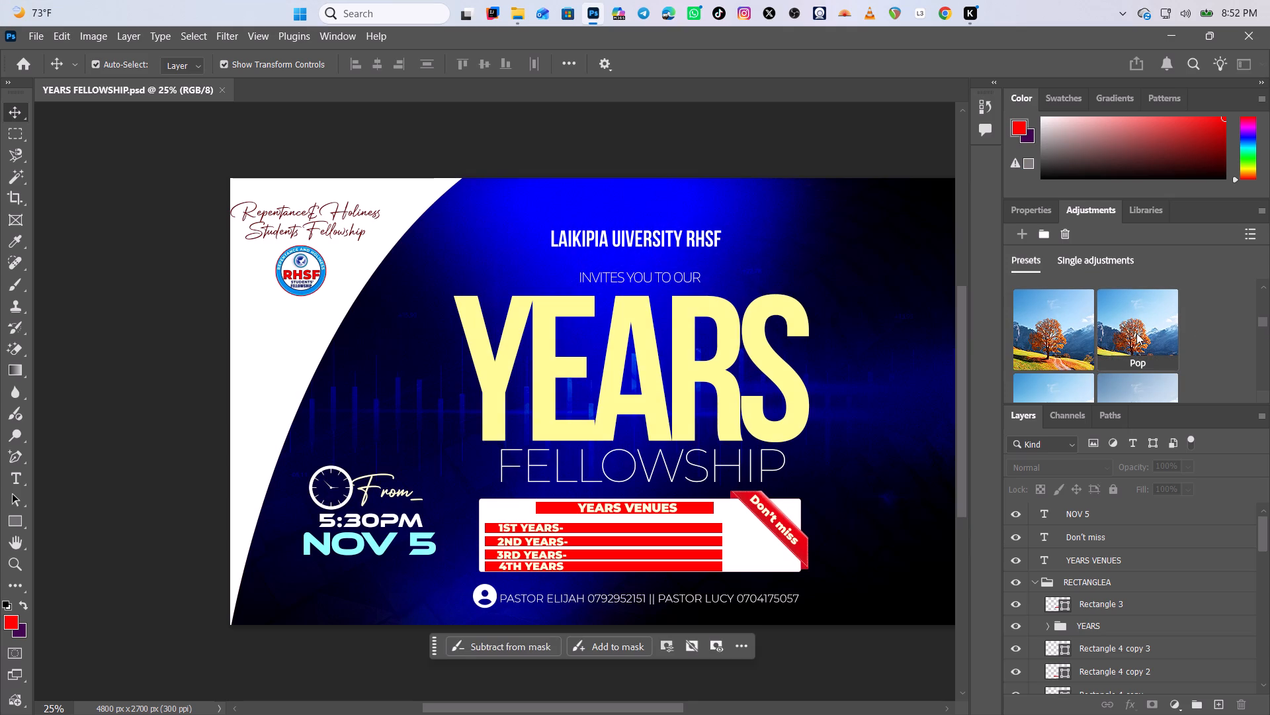
click(1066, 332)
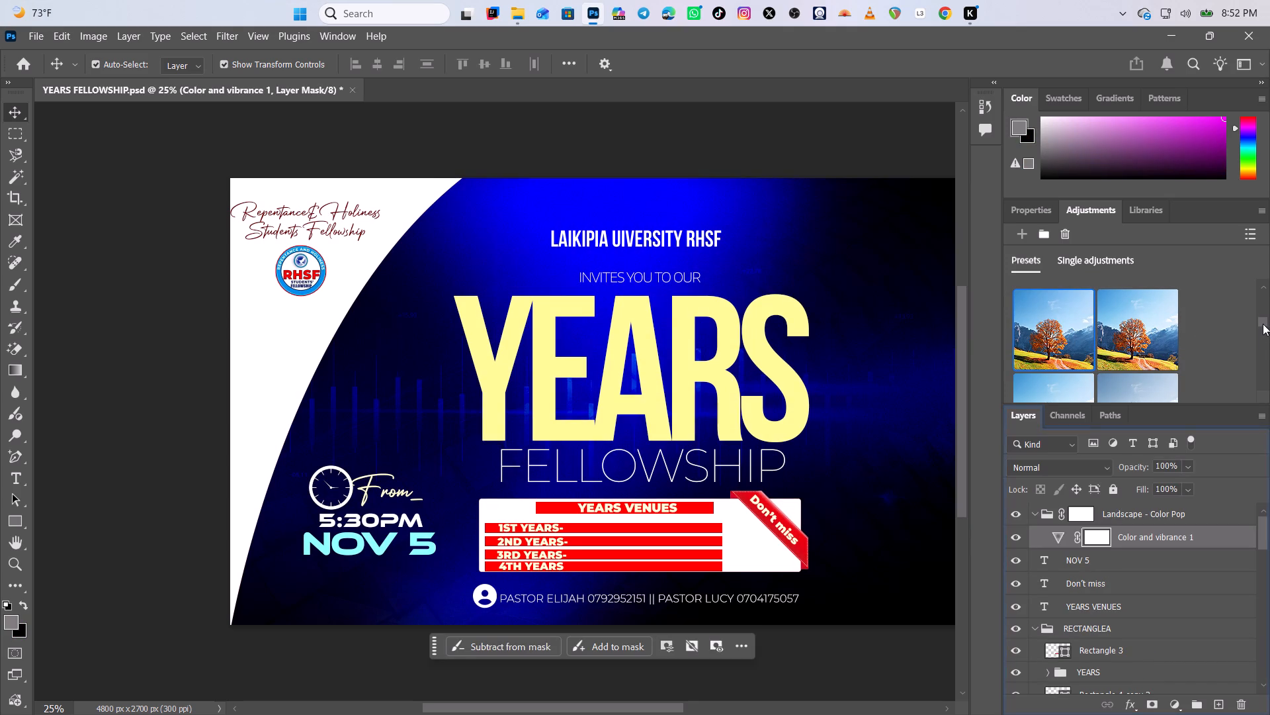
Apply the Landscape Warm Contrast adjustment preset on top of the Color Pop group.
drag(1263, 320, 1265, 331)
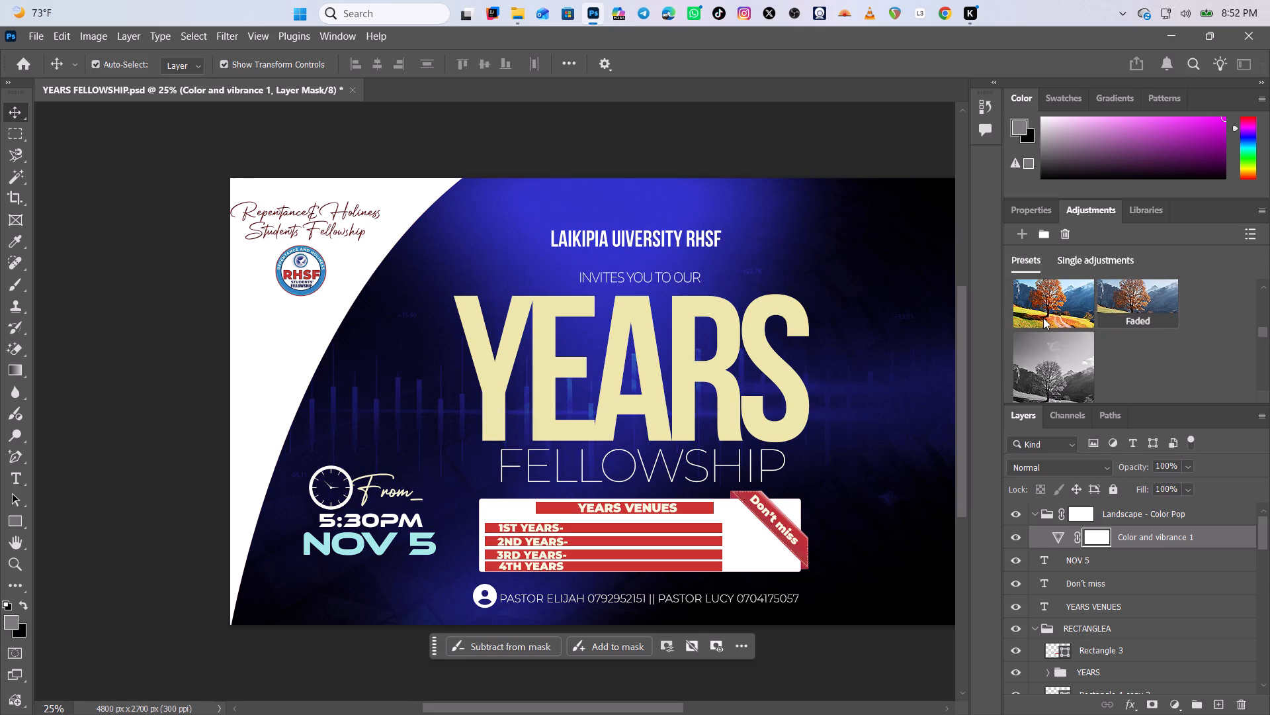
click(1043, 318)
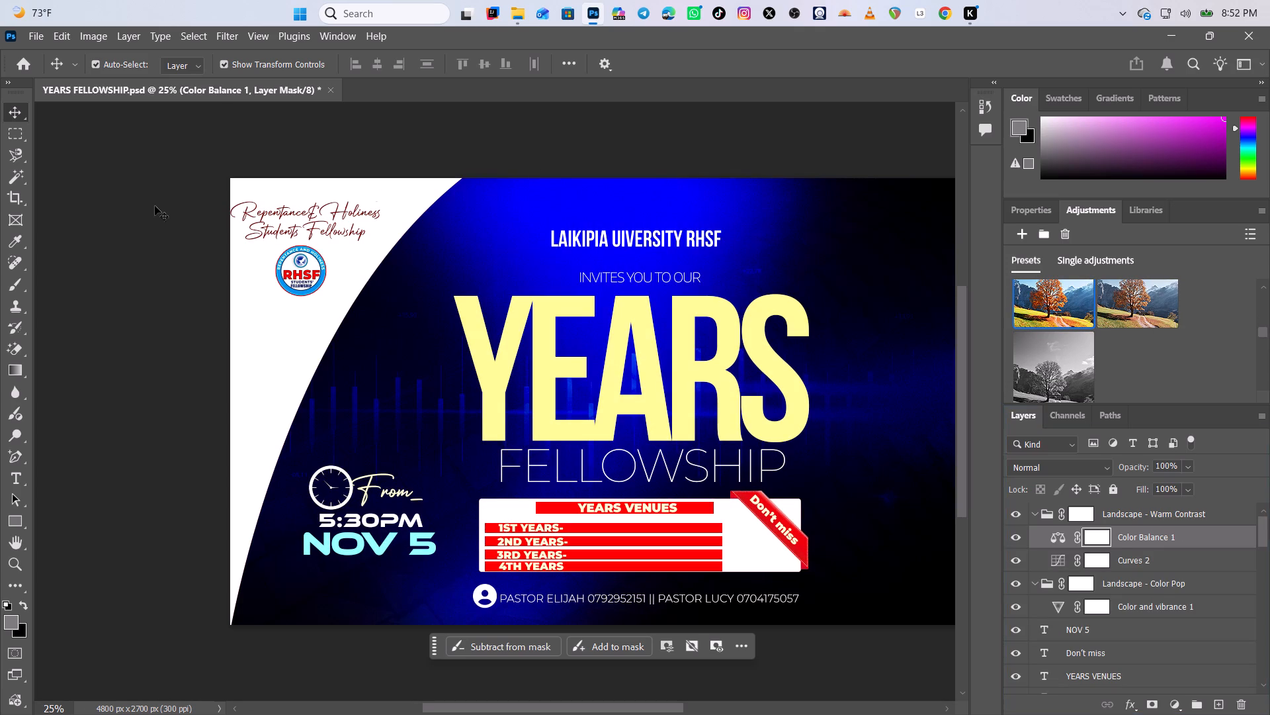
Add a new layer above Rectangle 1 and brush a large soft red glow near the artwork's top right corner.
drag(1263, 536, 1263, 558)
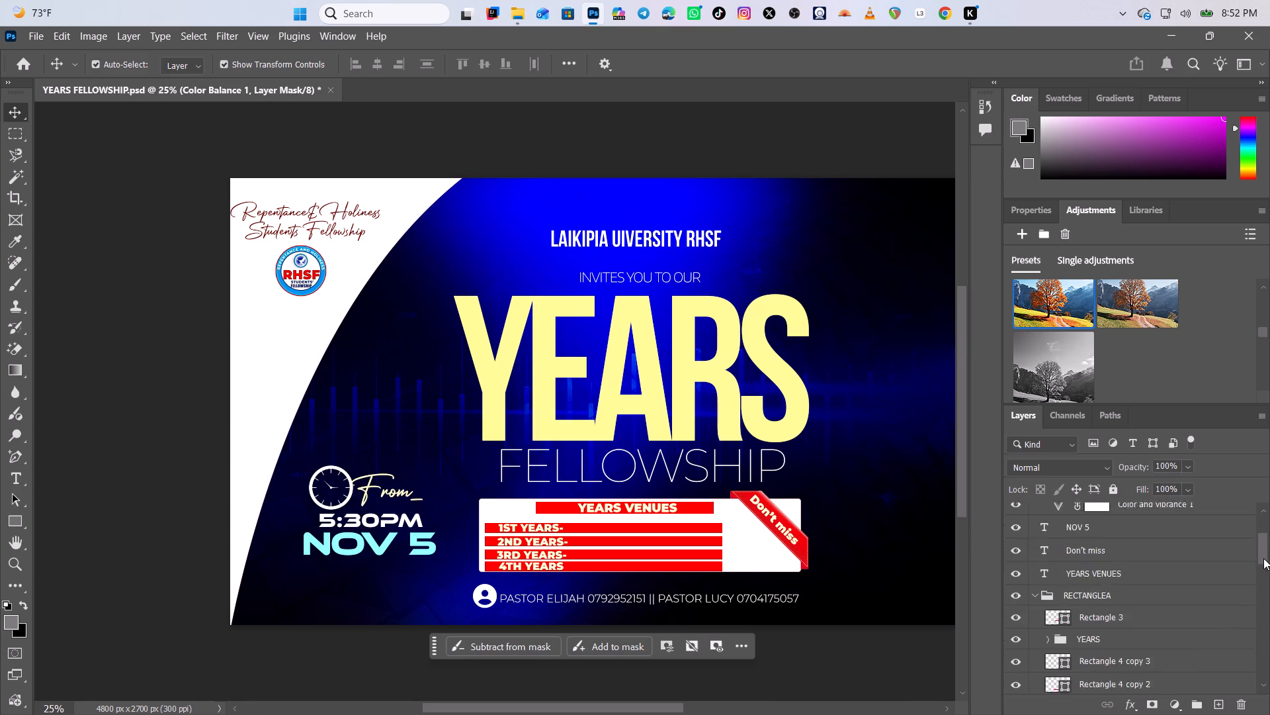
drag(1263, 558, 1263, 654)
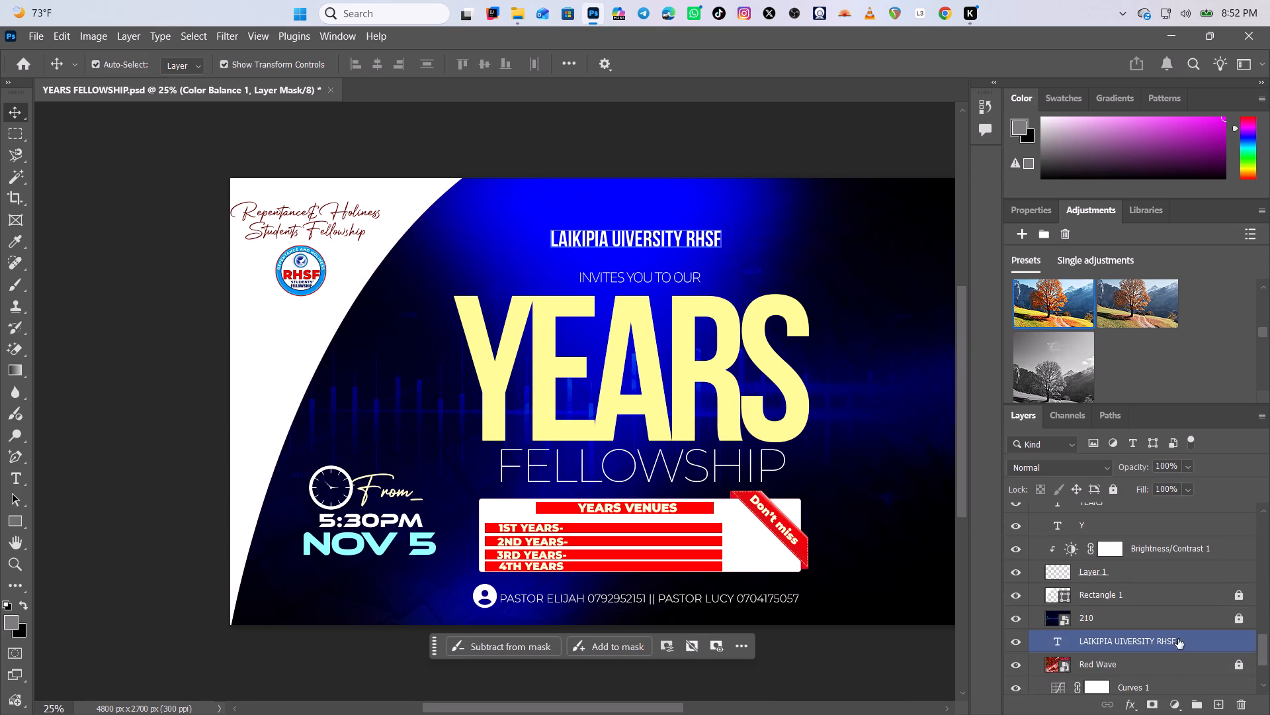
click(1138, 610)
click(1169, 598)
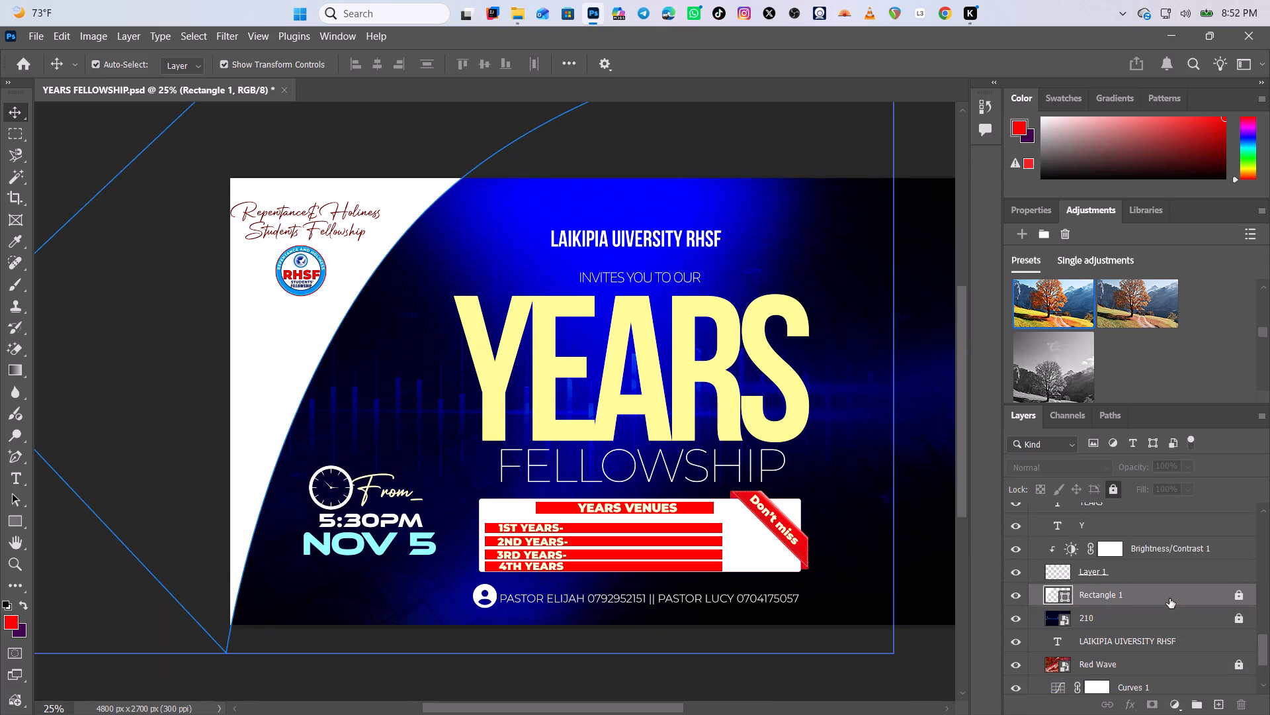
click(1212, 697)
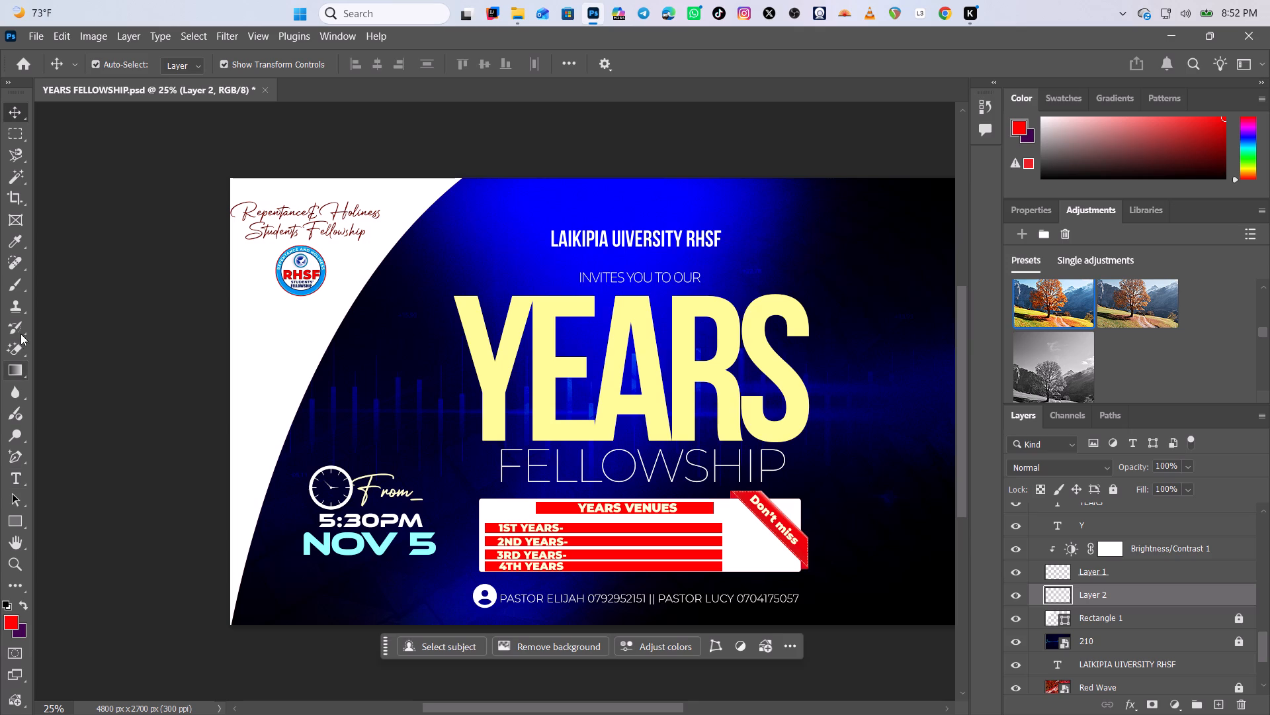
click(17, 290)
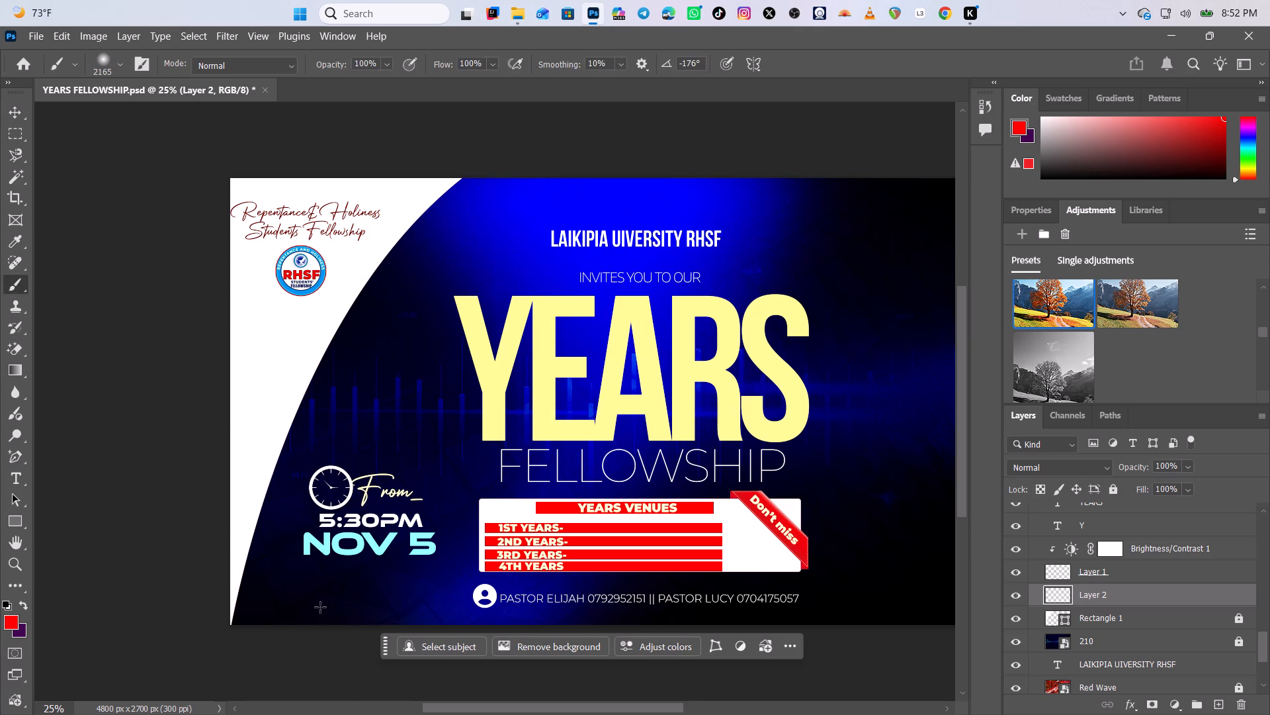
click(931, 180)
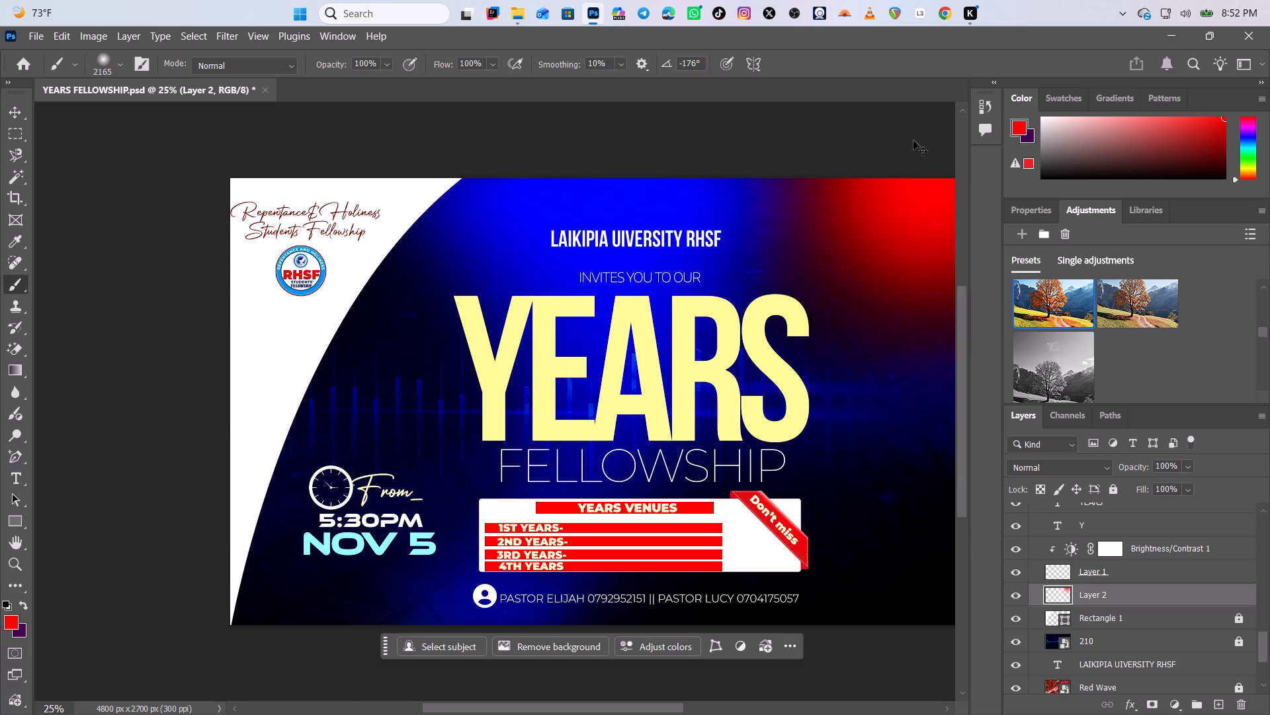
Undo the last red brush dab and paint soft red glows near the artwork's top right, bottom right and bottom left corners on Layer 2.
key(ctrl+z)
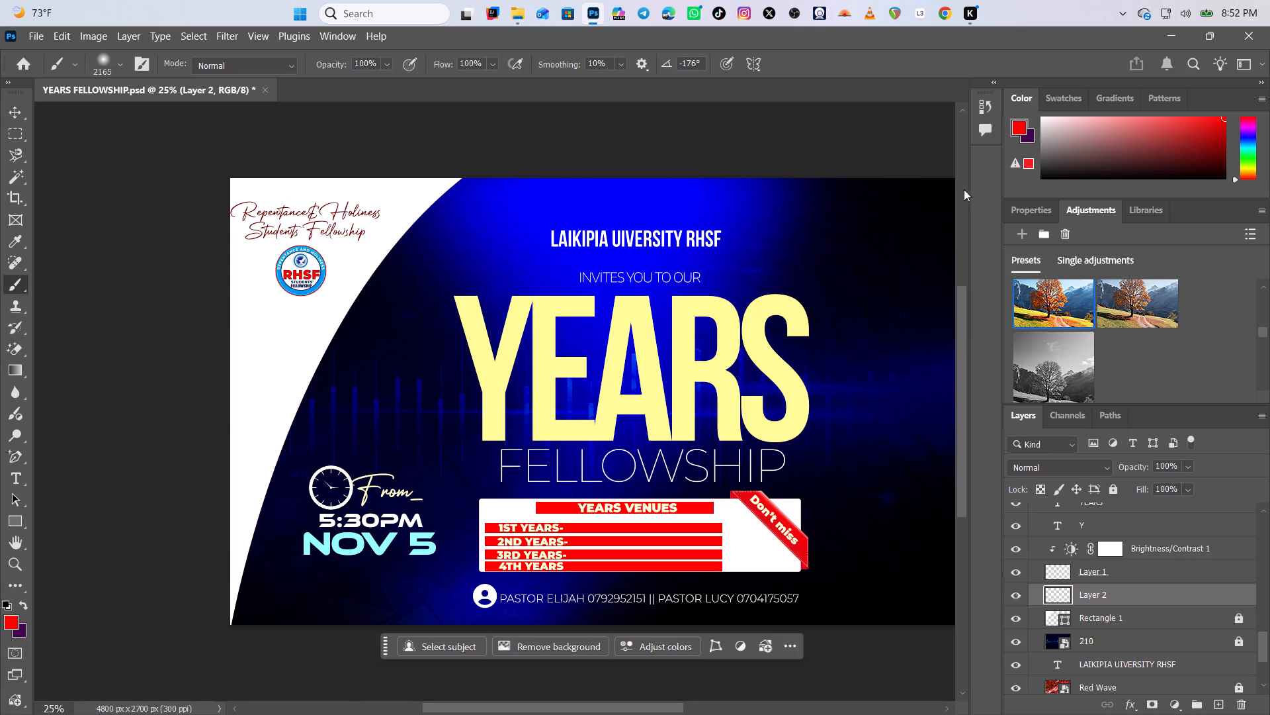
click(880, 215)
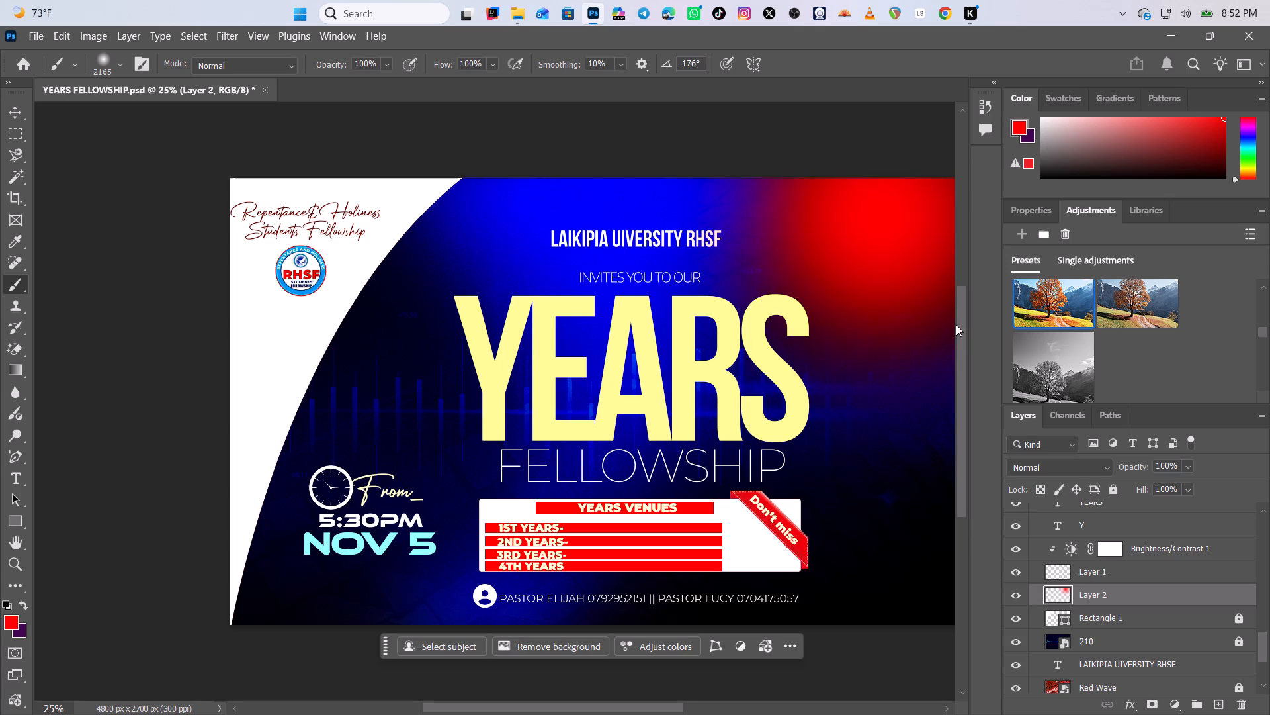
drag(972, 661, 970, 672)
click(913, 667)
click(258, 678)
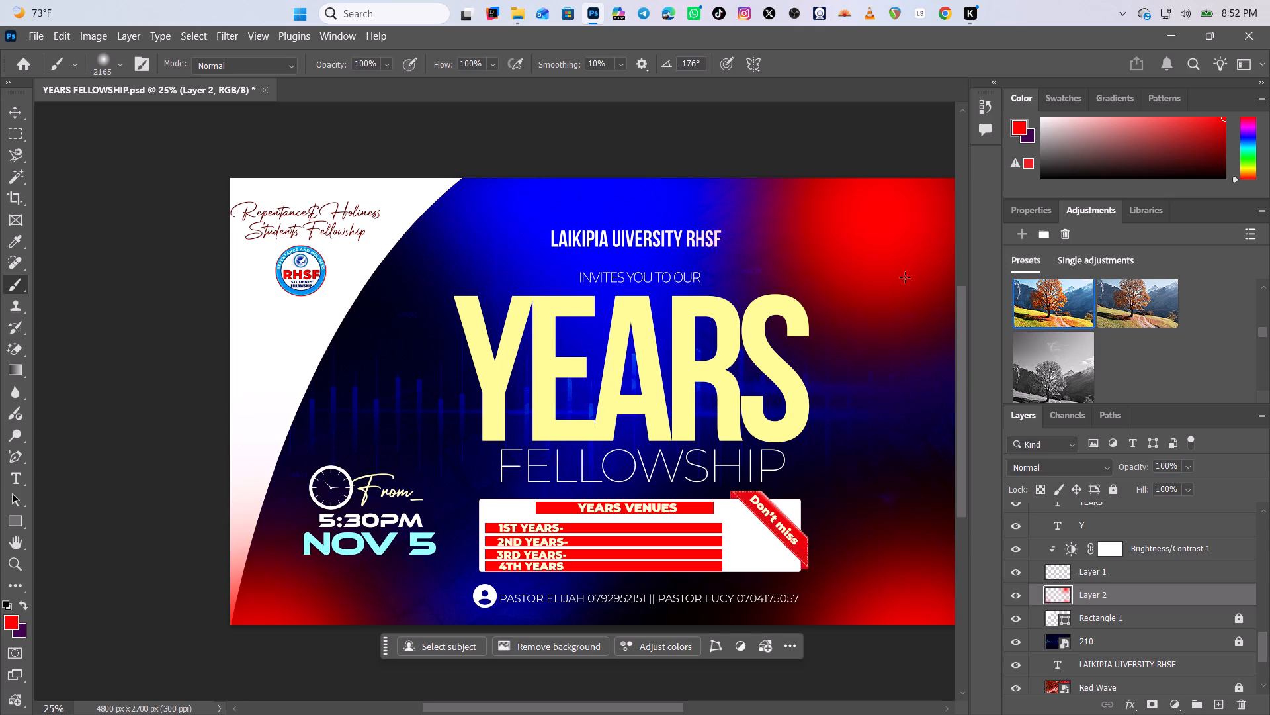
Set the blend mode of Layer 2, the red glow layer, to Linear Light.
click(1089, 467)
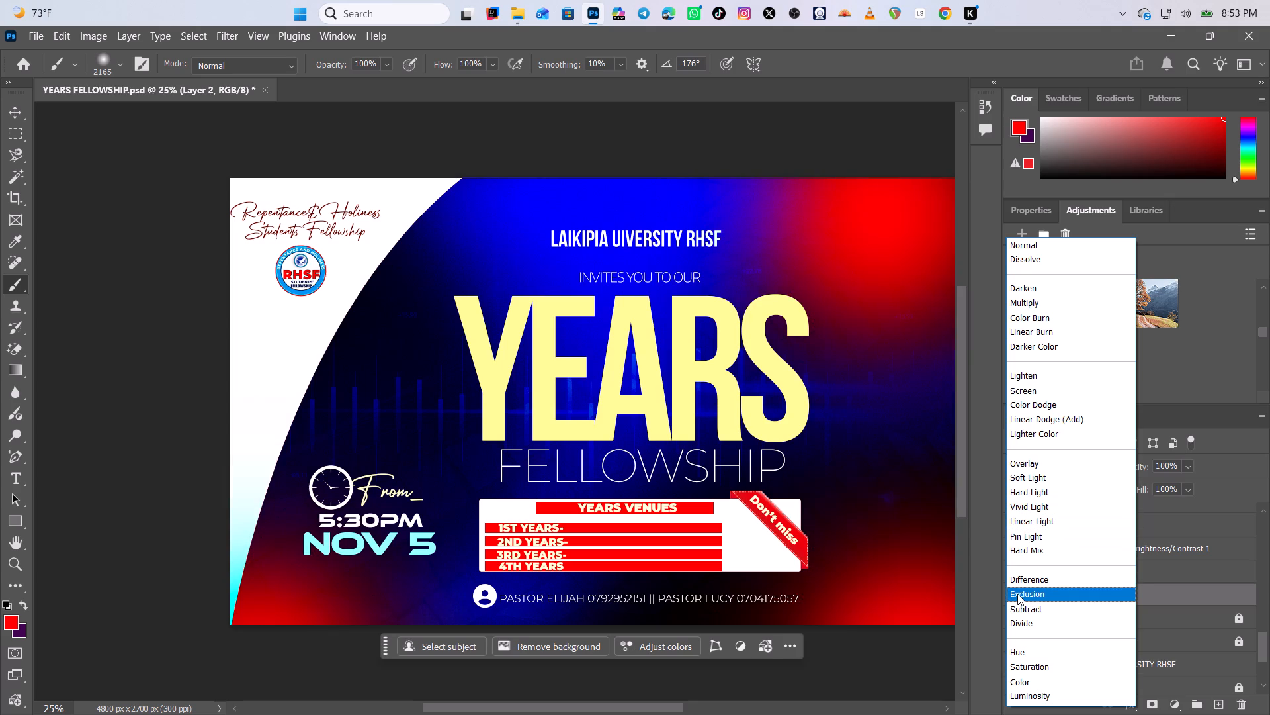
click(1039, 525)
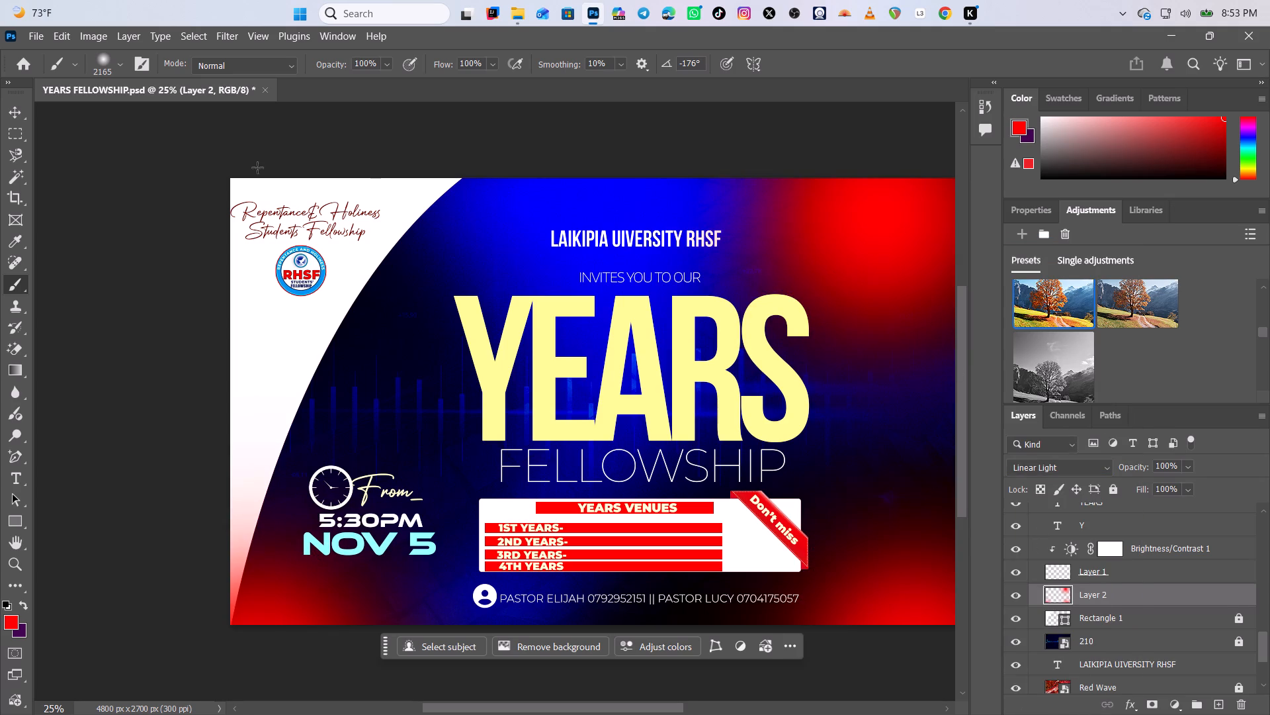
Enlarge the red glow layer to about 134% and reposition it so the glows only tint the artwork's corners.
click(22, 109)
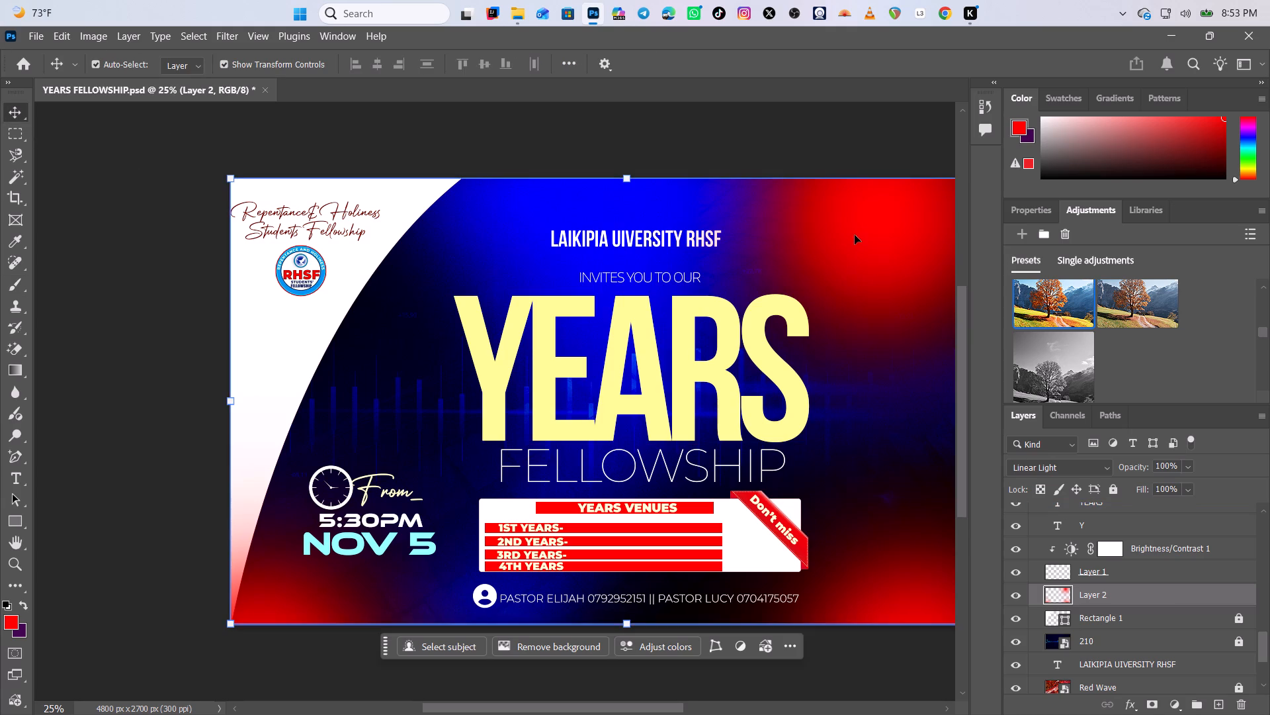
drag(858, 240, 837, 197)
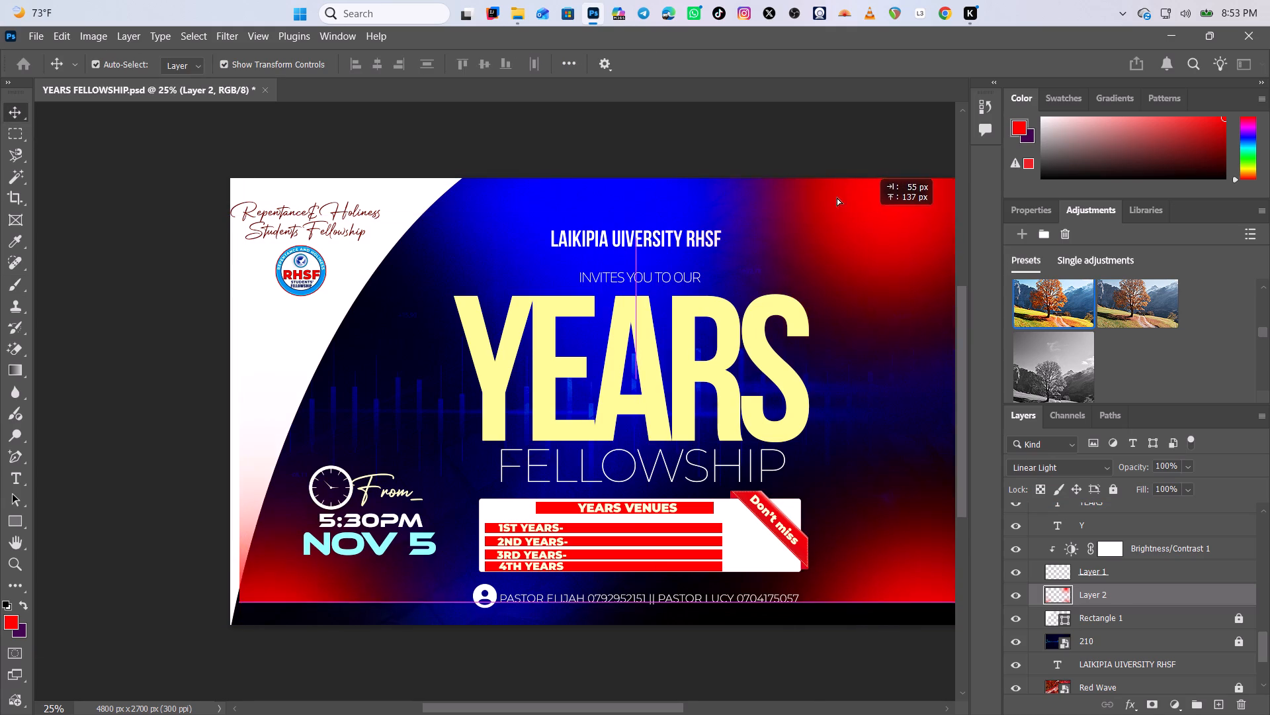
drag(837, 197, 656, 130)
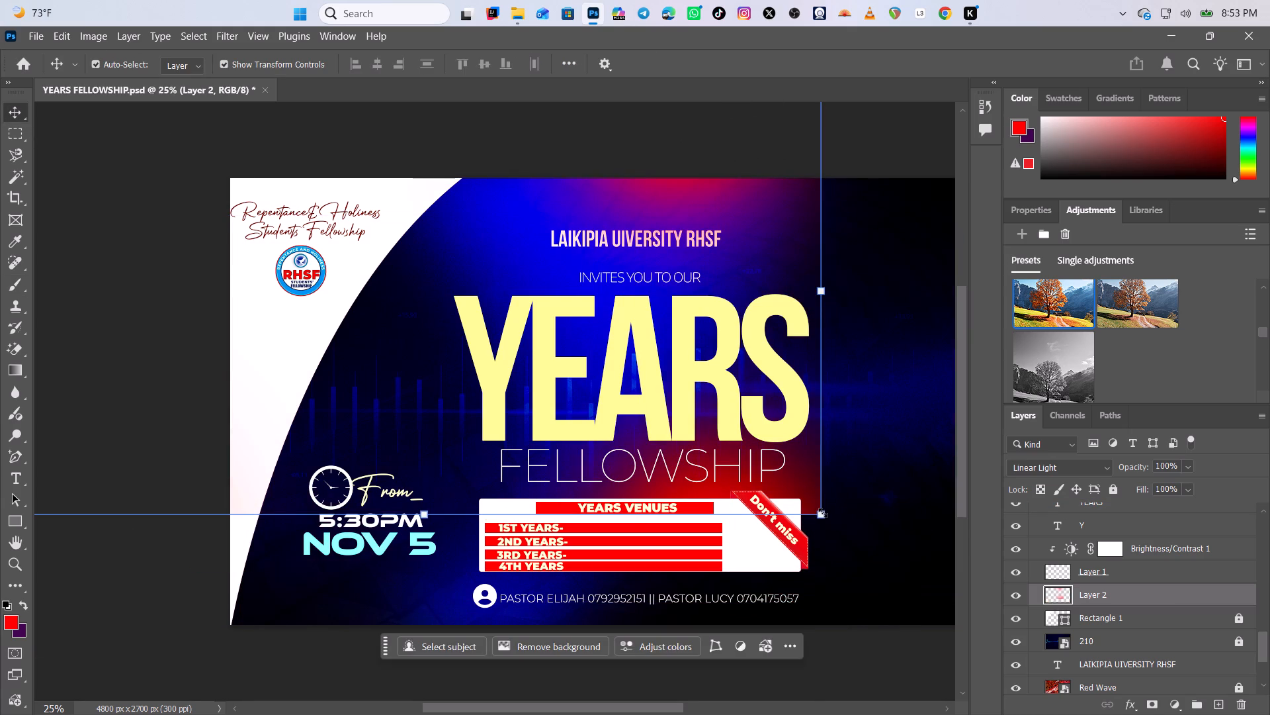
drag(823, 513, 1009, 647)
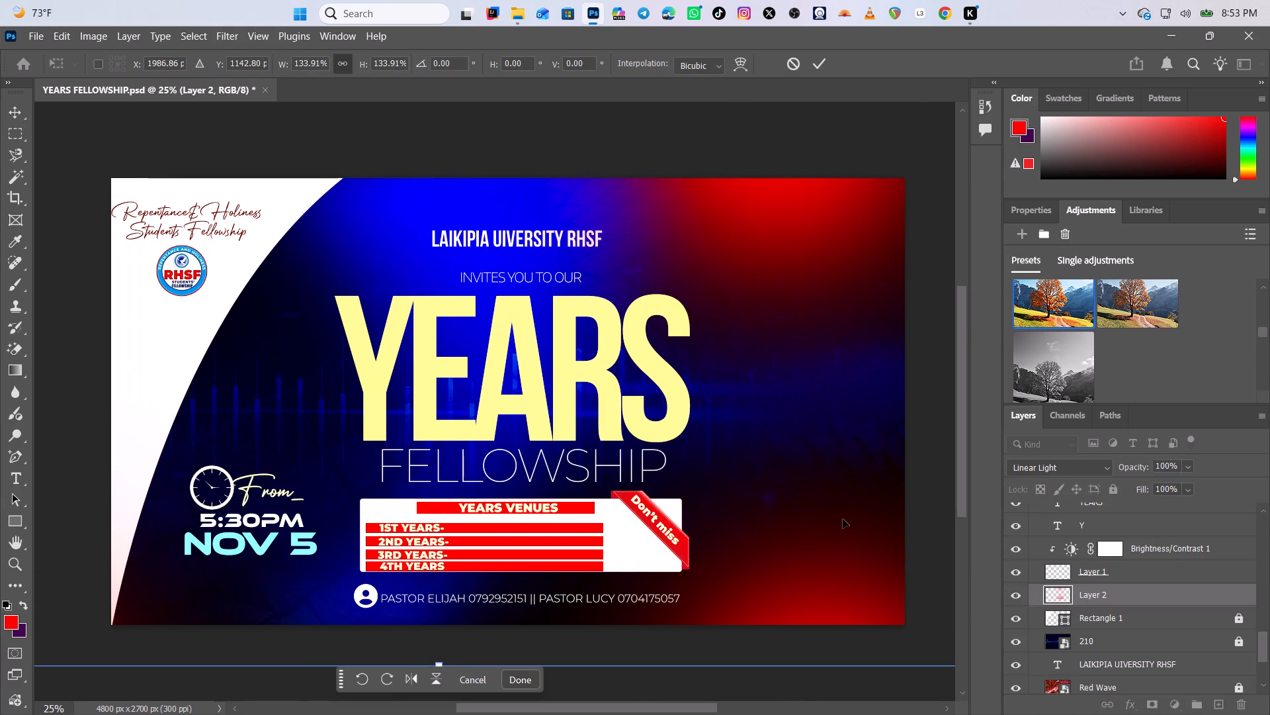
drag(844, 544, 910, 533)
drag(816, 498, 862, 514)
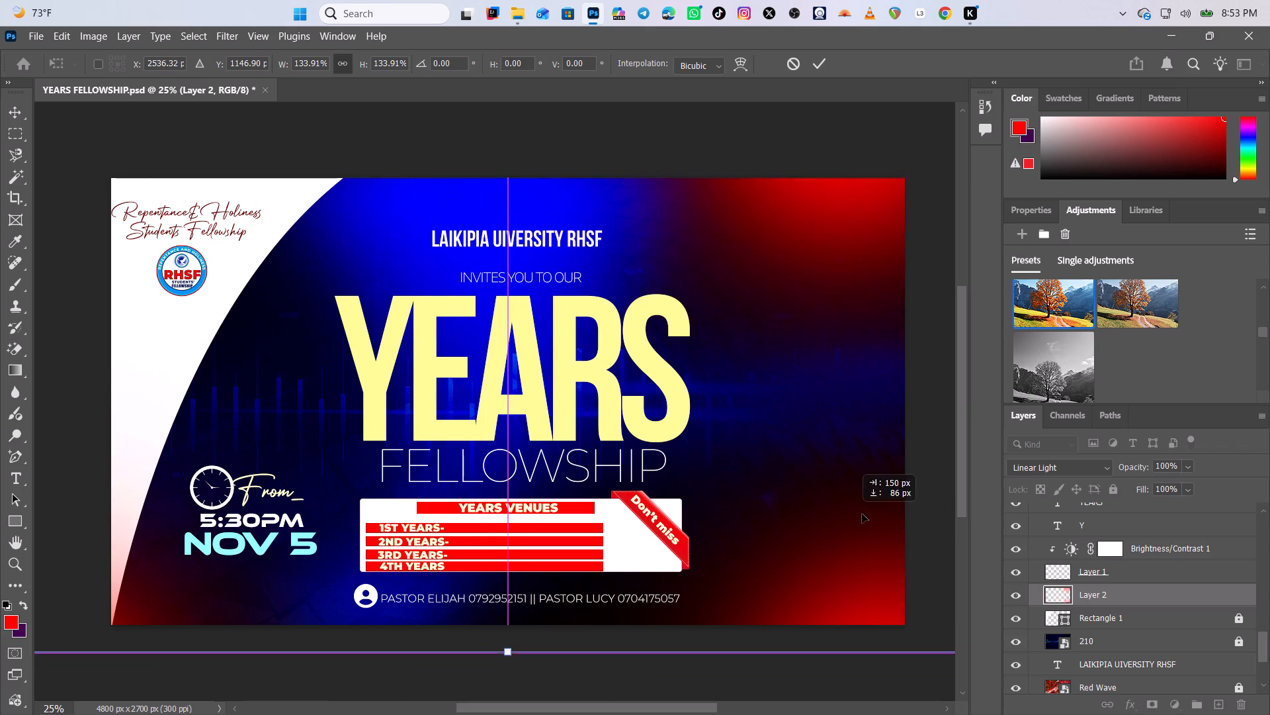
drag(862, 514, 880, 515)
drag(833, 494, 882, 524)
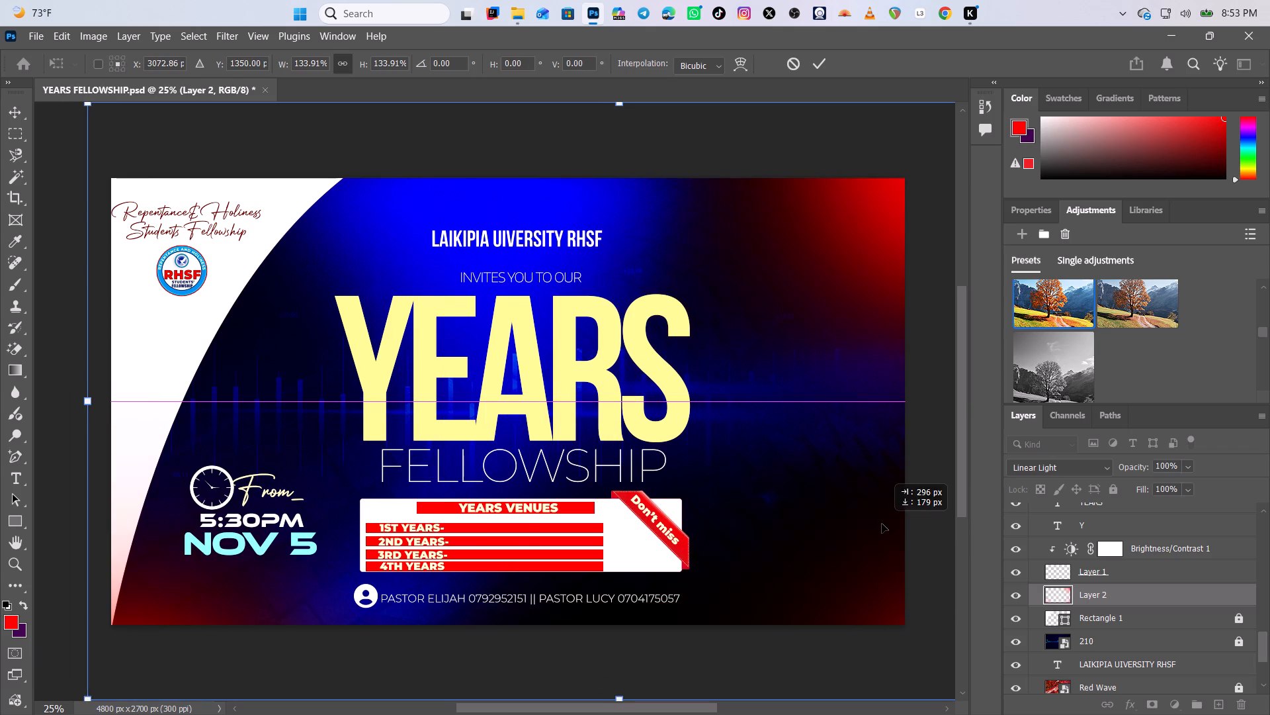
drag(882, 524, 884, 540)
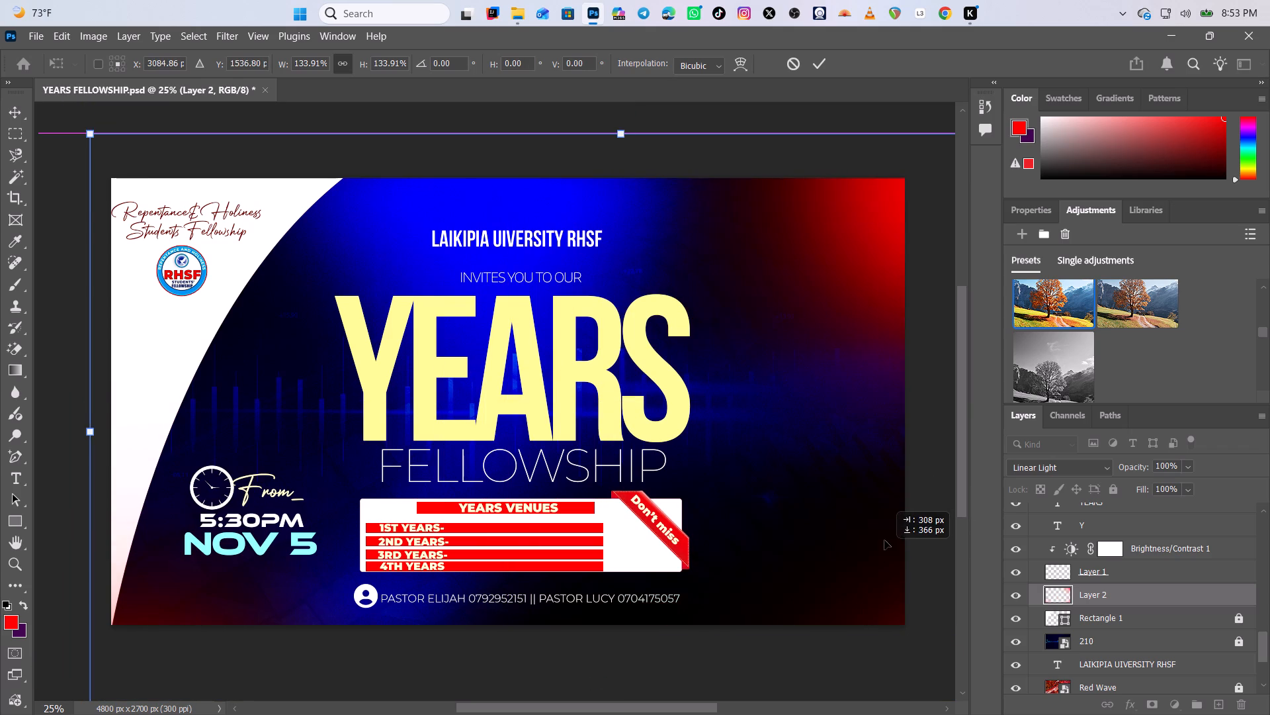
drag(884, 540, 876, 513)
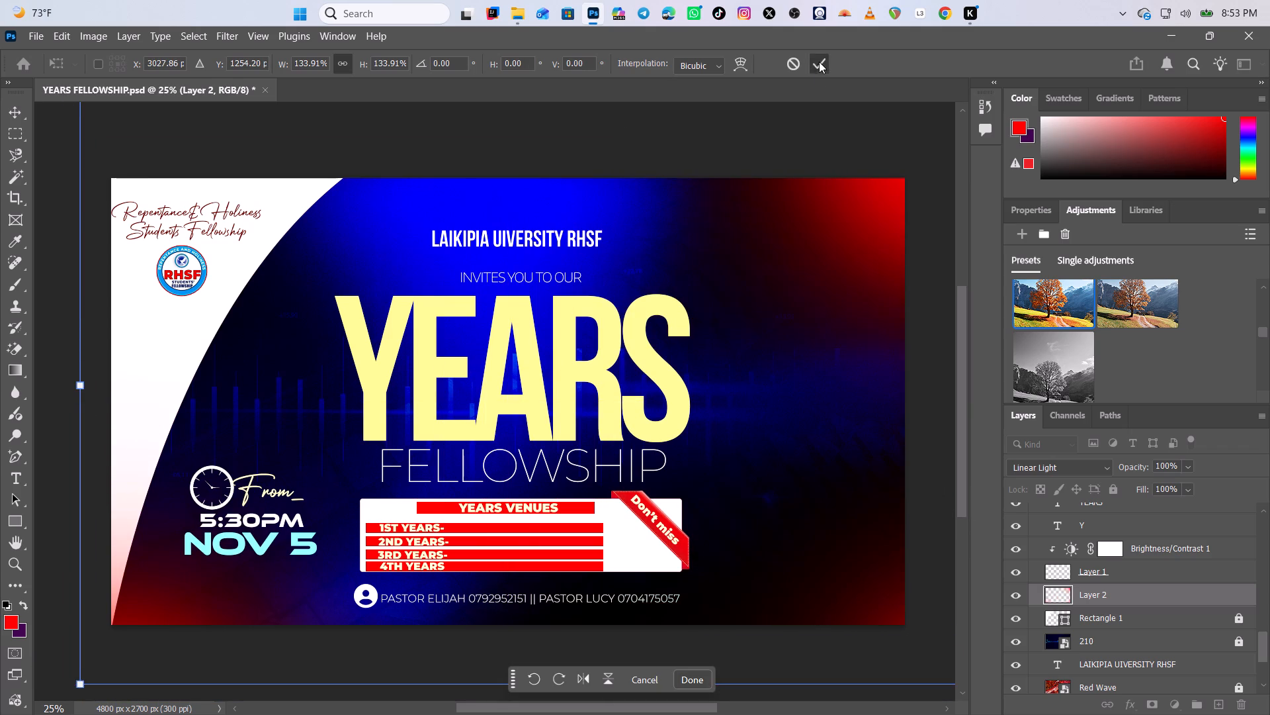
click(819, 62)
Move Layer 2 below Rectangle 1 in the layer order and deselect it.
drag(654, 709, 633, 714)
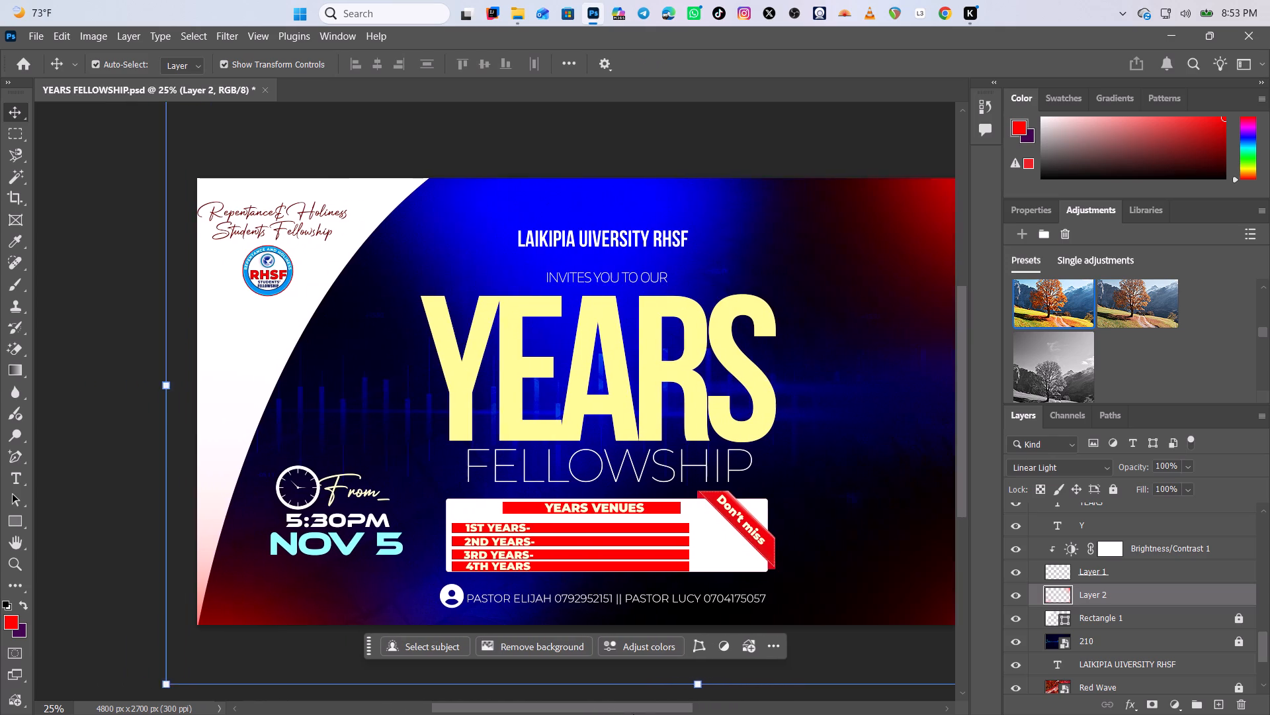
drag(633, 714, 647, 714)
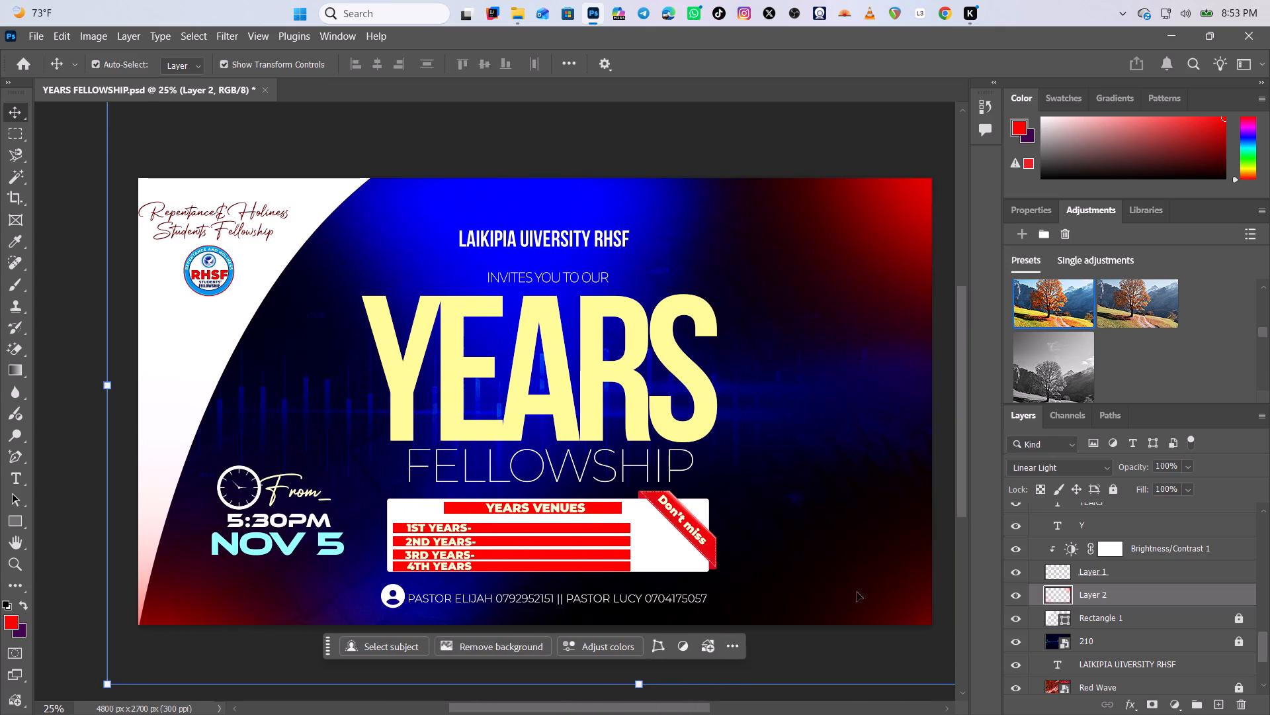
drag(1150, 590, 1160, 626)
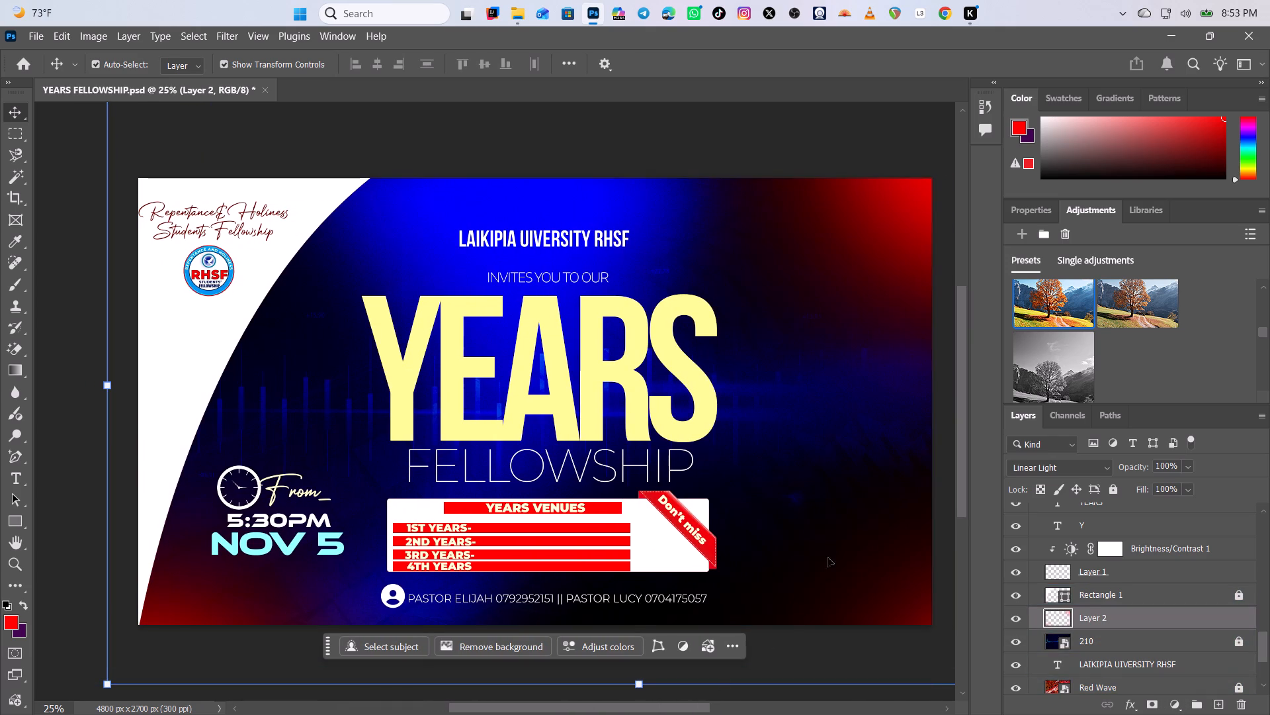
click(841, 99)
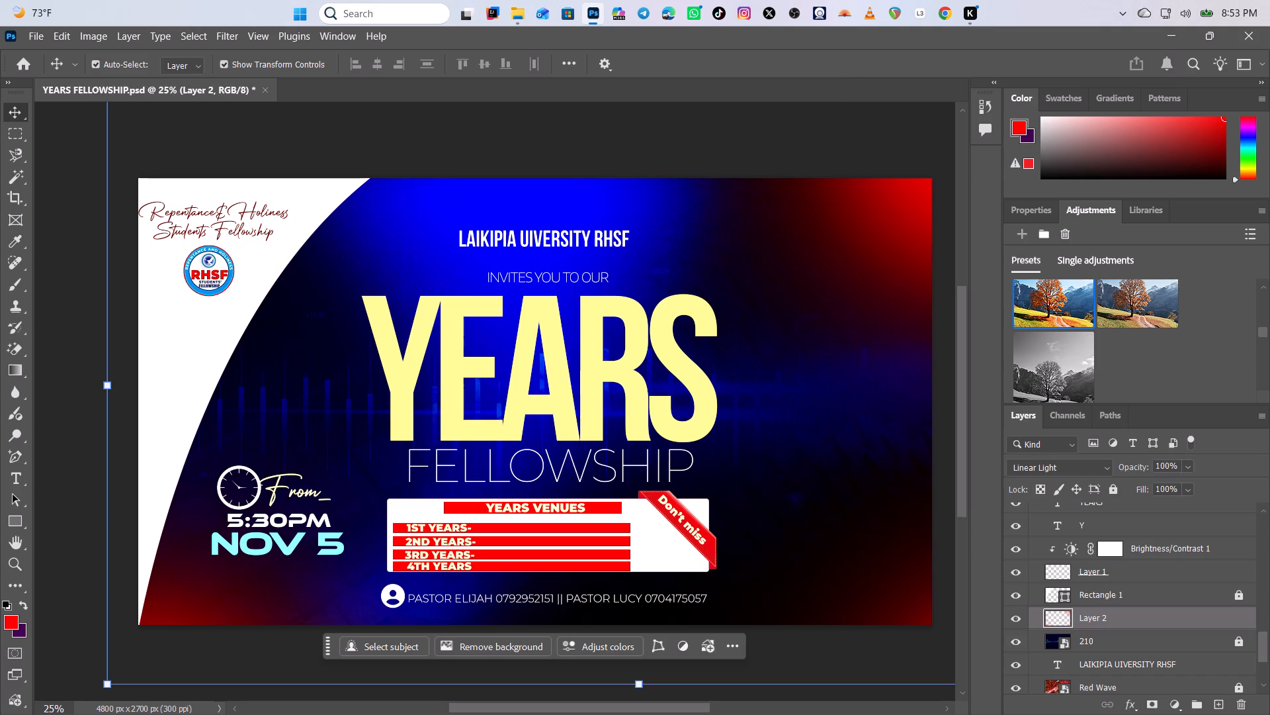
click(66, 241)
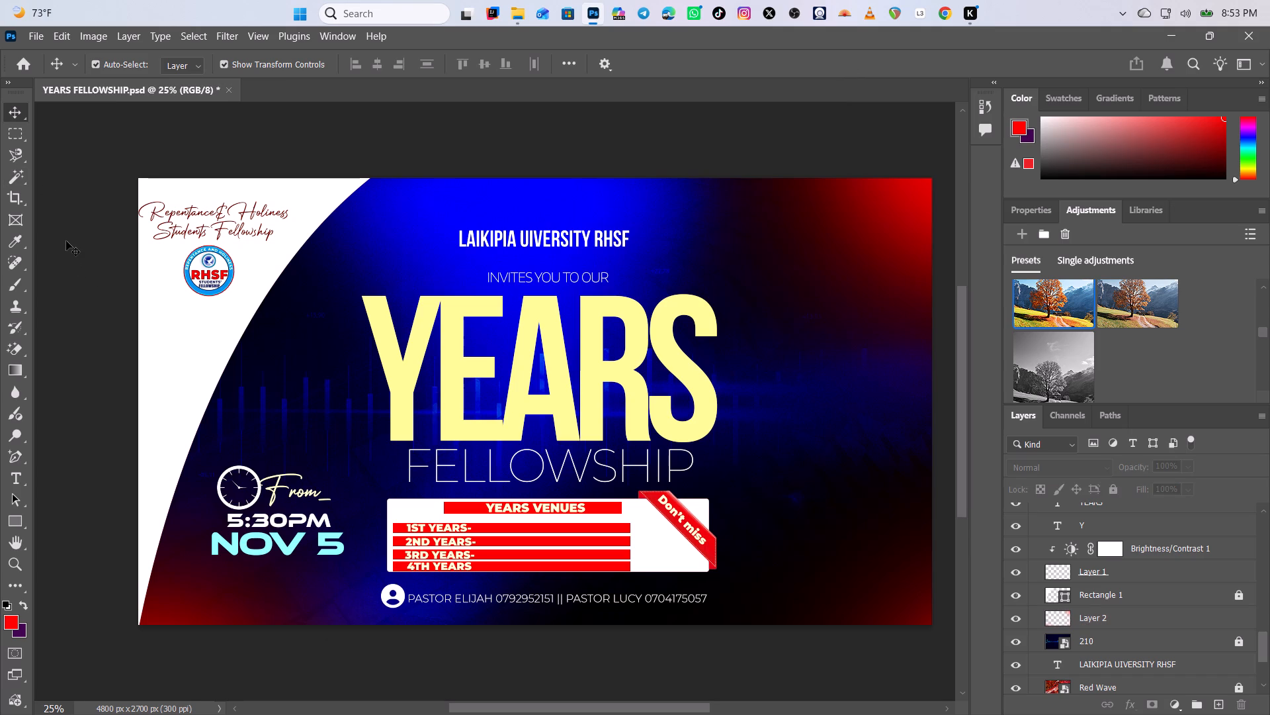
Save the changes to the YEARS FELLOWSHIP Photoshop document.
key(ctrl+s)
Export the invitation as a PNG named YEARS FELLOWSHIP in the Documents folder.
click(36, 39)
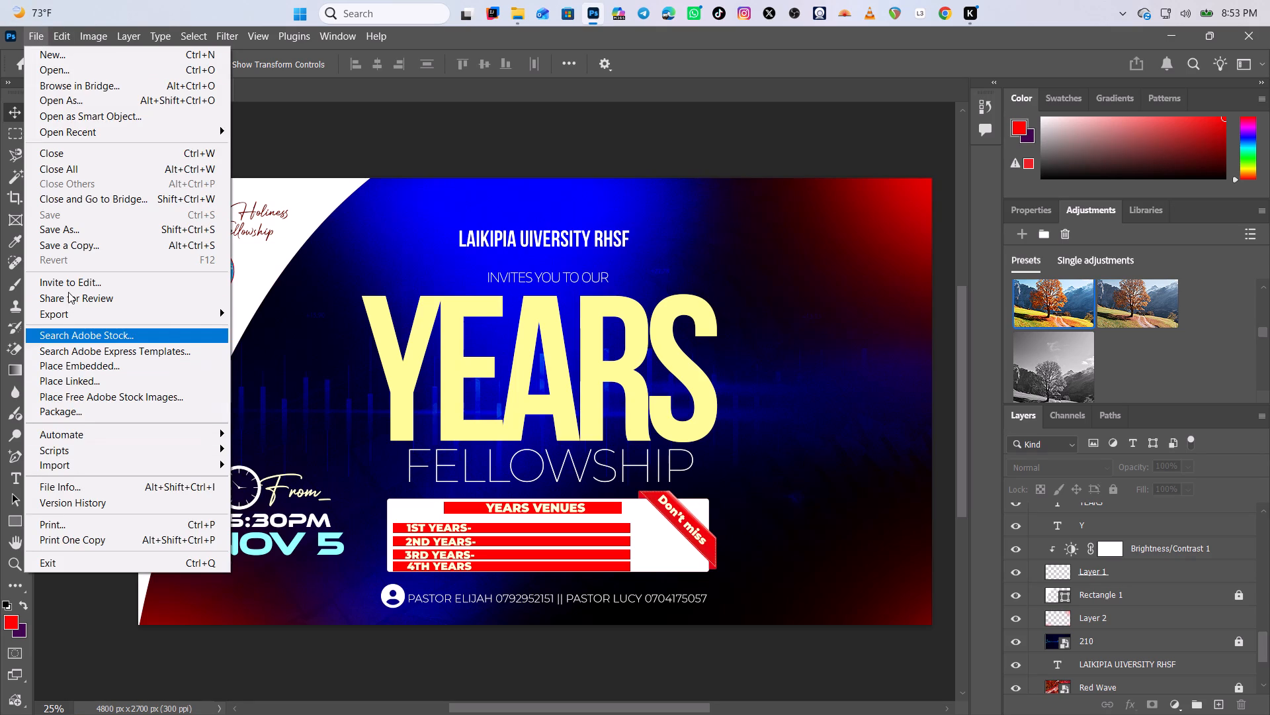
click(71, 307)
click(265, 312)
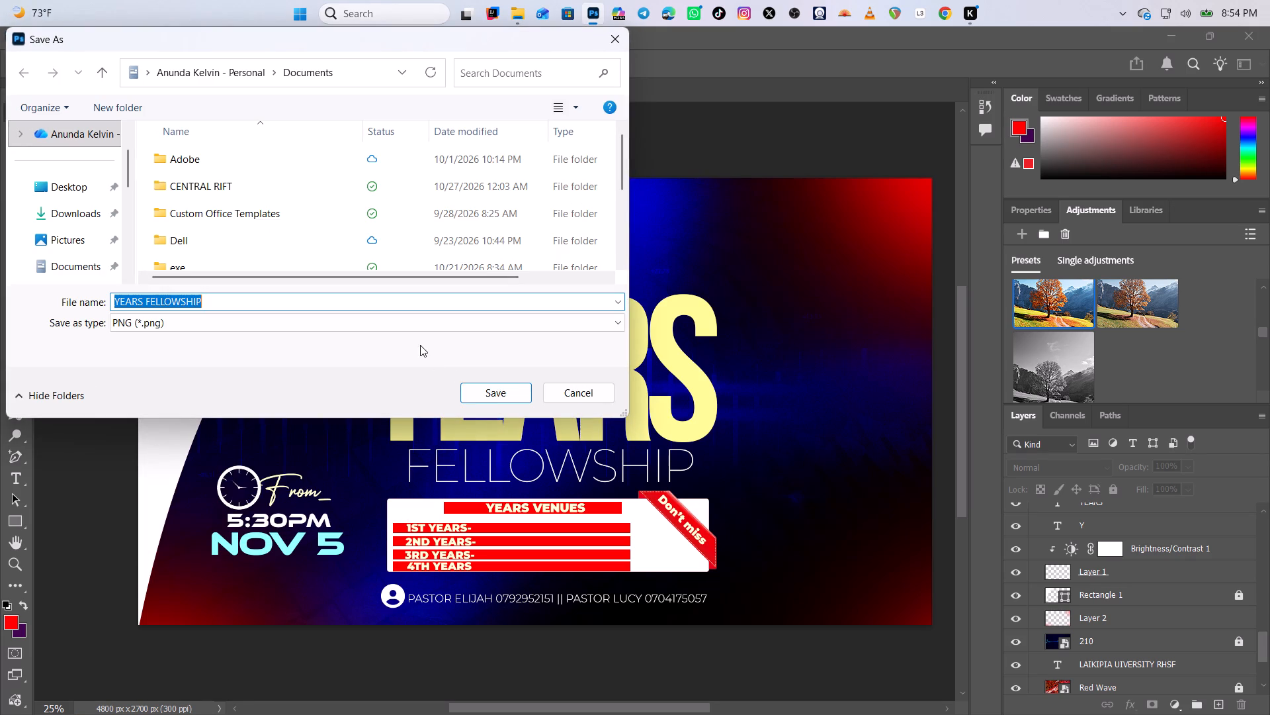
click(489, 393)
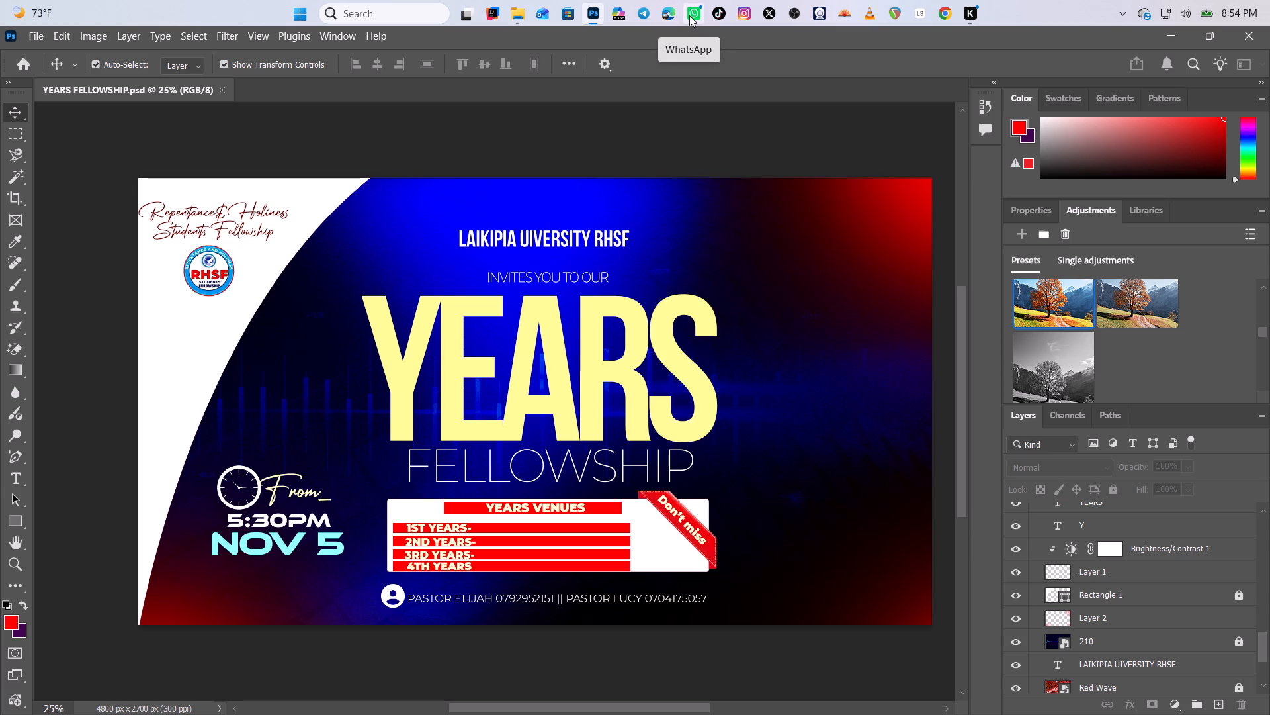
Switch to File Explorer, open the exported YEARS FELLOWSHIP PNG from Documents, examine it full screen, and return to Photoshop.
click(525, 12)
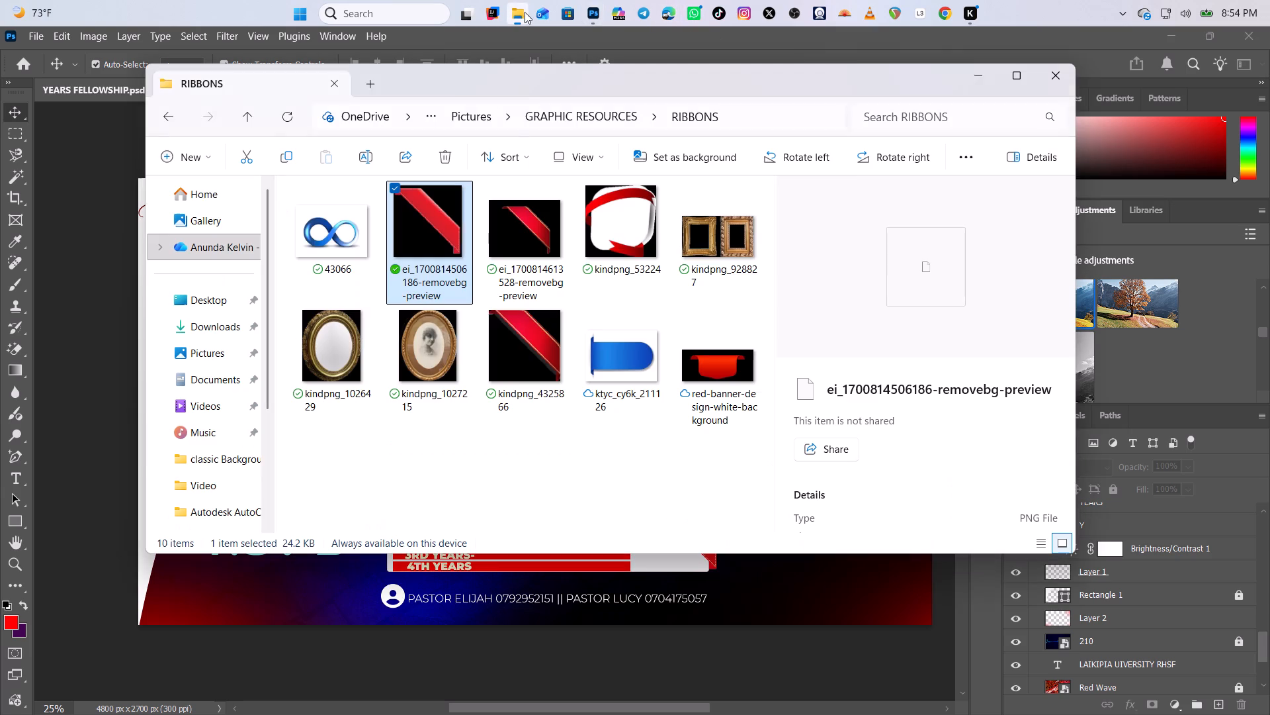
click(222, 374)
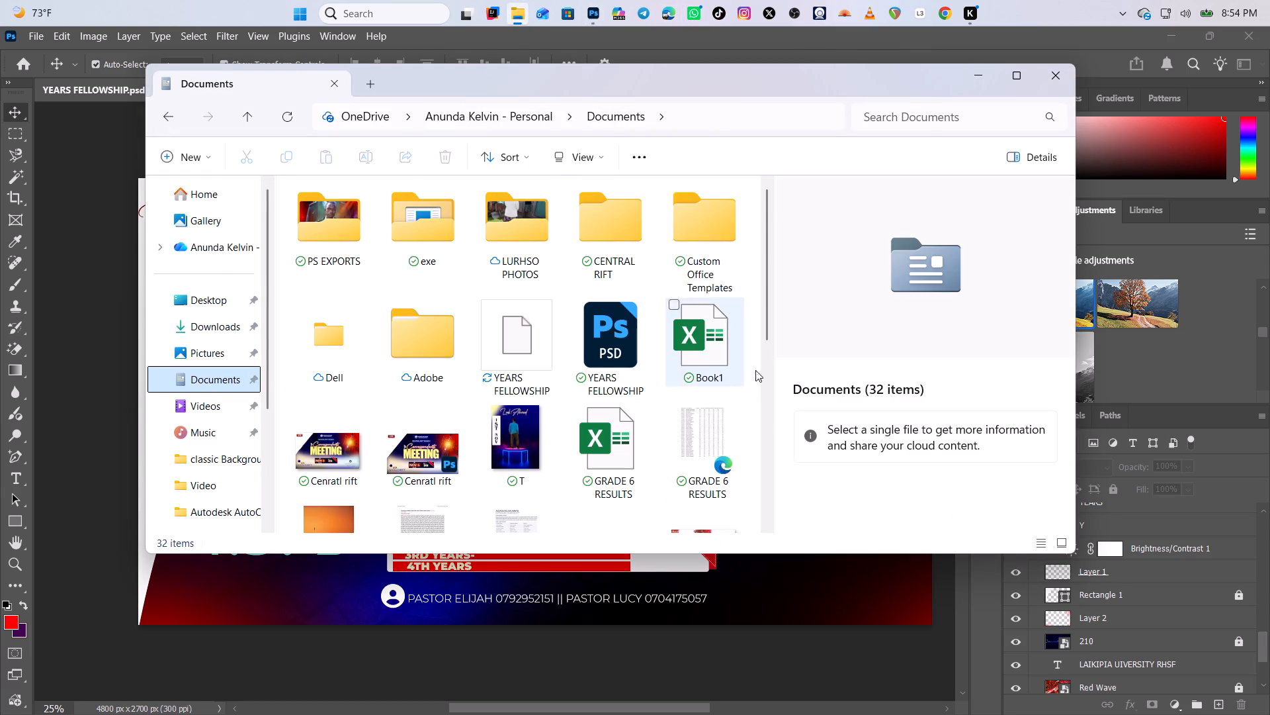
drag(767, 322, 788, 473)
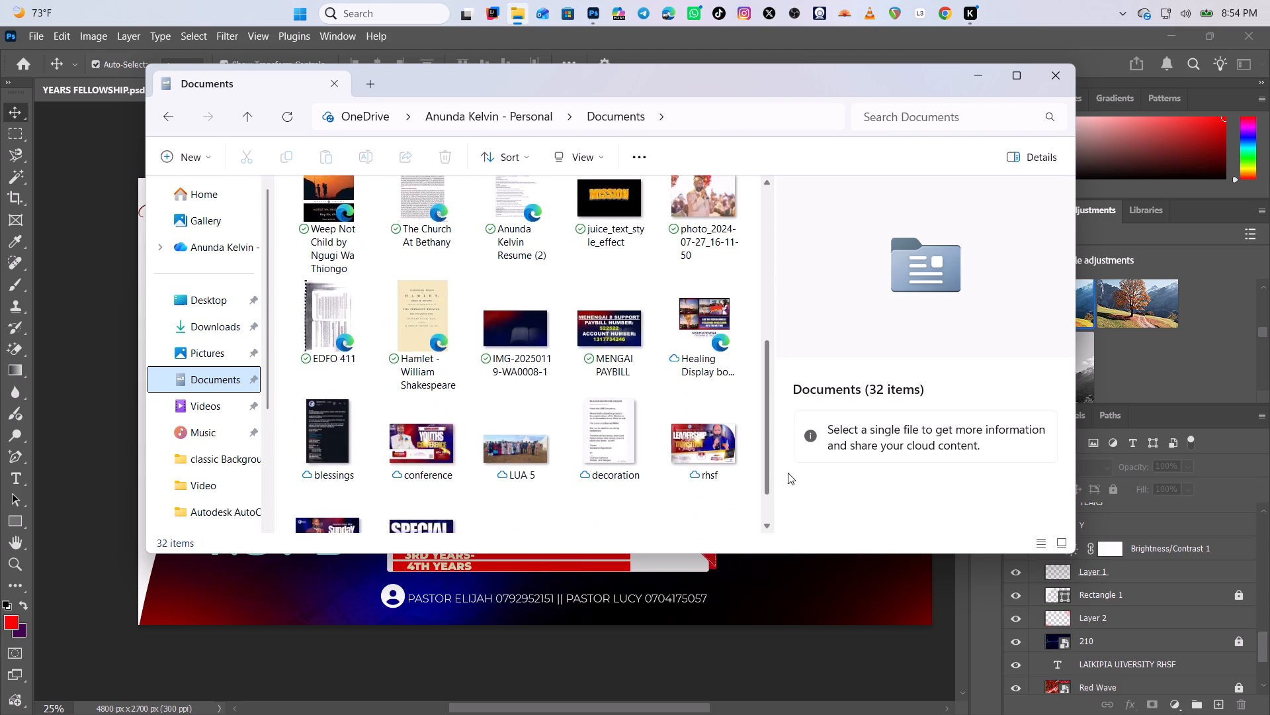
drag(788, 473, 802, 473)
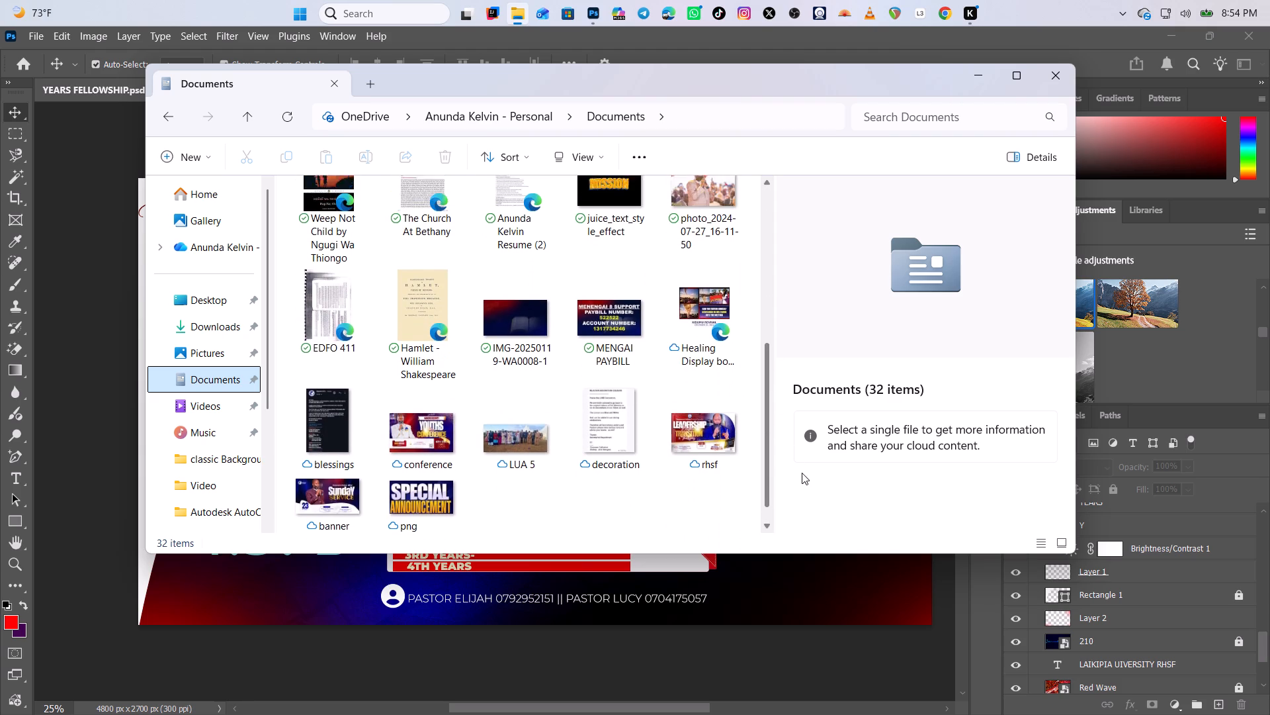
drag(802, 473, 804, 336)
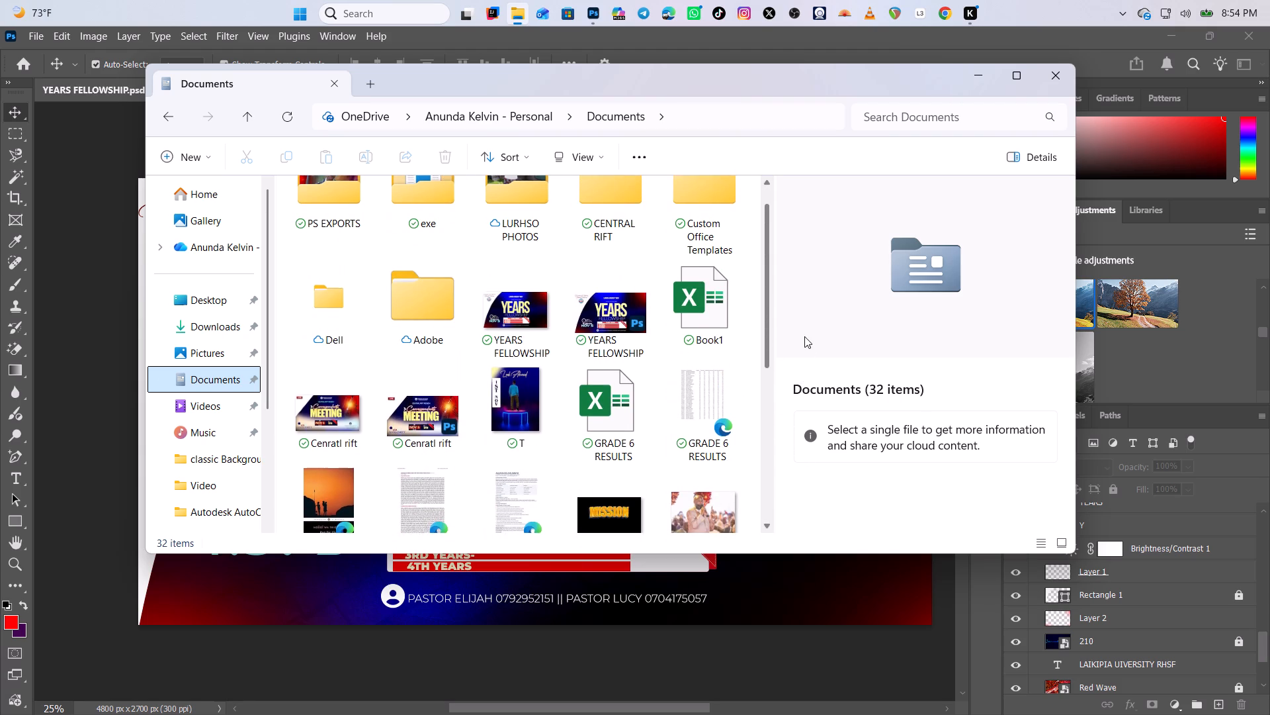
drag(804, 336, 804, 335)
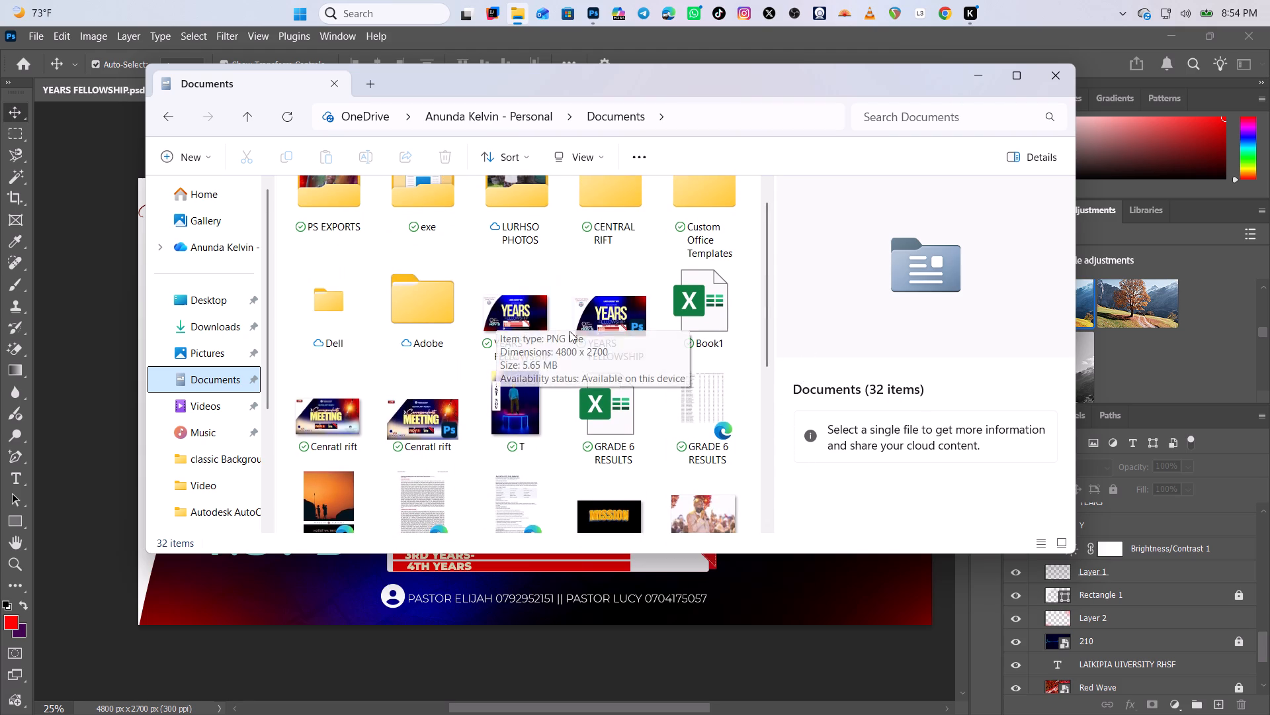
double_click(505, 322)
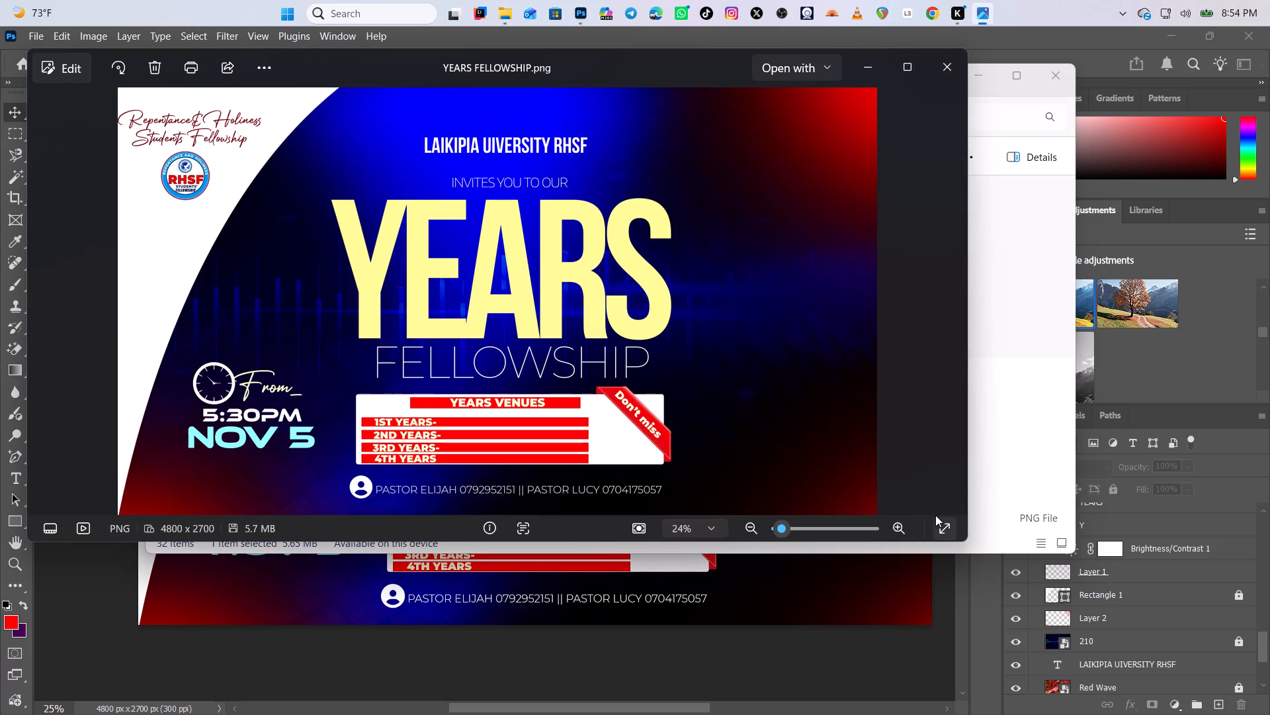
click(941, 532)
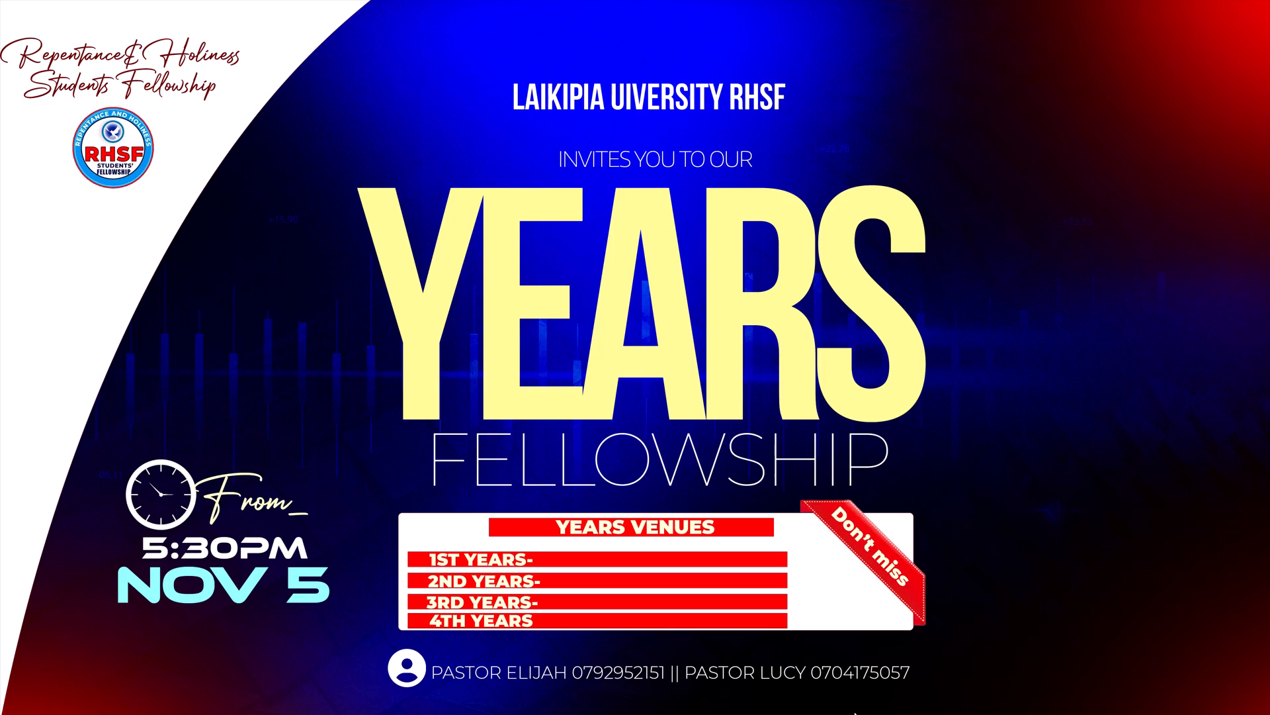
key(Escape)
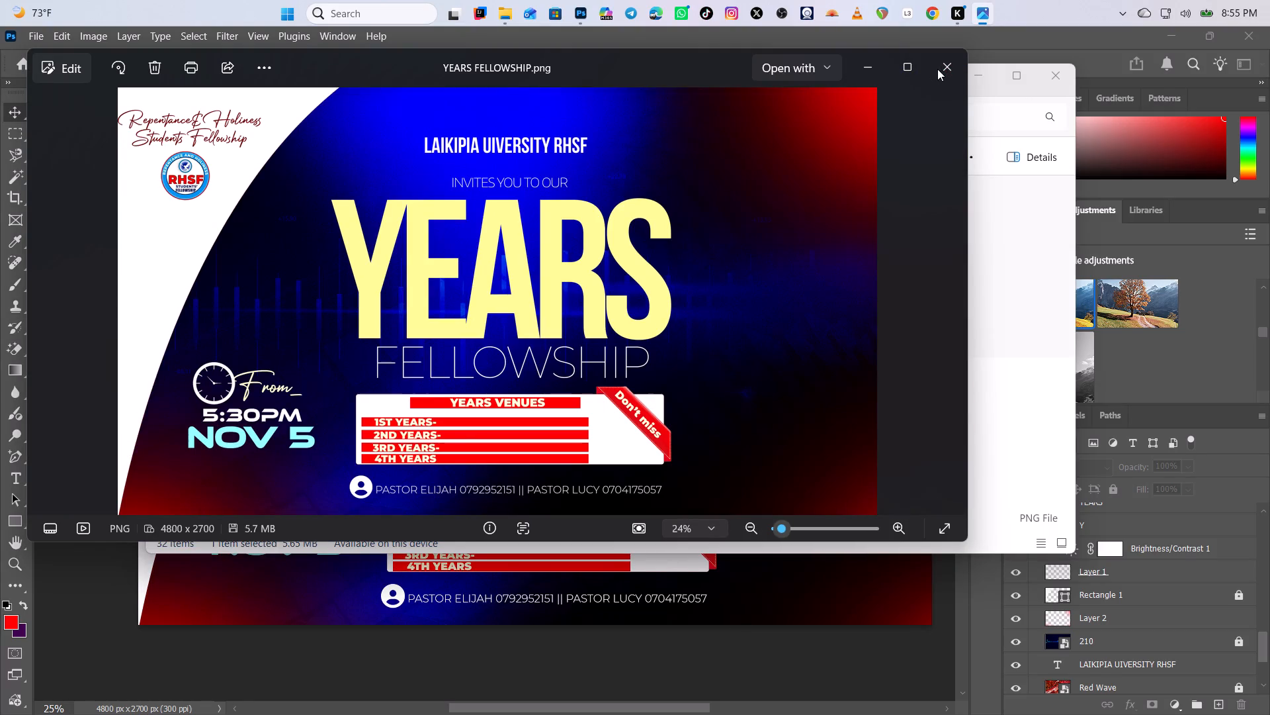
click(945, 70)
click(1062, 75)
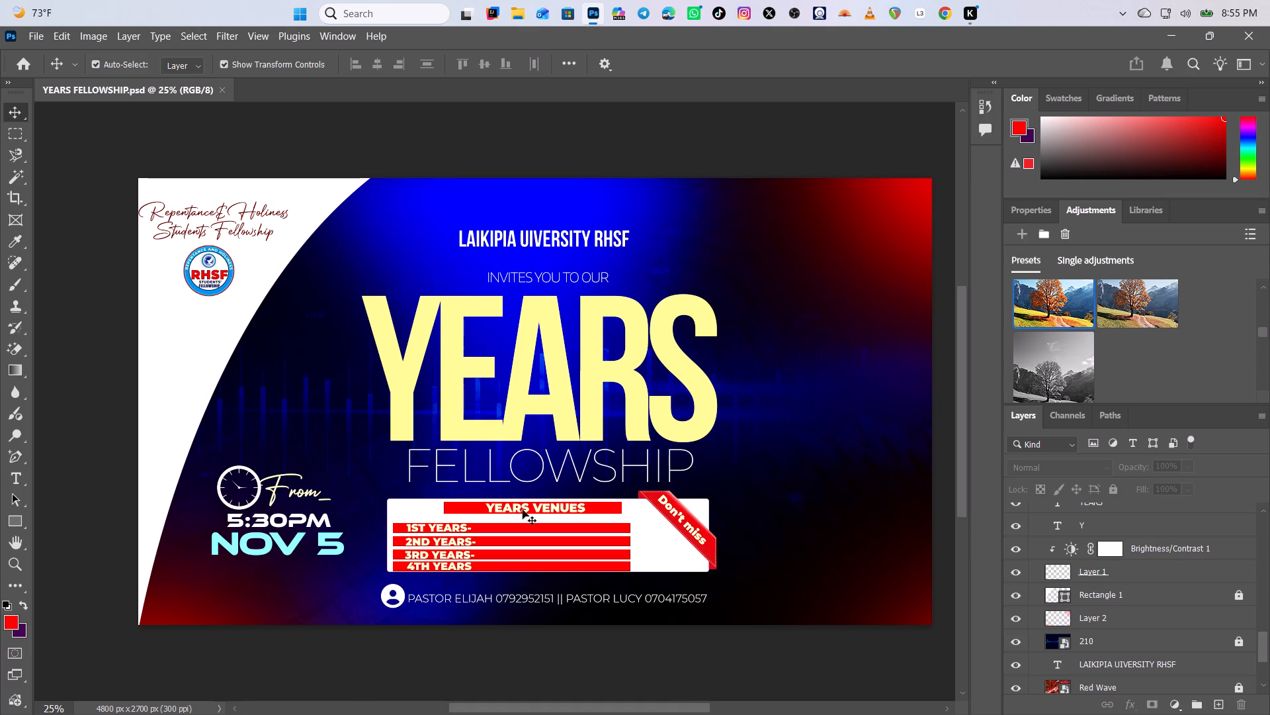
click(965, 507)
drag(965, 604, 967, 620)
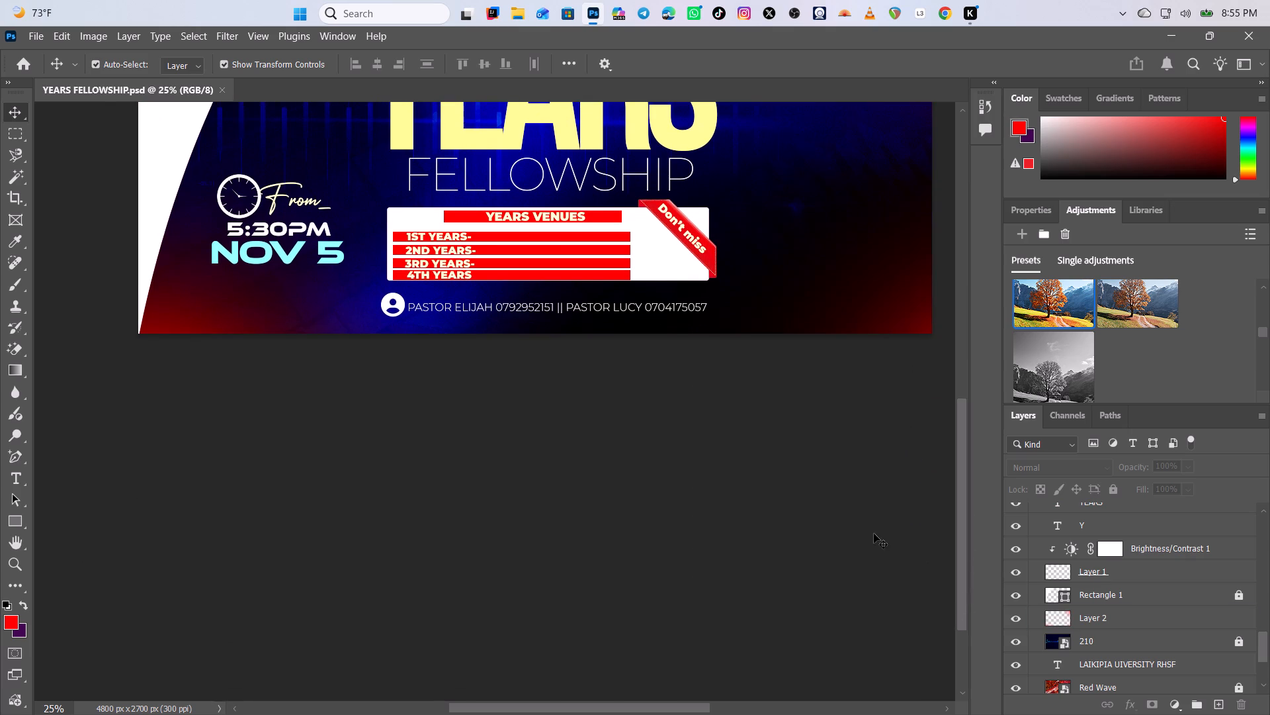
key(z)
Narrow the Don't miss ribbon on the YEARS VENUES box to about 52.71% width and 53.95% height, then deselect it.
key(z)
key(z)
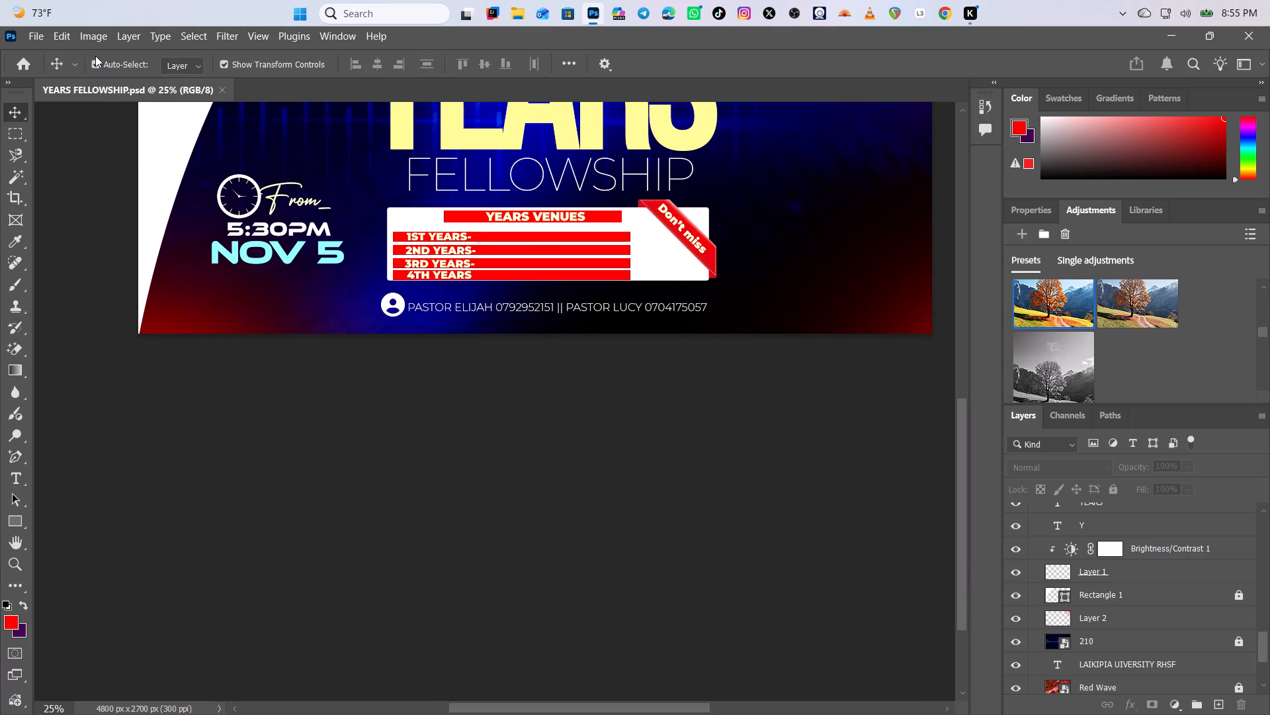
key(z)
click(96, 66)
click(518, 267)
double_click(592, 269)
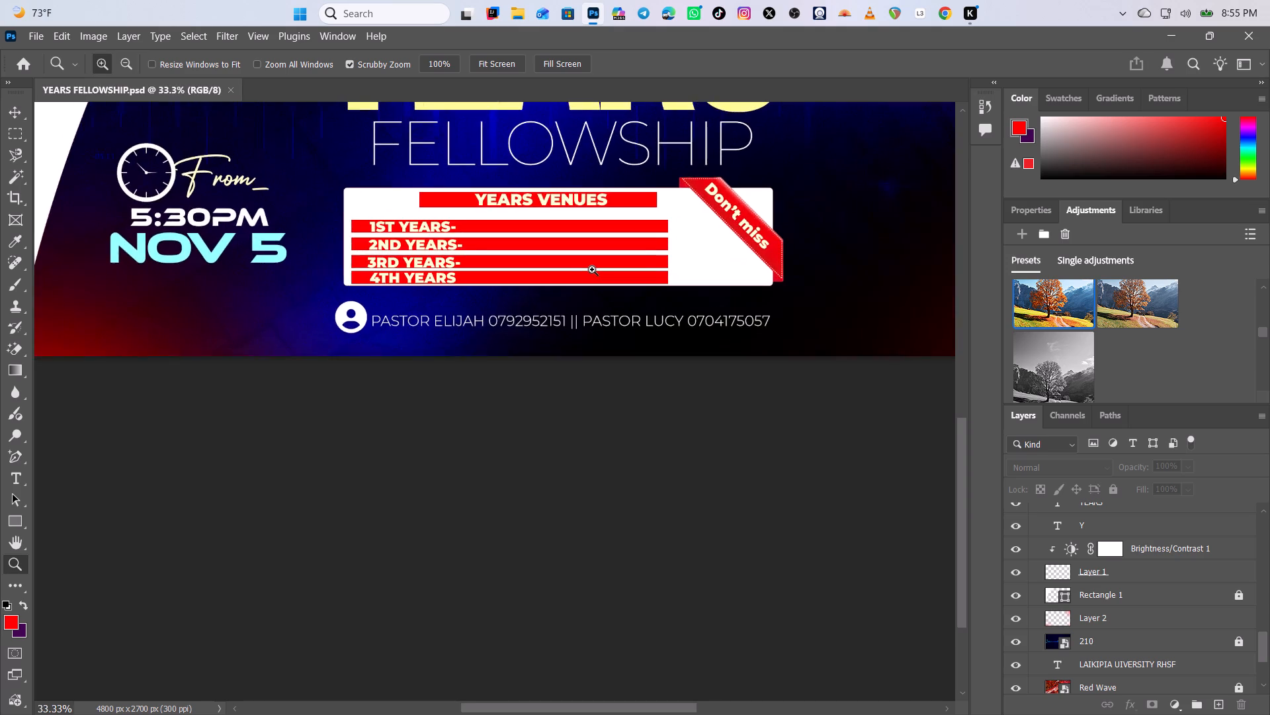
drag(960, 527, 959, 527)
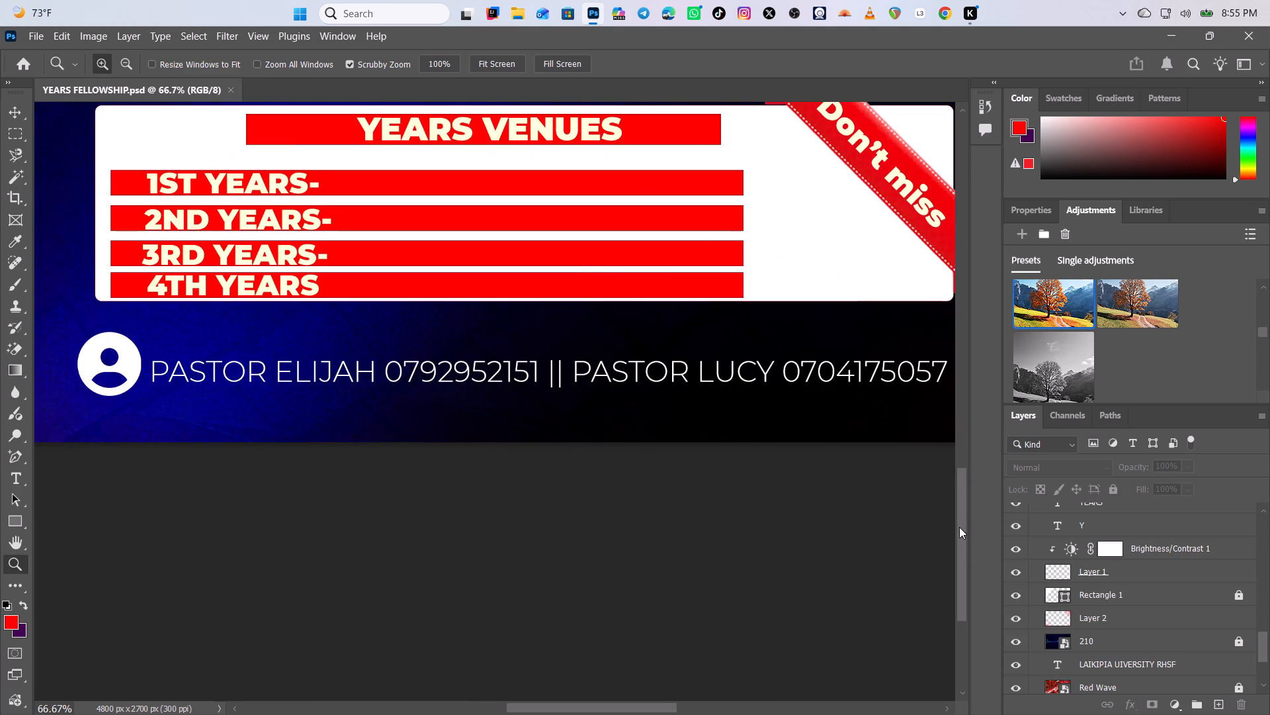
drag(959, 527, 956, 465)
drag(586, 708, 589, 708)
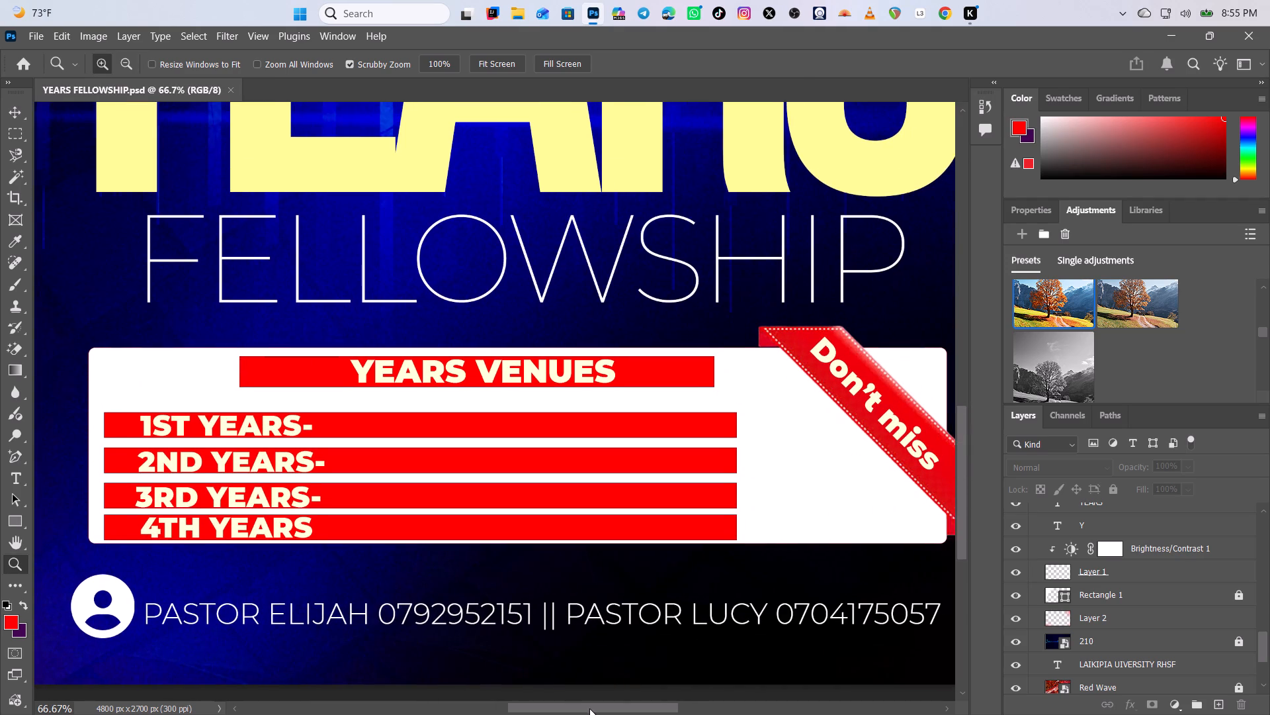
drag(589, 708, 609, 713)
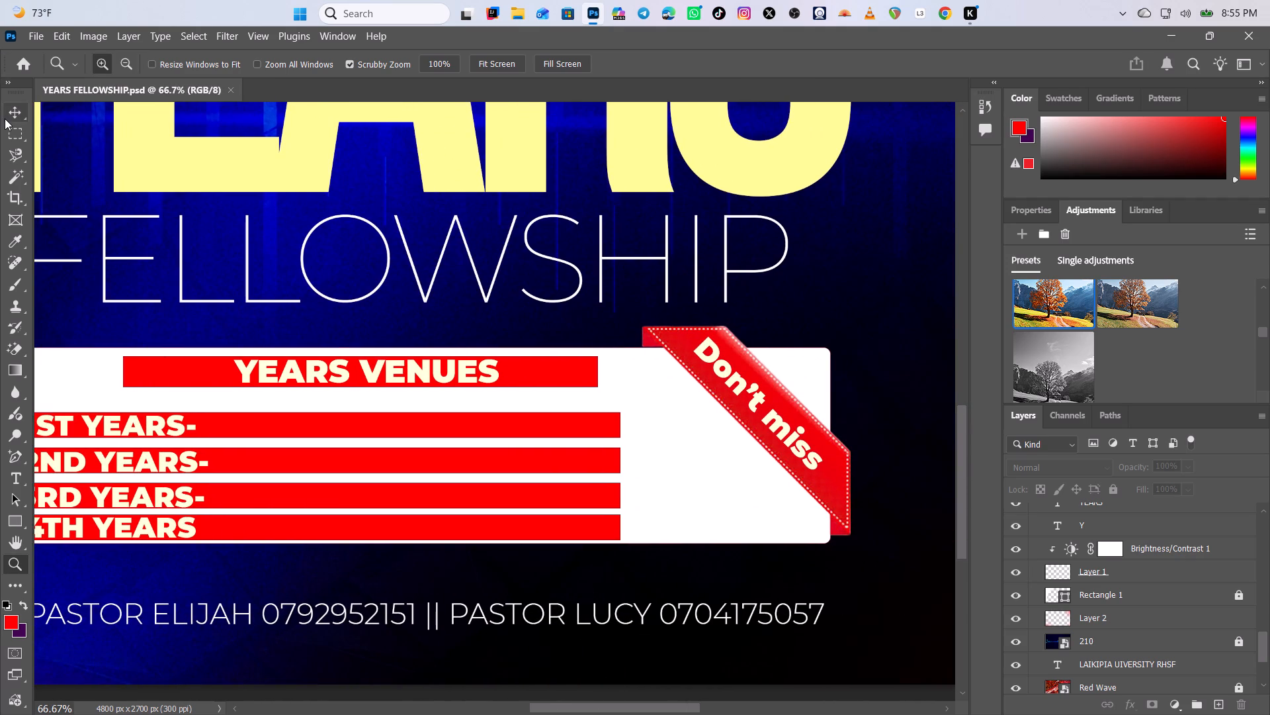
key(v)
click(679, 344)
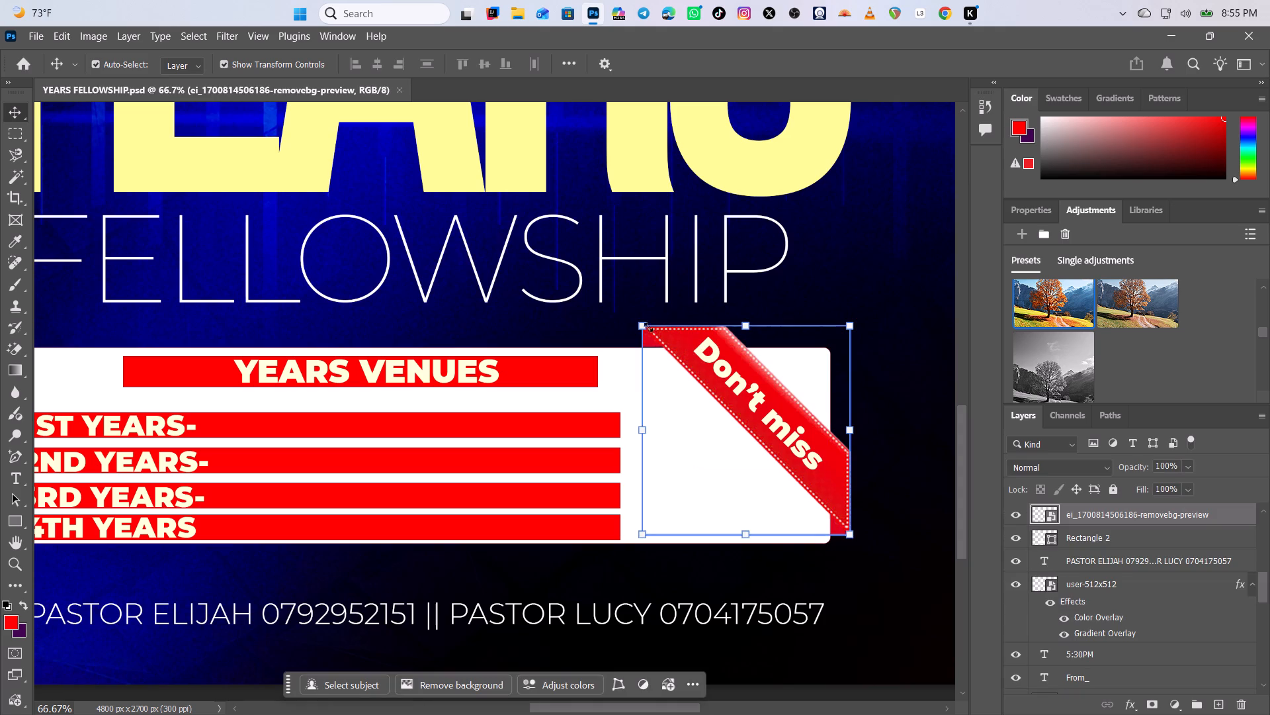
shift+click(640, 326)
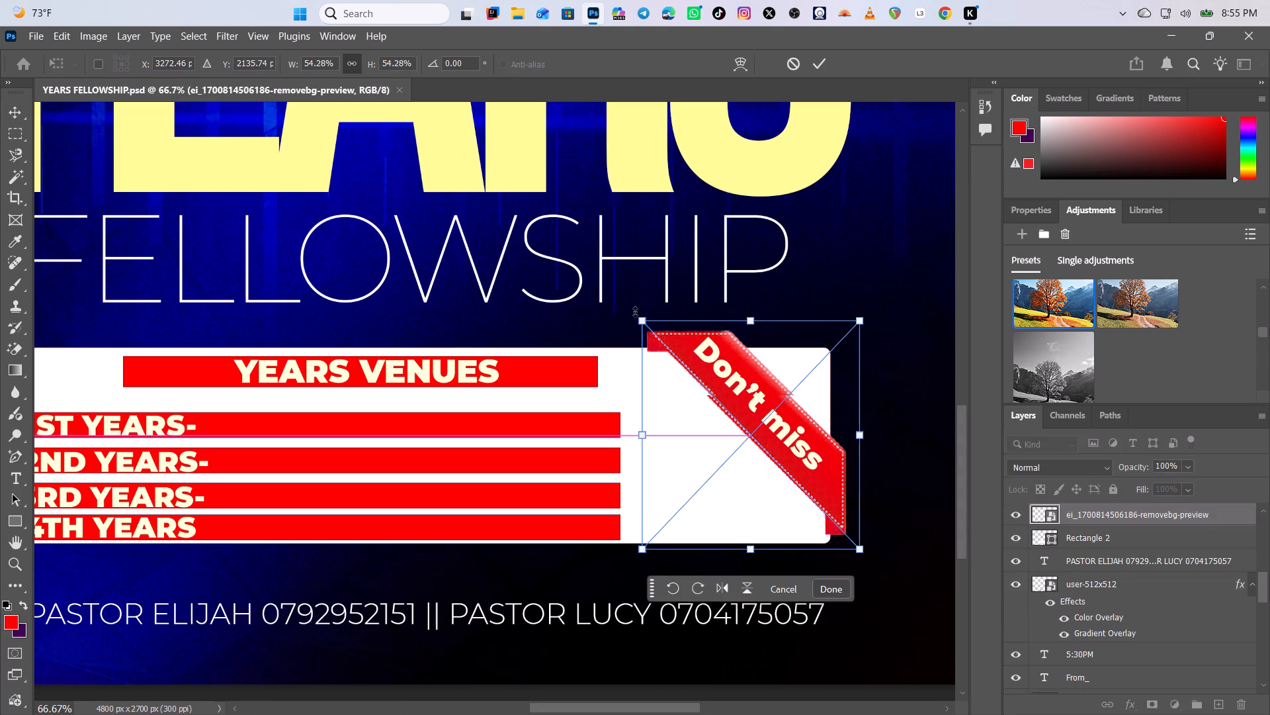
key(ctrl+z)
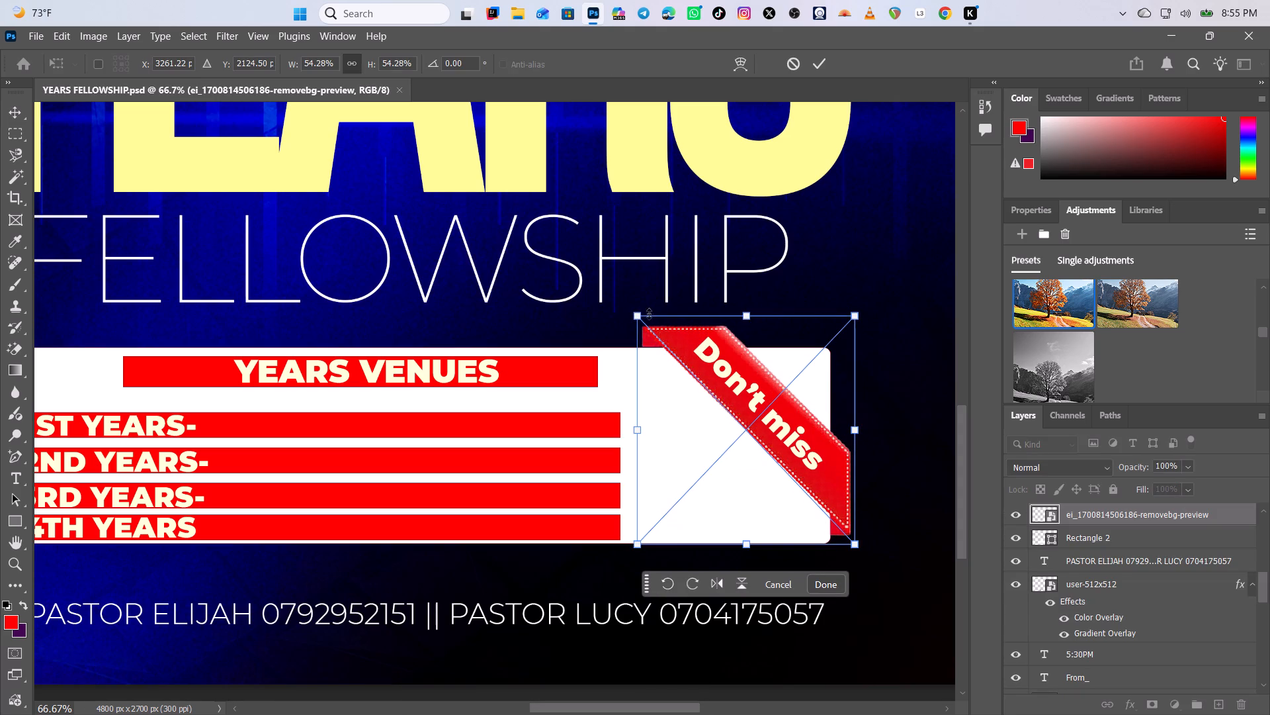
shift+drag(636, 316, 638, 320)
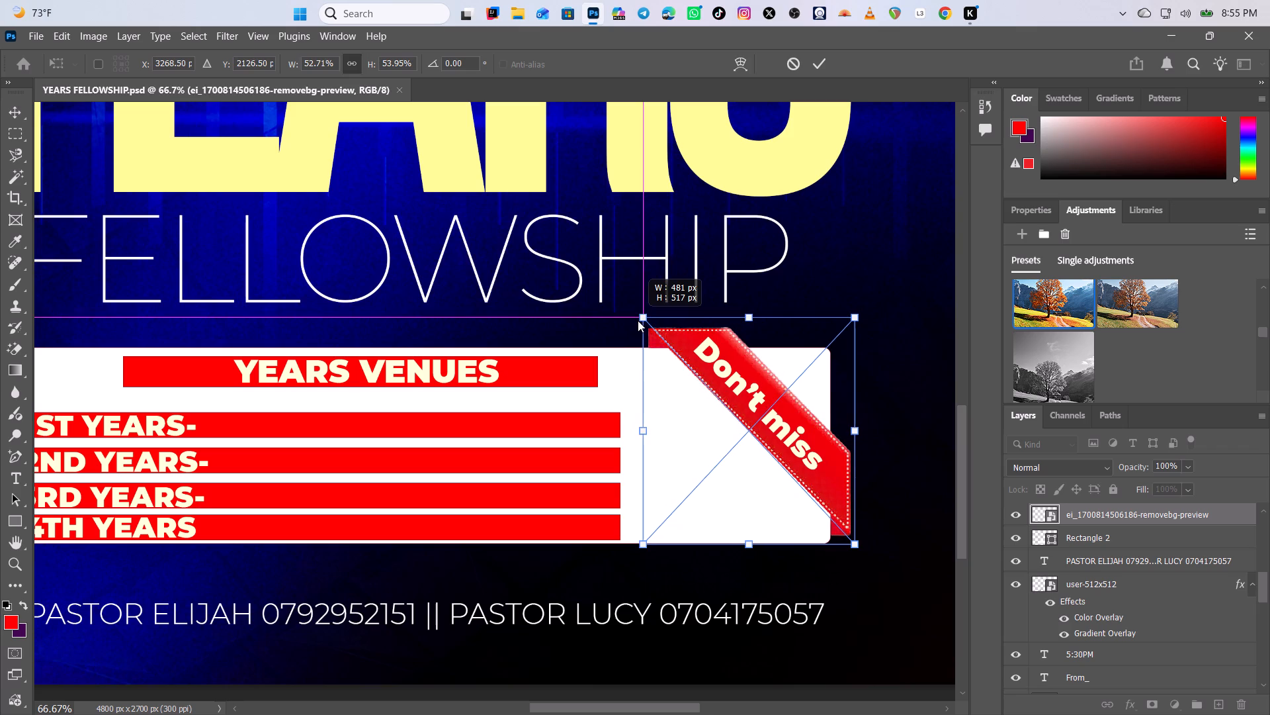
shift+drag(638, 320, 637, 318)
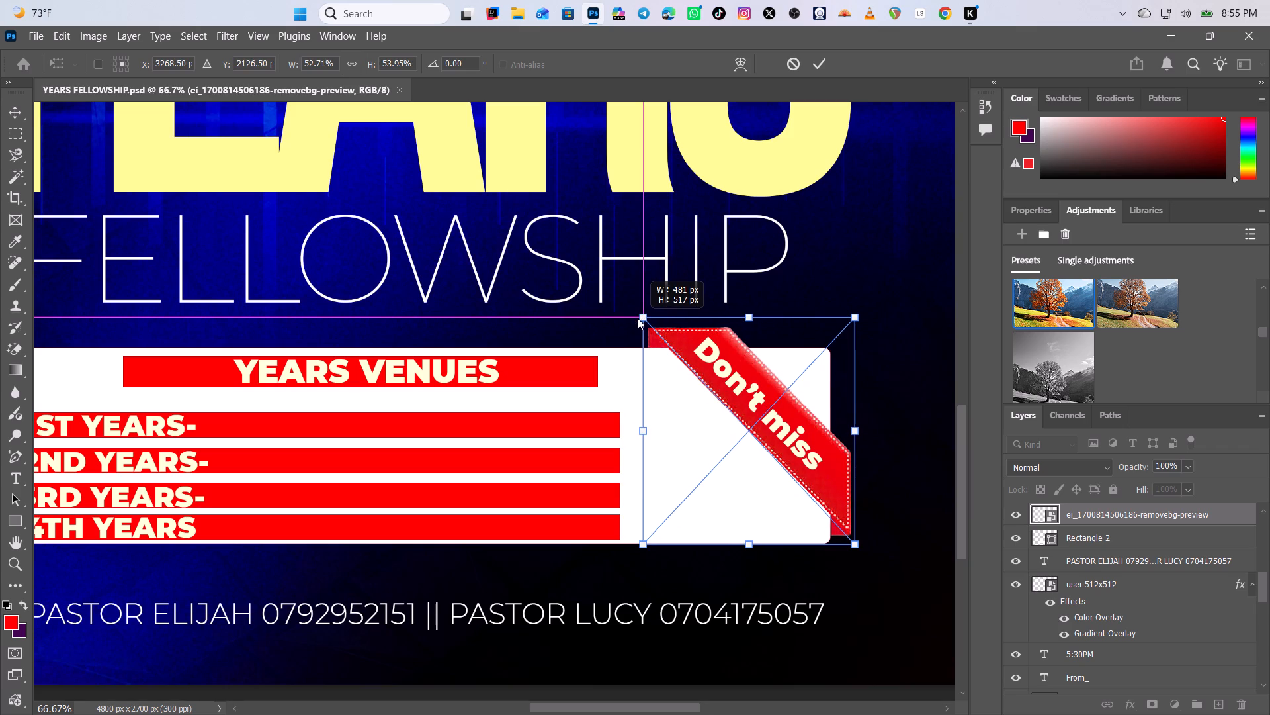
shift+drag(637, 318, 636, 314)
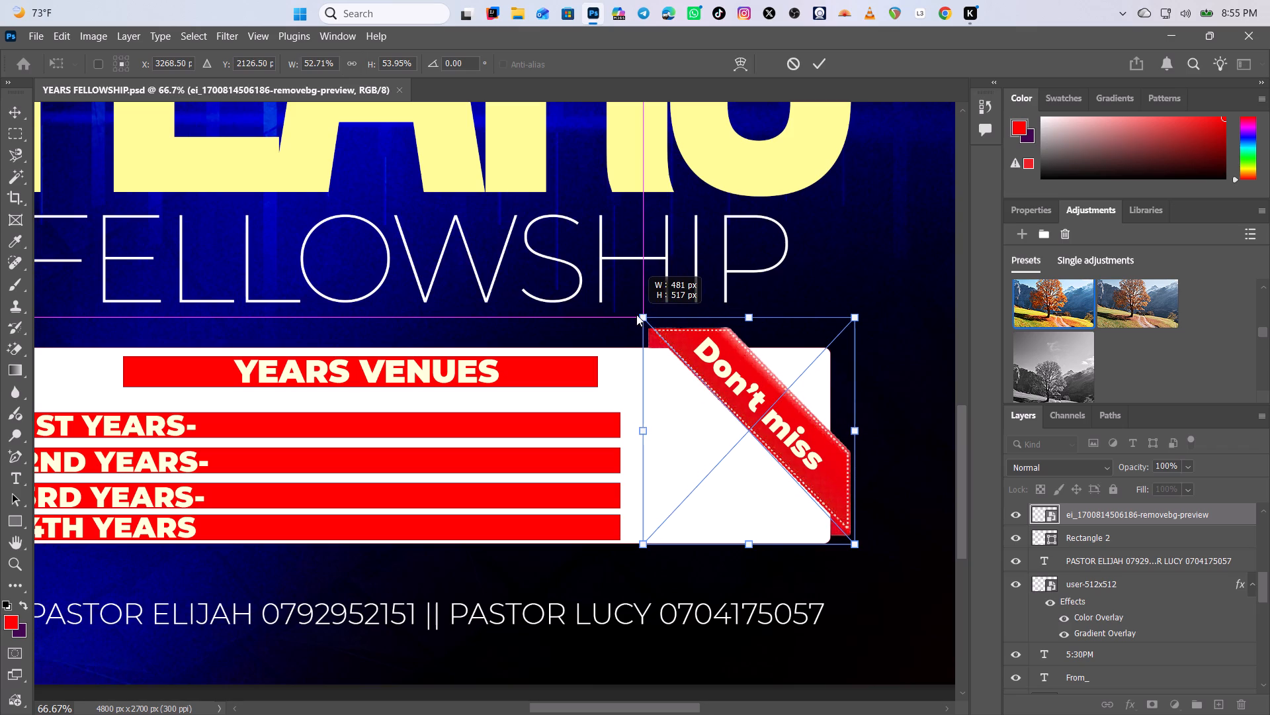
shift+drag(636, 314, 641, 312)
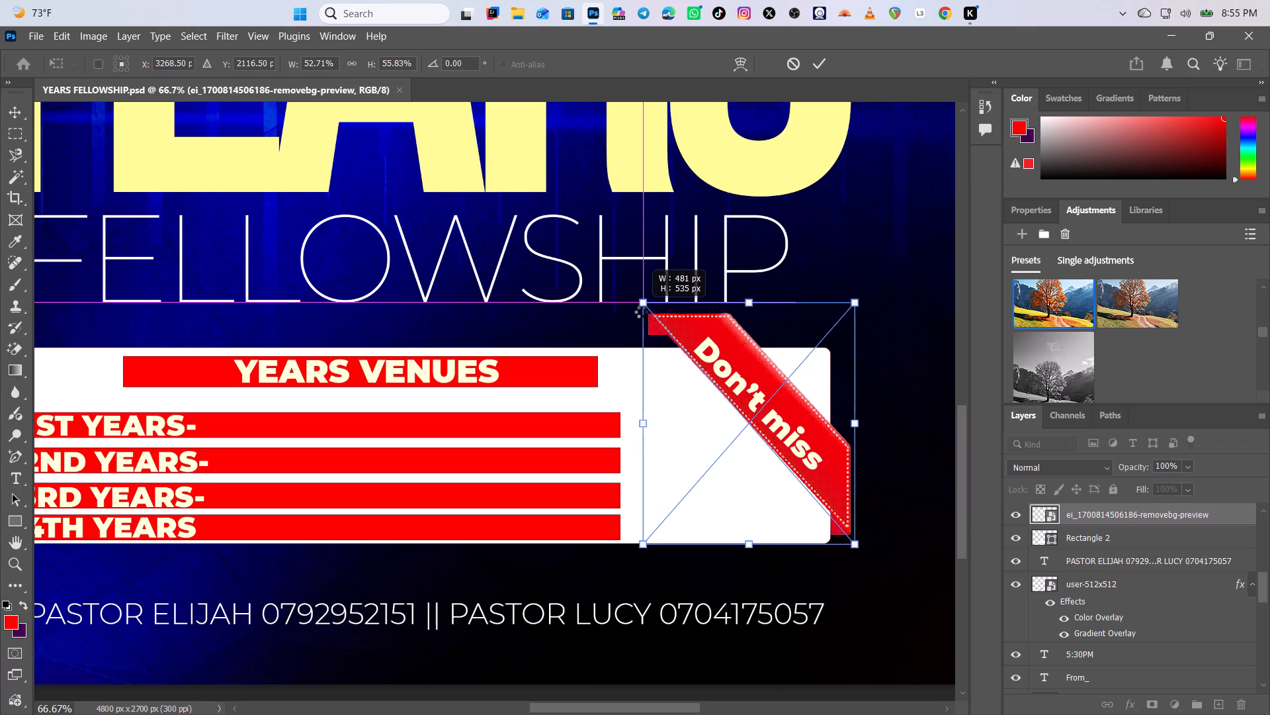
shift+drag(641, 312, 642, 314)
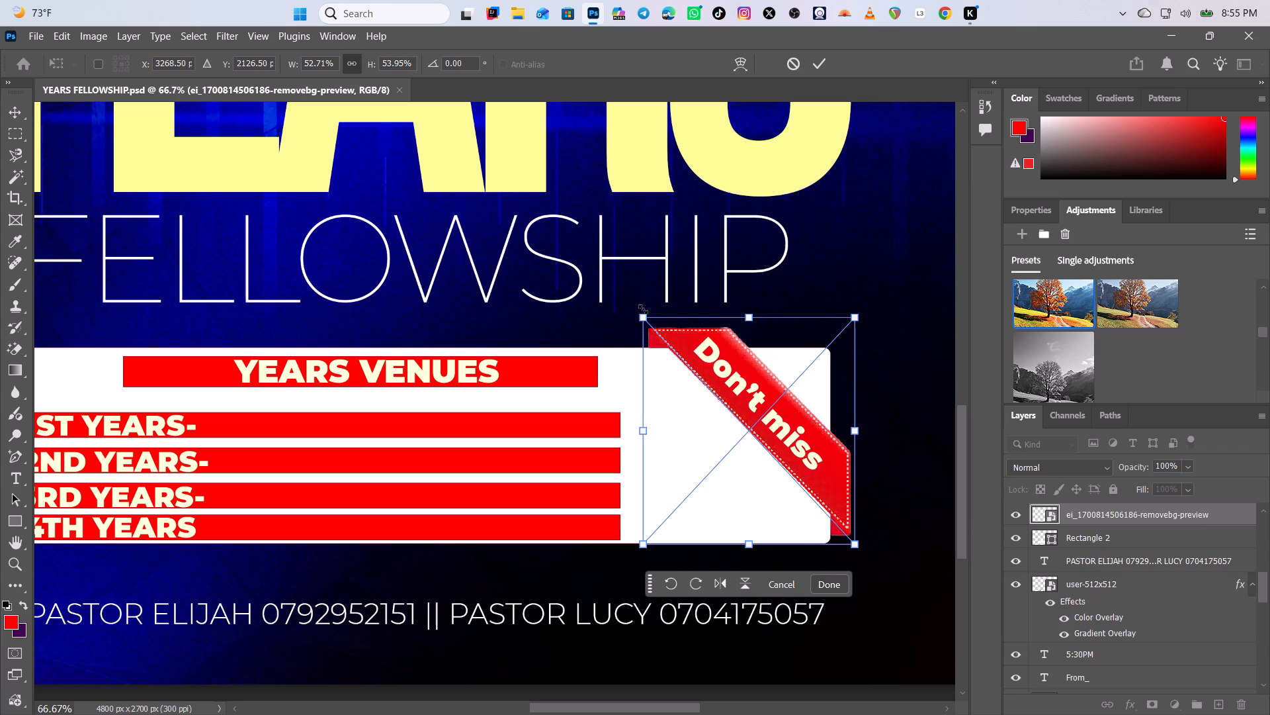
click(822, 62)
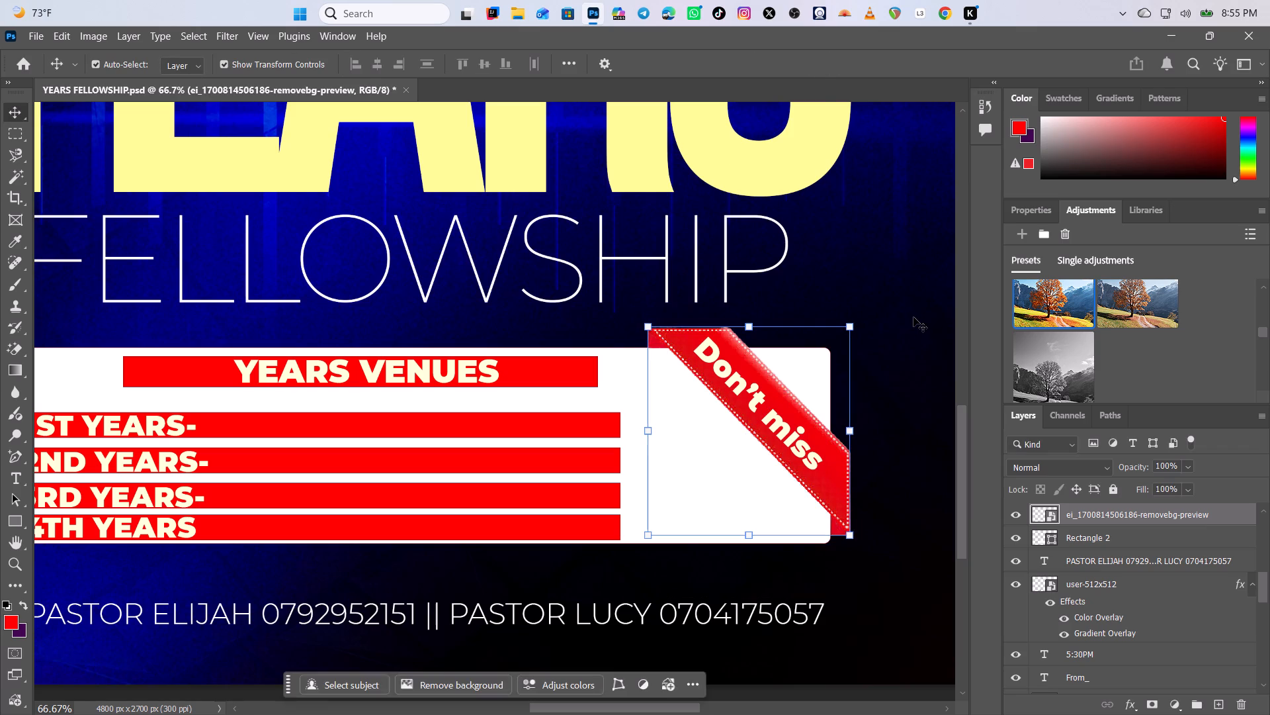
click(911, 317)
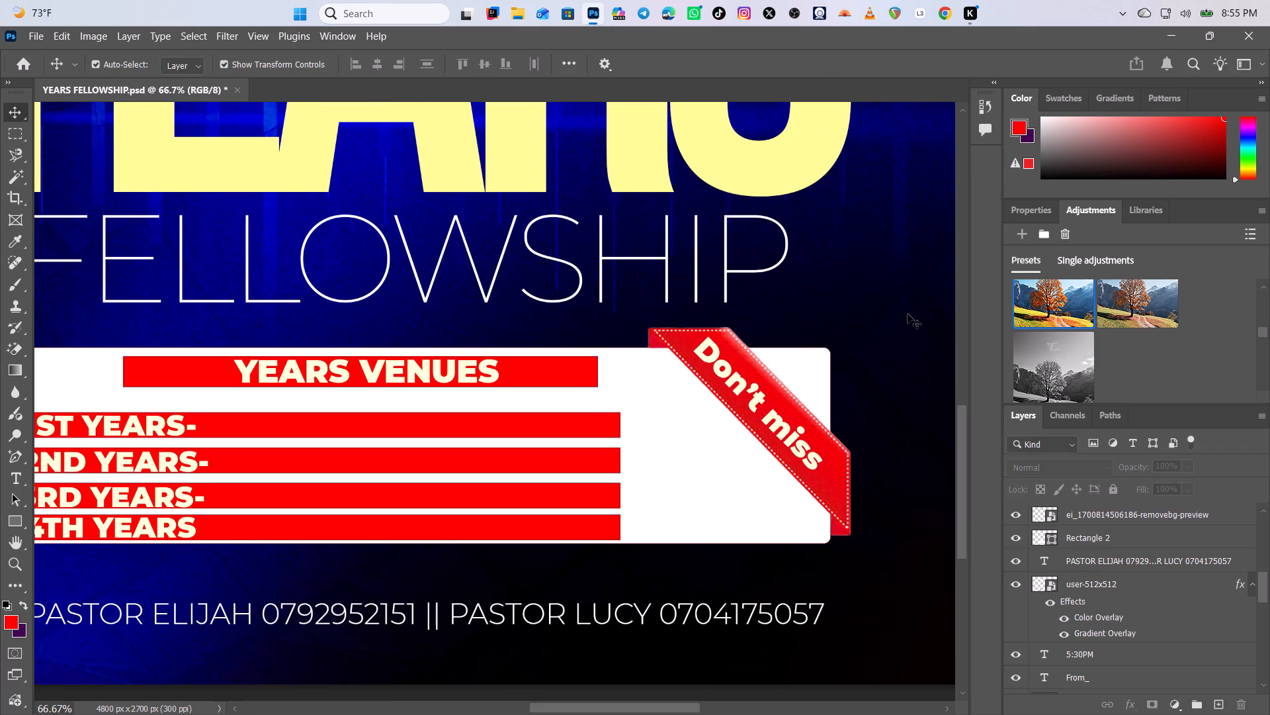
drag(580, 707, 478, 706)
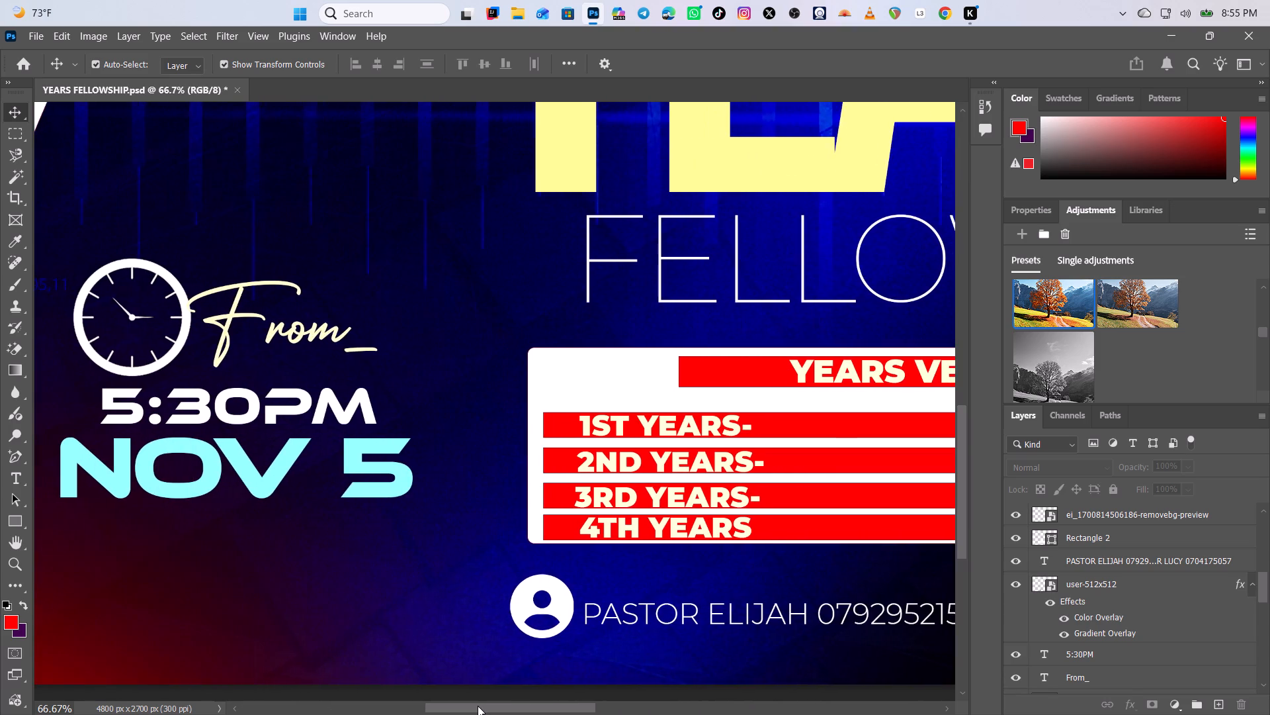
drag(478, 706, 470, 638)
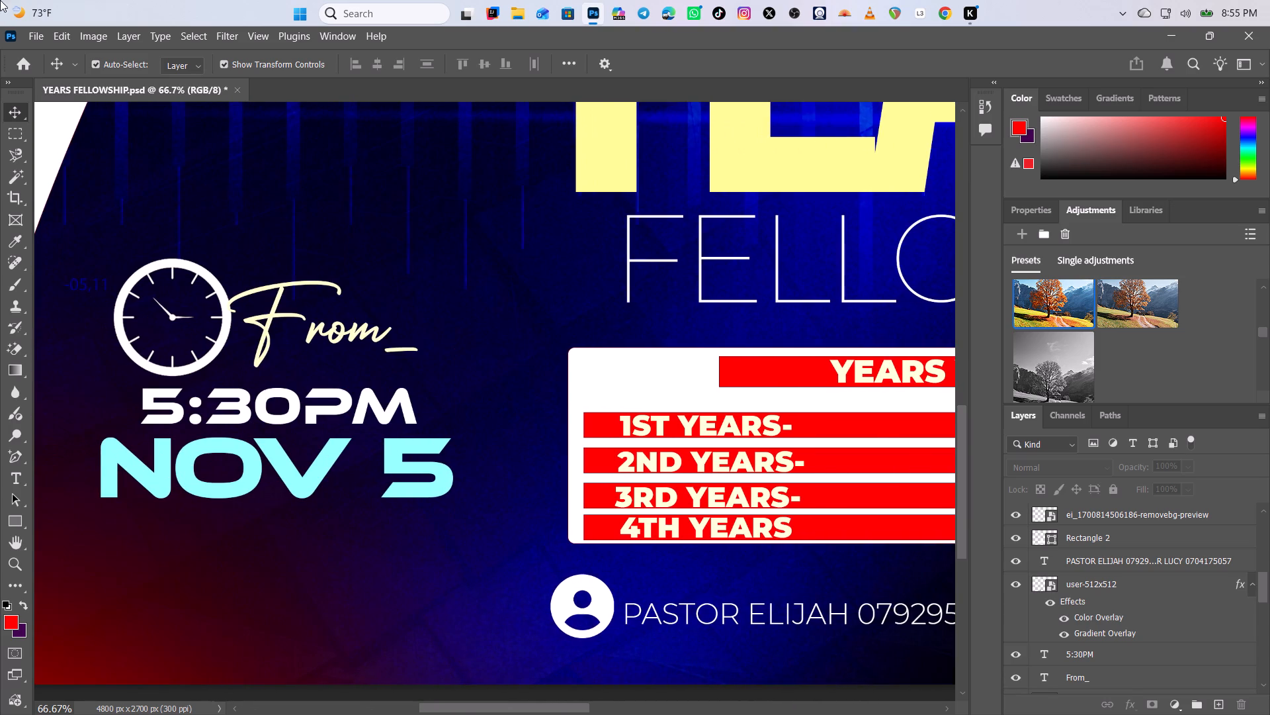
Nudge the From_ text slightly to the right so it sits just clear of the clock icon.
click(261, 310)
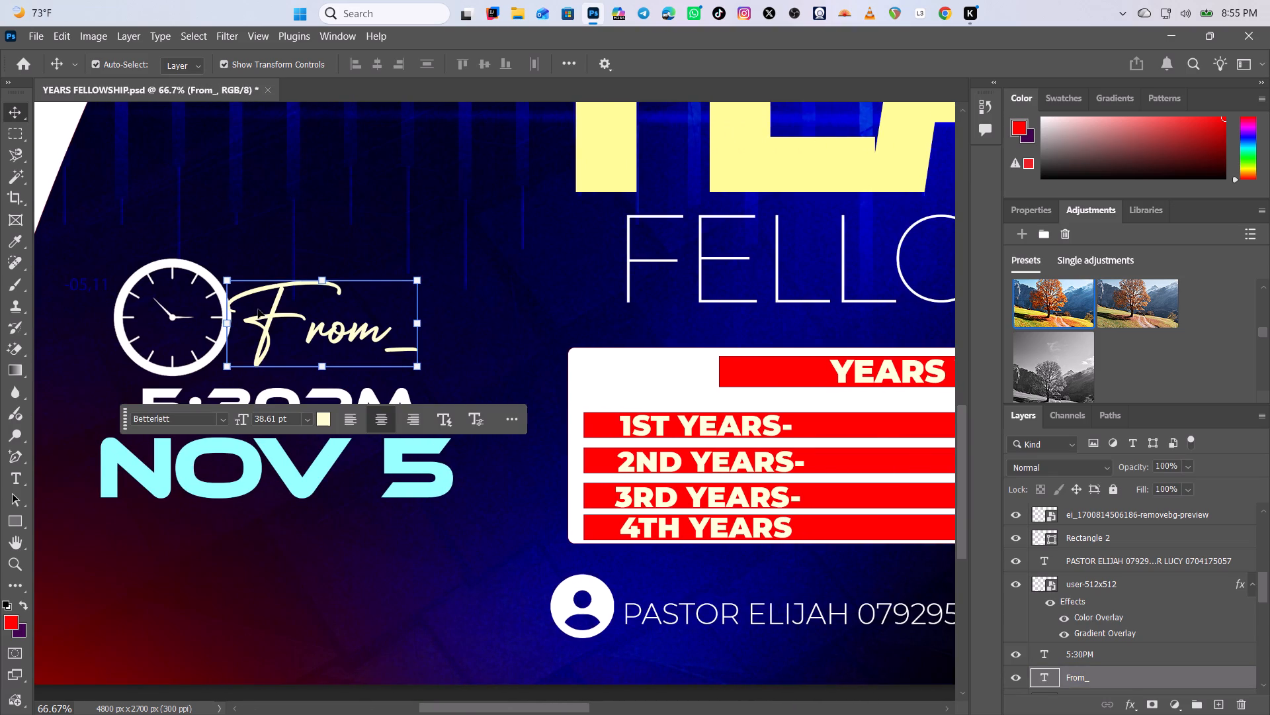
key(Right)
key(Right)
key(Right)
key(Right)
key(Right)
key(Right)
key(Right)
key(Right)
key(Right)
key(Right)
key(Right)
key(Right)
key(Right)
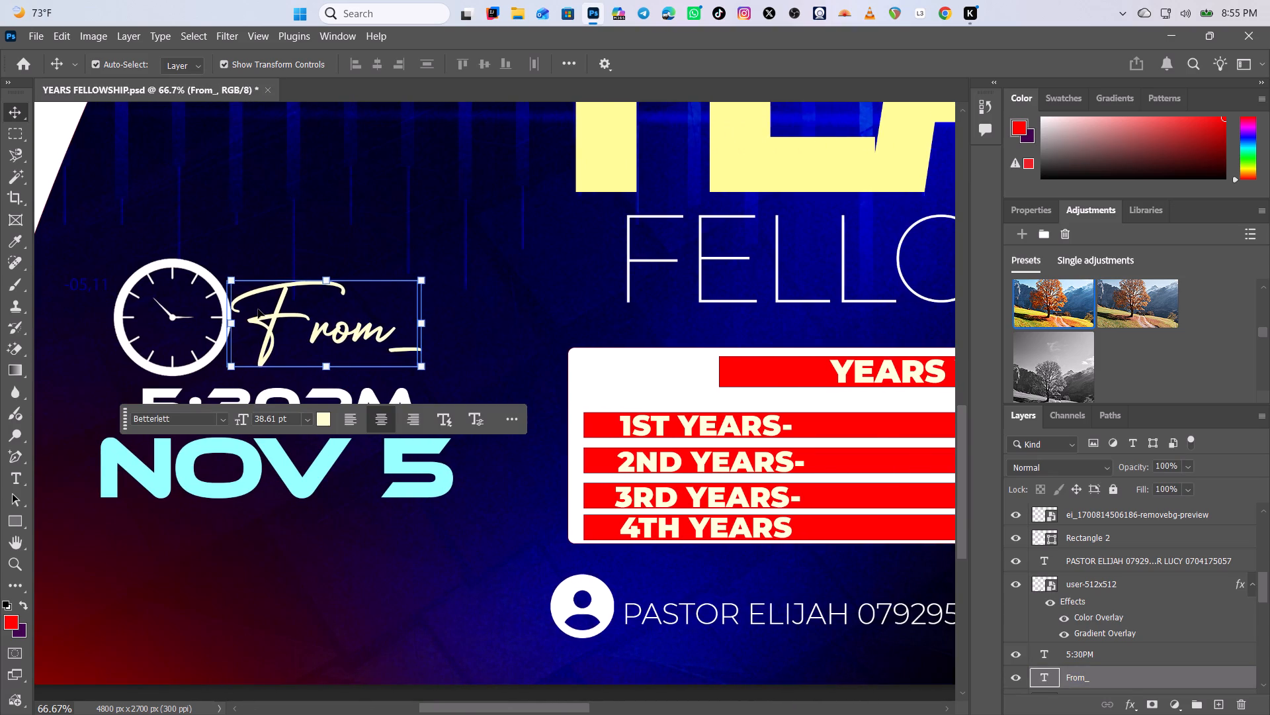
key(Right)
key(Right)
key(Right)
click(206, 178)
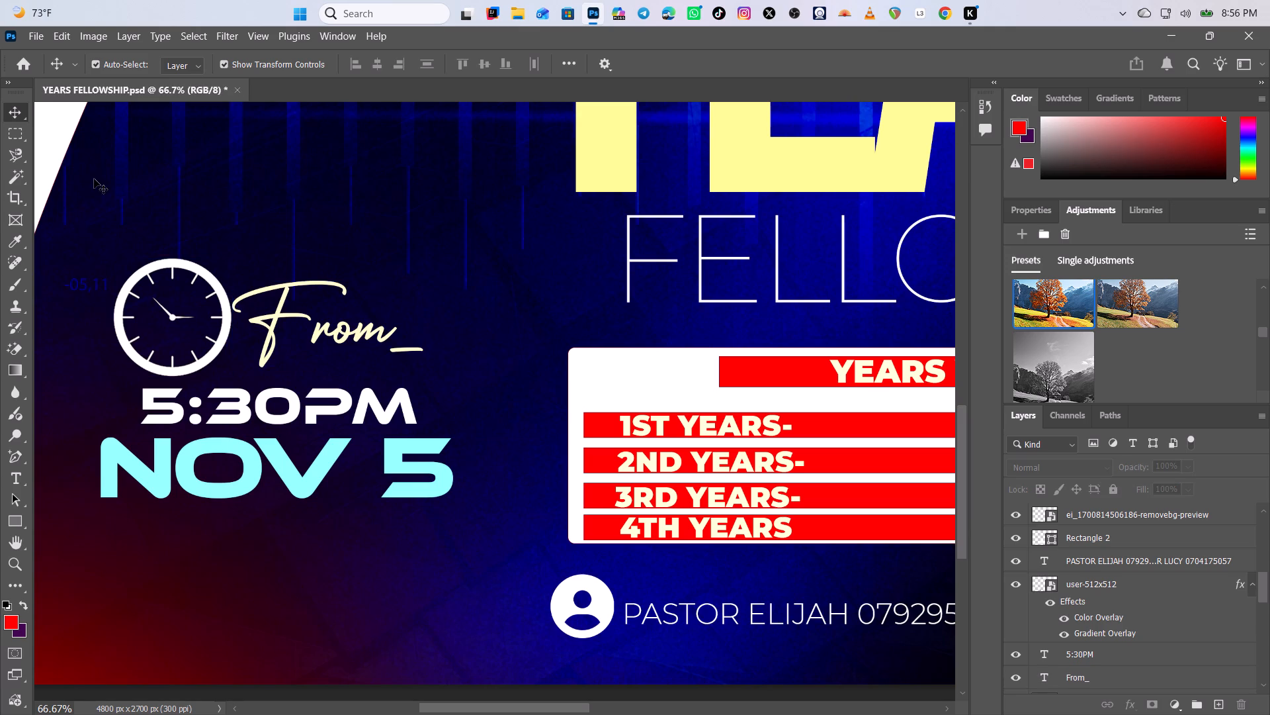
click(329, 342)
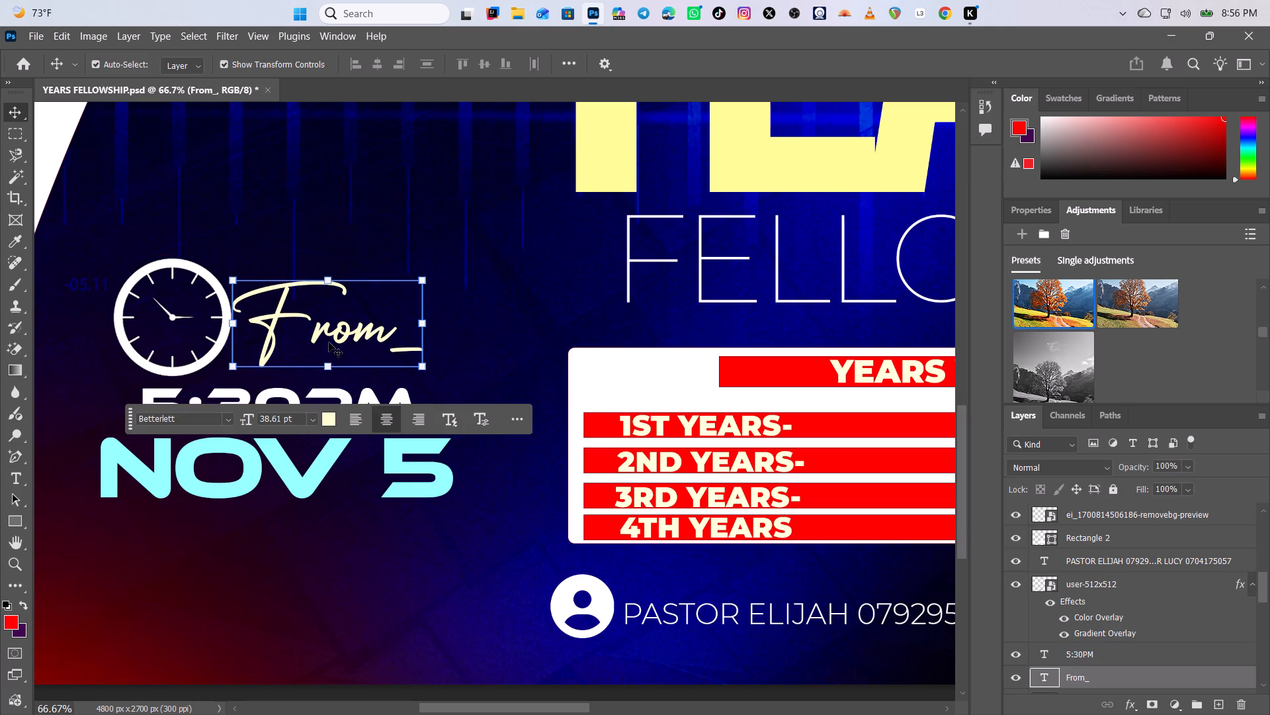
key(Left)
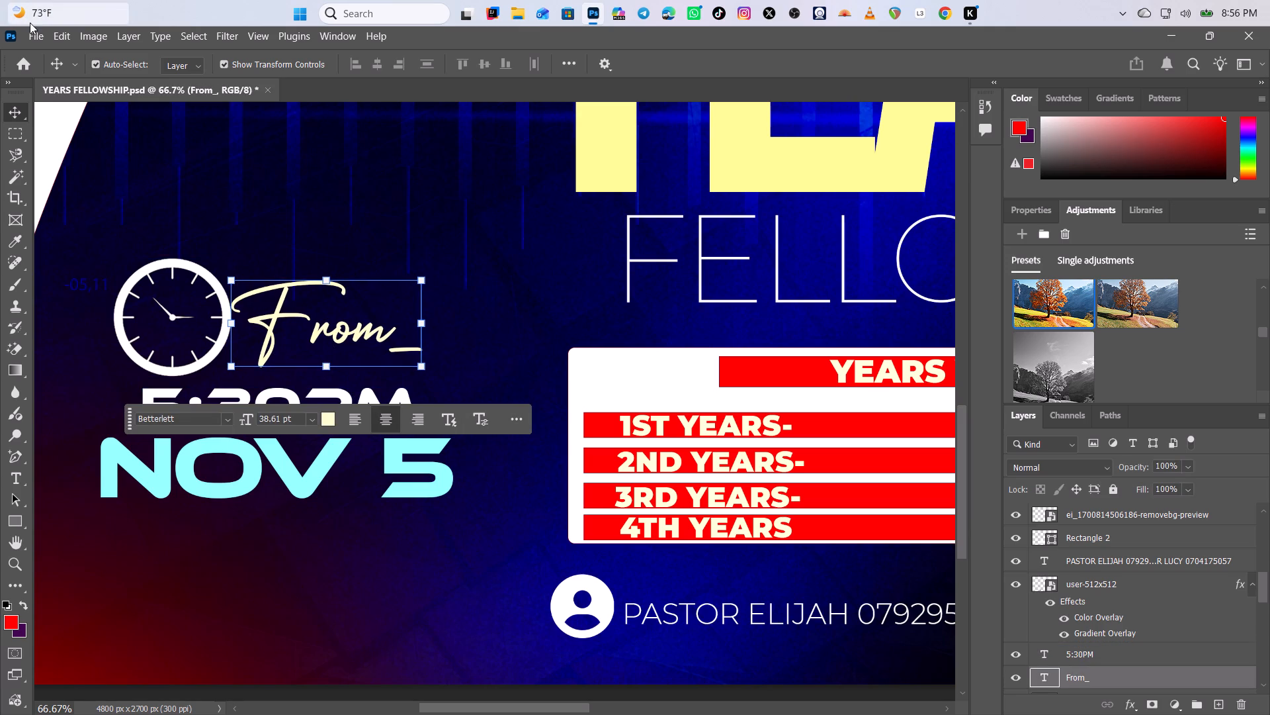
click(32, 26)
click(97, 316)
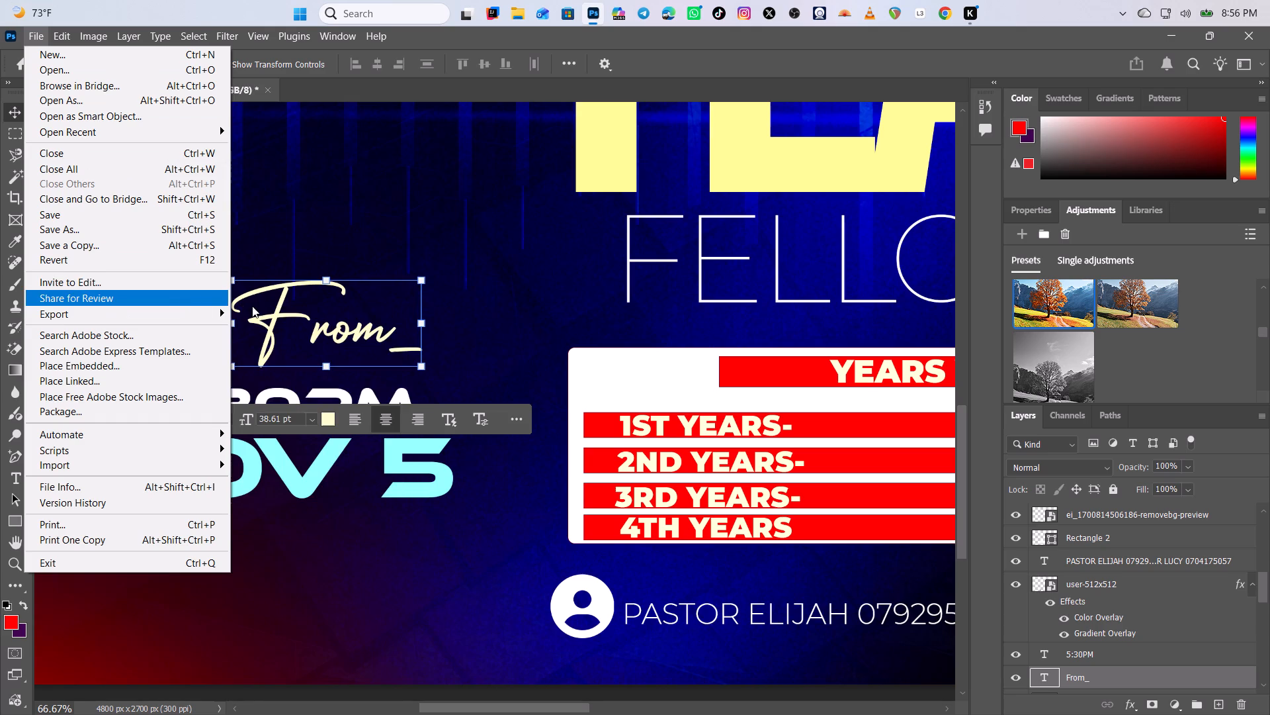
click(202, 318)
click(255, 319)
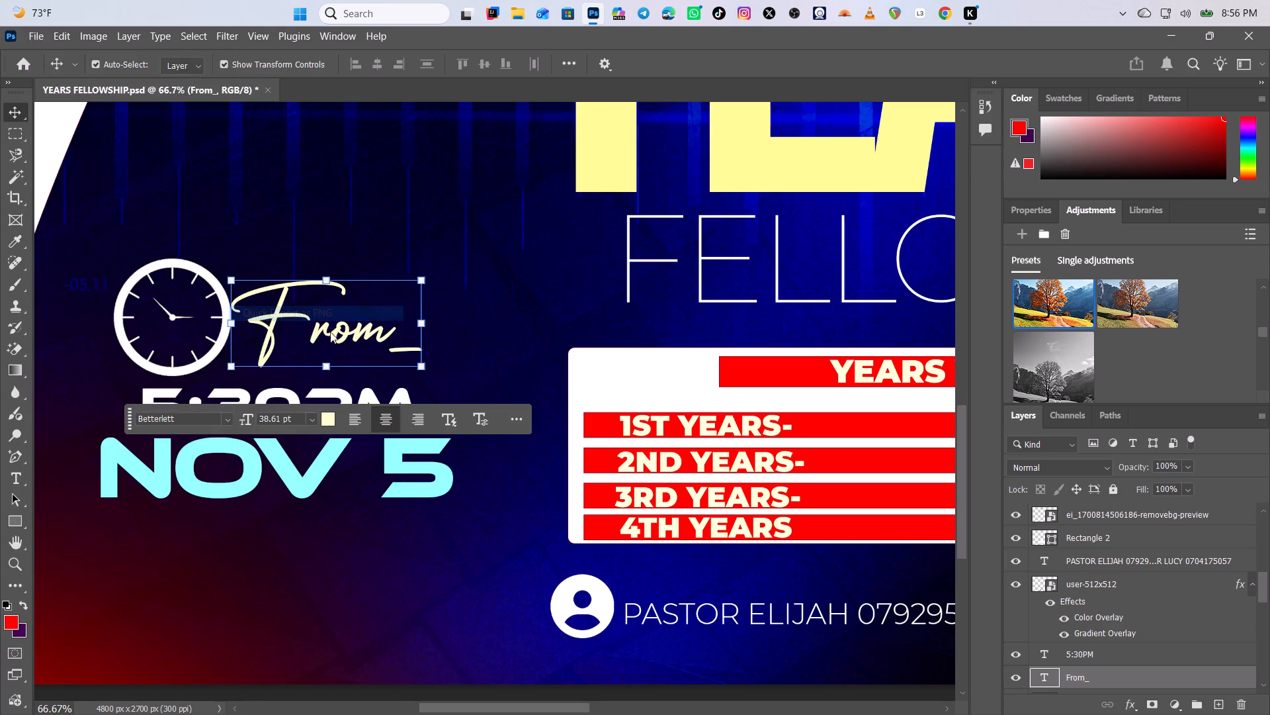